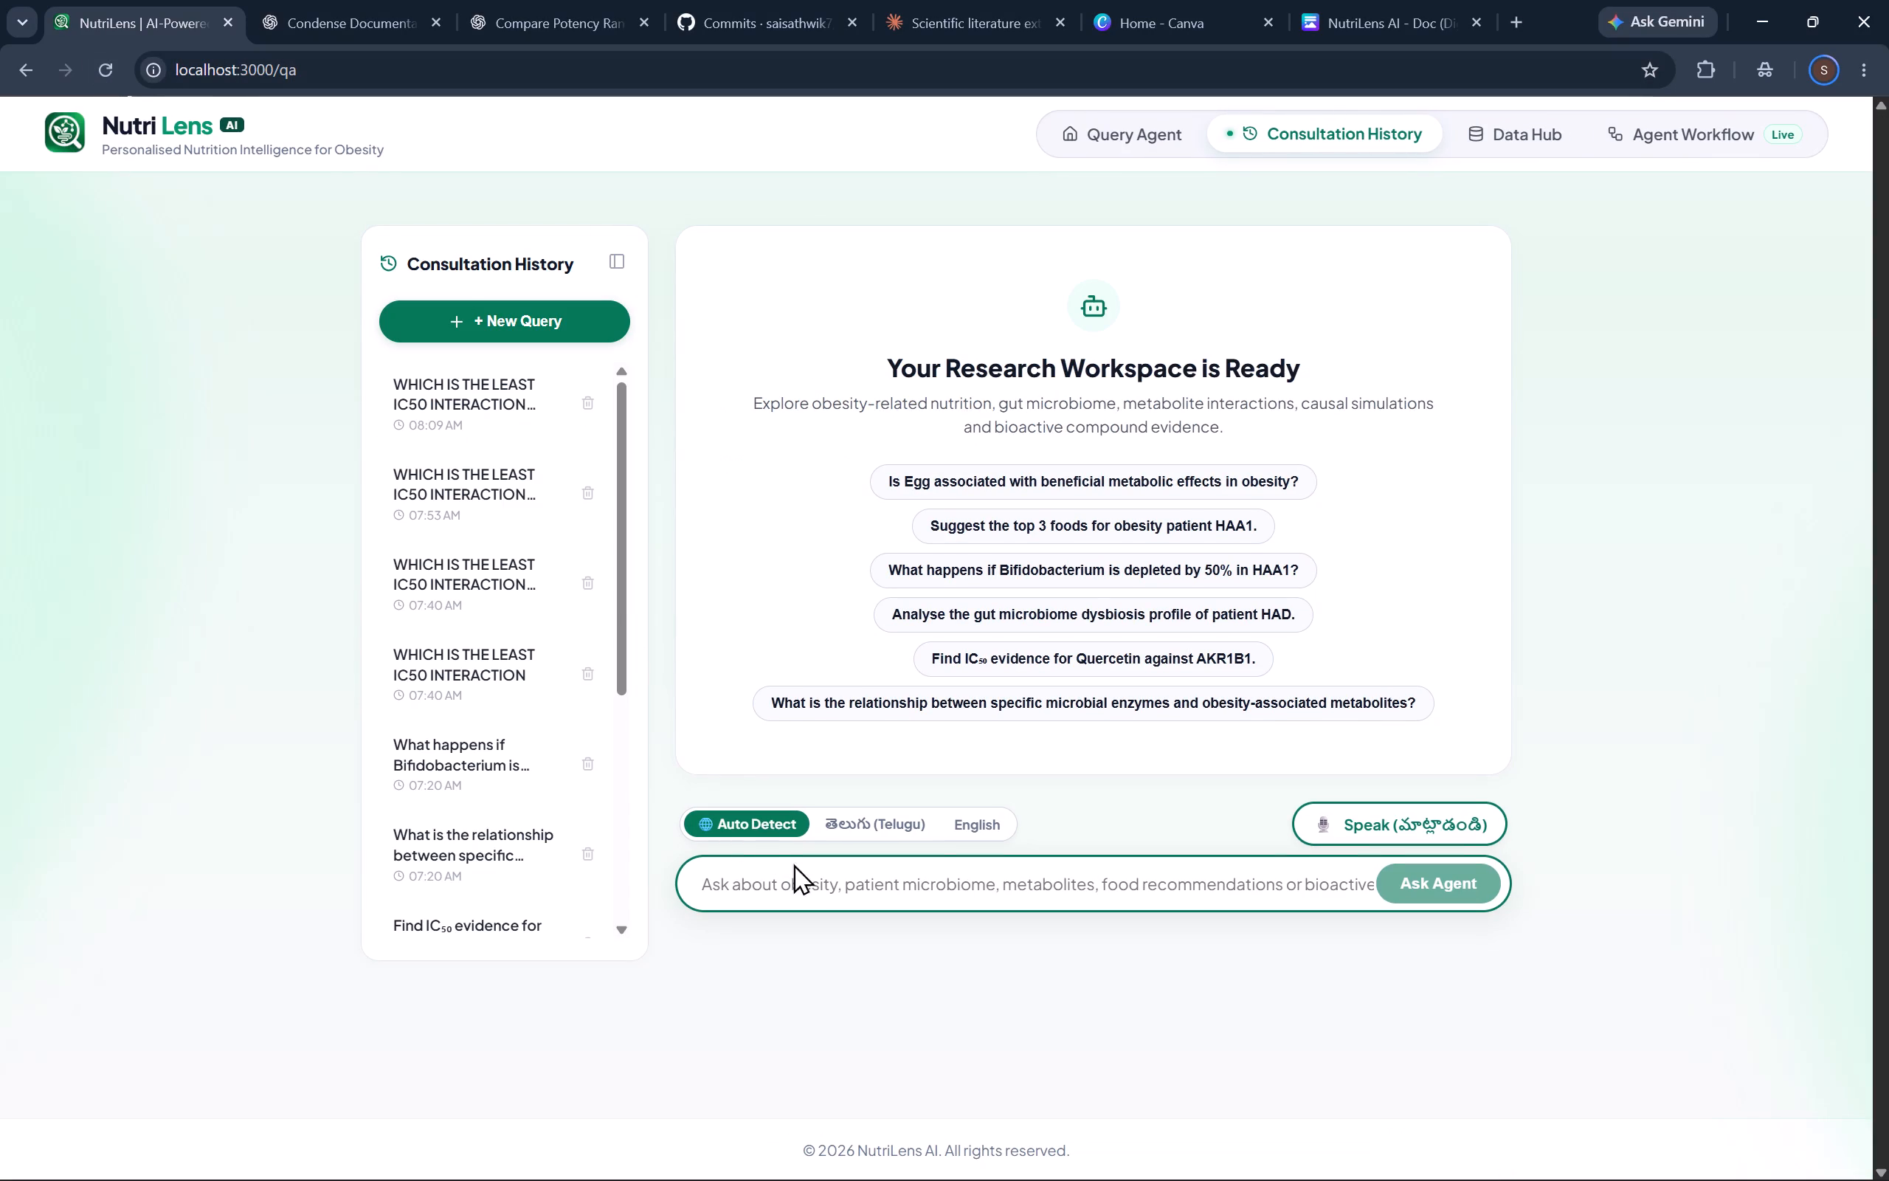
Open the newest consultation history entry and copy its question about the least IC50 interaction value between food compounds and EC.
click(794, 877)
key(ctrl+v)
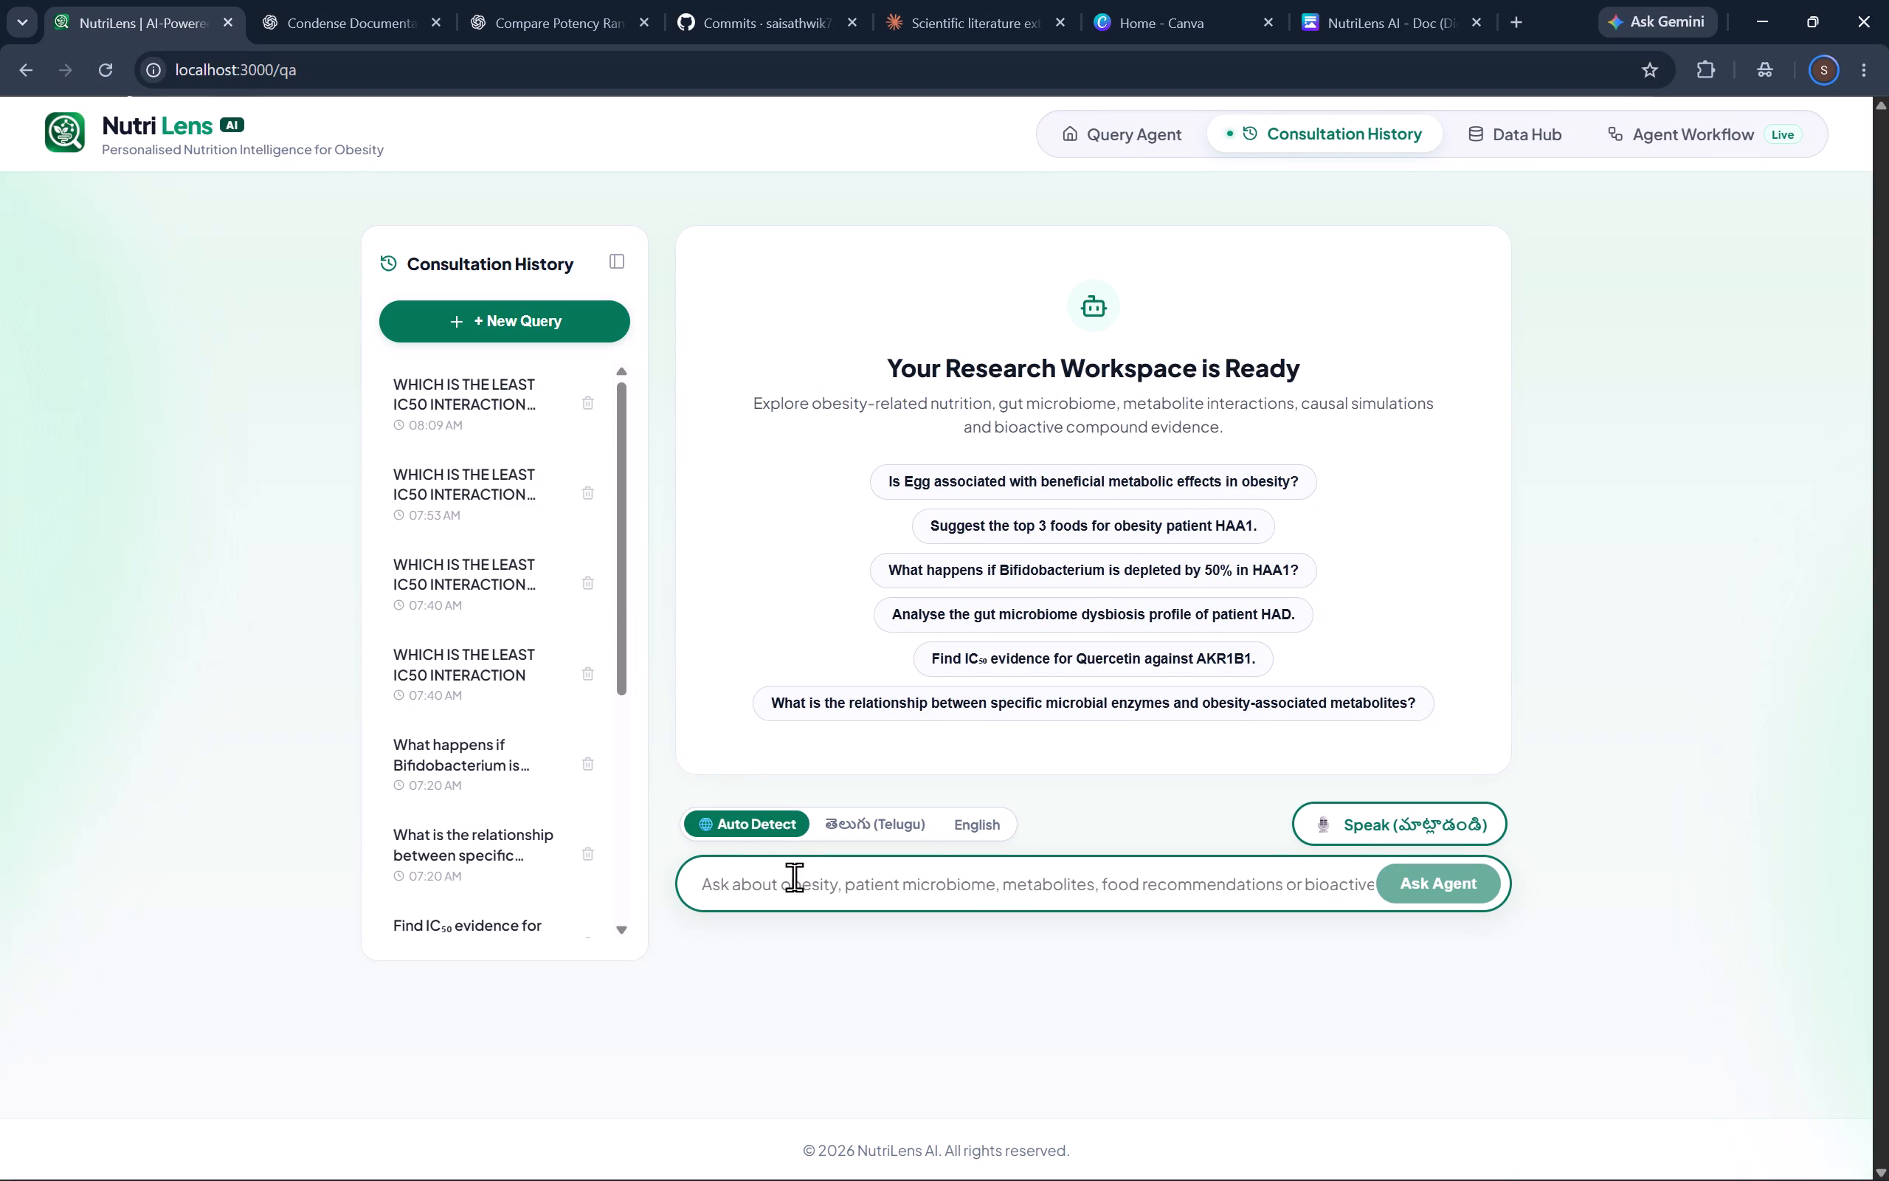
click(796, 882)
click(488, 408)
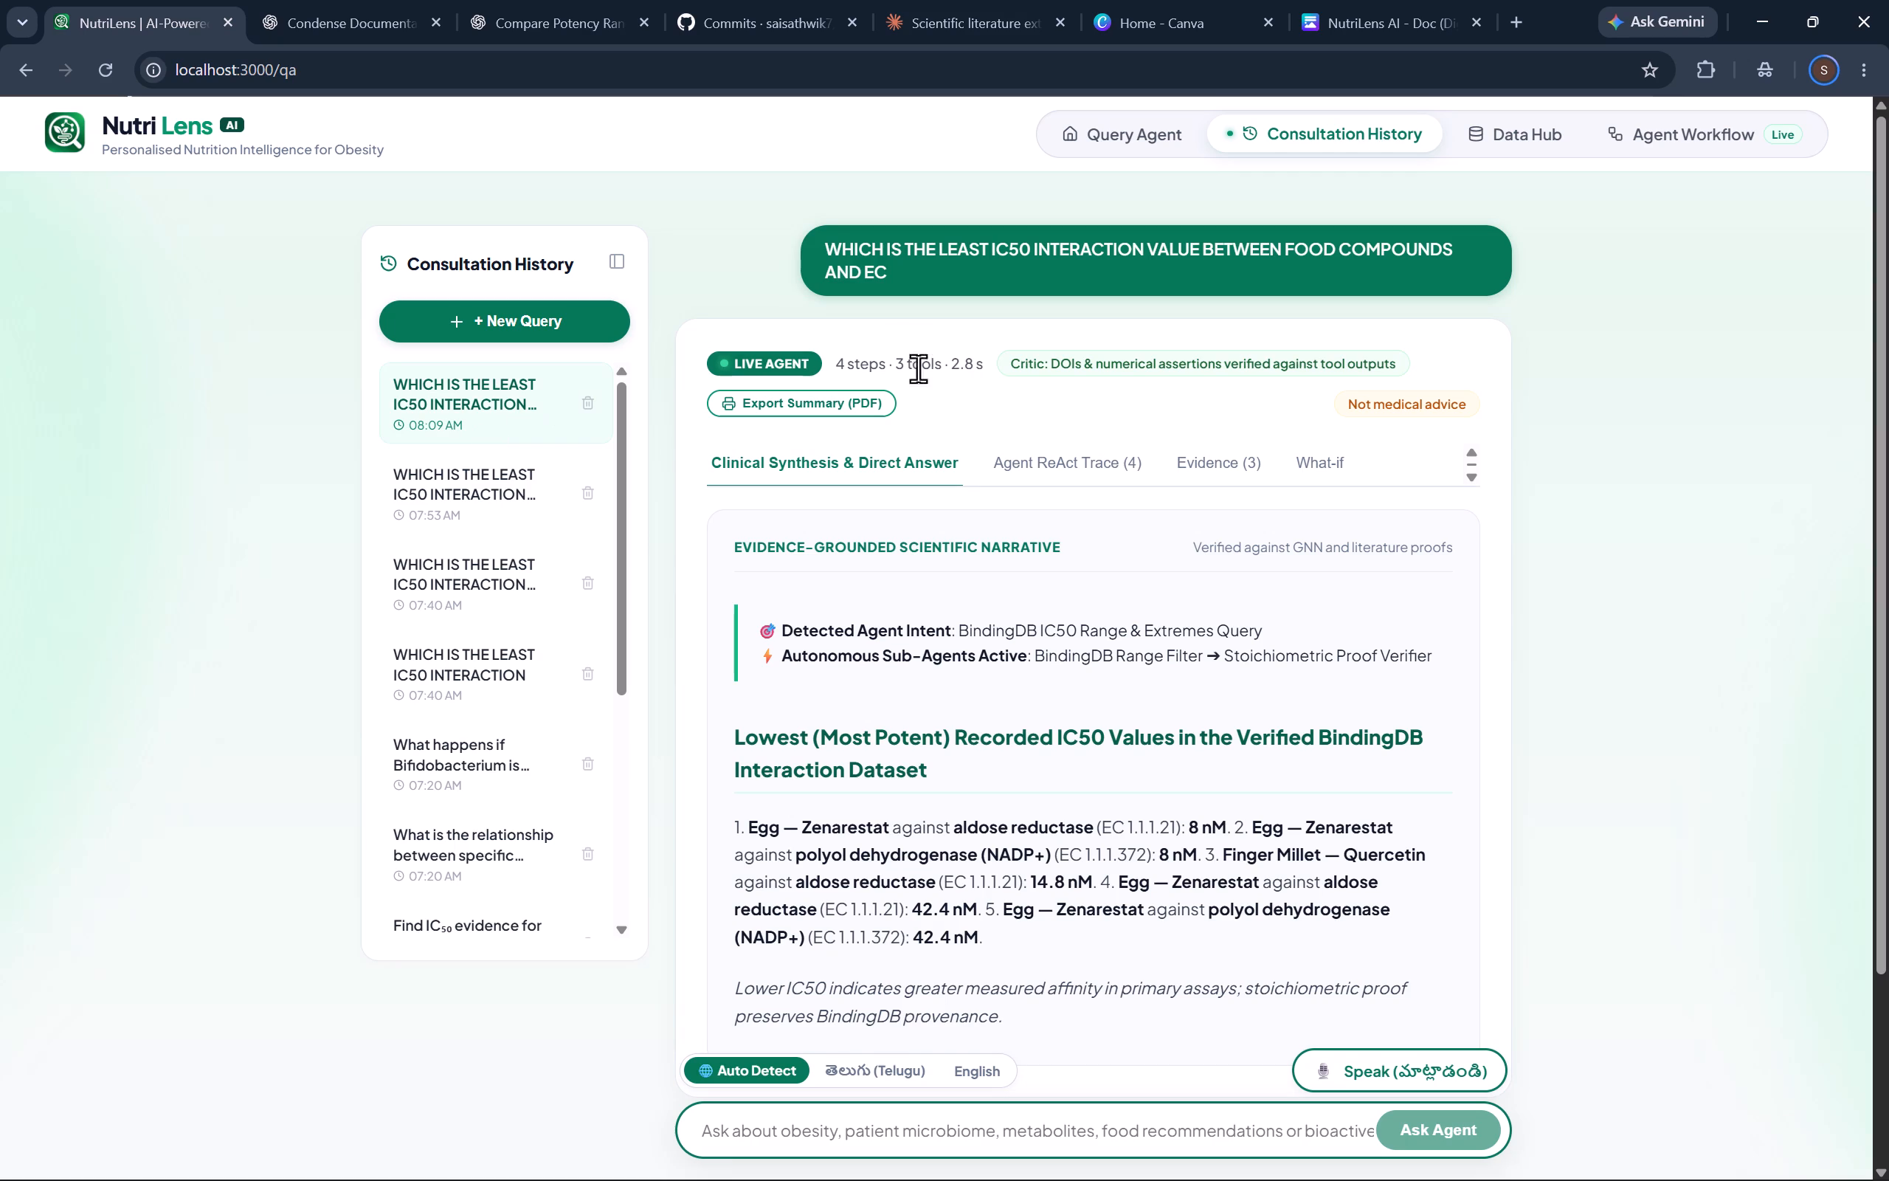
drag(824, 244, 993, 350)
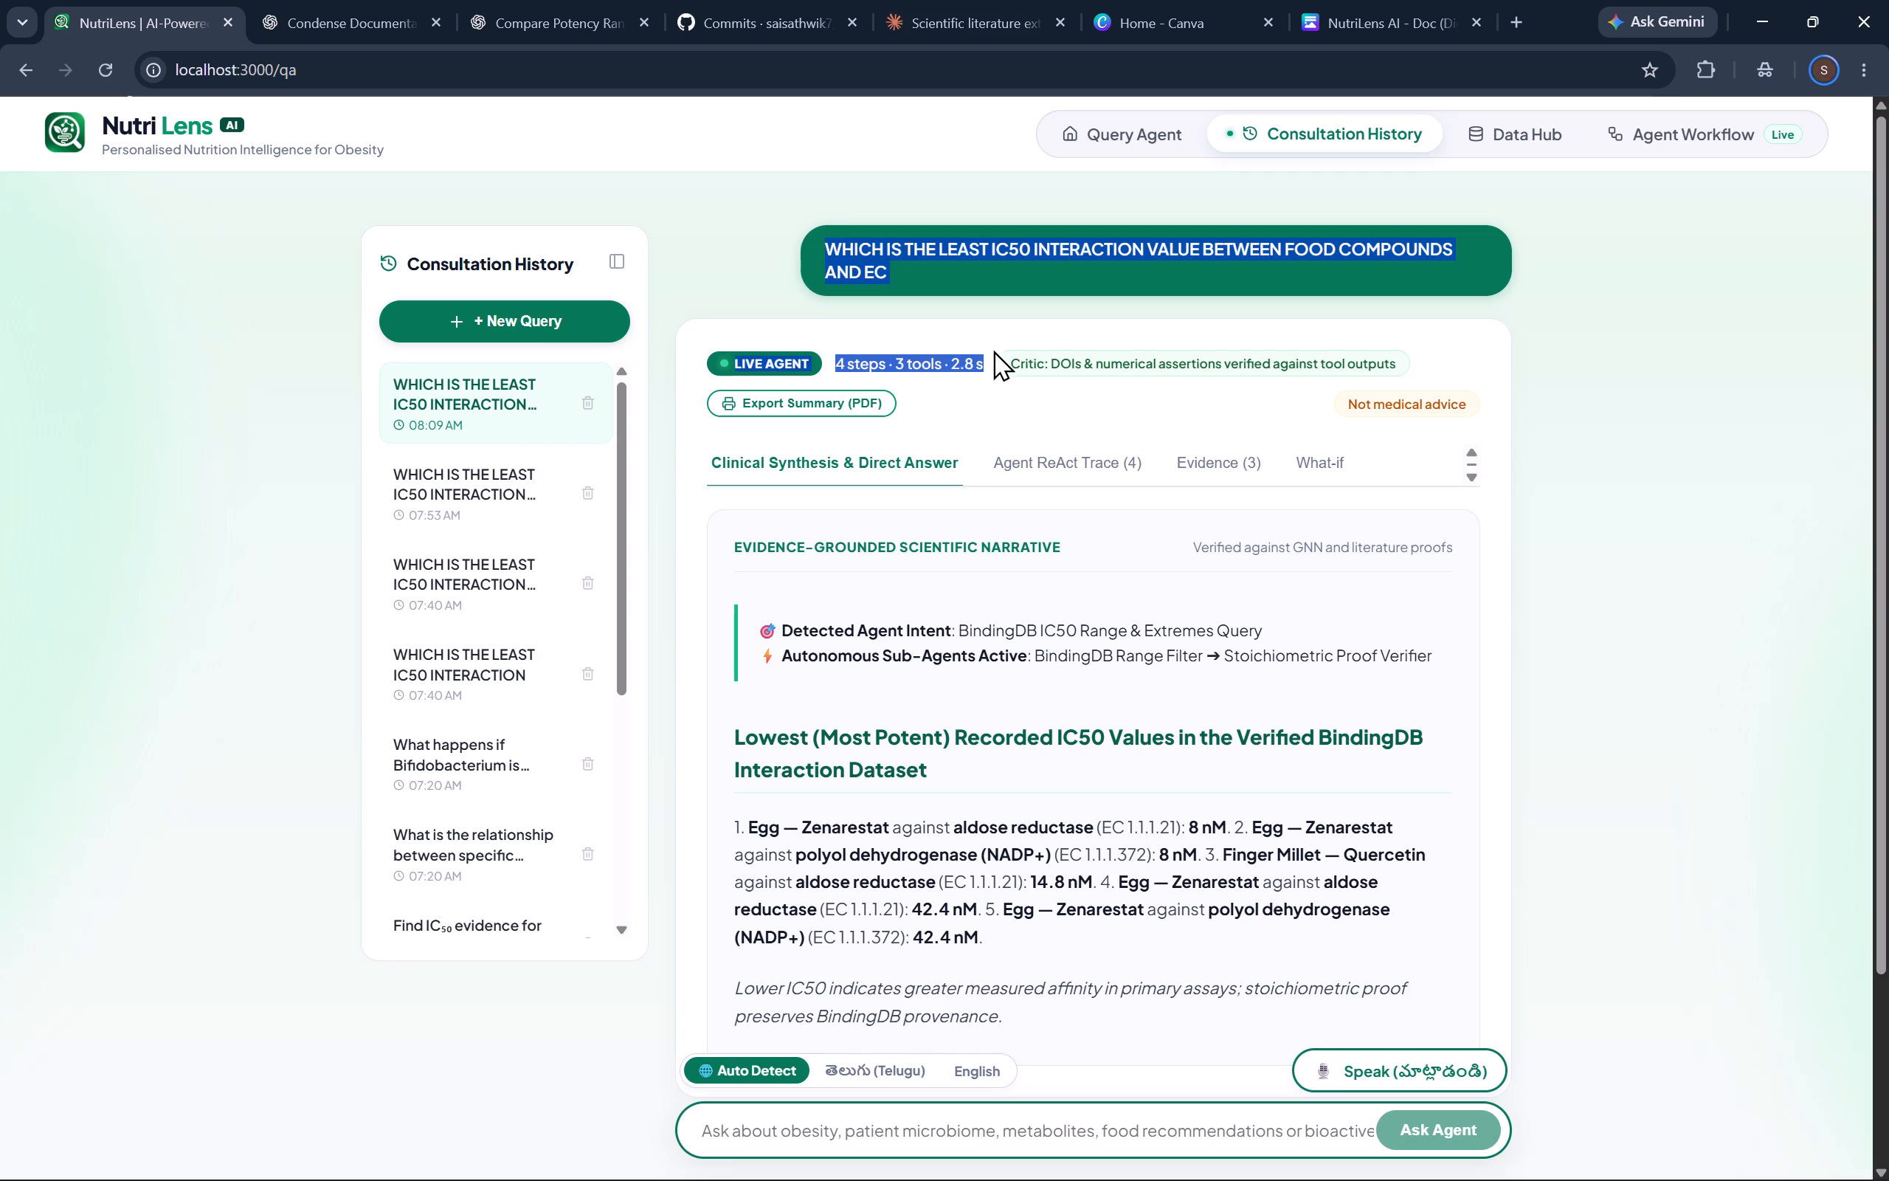
drag(993, 350, 908, 269)
key(ctrl+c)
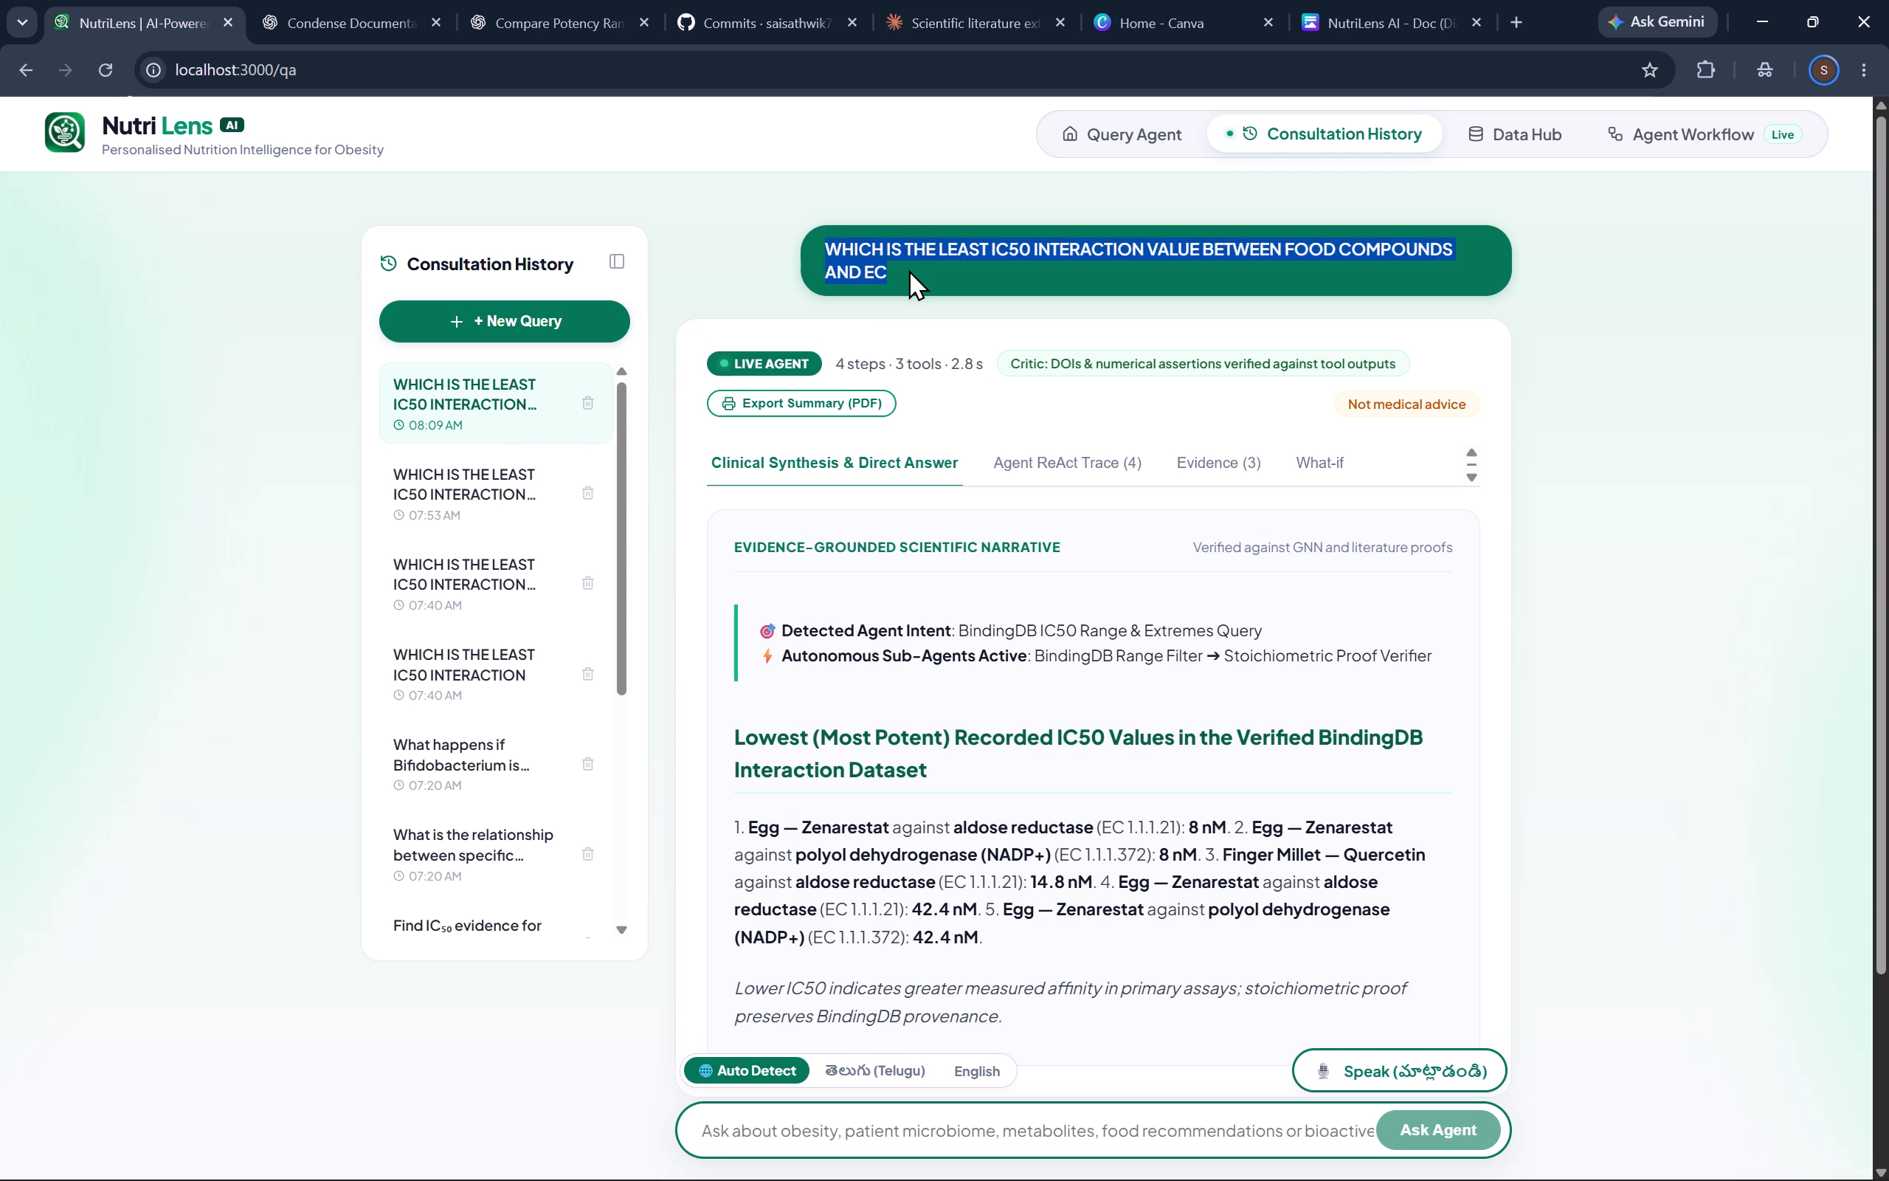
scroll(936, 648, down, 4)
scroll(936, 648, up, 4)
Start a new query and submit the copied question "WHICH IS THE LEAST IC50 INTERACTION VALUE BETWEEN FOOD COMPOUNDS AND EC".
click(415, 330)
click(891, 903)
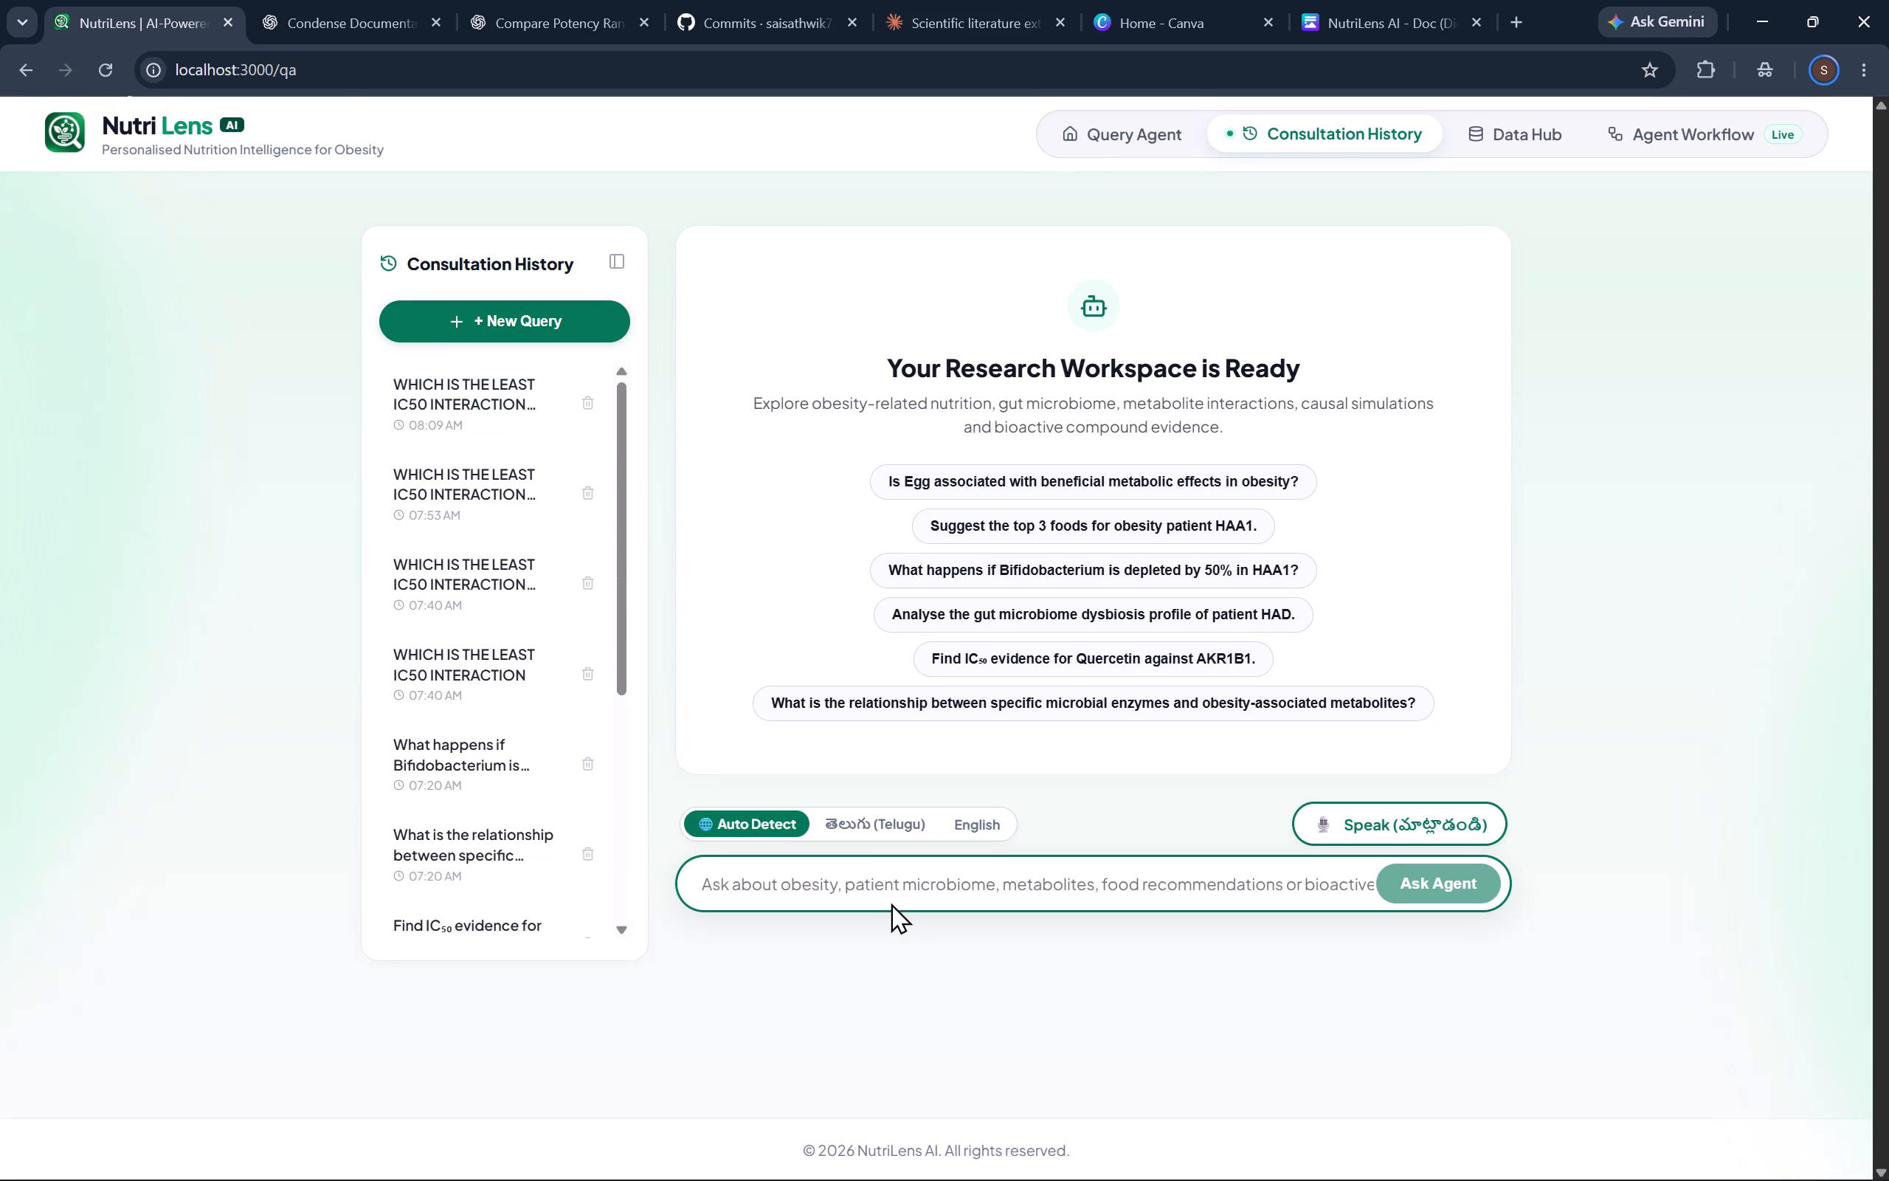
click(890, 895)
key(ctrl+v)
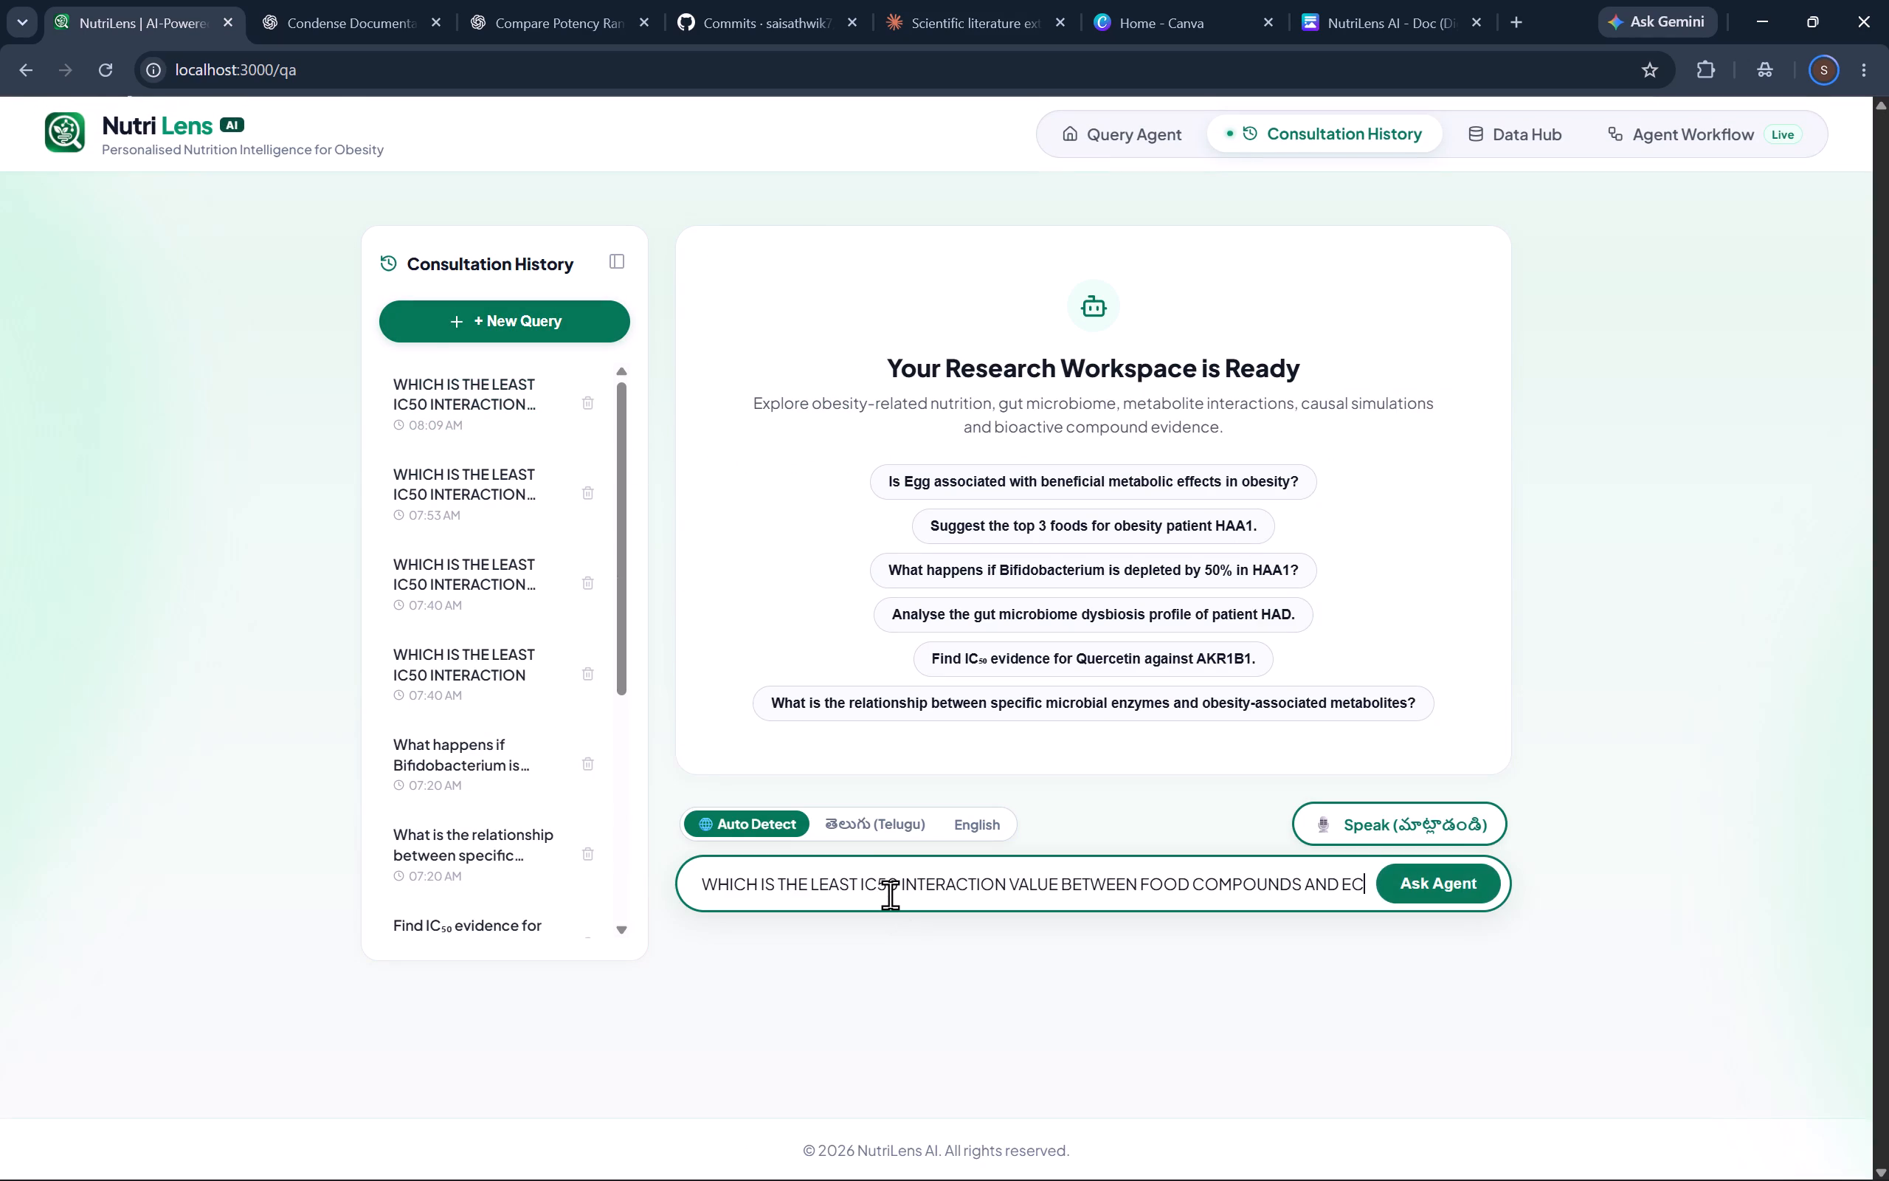
key(Return)
Ask the same question as a follow-up, with LEAST replaced by HIGHEST.
click(958, 1002)
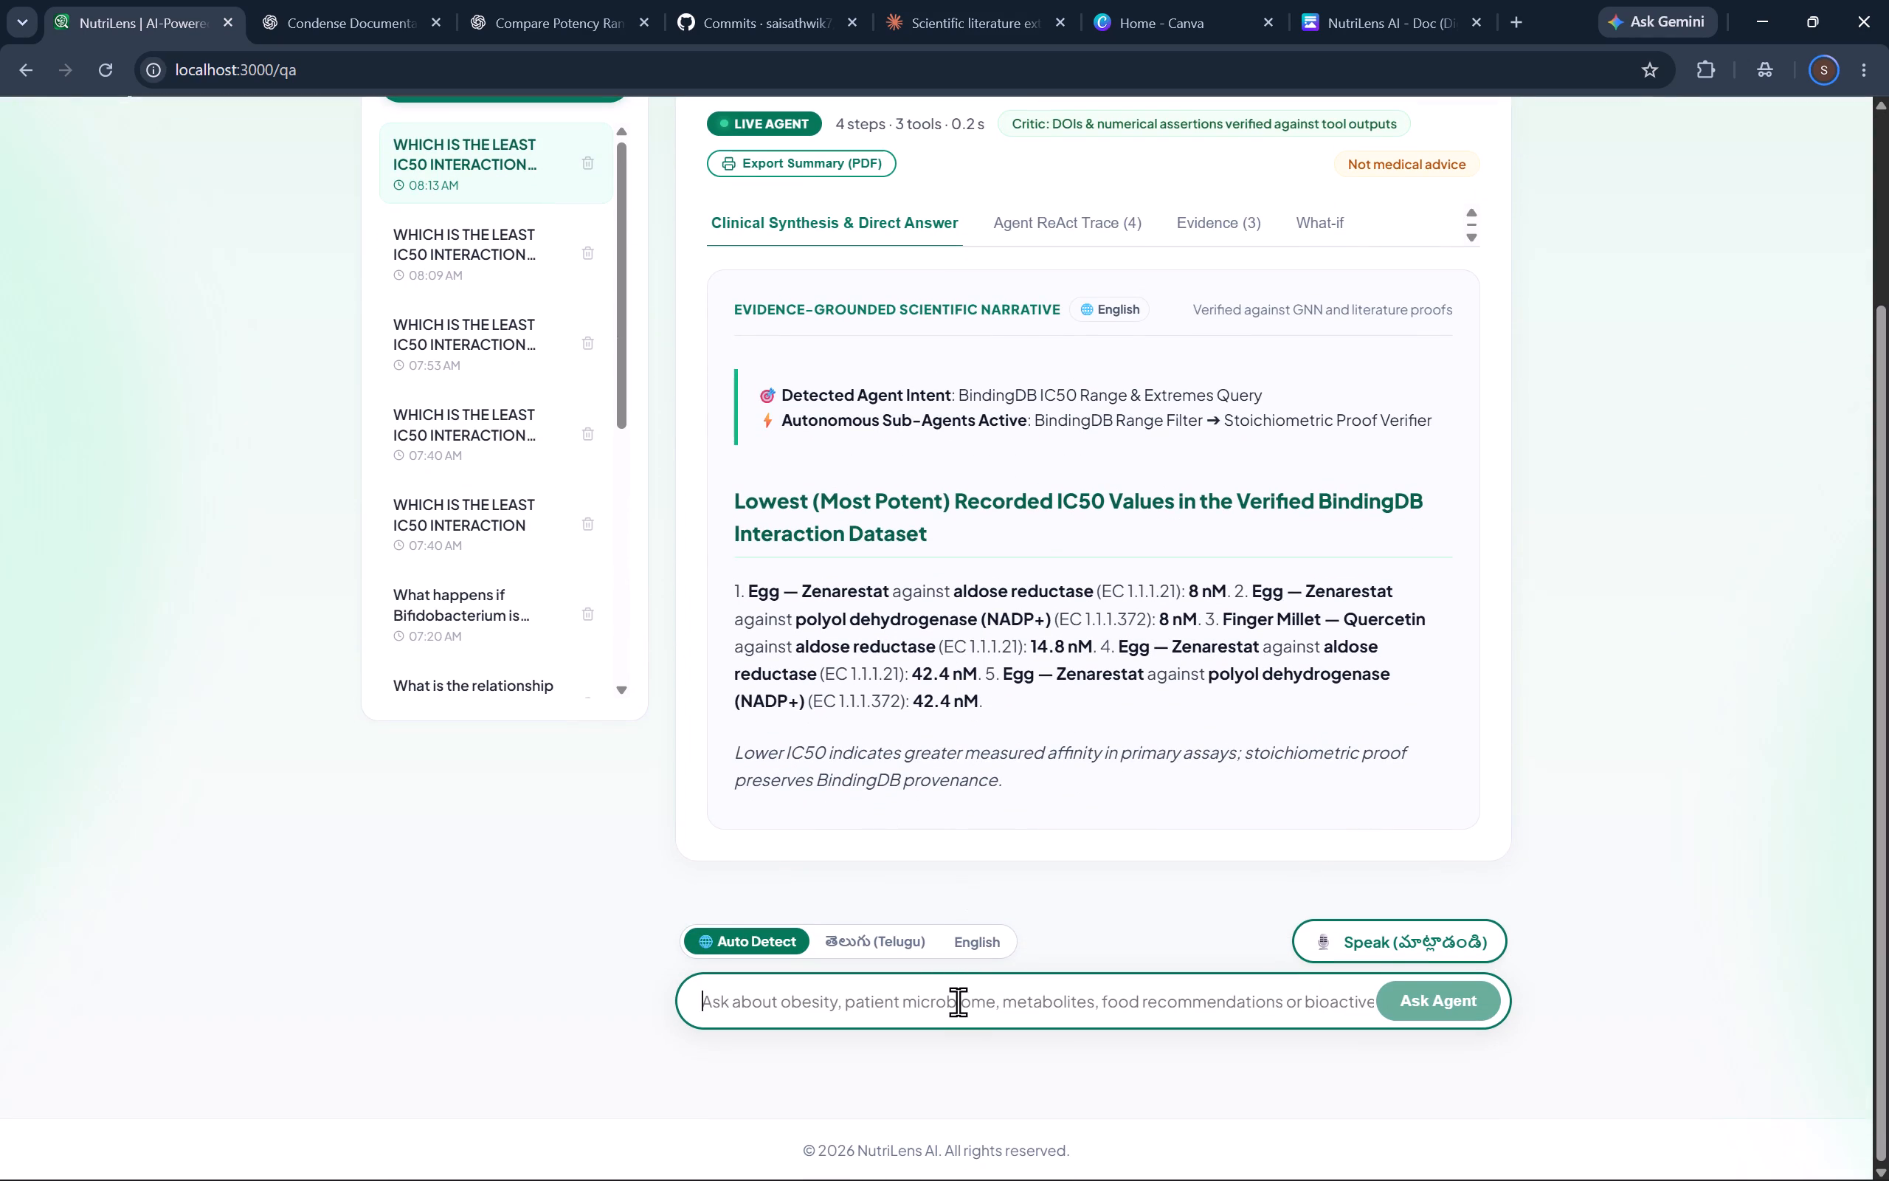
key(ctrl+v)
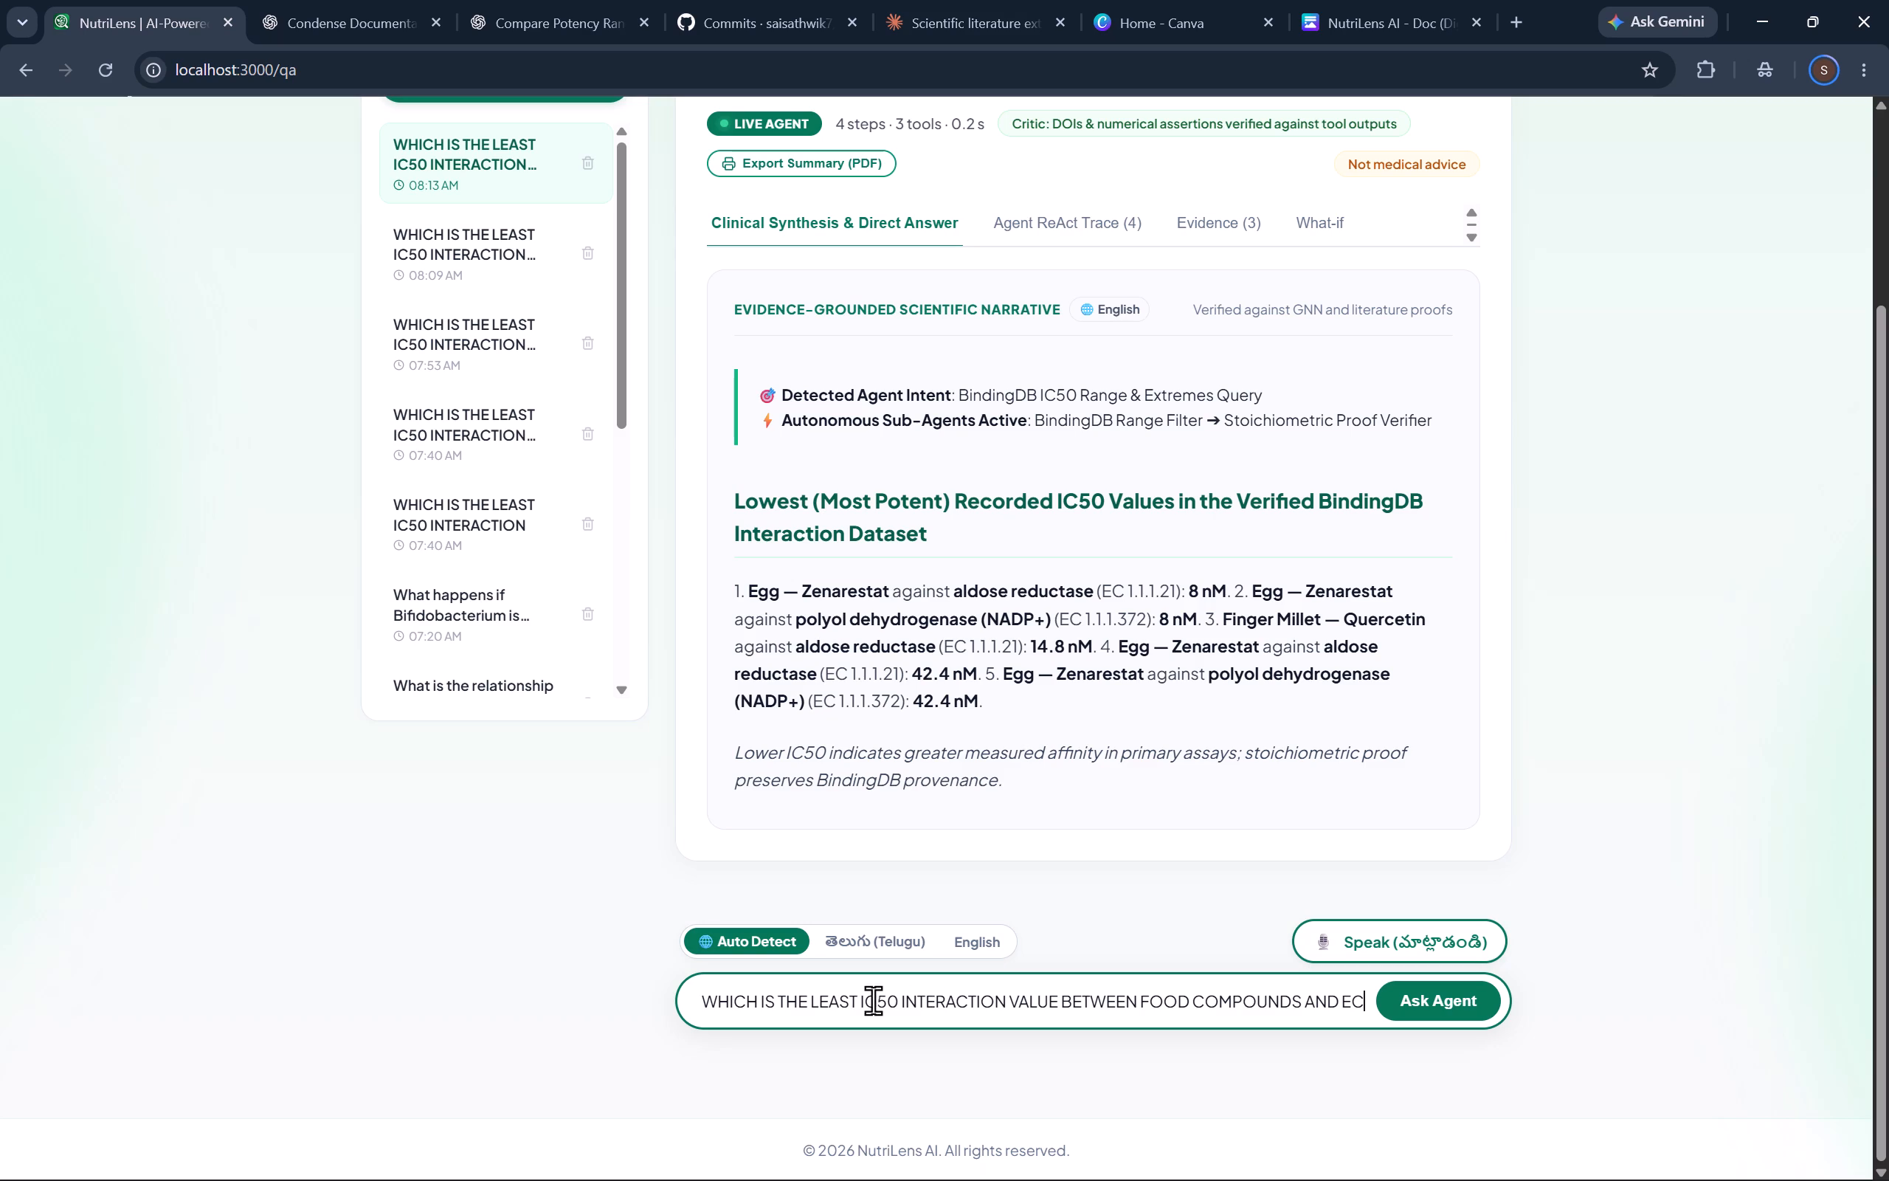
drag(860, 999, 812, 999)
text(HIGHEST)
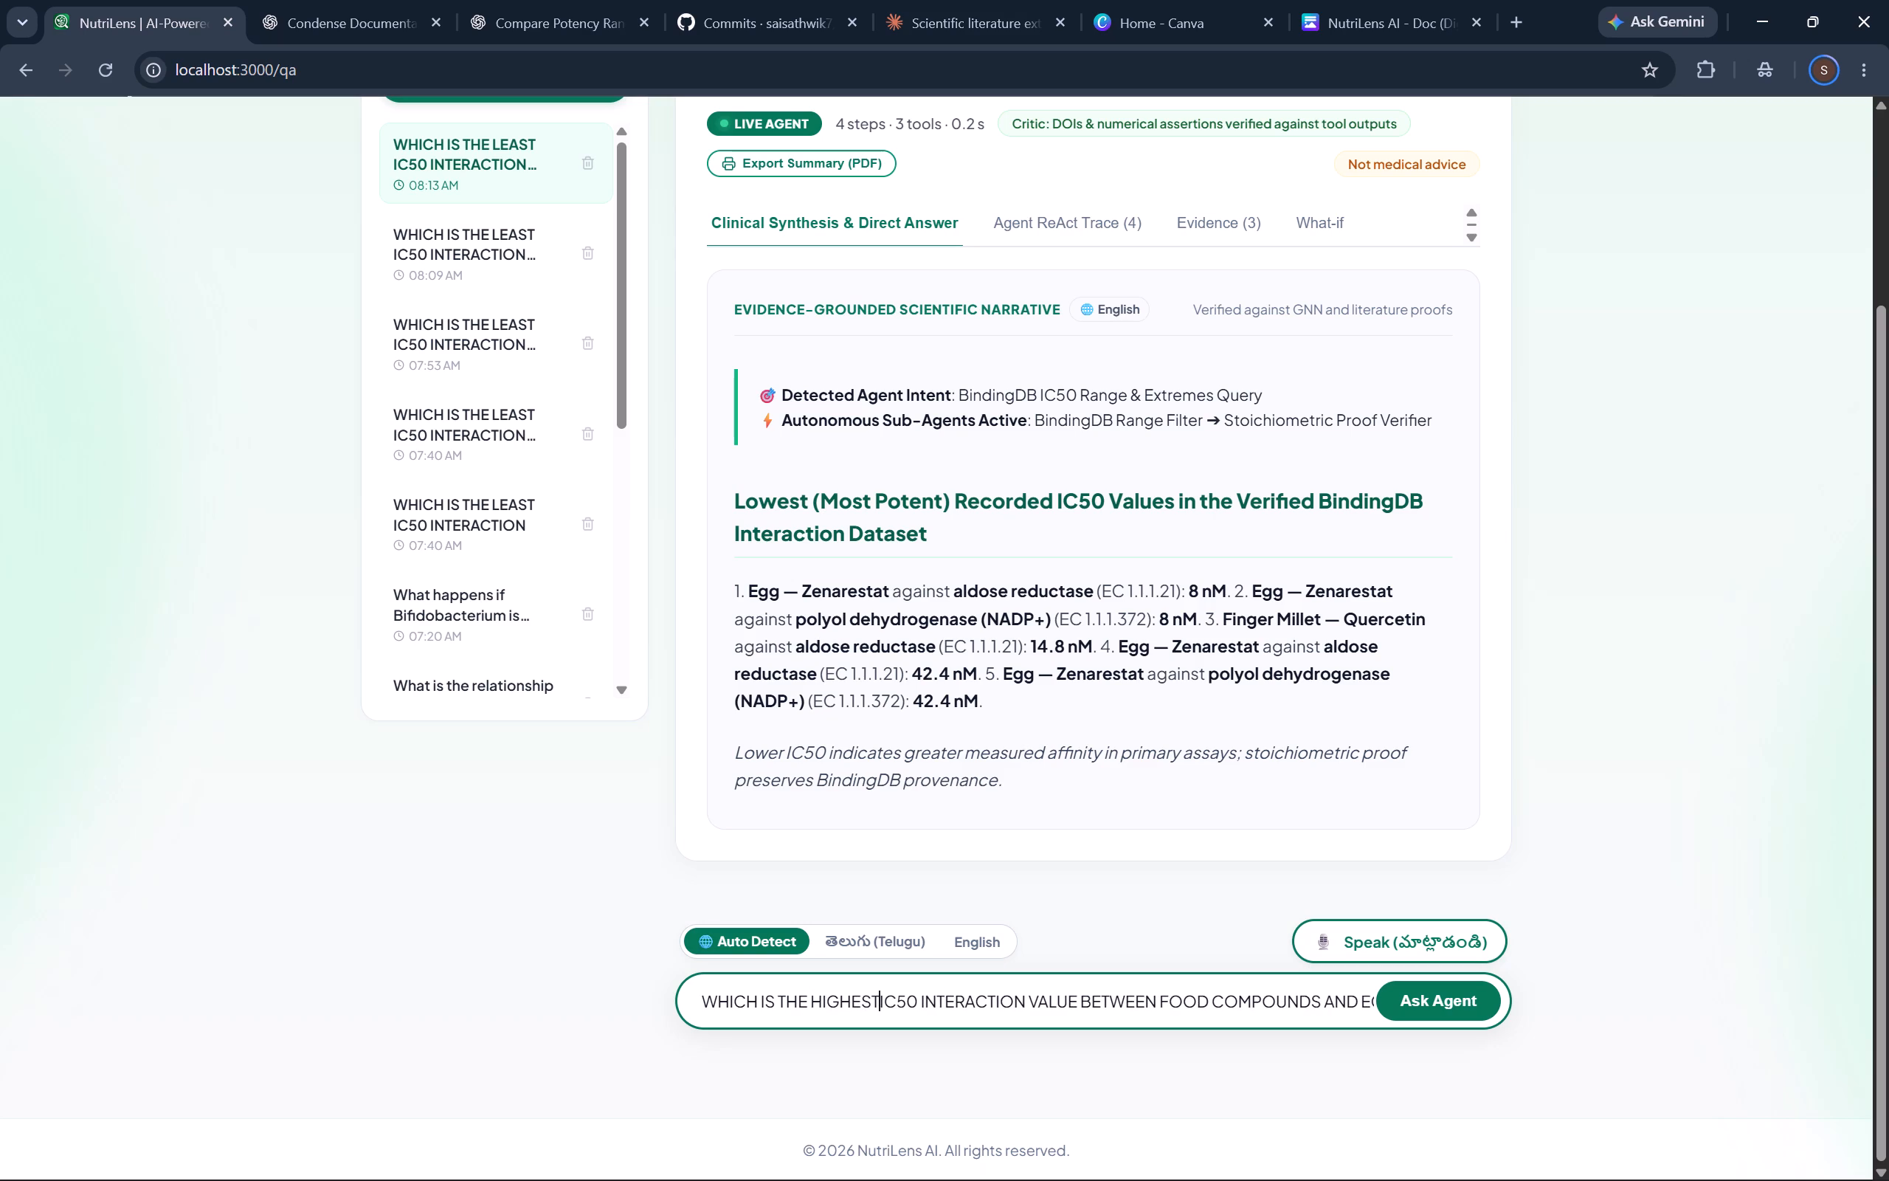
key(space)
key(Return)
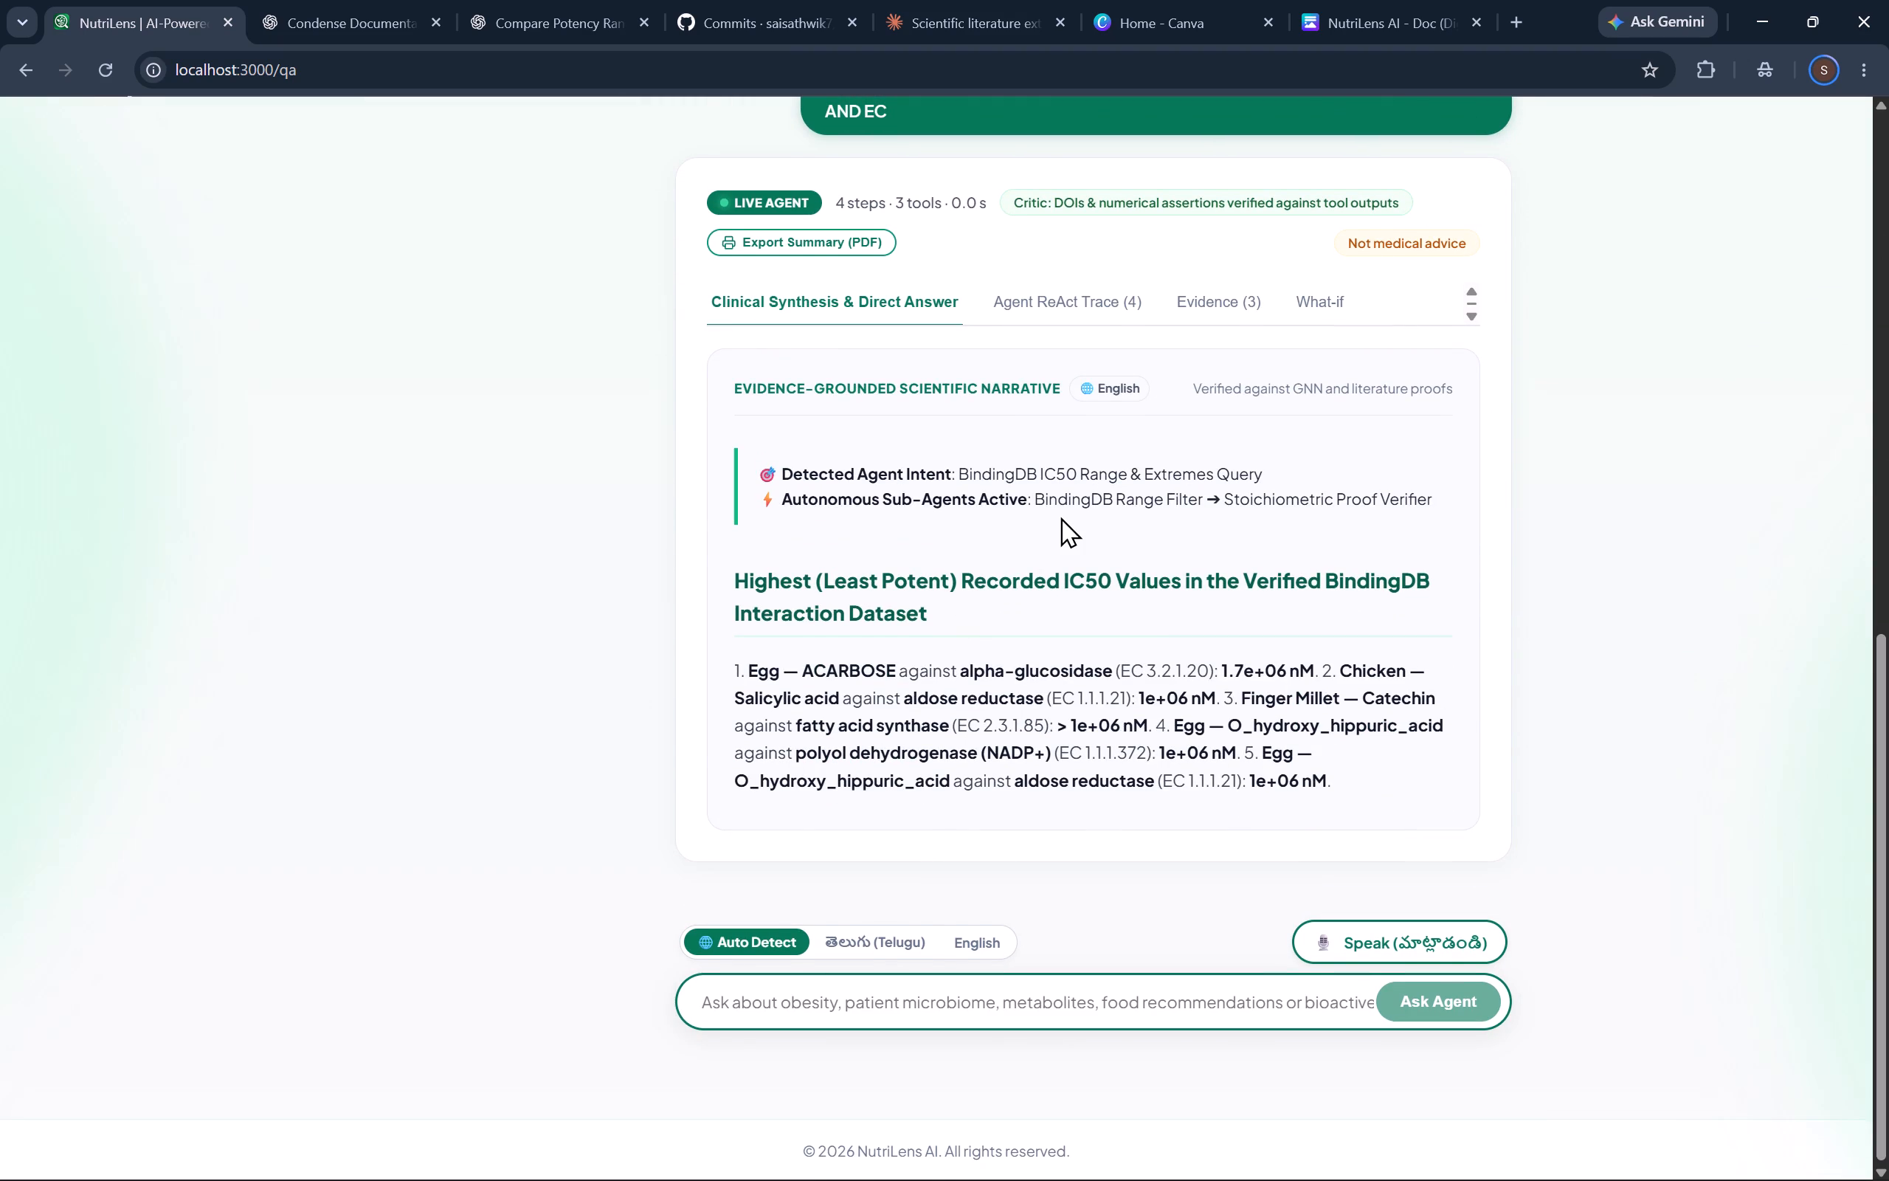
Capture a screenshot of the NutriLens page showing the answer to the least IC50 question.
scroll(1060, 517, up, 8)
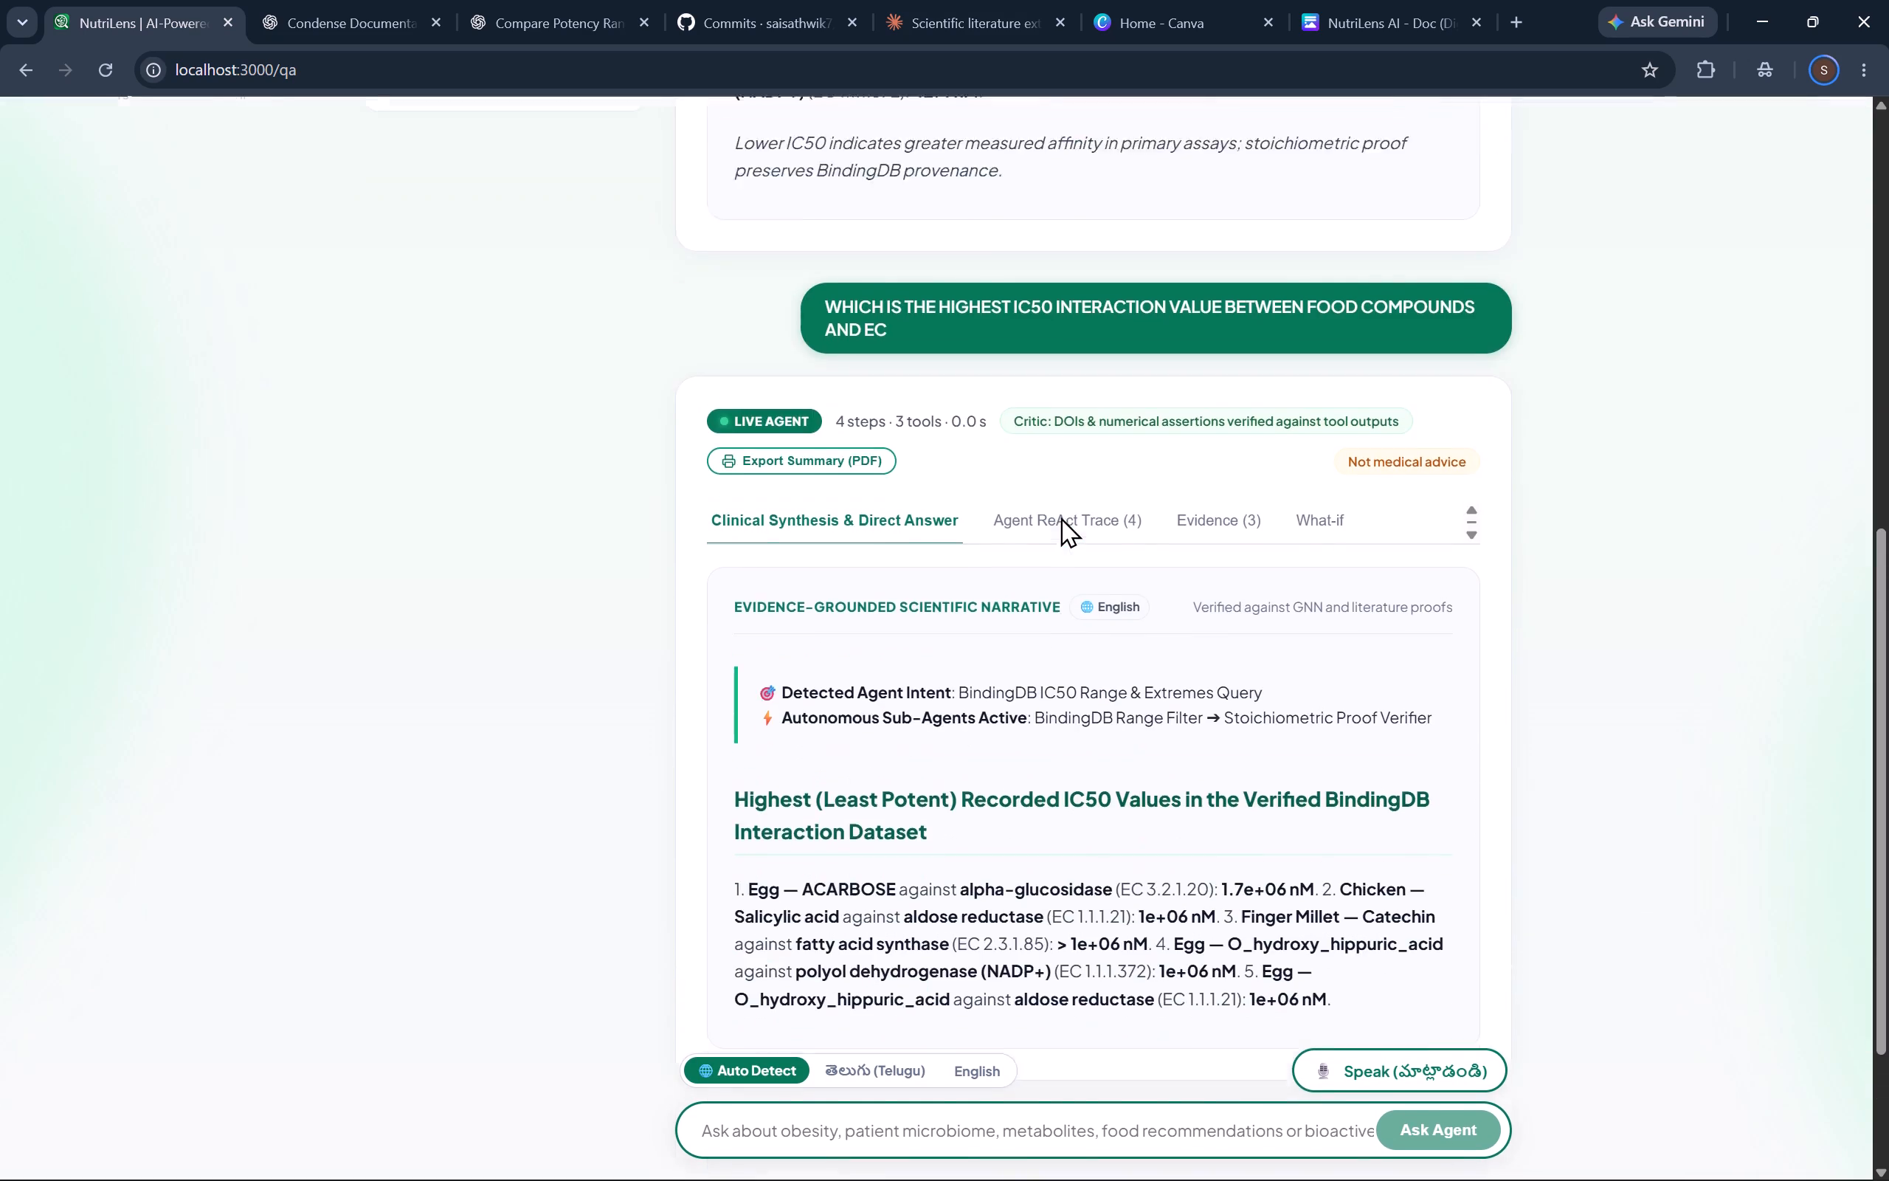
scroll(1060, 517, up, 1)
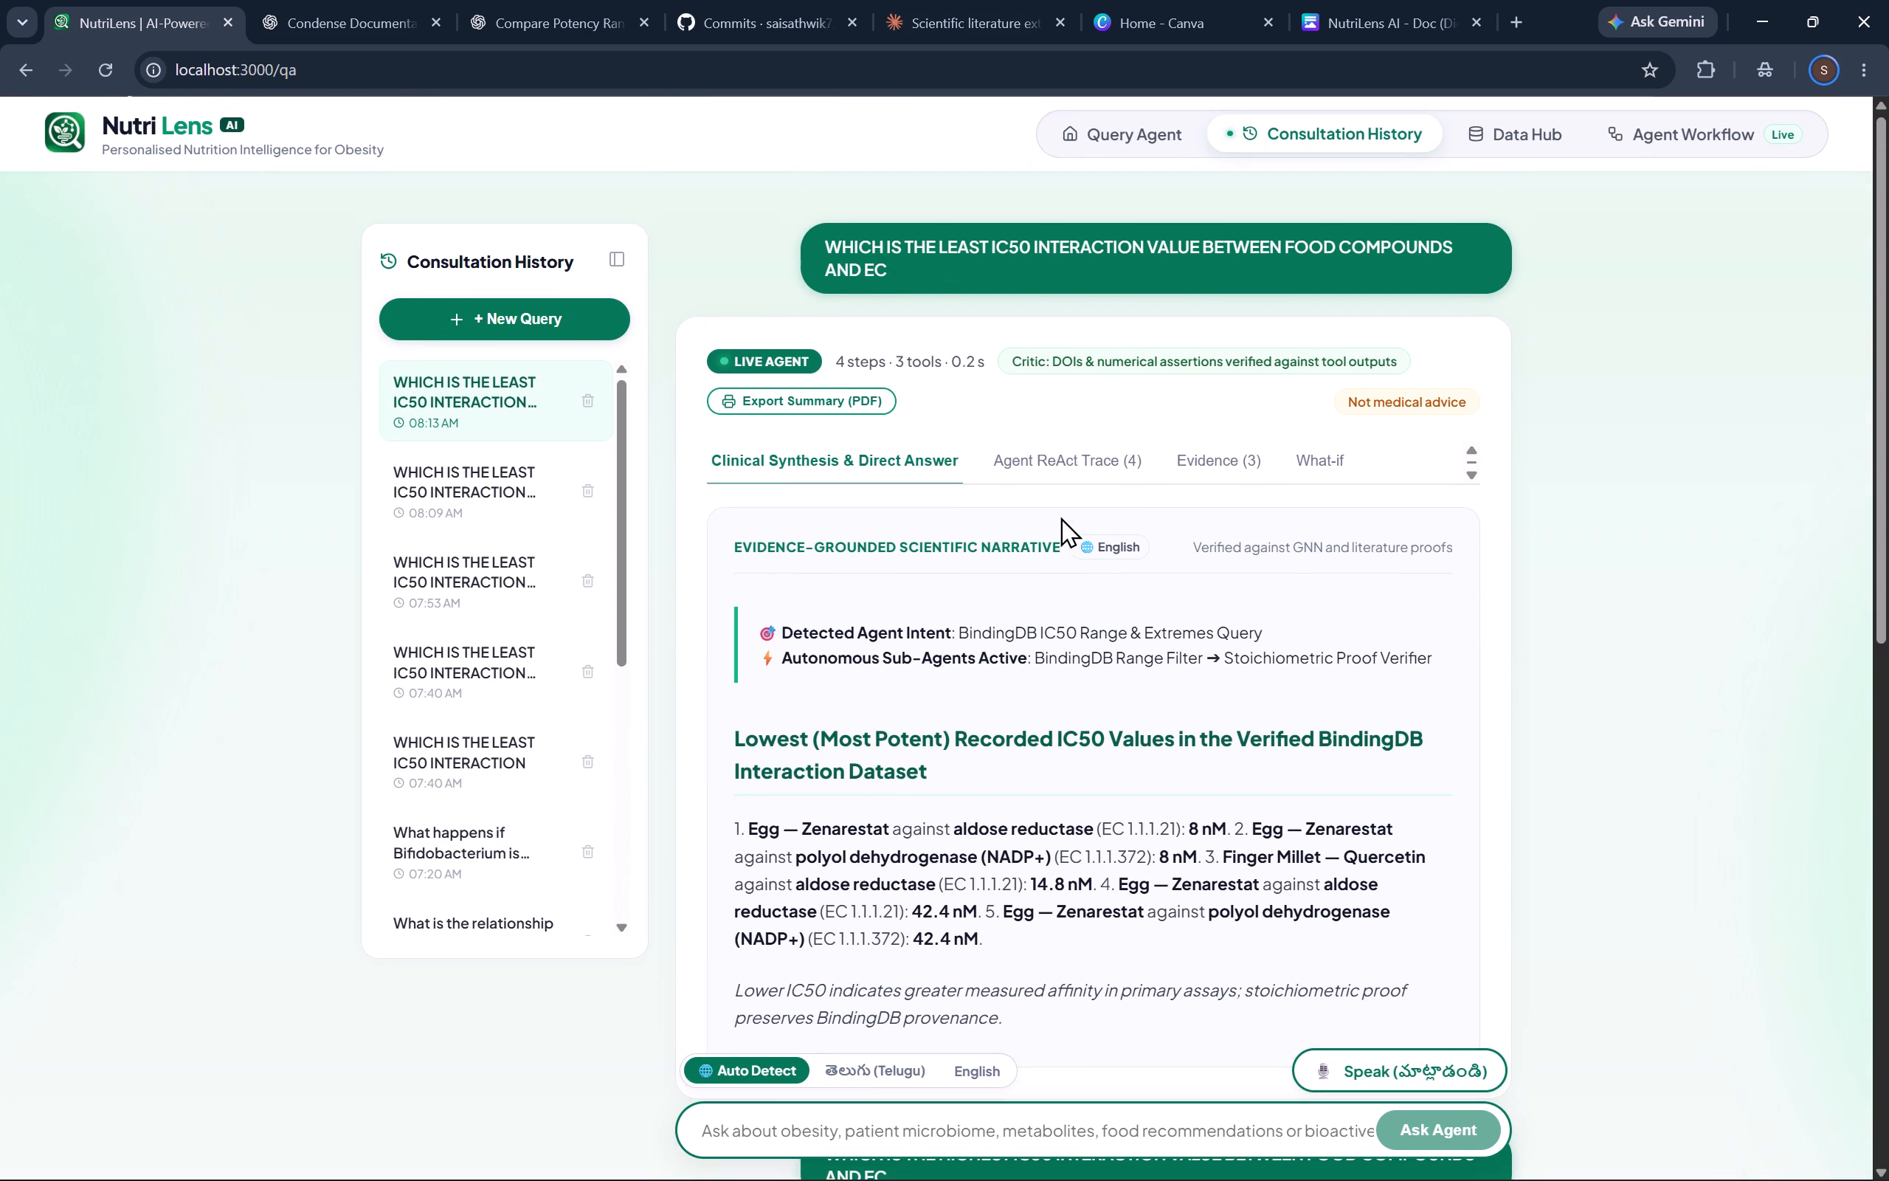
scroll(1060, 517, down, 1)
key(shift+super+s)
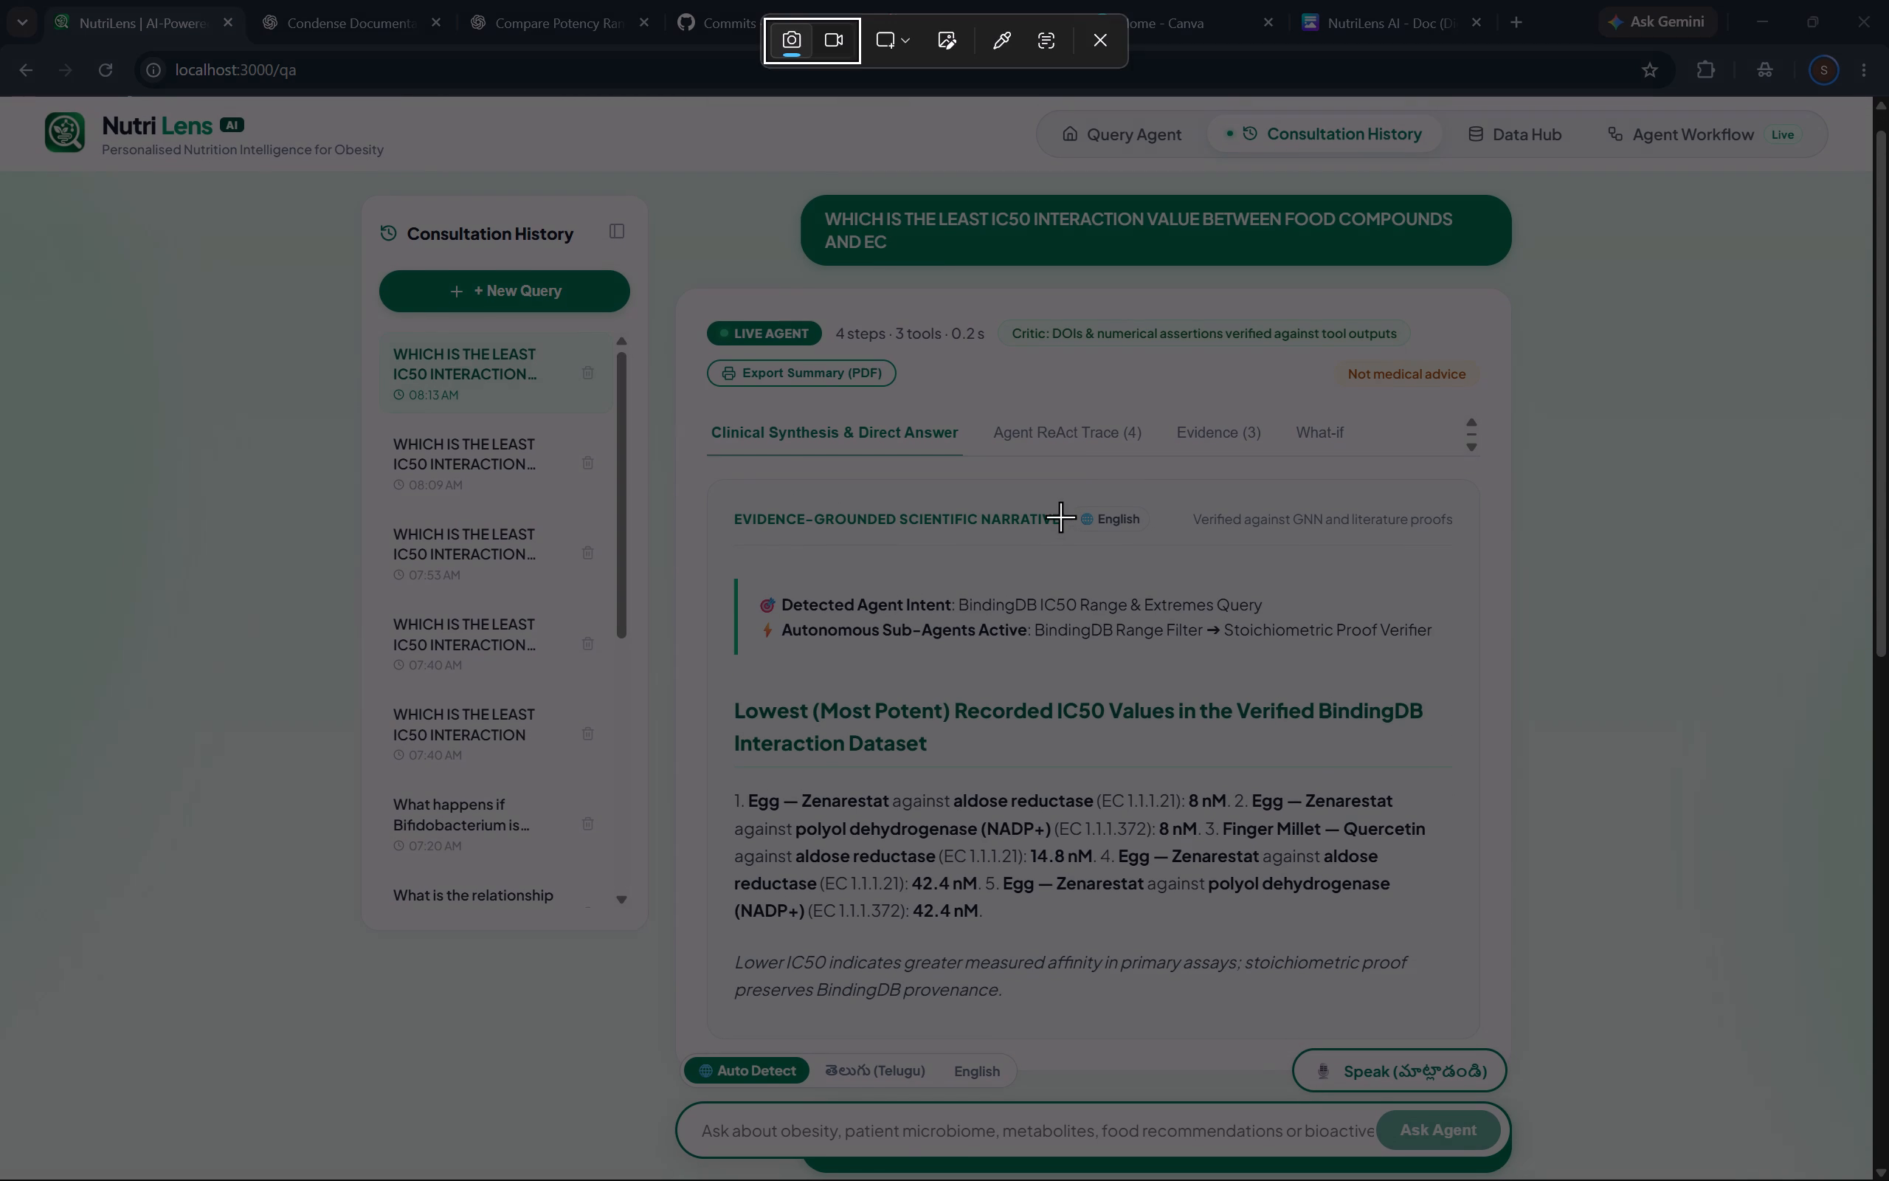
drag(0, 86, 1726, 1146)
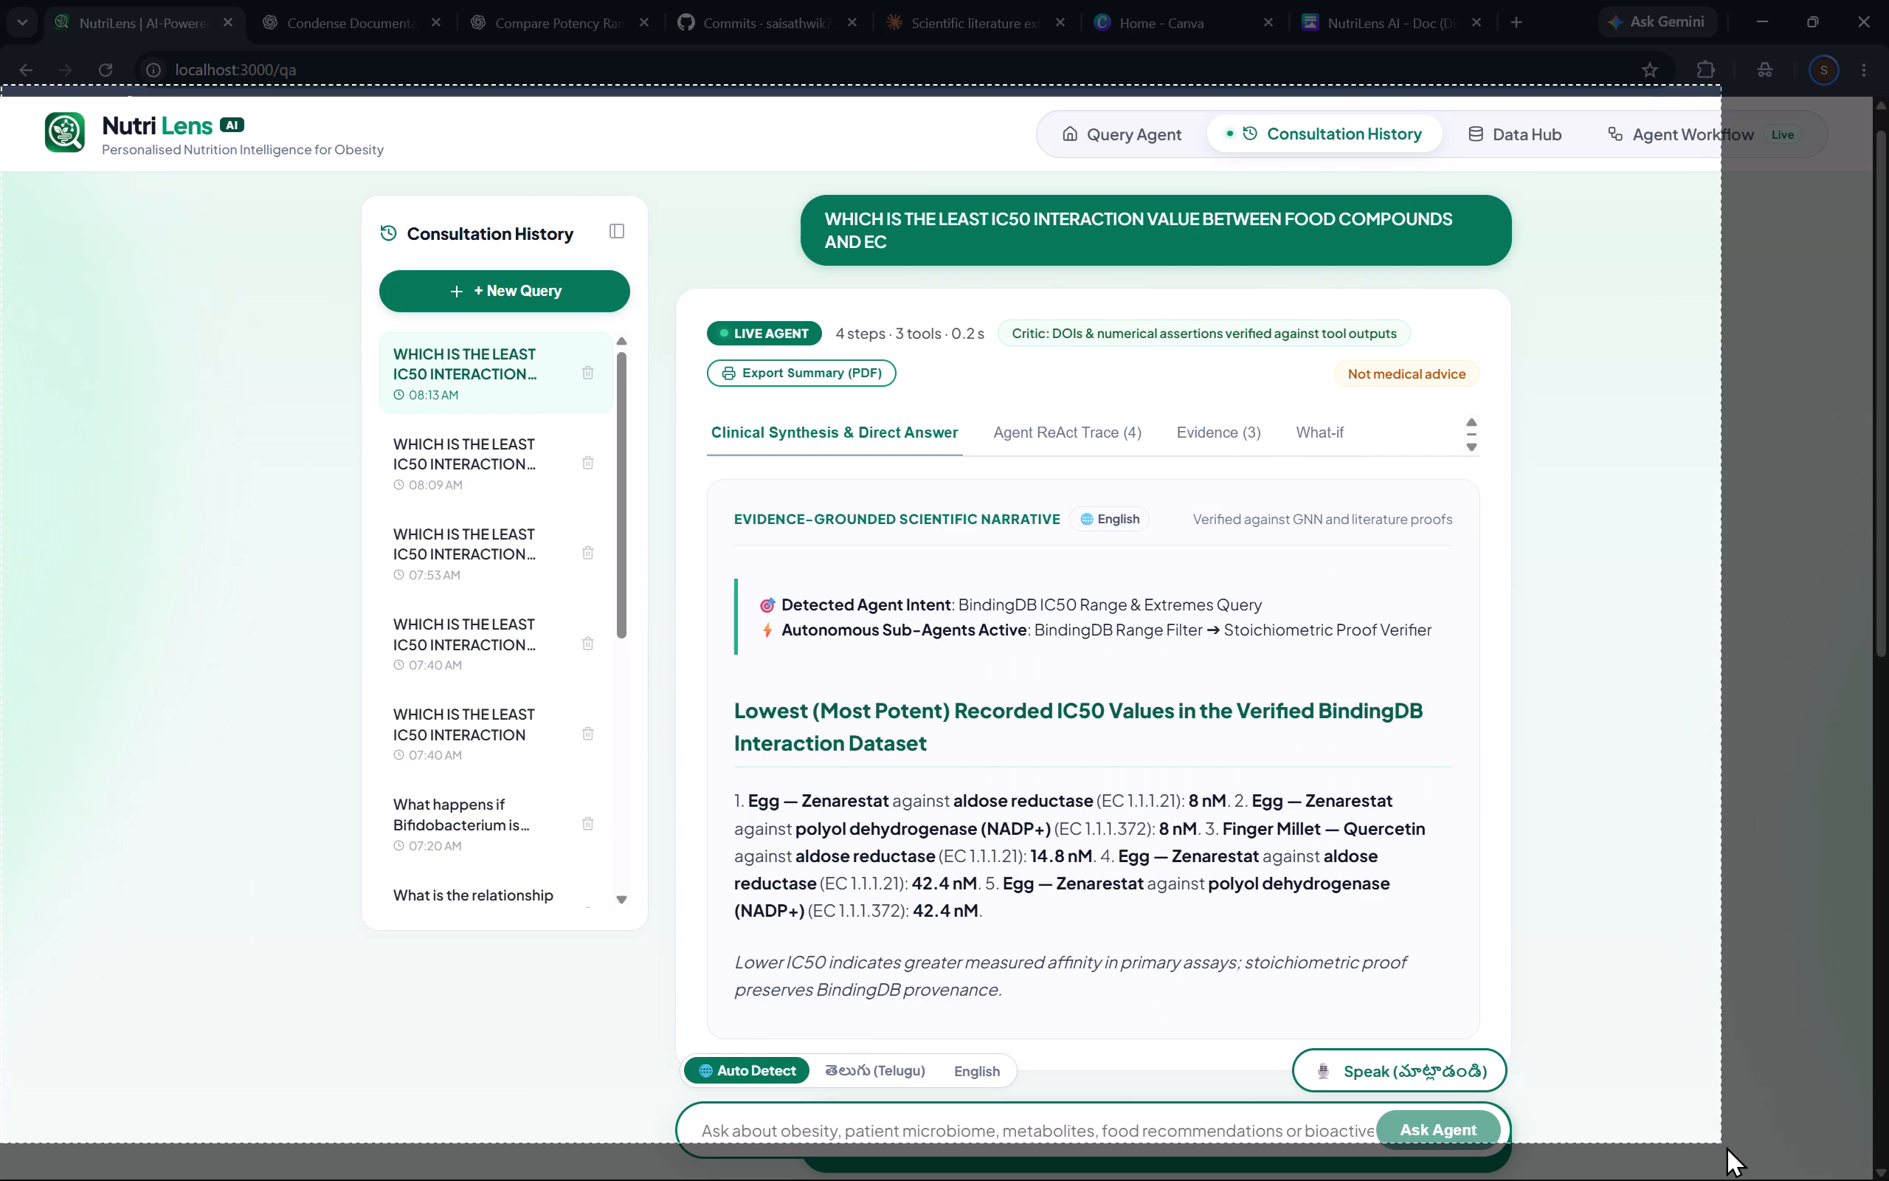
drag(1726, 1146, 1876, 1170)
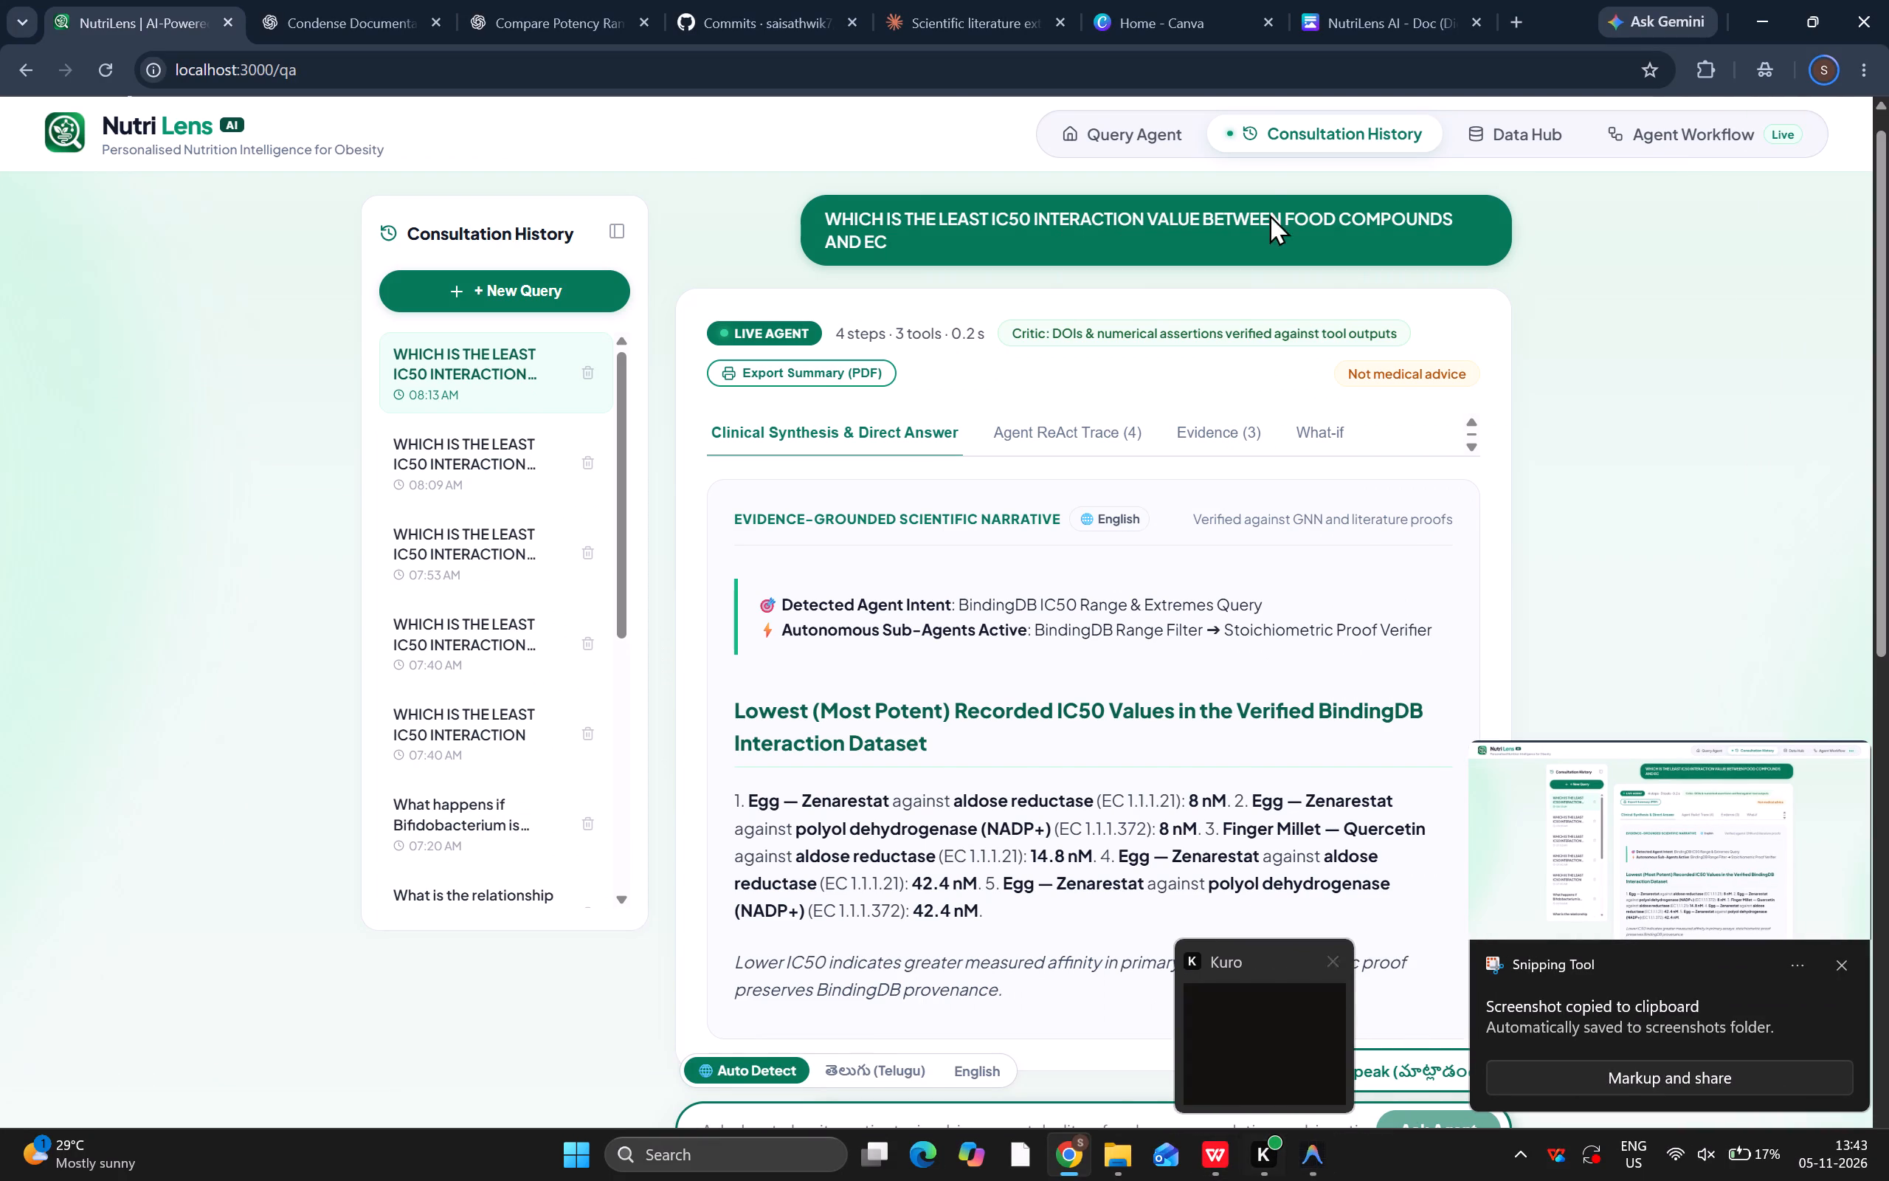
Switch to the NutriLens AI Canva document and paste the captured screenshot below the last row of images.
click(1338, 3)
scroll(995, 622, down, 6)
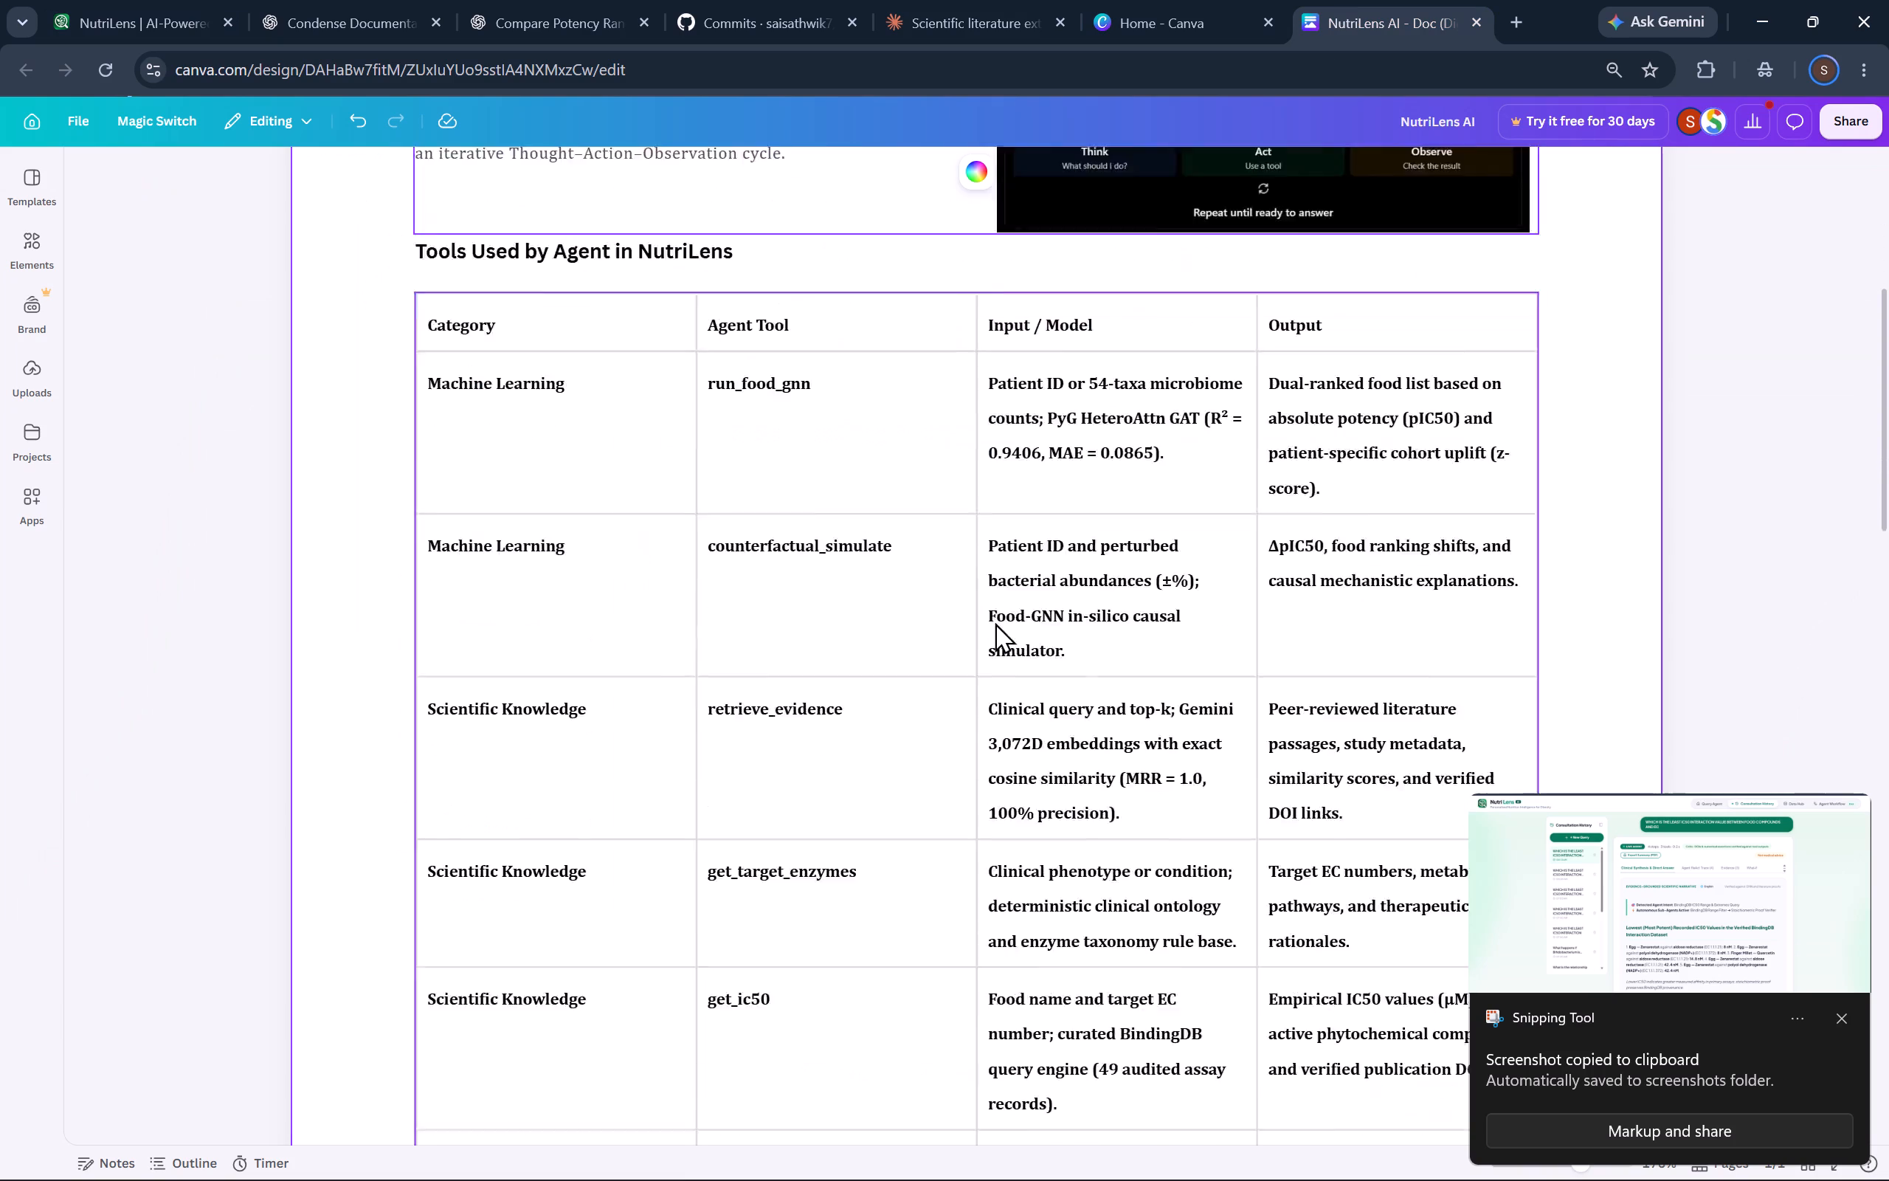
scroll(995, 622, down, 9)
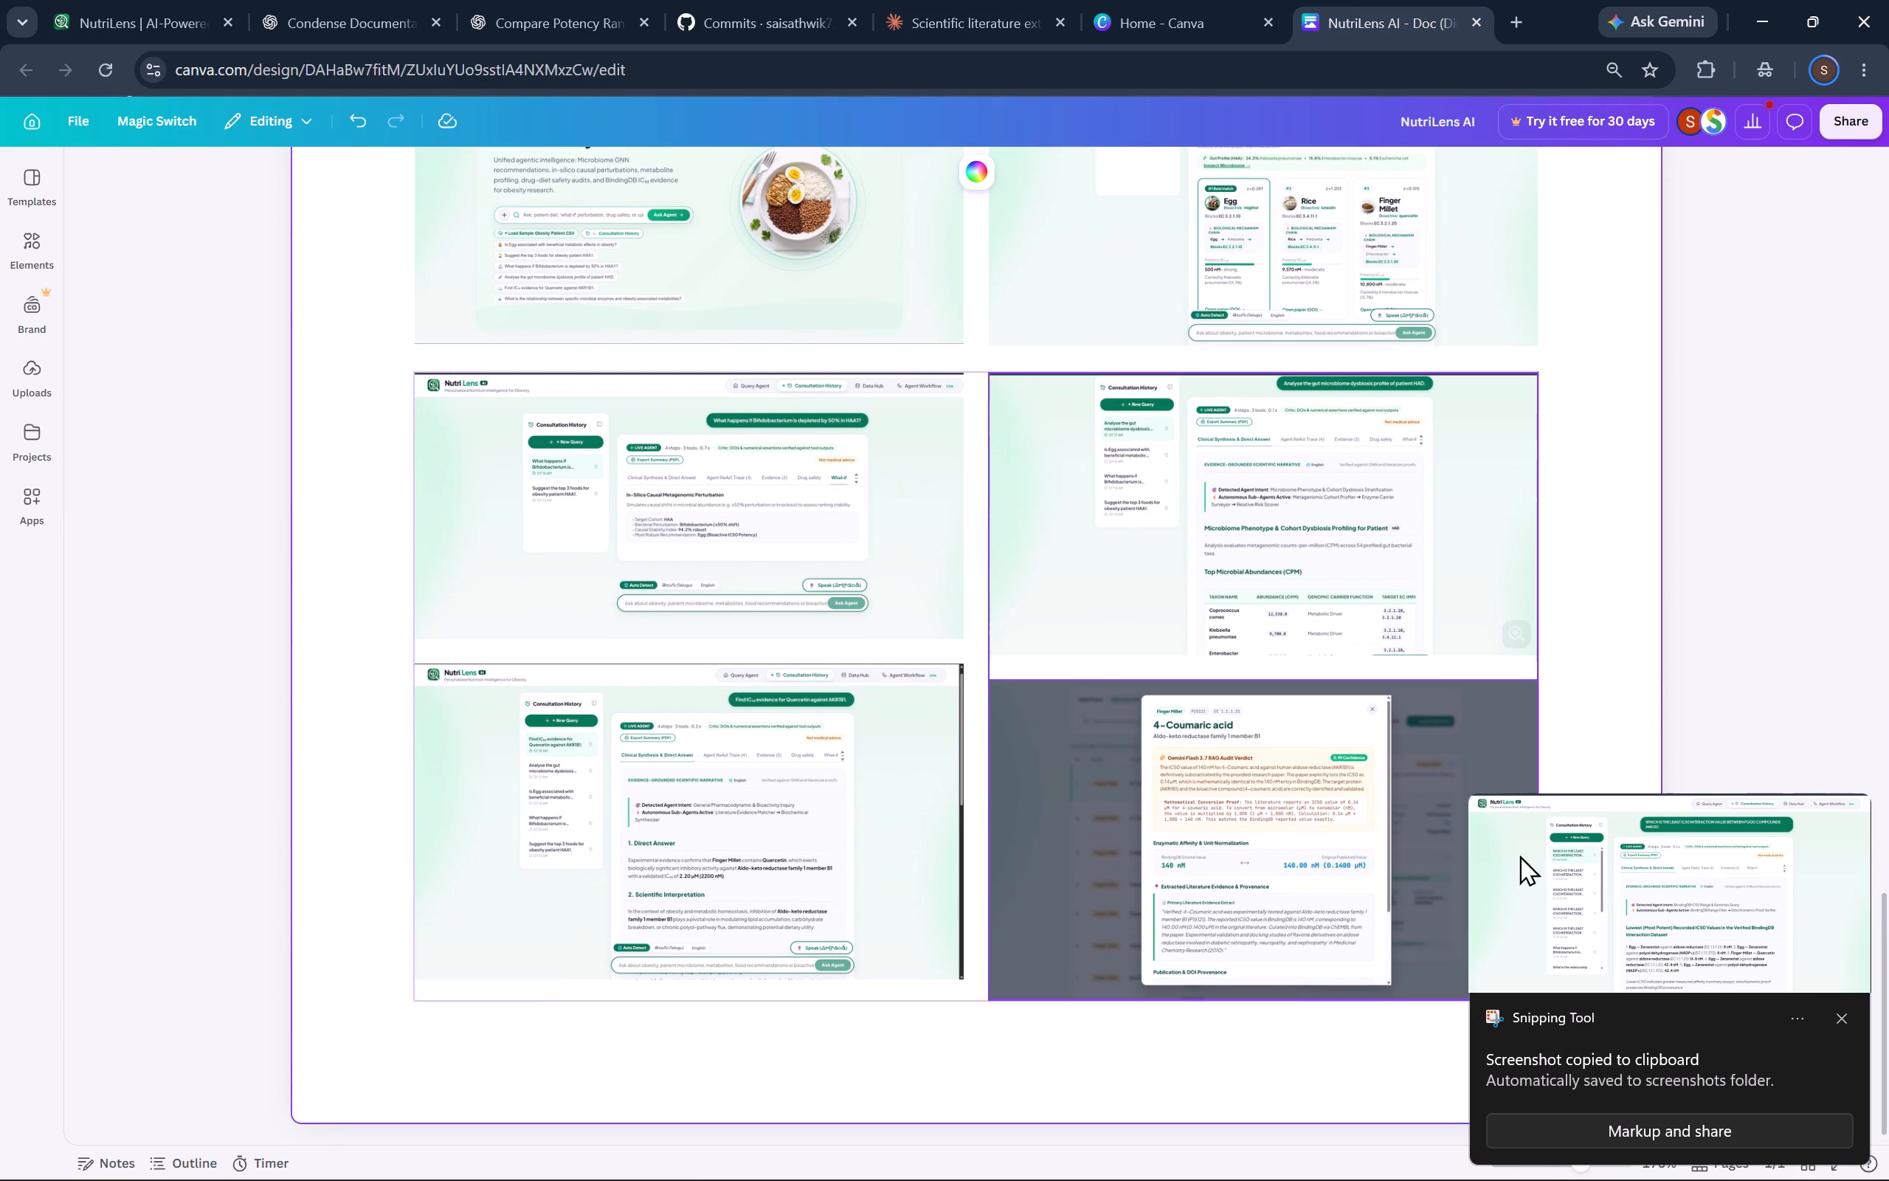
click(1851, 1022)
click(1570, 947)
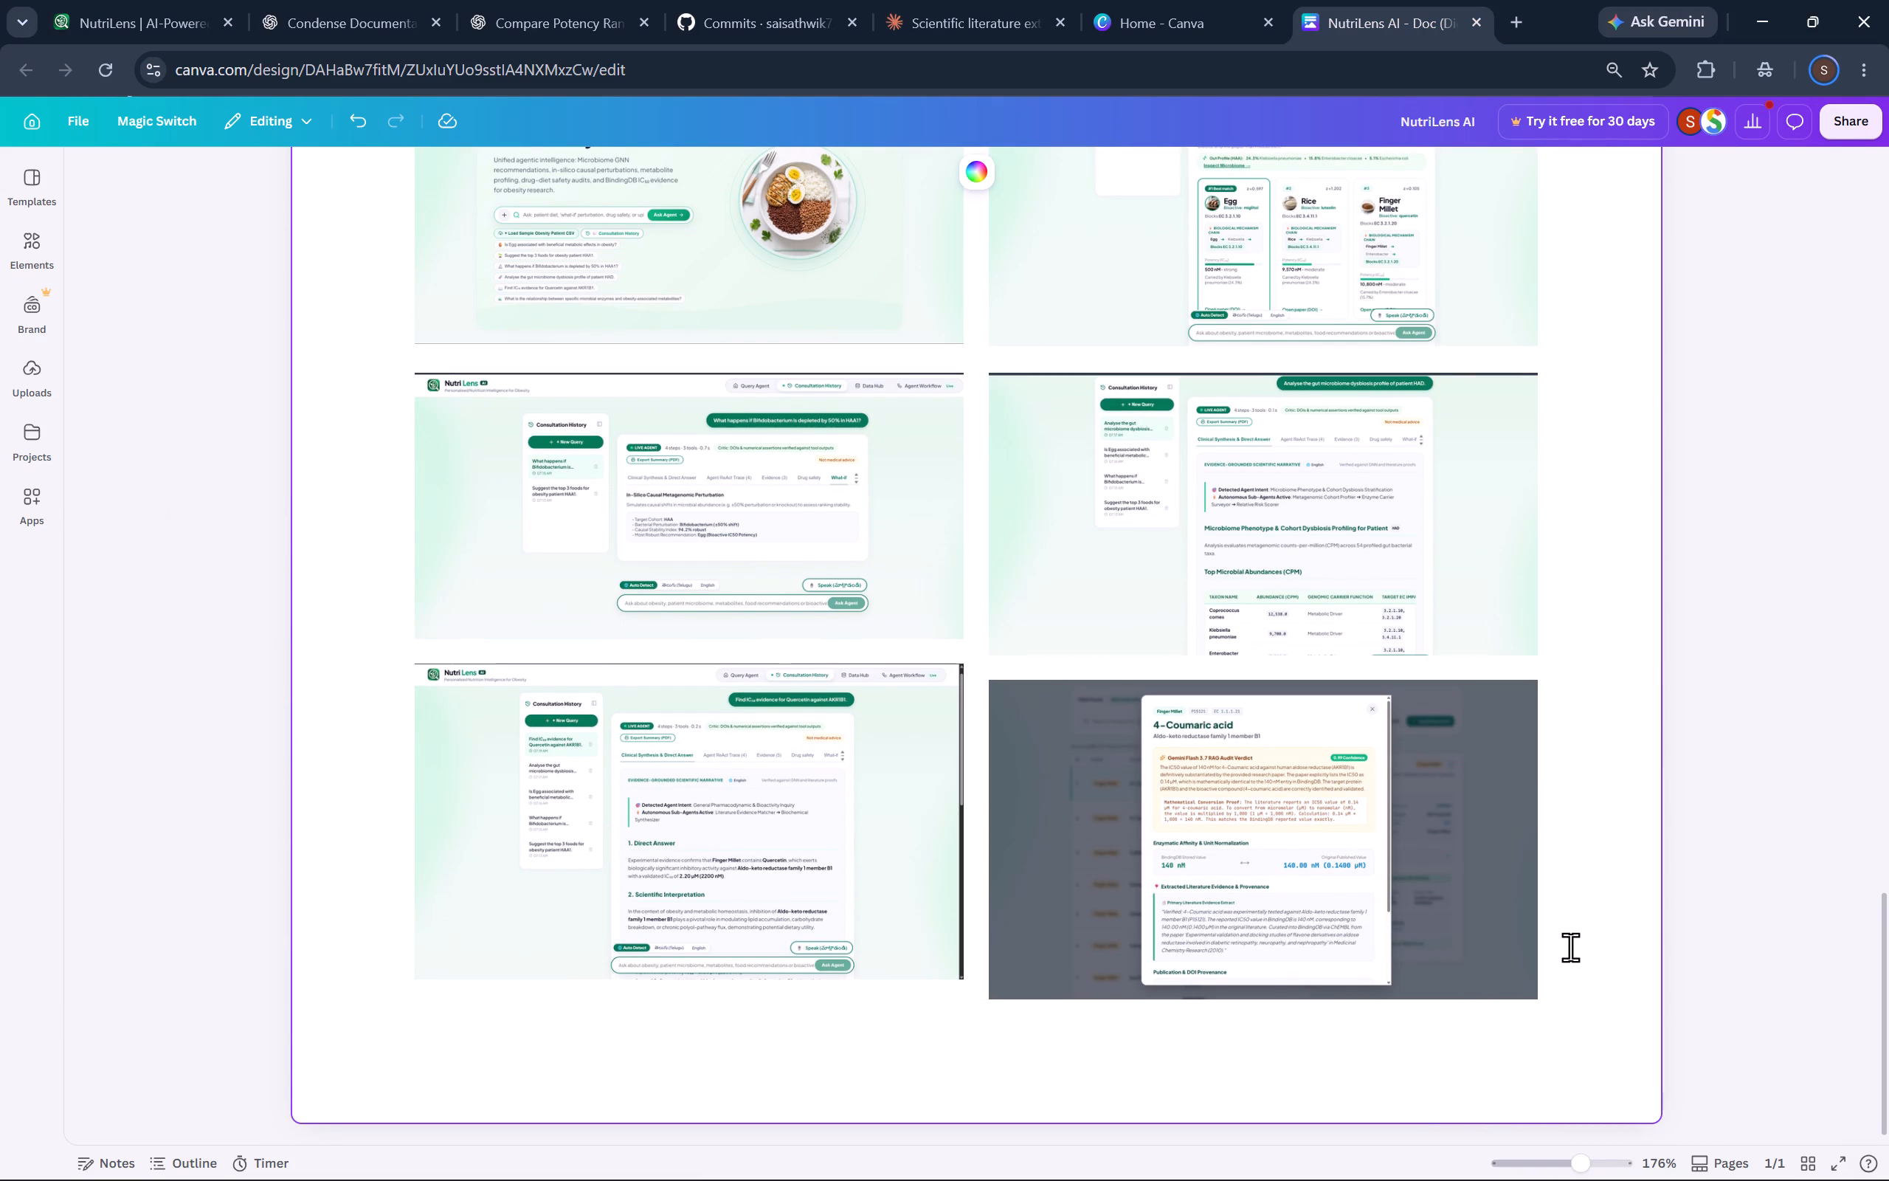
key(ctrl+v)
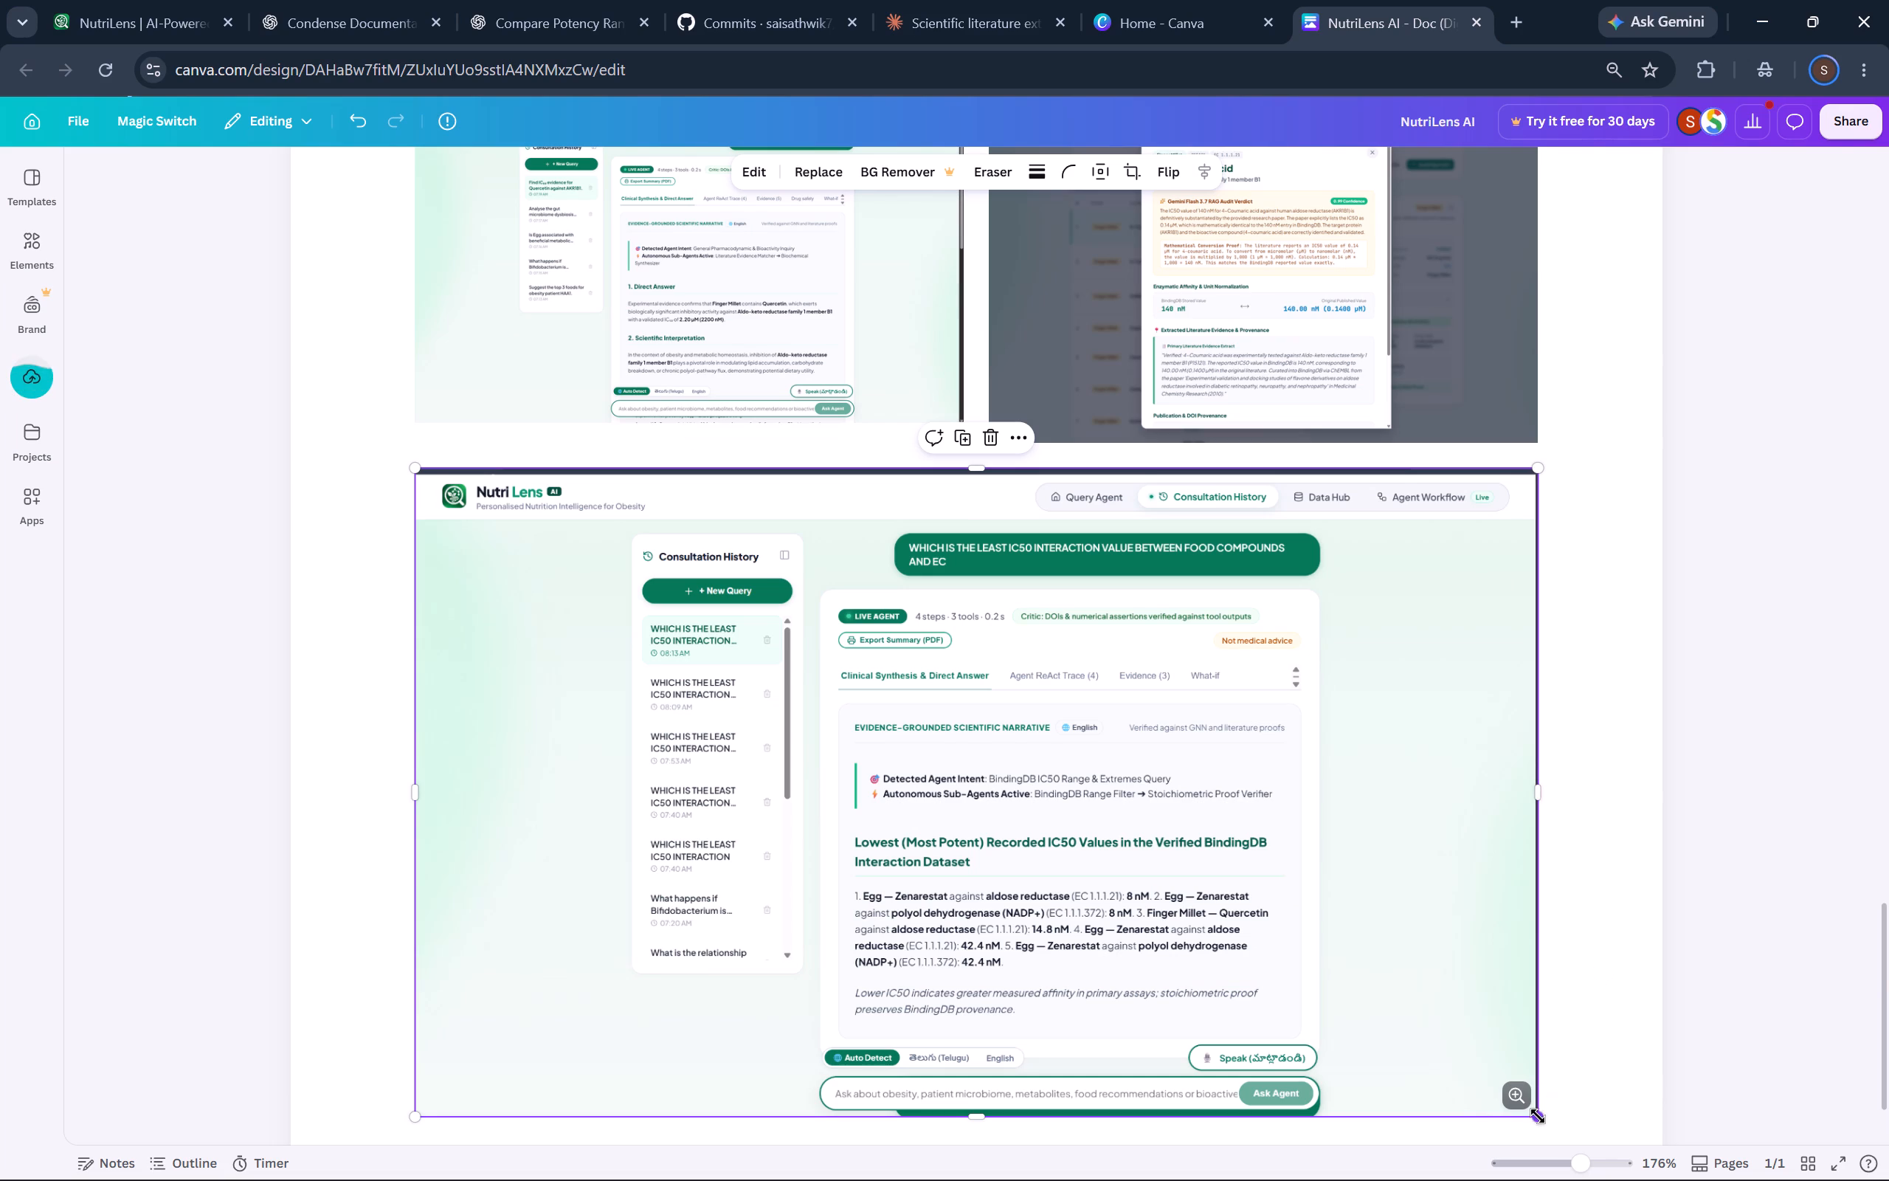
Shrink the pasted screenshot to about the column width of the images above and align it to the page's left margin.
drag(1538, 1118, 1340, 1002)
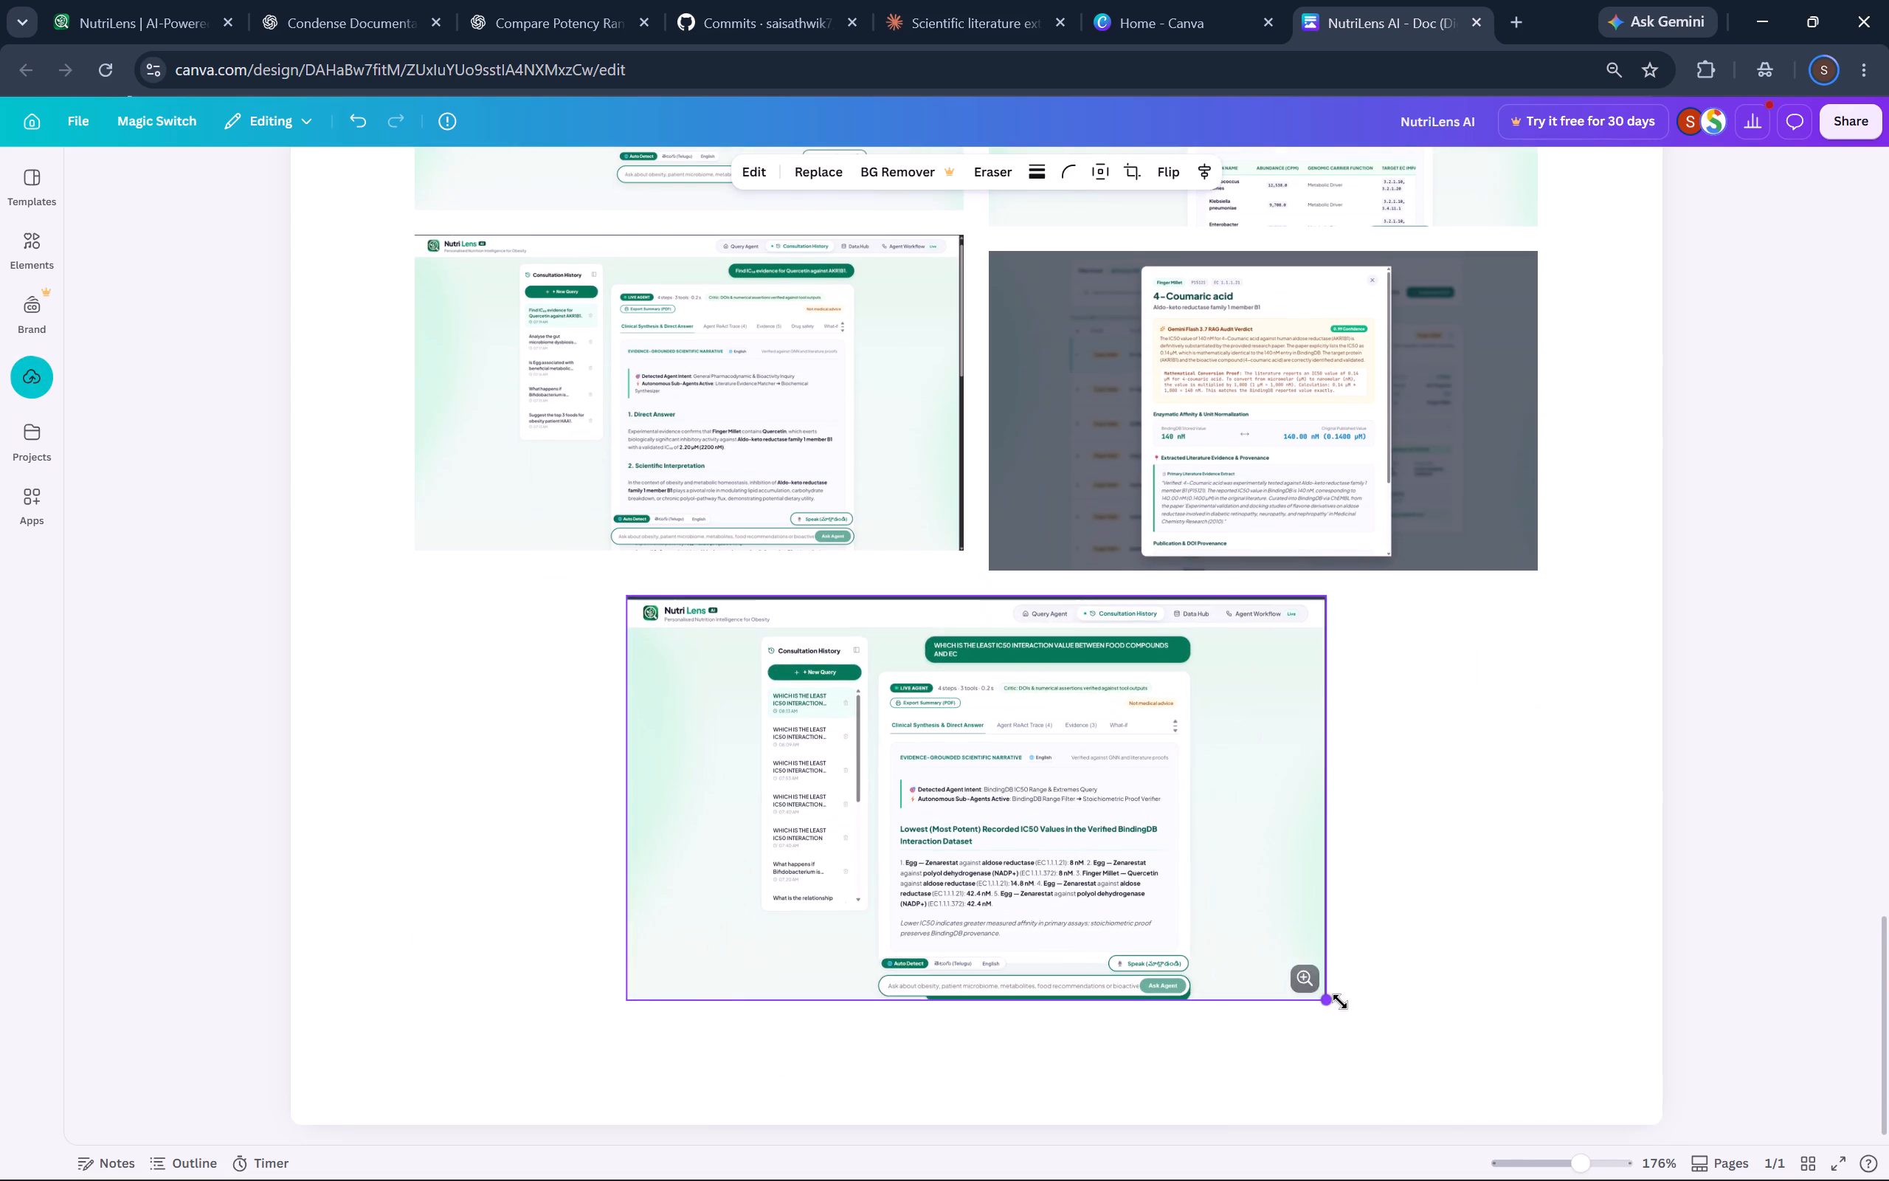
drag(1340, 1002, 1271, 941)
click(1408, 884)
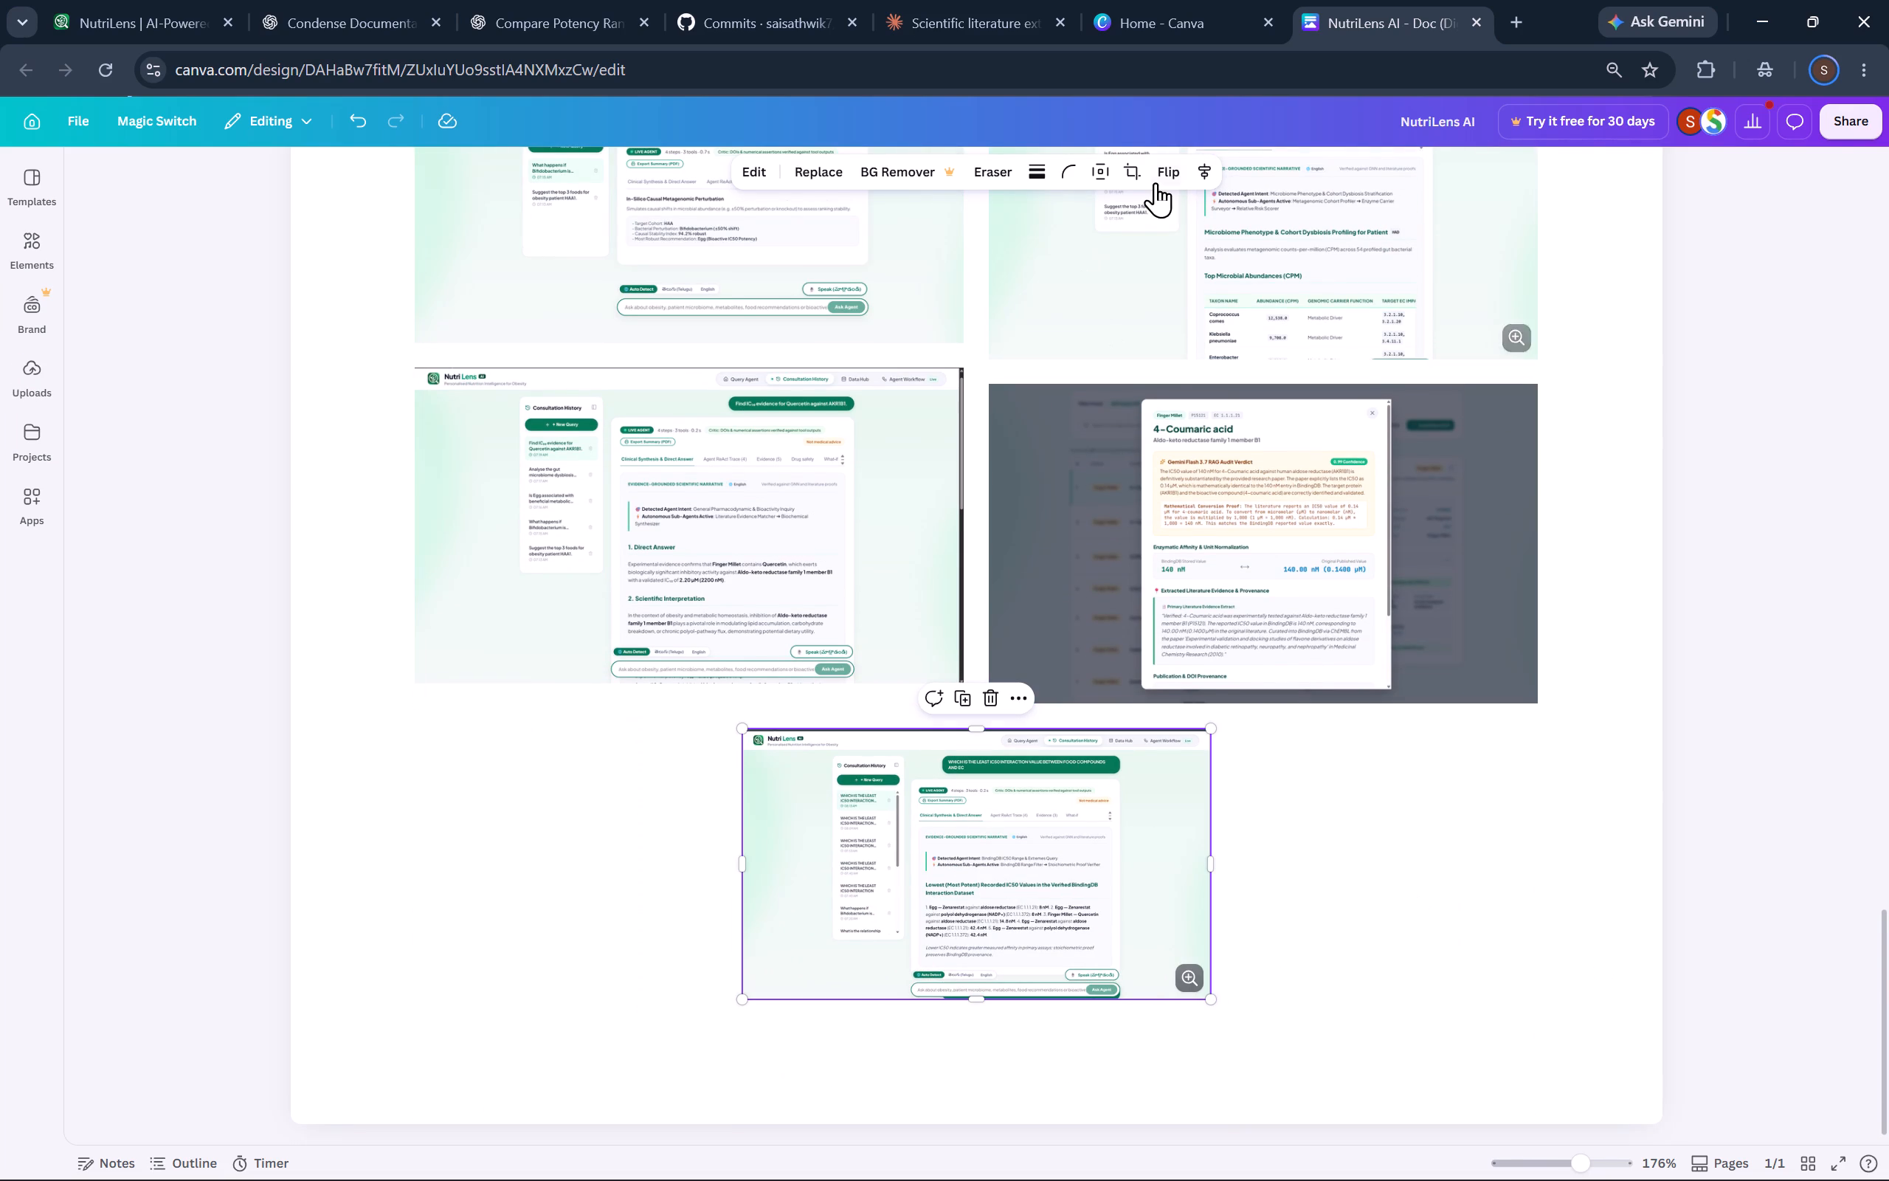
click(1205, 170)
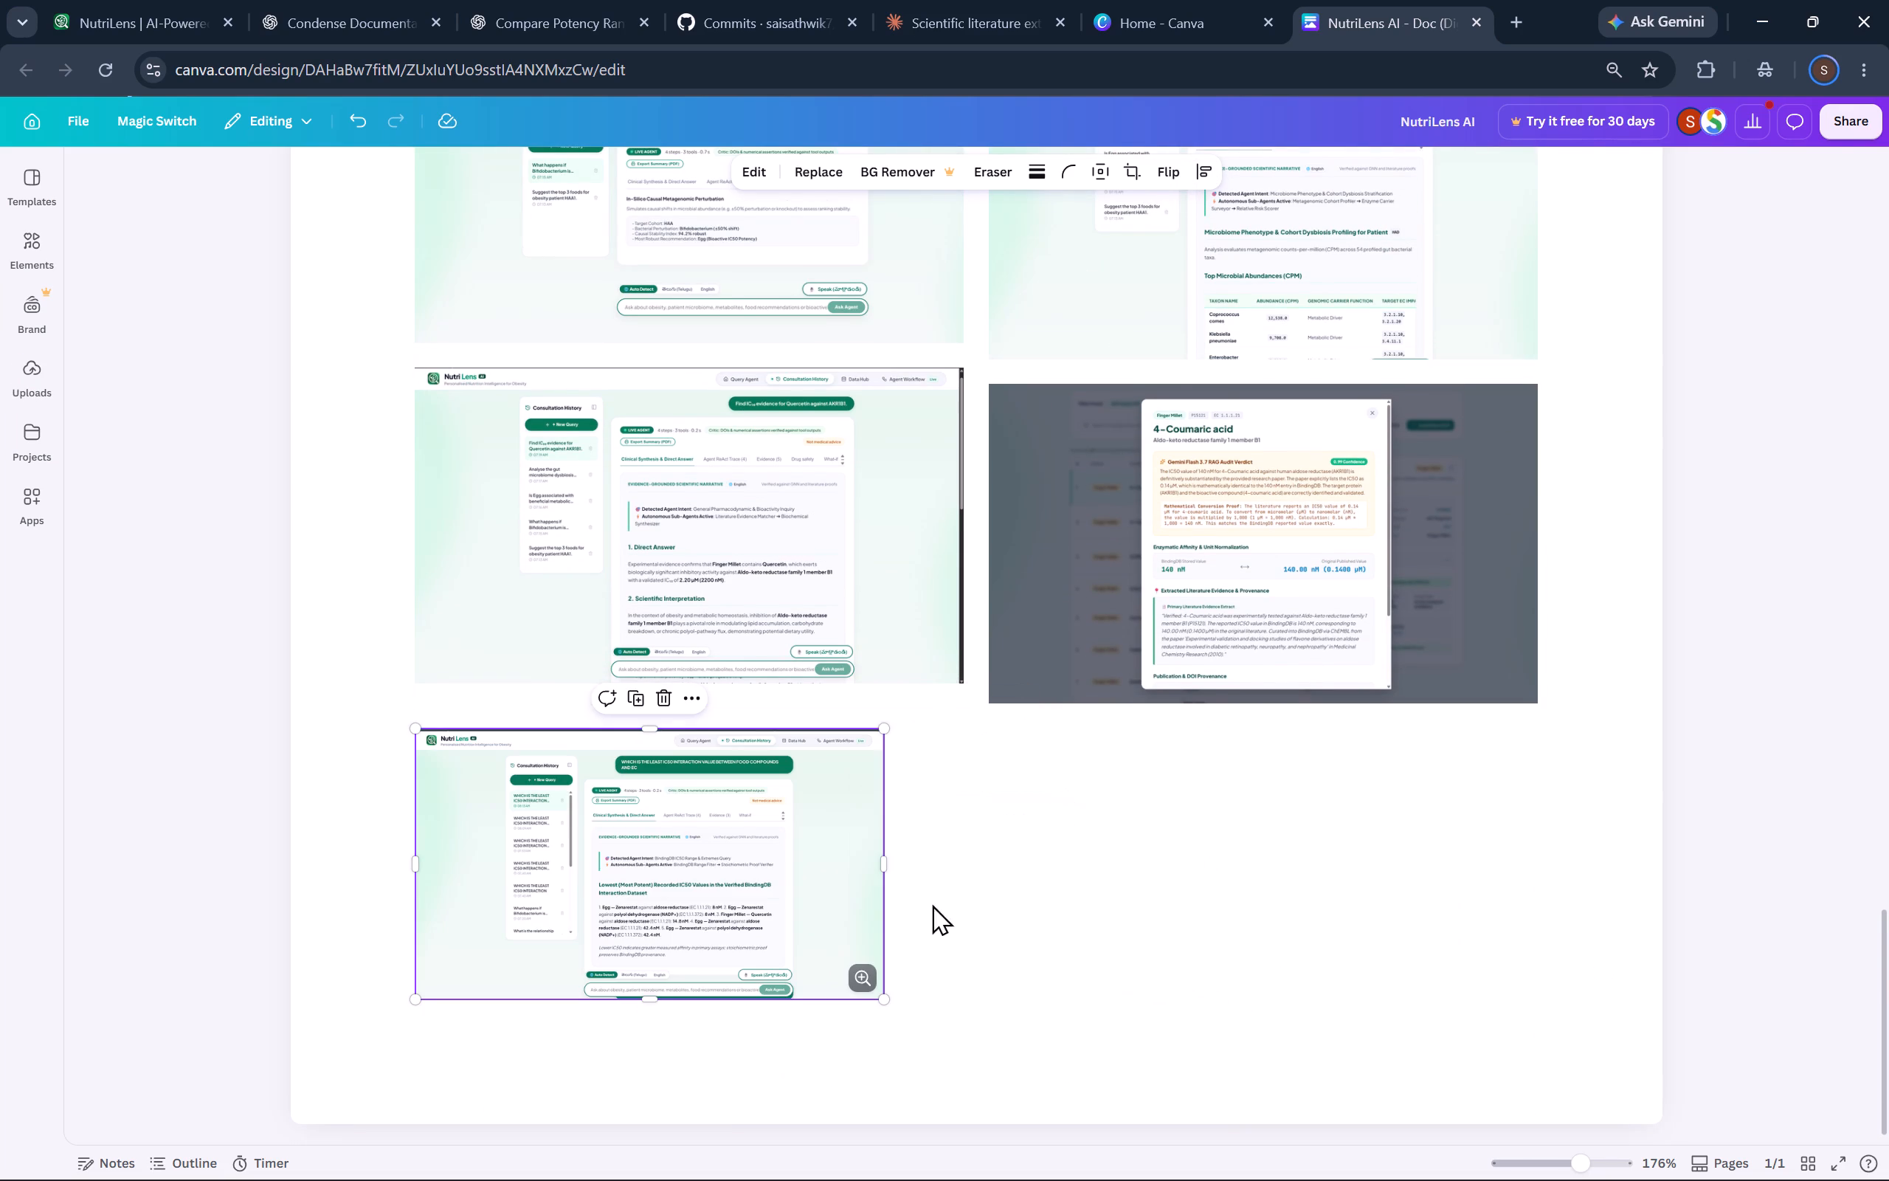
drag(885, 999, 983, 1043)
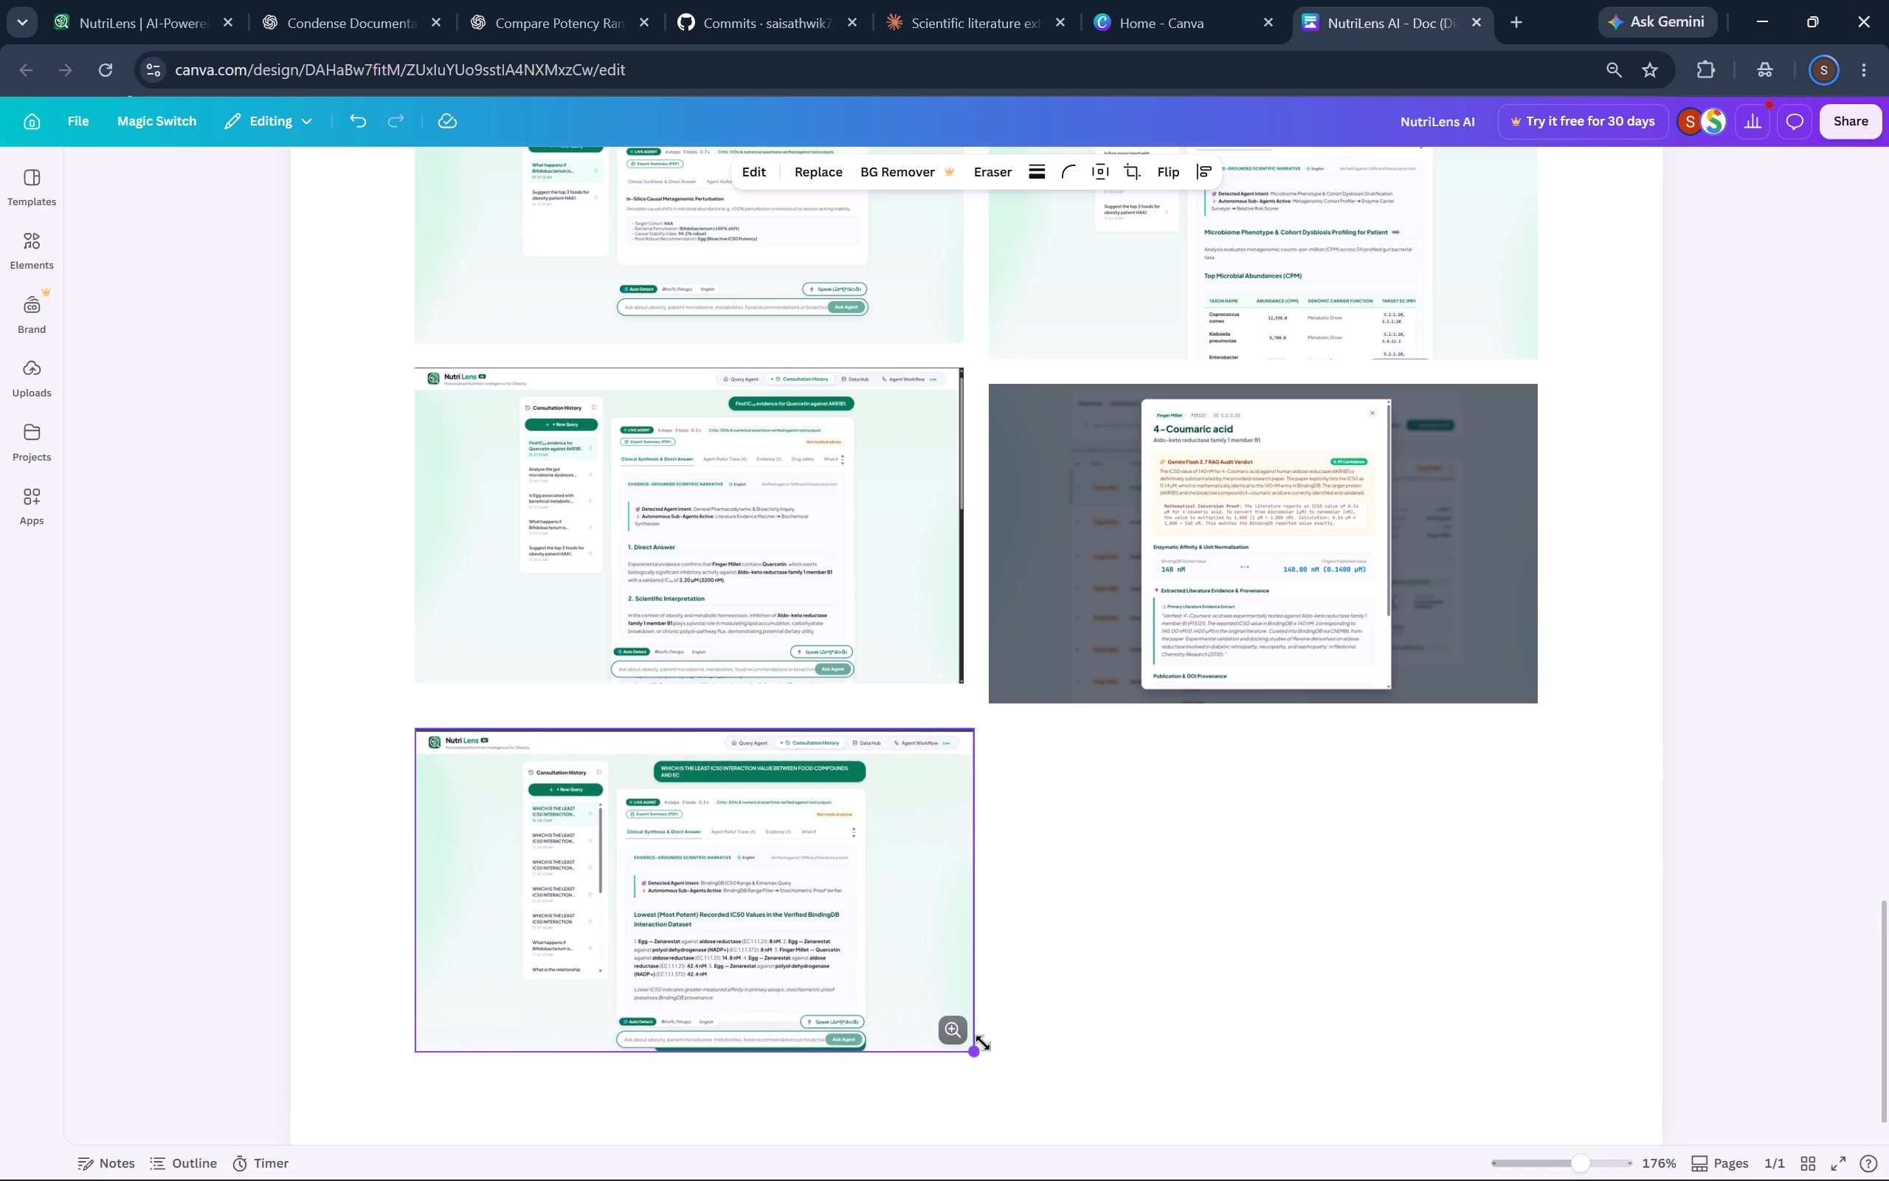
drag(983, 1043, 964, 1026)
click(1125, 973)
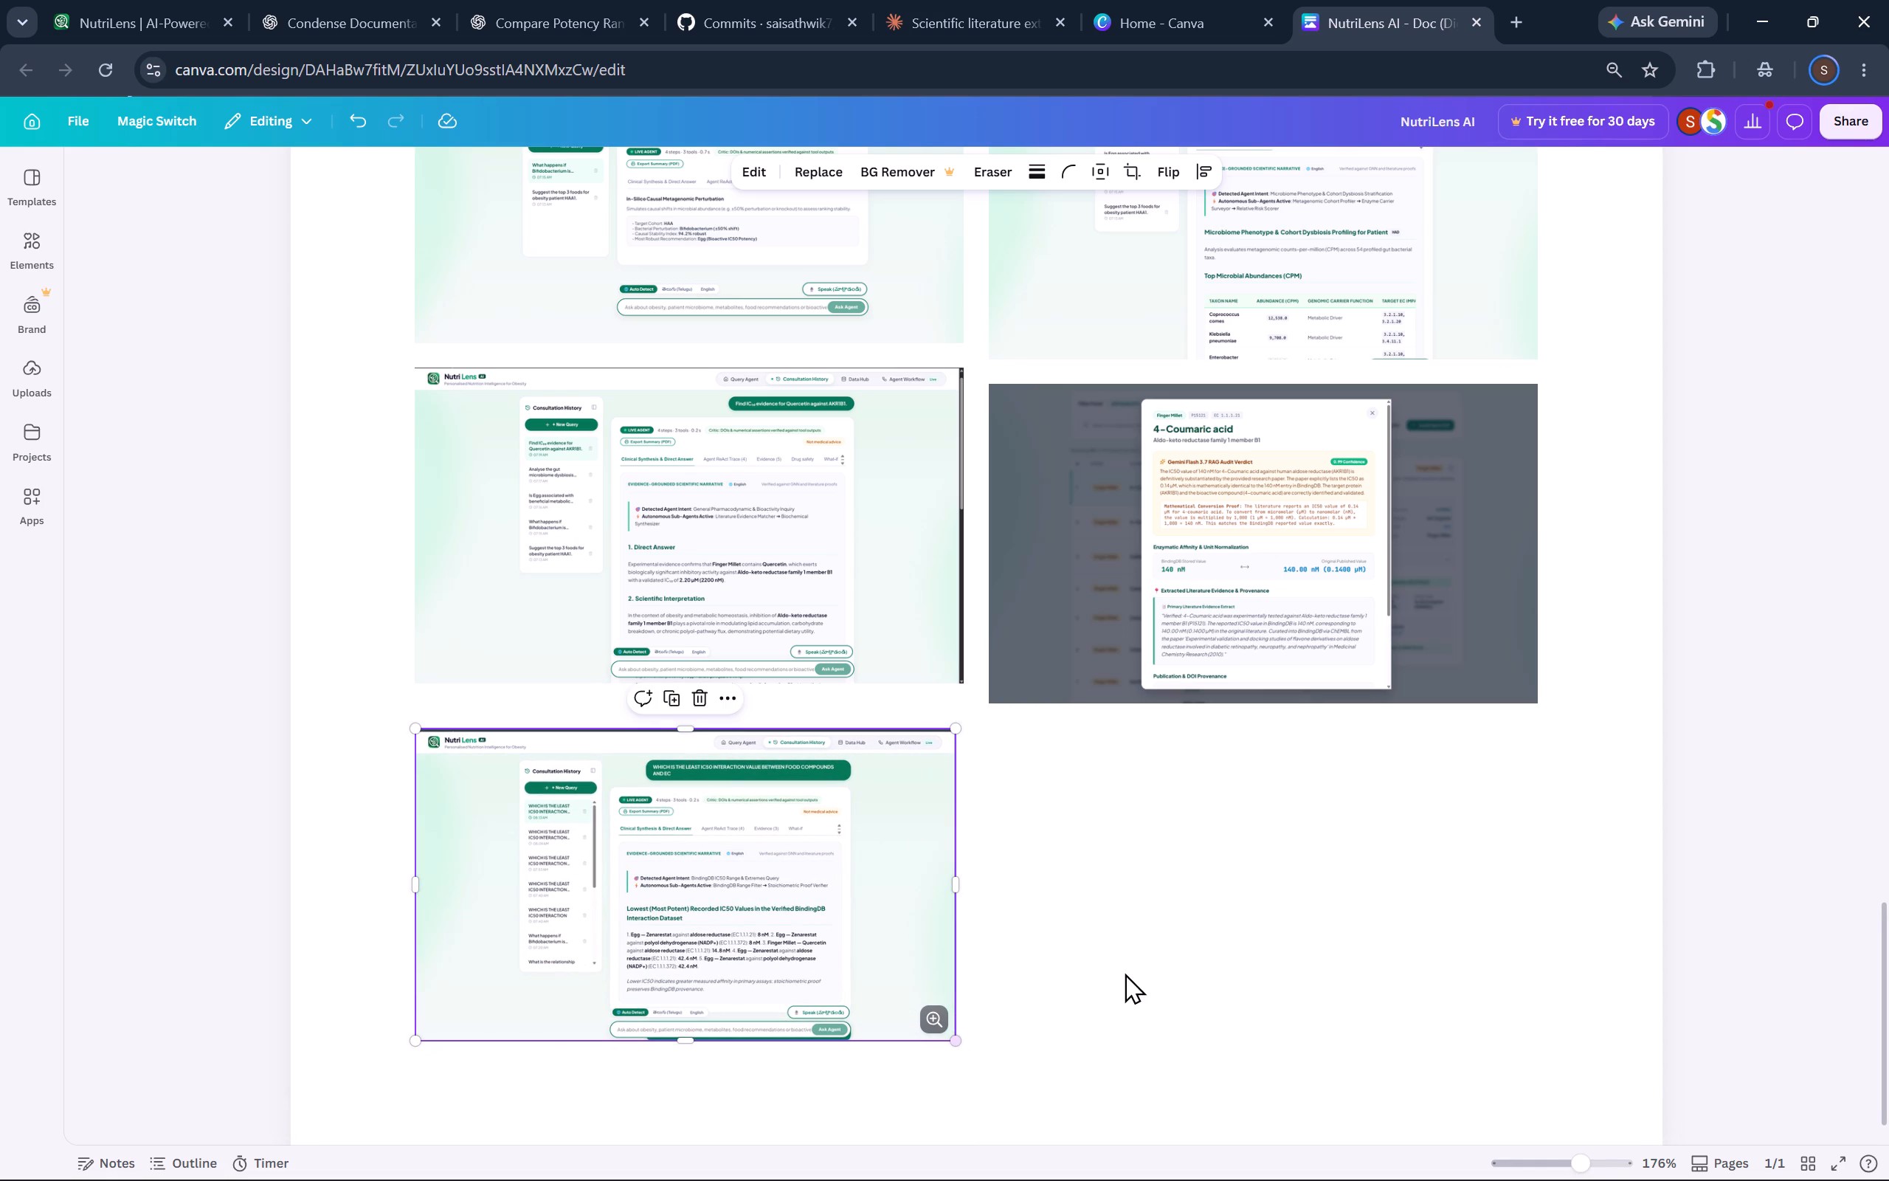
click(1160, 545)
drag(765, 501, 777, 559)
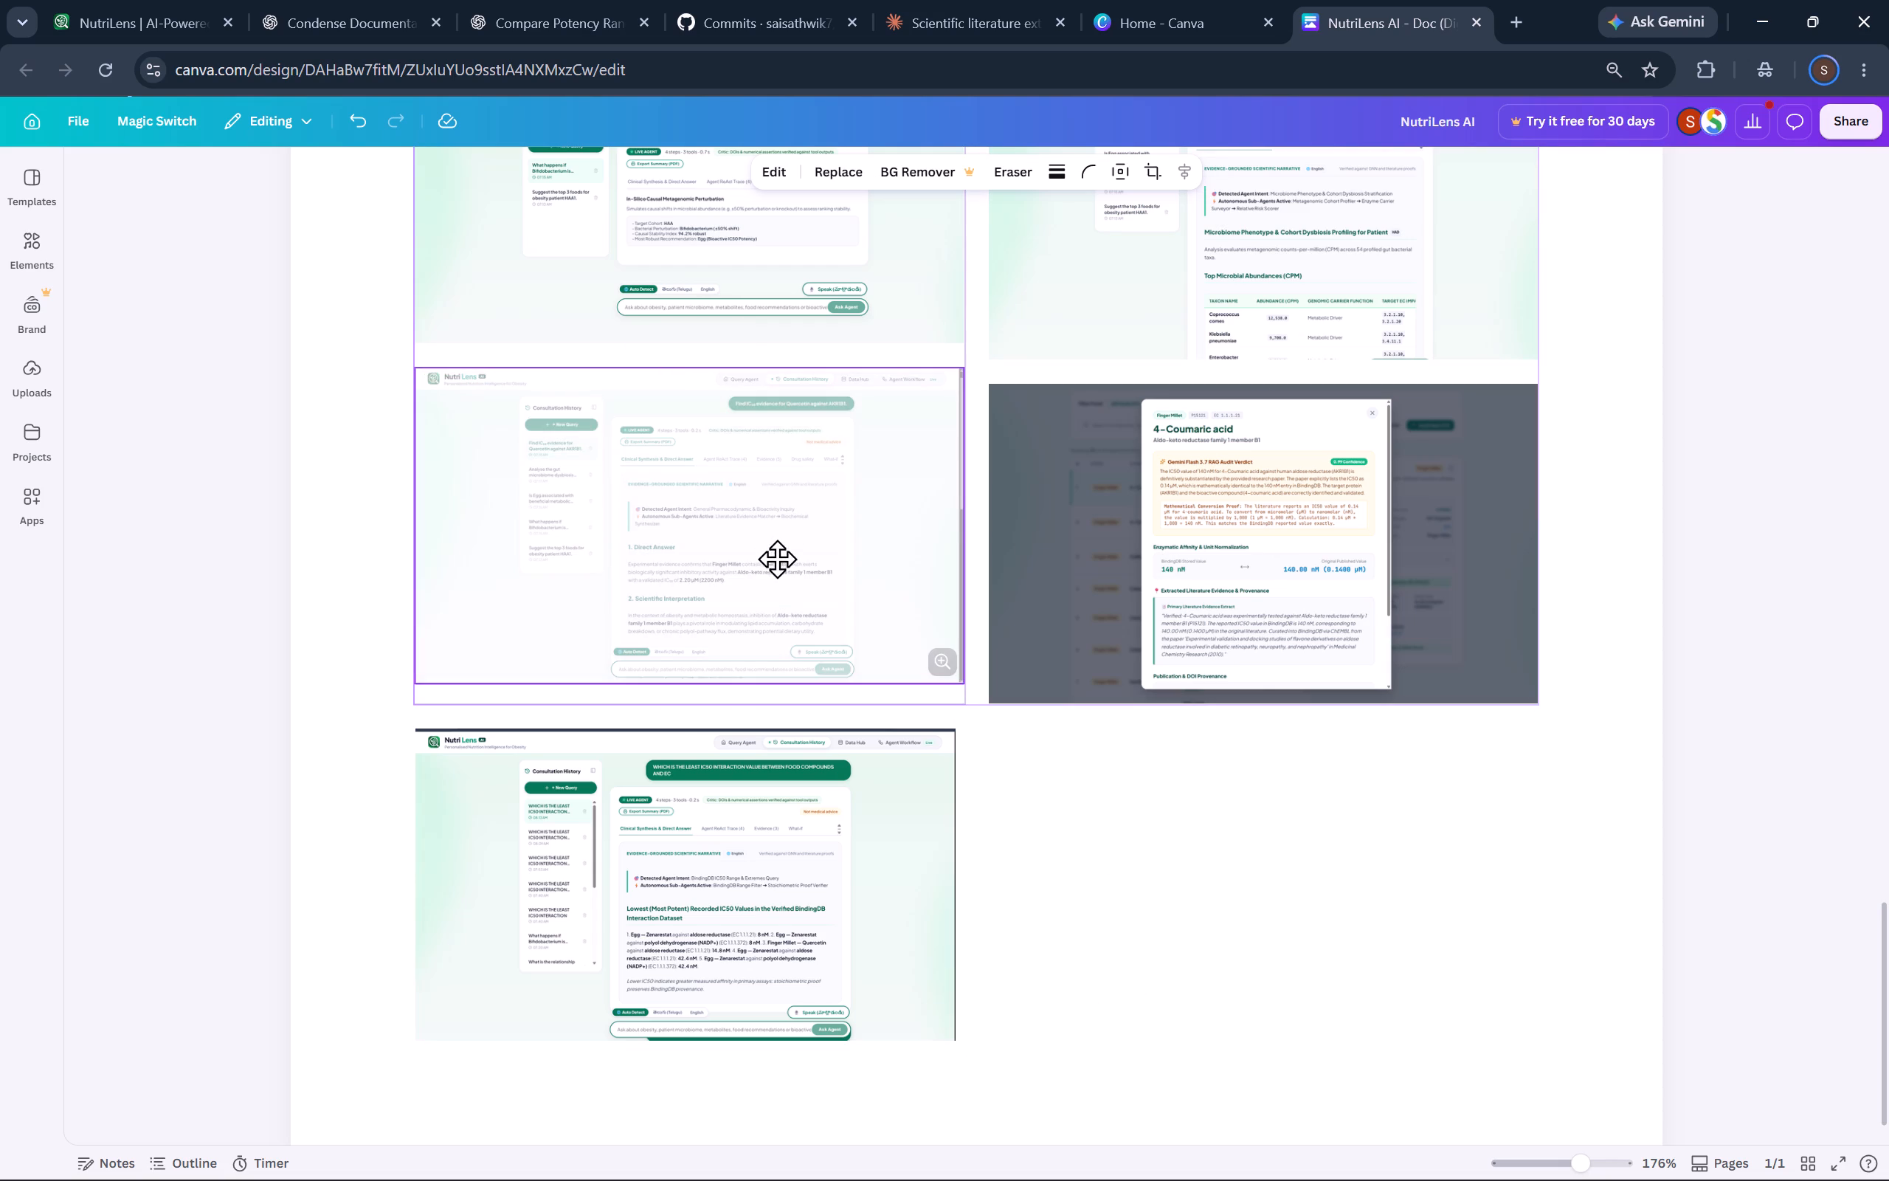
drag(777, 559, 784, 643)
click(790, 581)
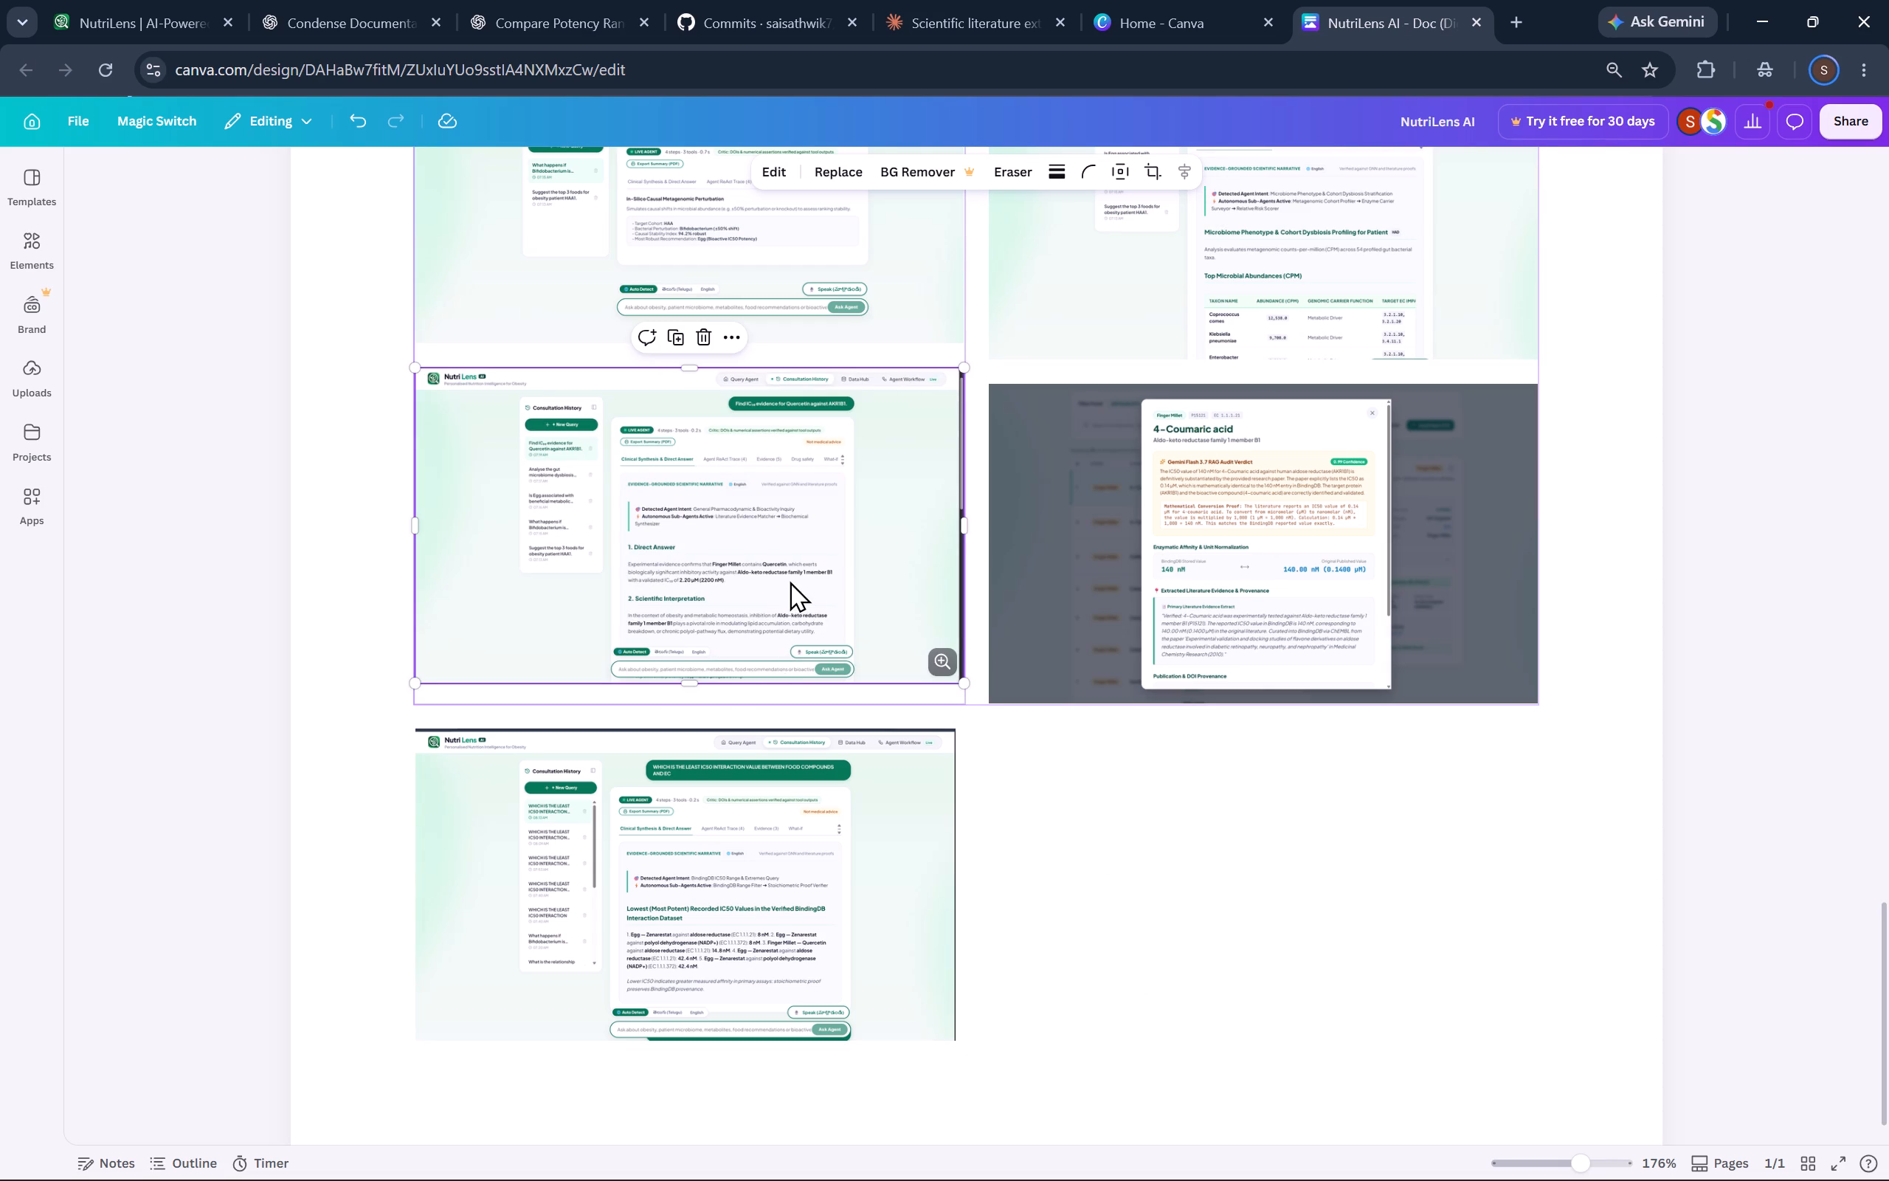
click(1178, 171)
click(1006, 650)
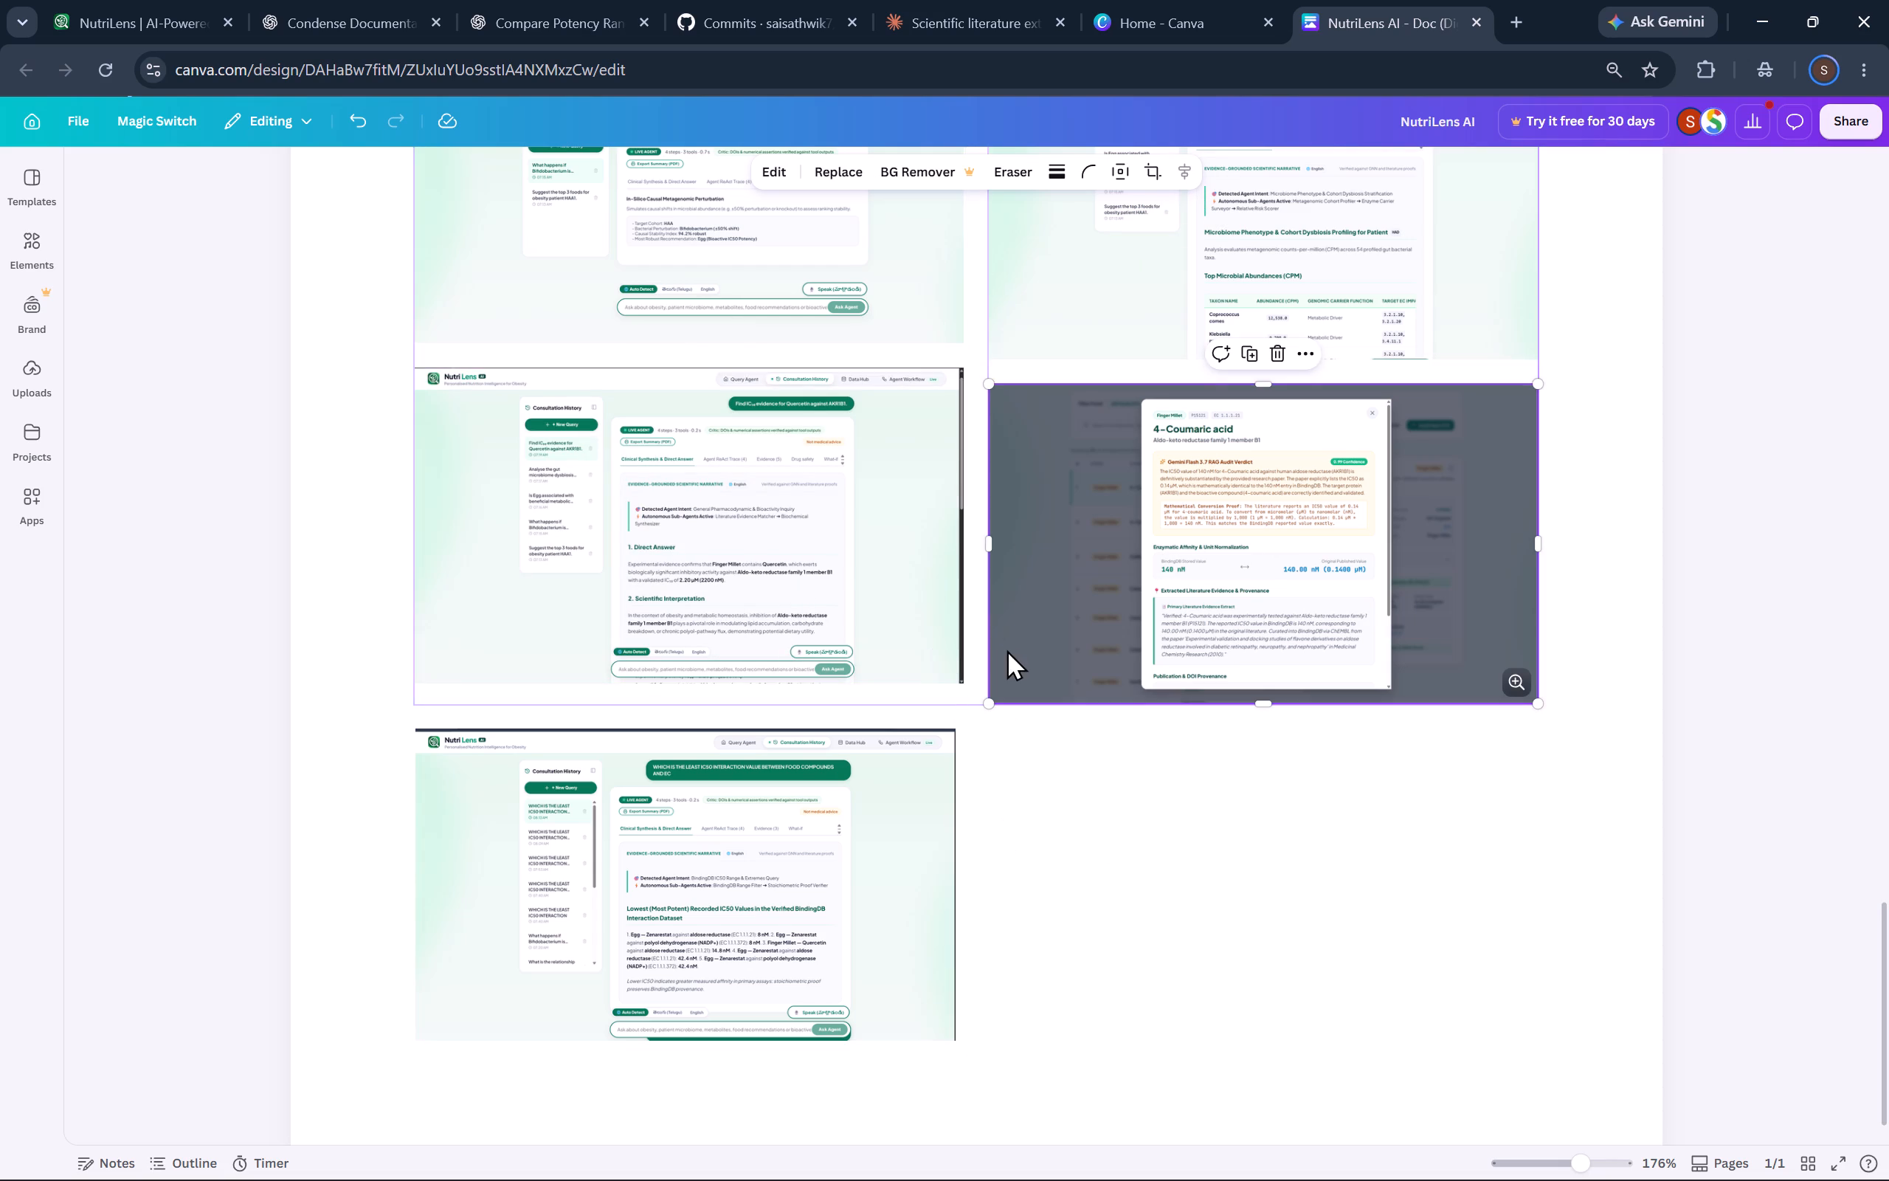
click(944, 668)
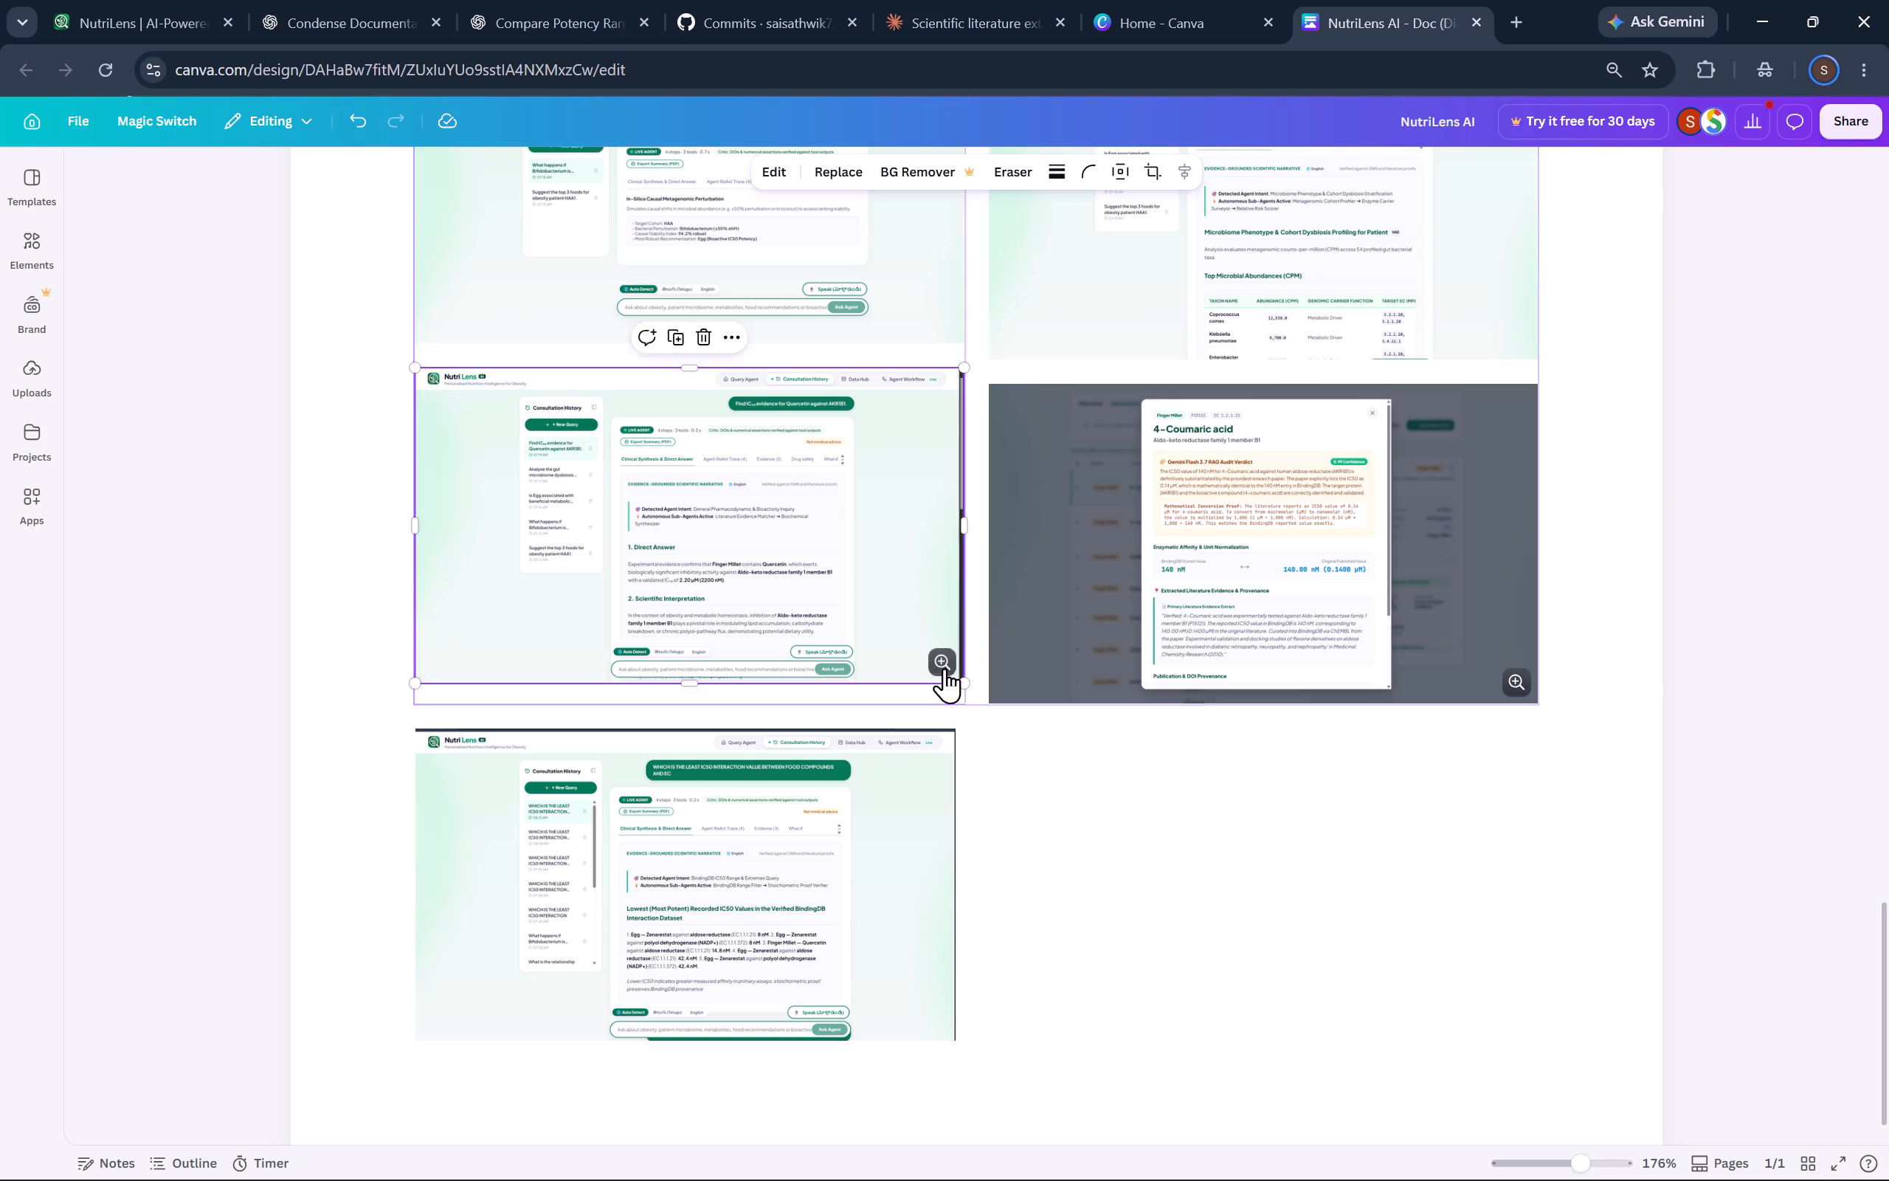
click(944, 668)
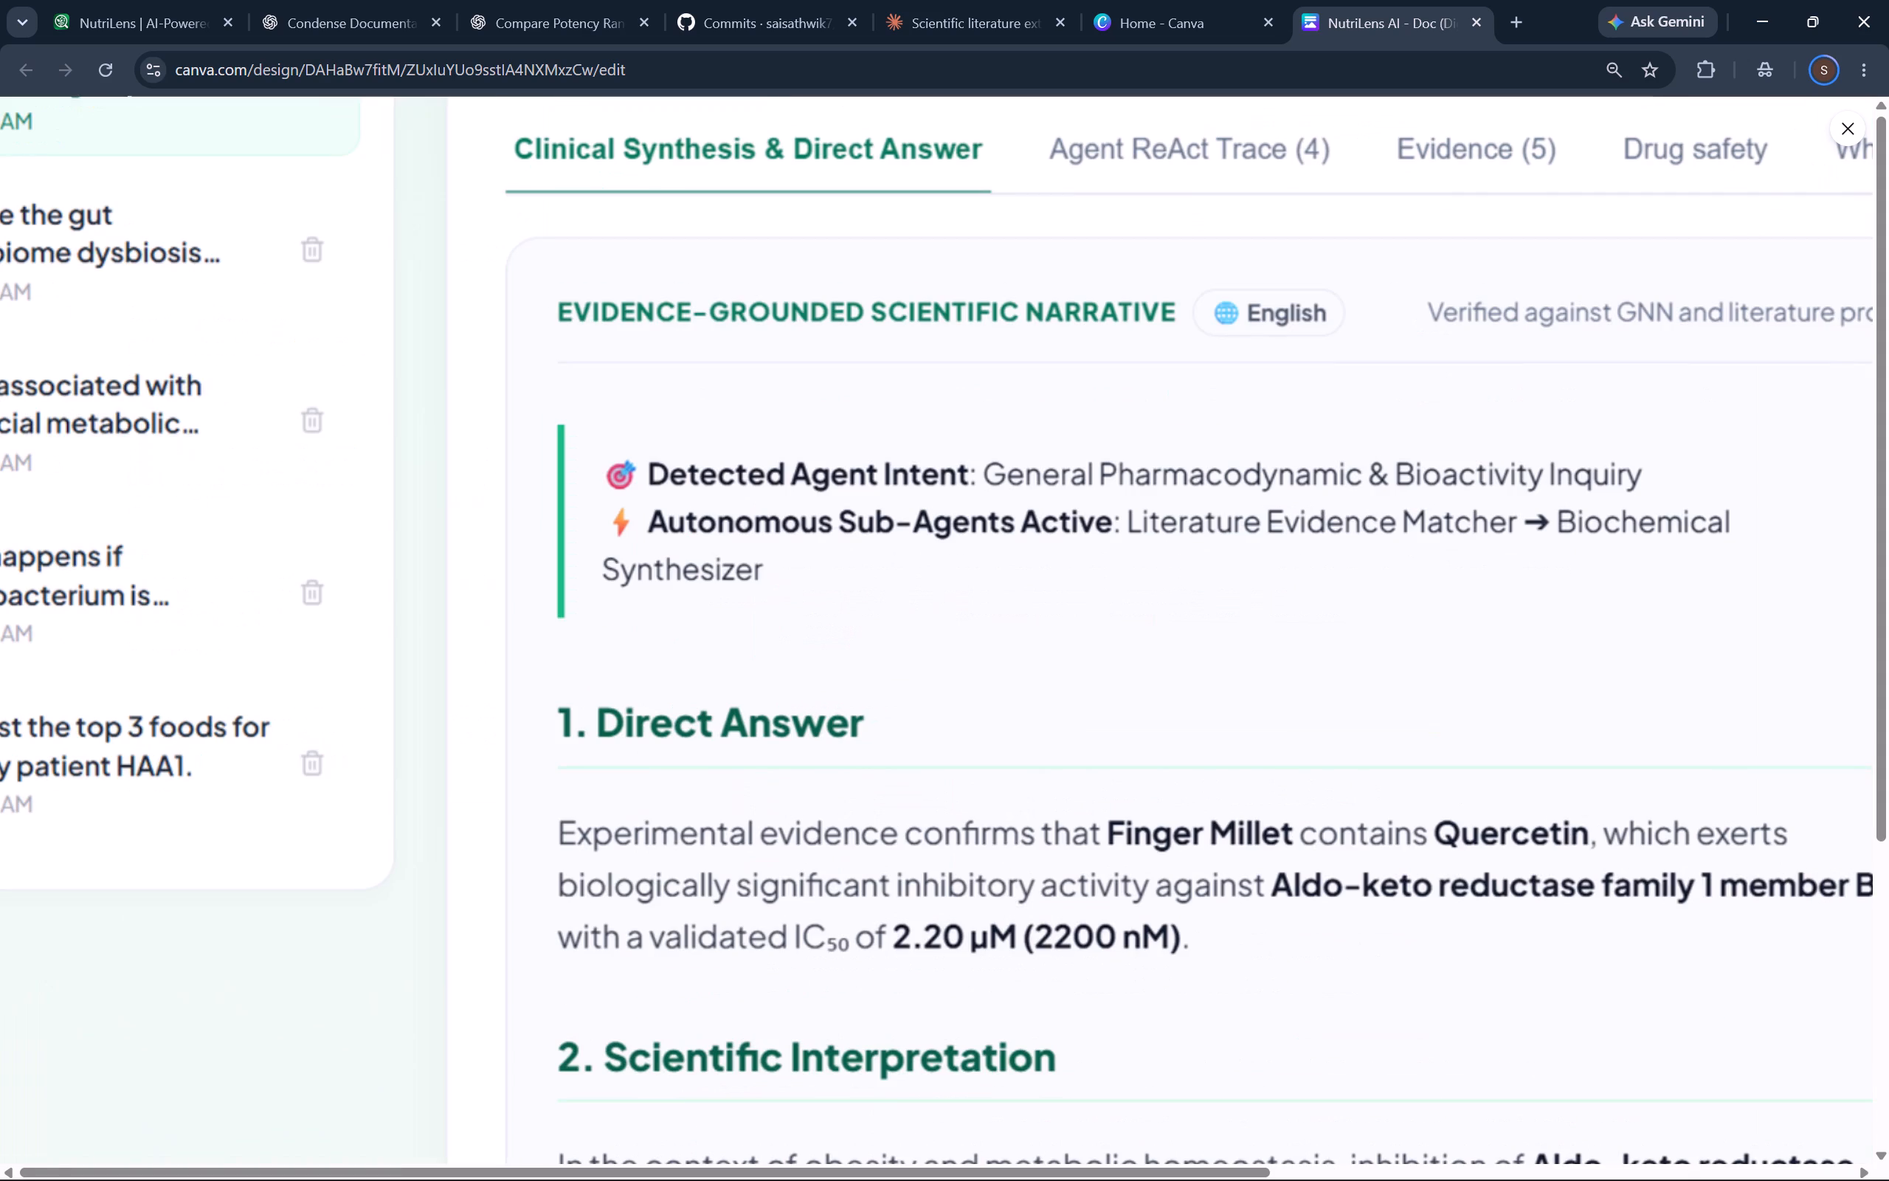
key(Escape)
Review the document back up to its first section, including the ReAct paragraph beside the Think–Act–Observe image.
scroll(944, 668, down, 1)
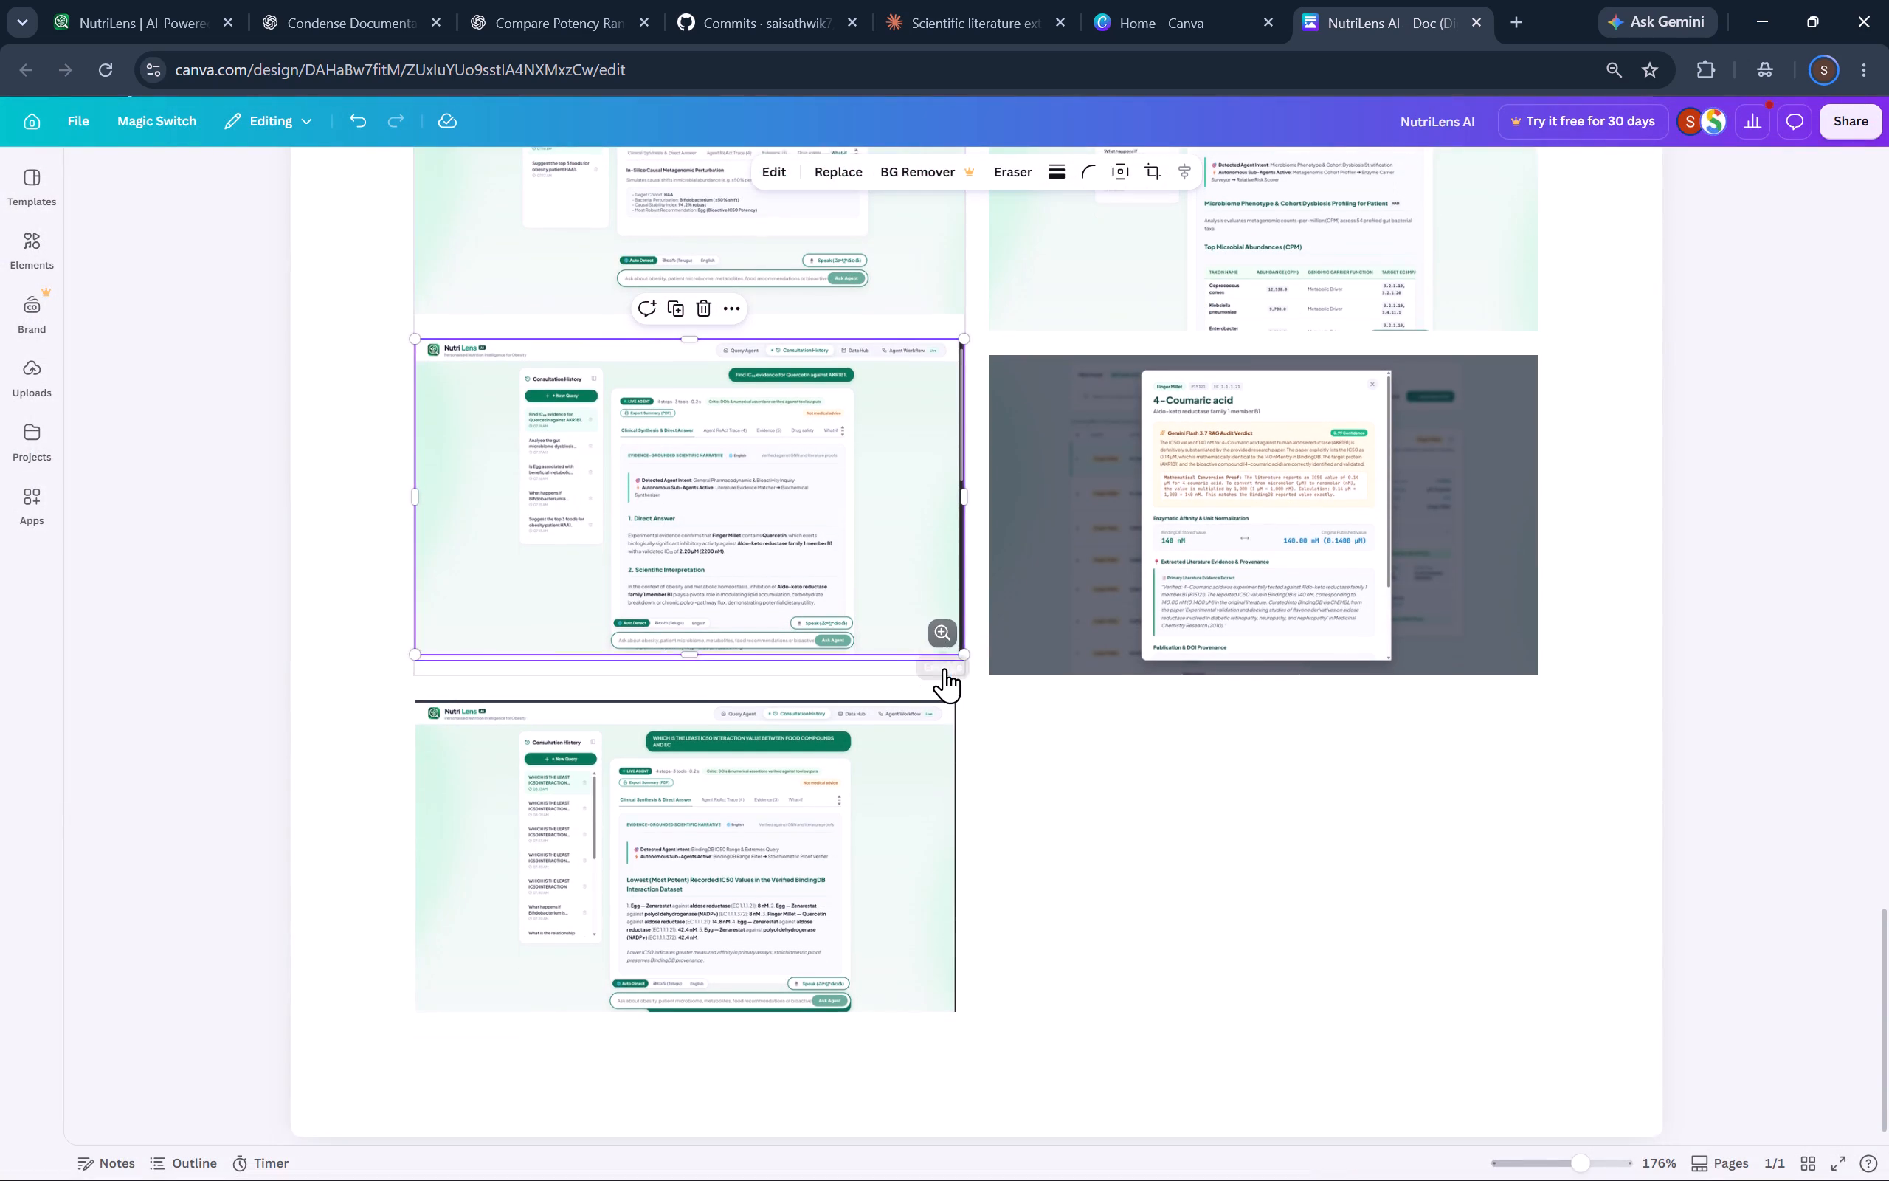
scroll(944, 668, down, 1)
scroll(944, 668, up, 7)
scroll(944, 668, down, 12)
scroll(944, 668, up, 13)
scroll(944, 668, down, 1)
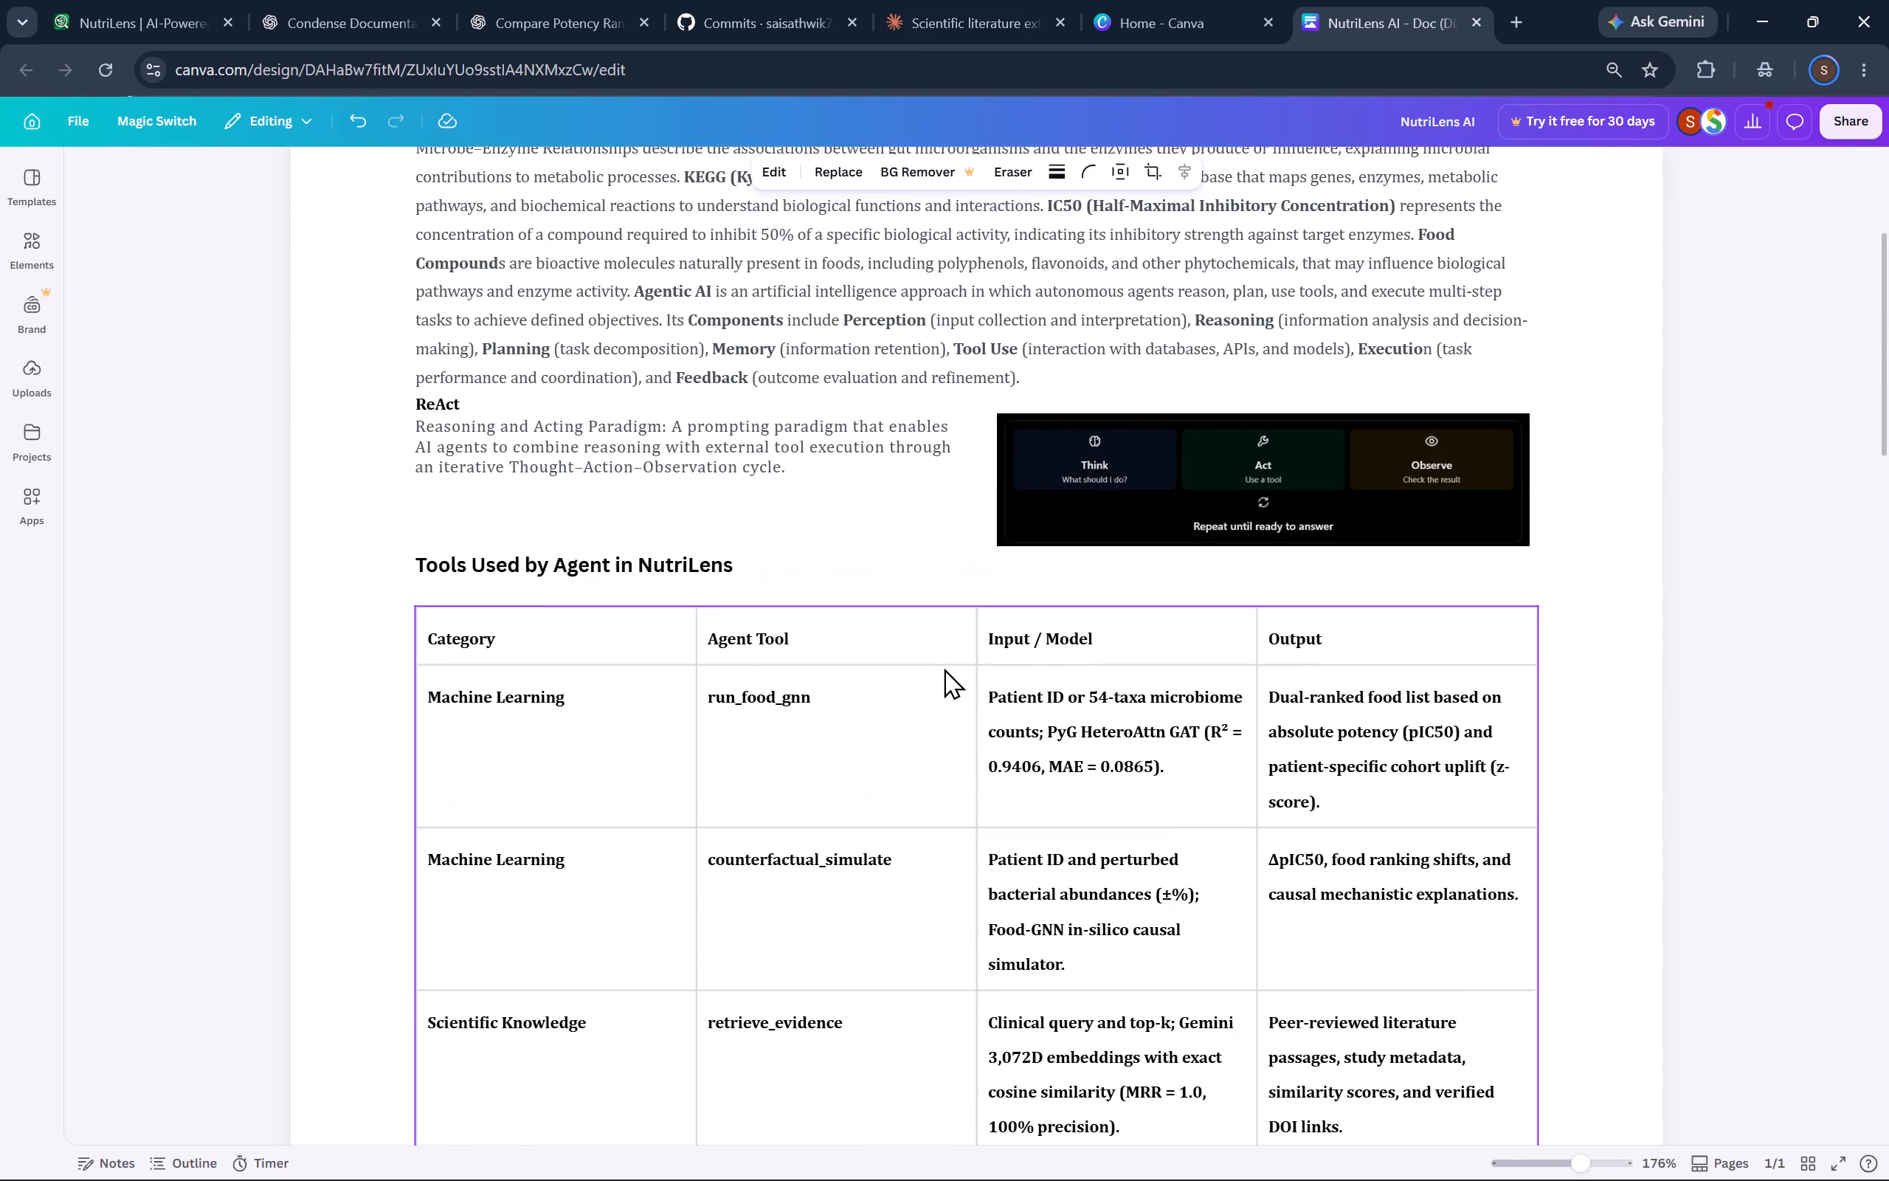
scroll(944, 668, down, 1)
click(808, 743)
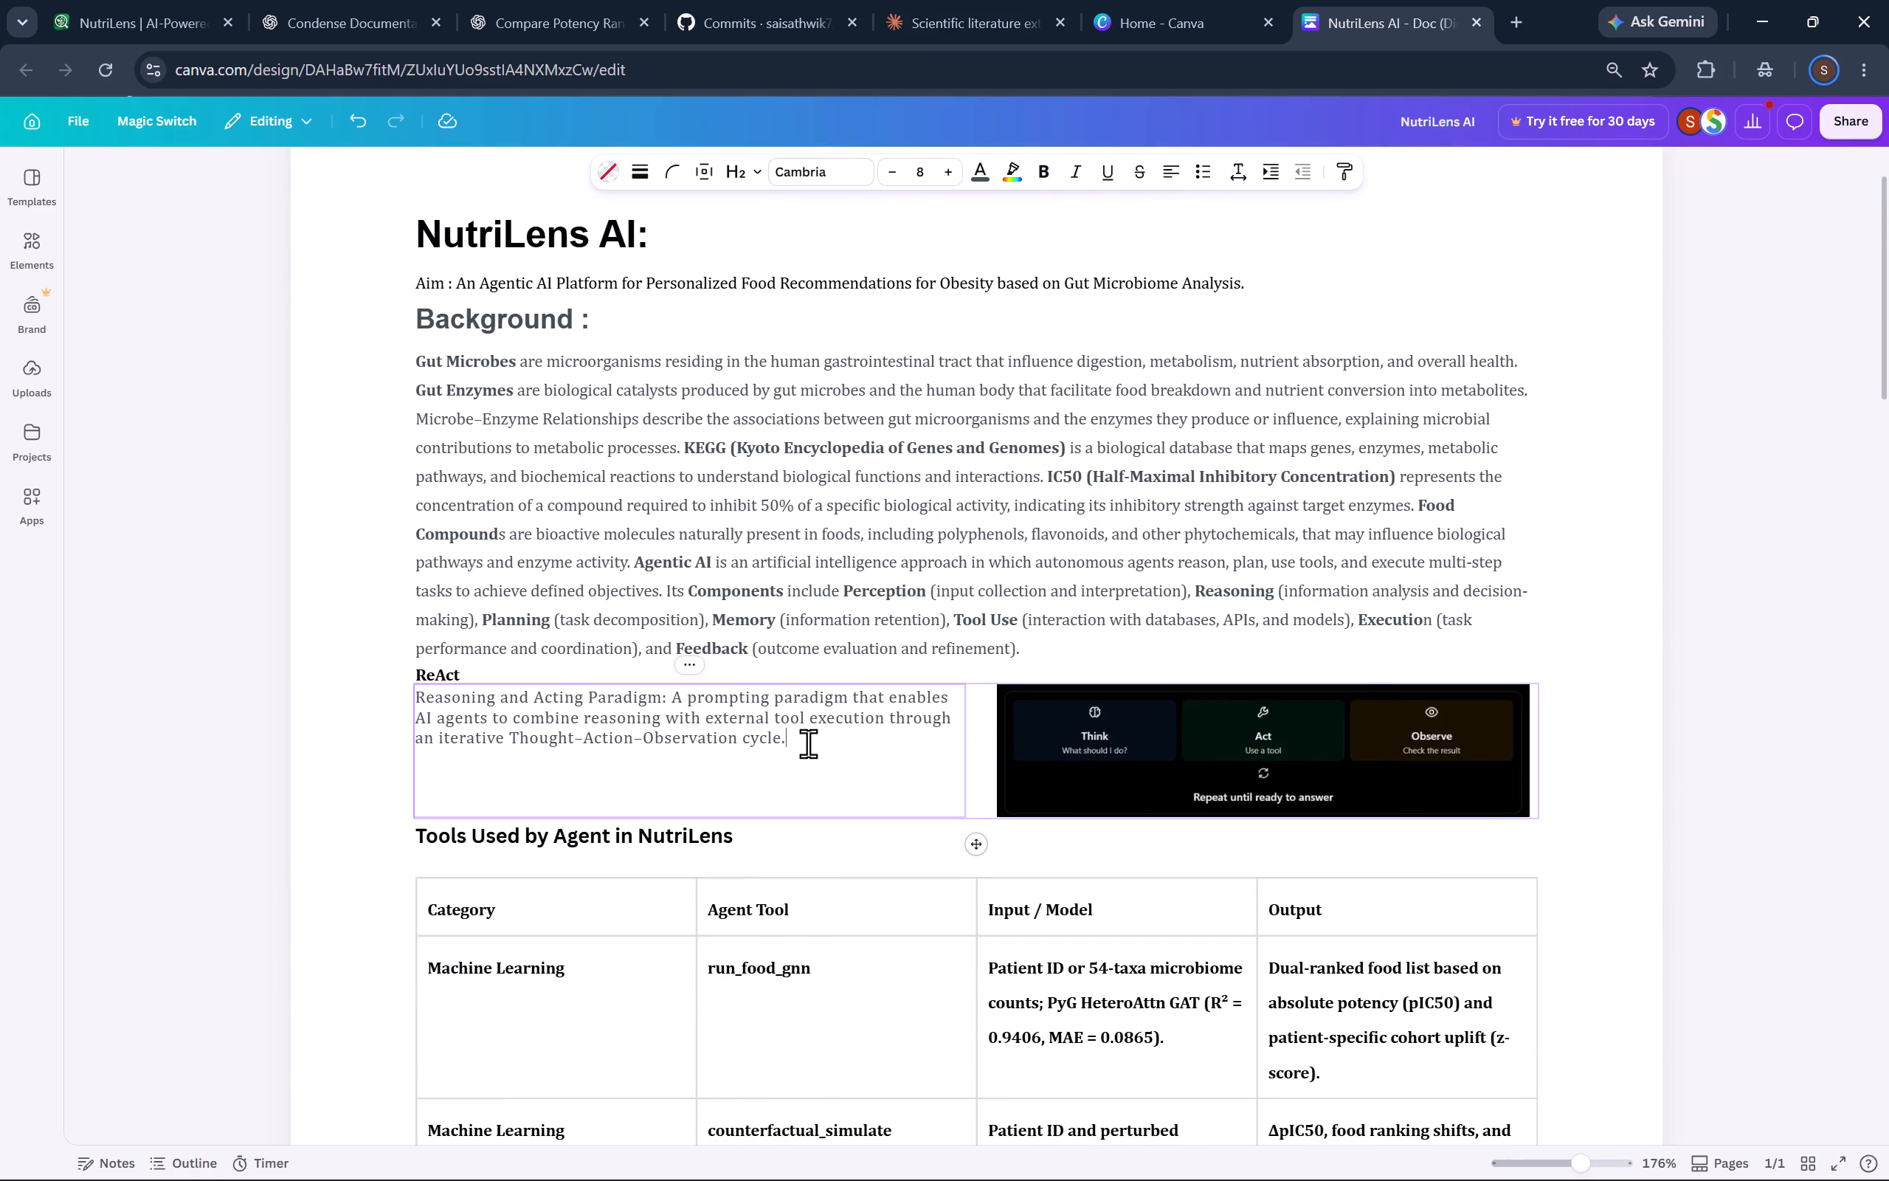
drag(808, 743, 434, 705)
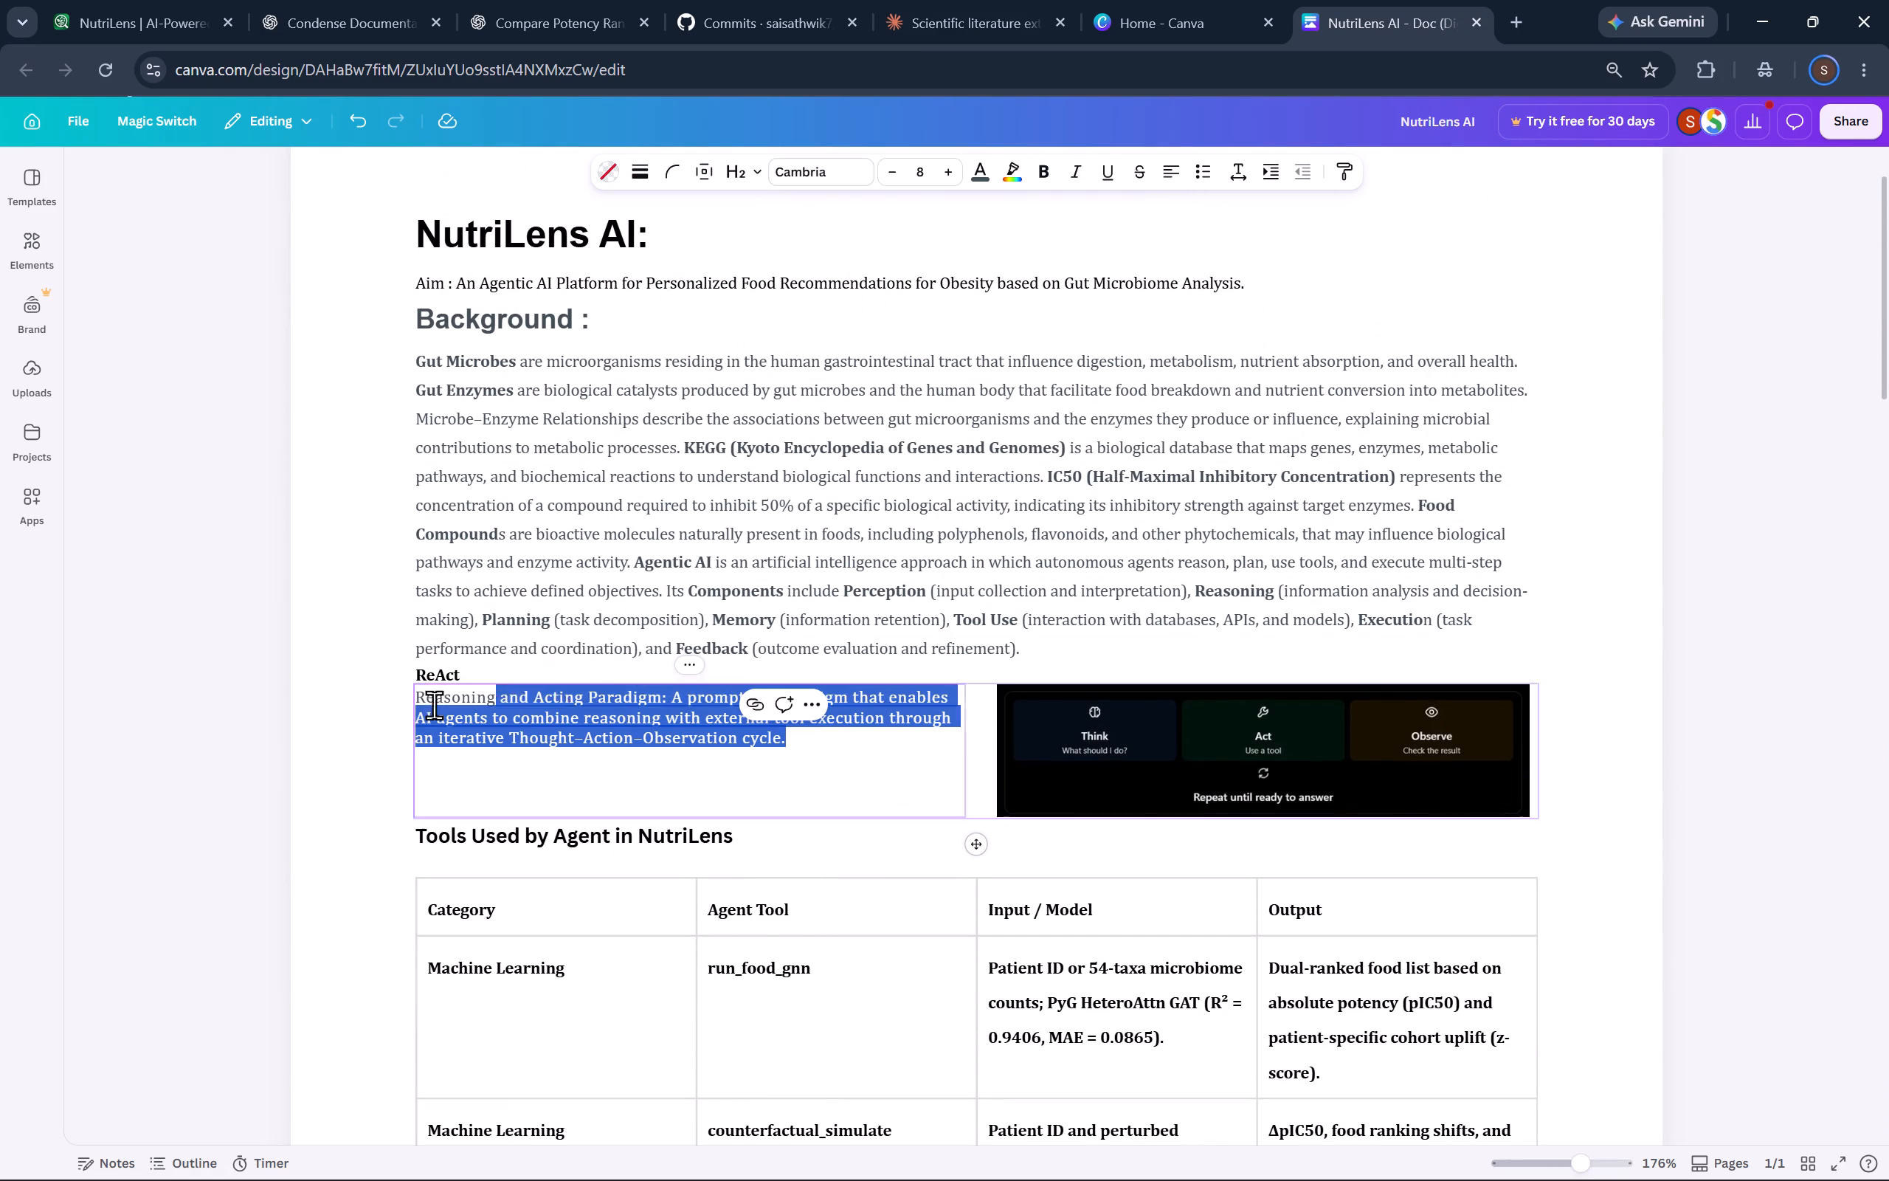
drag(434, 705, 379, 682)
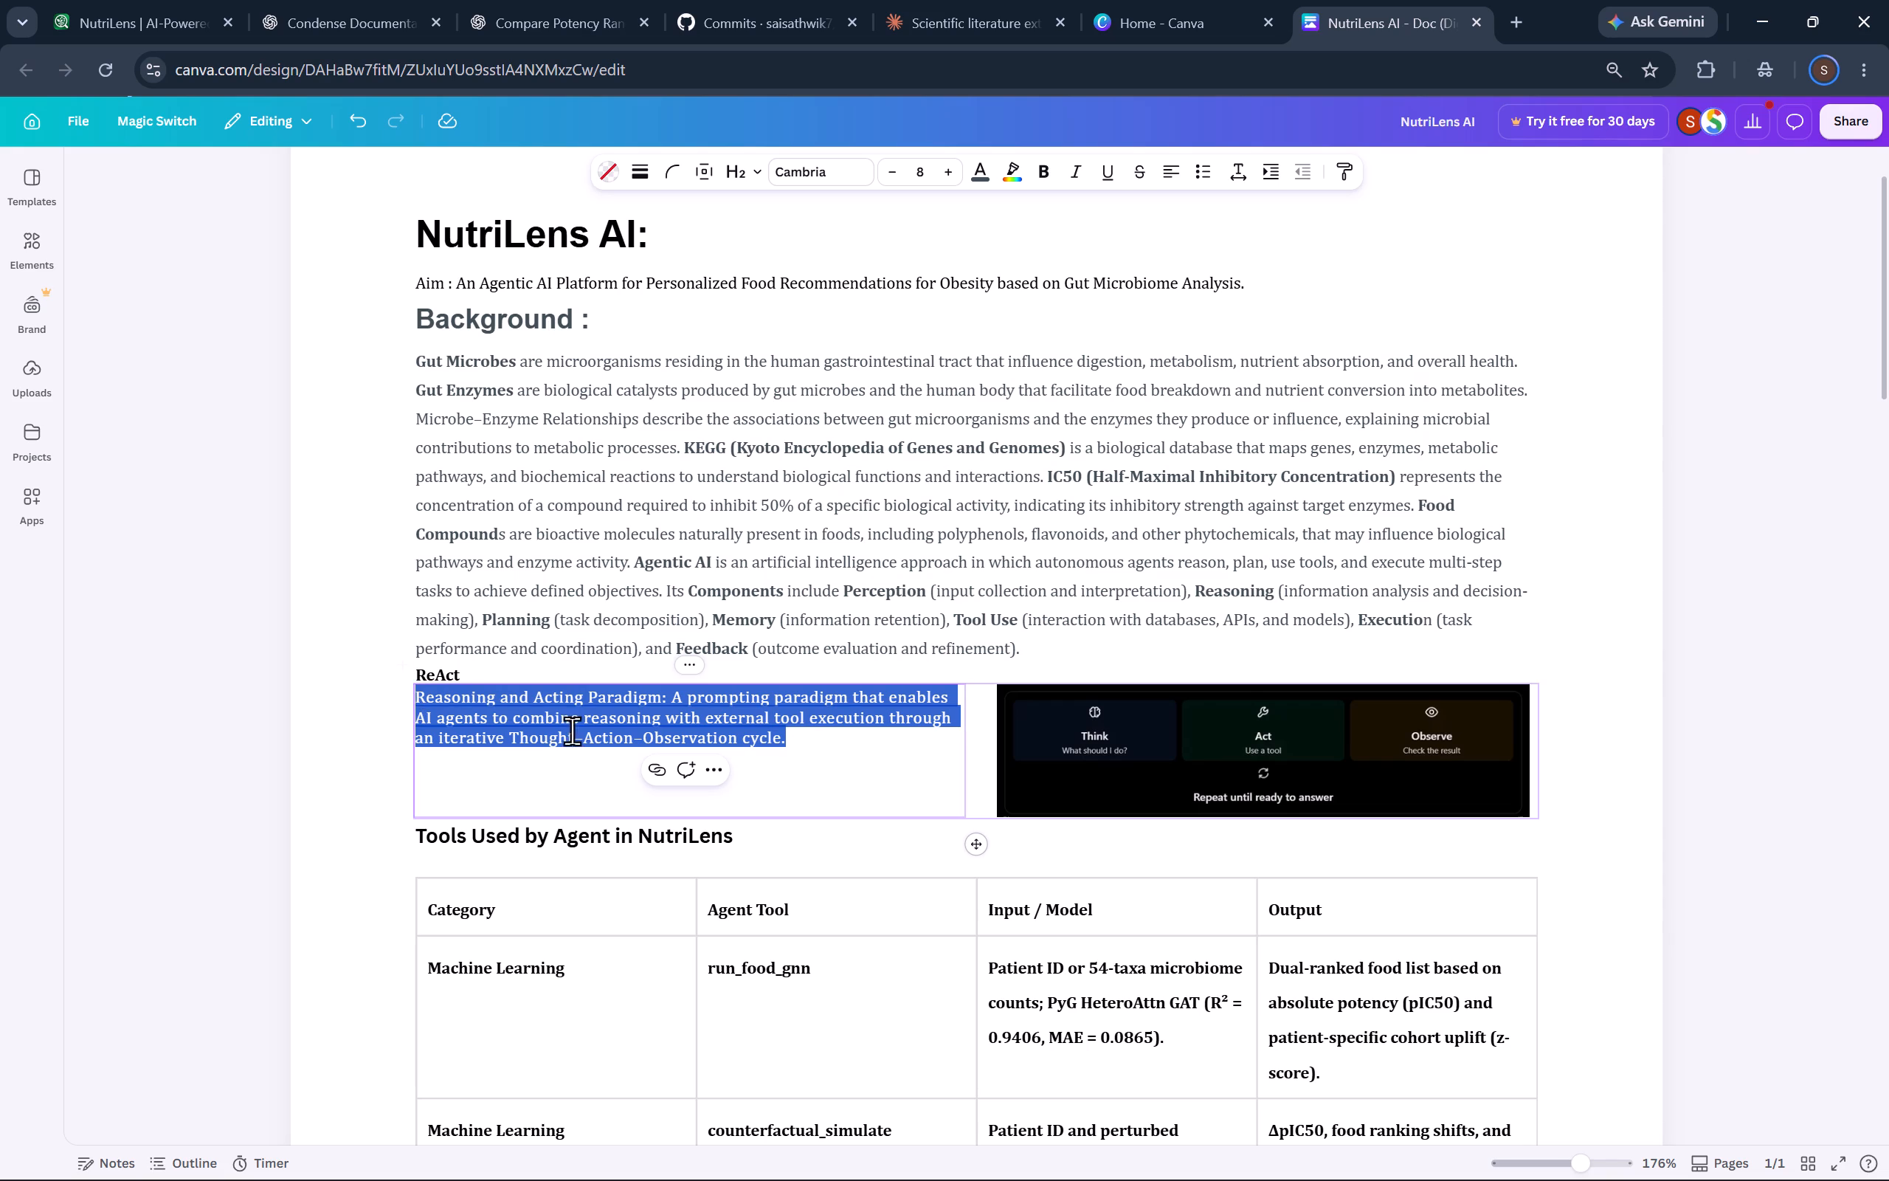
click(573, 765)
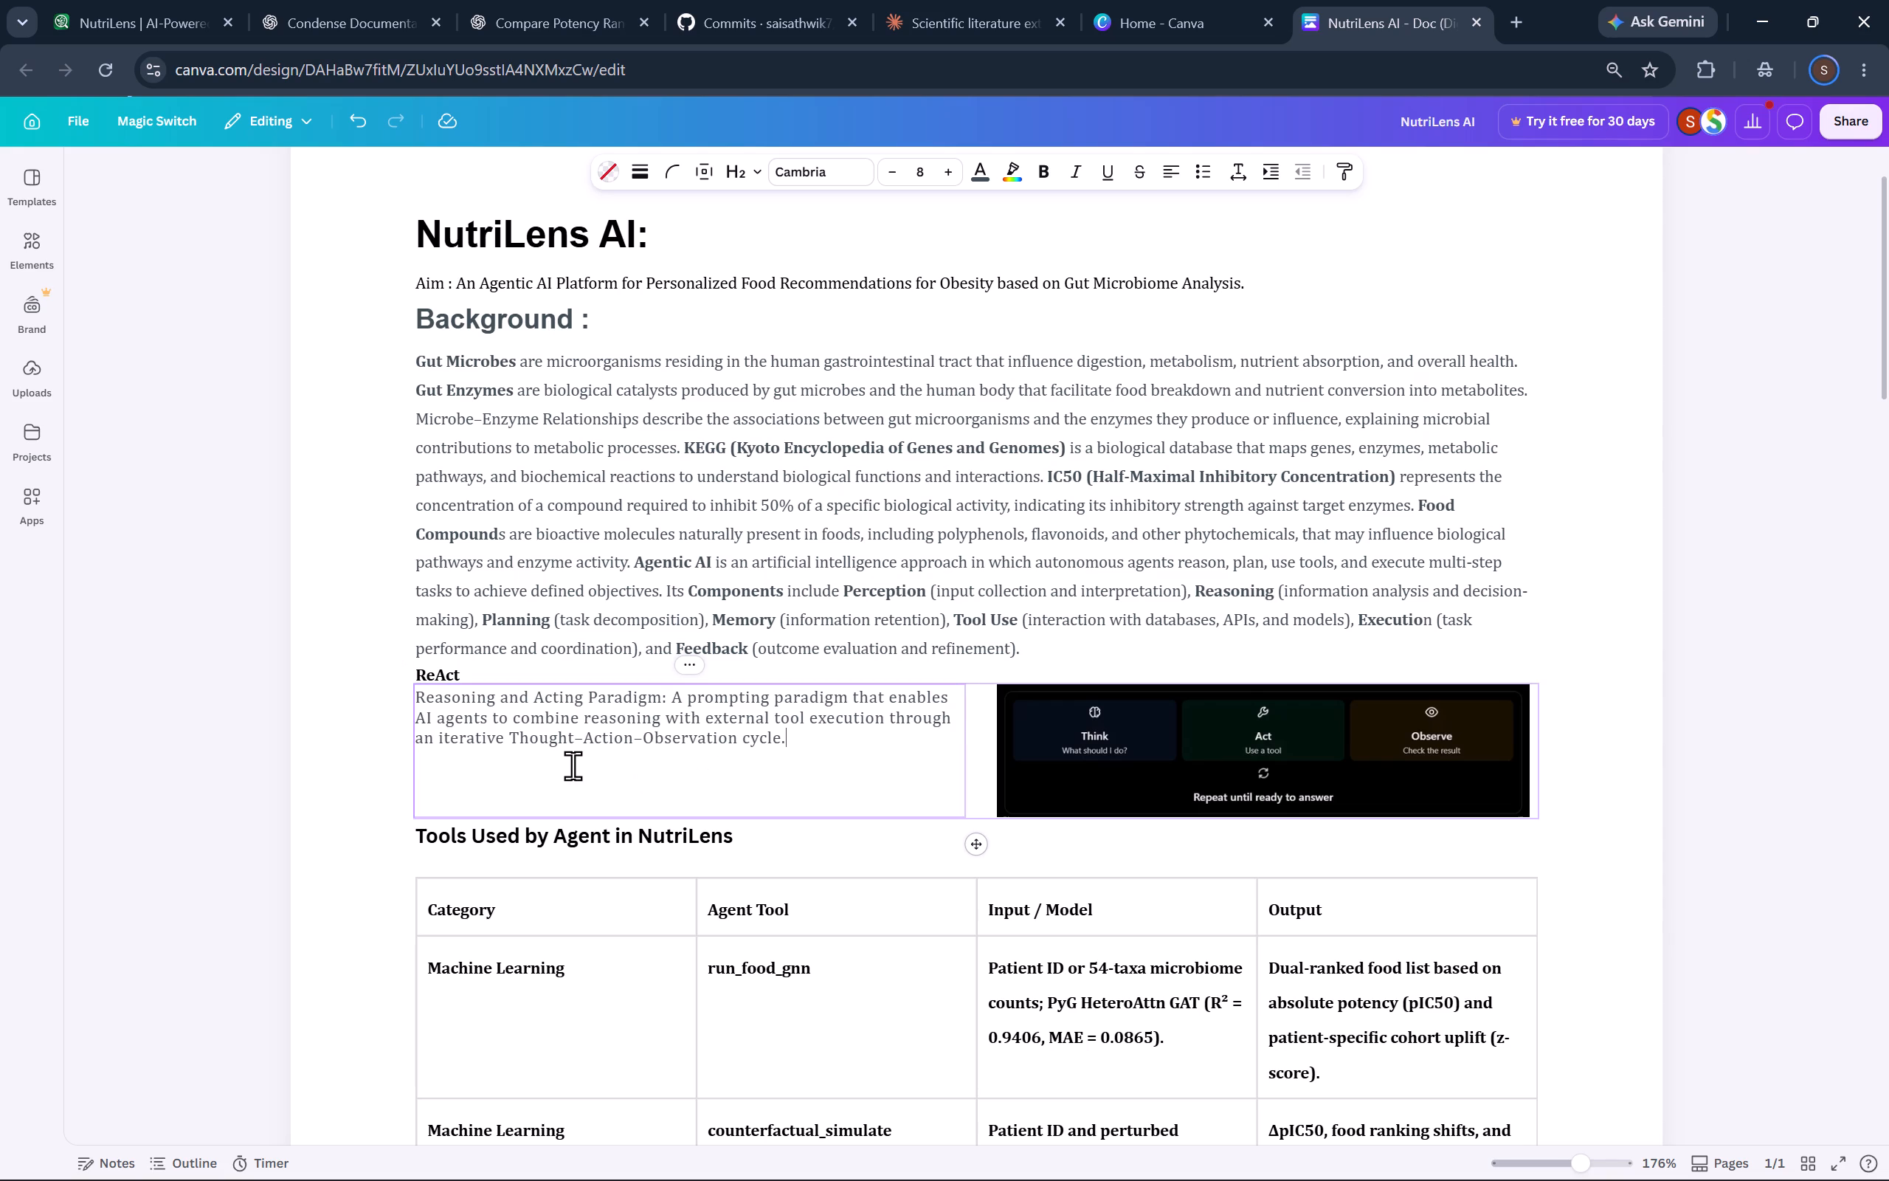
click(195, 725)
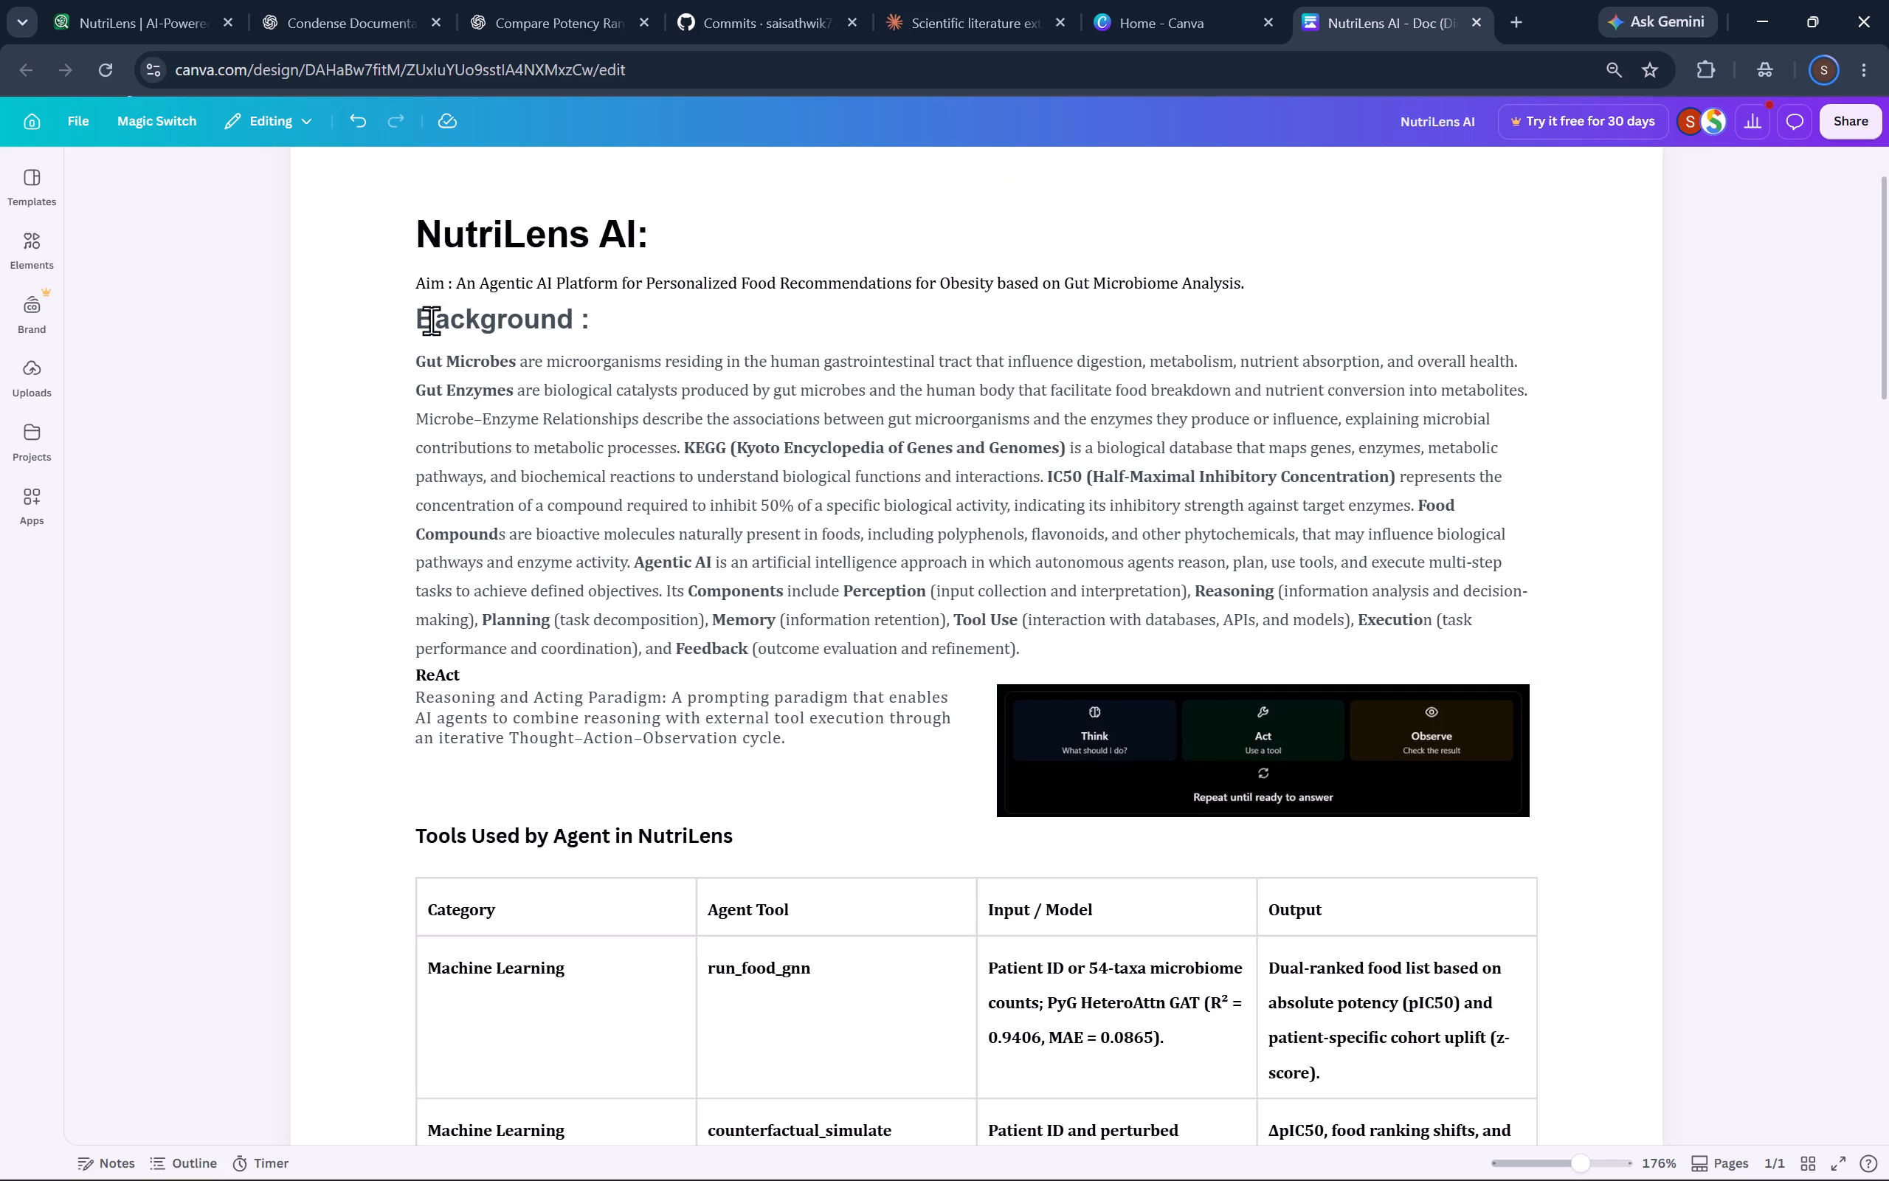
Increase the font size of the Aim line below the NutriLens AI title to 9.
click(416, 348)
drag(401, 280, 956, 267)
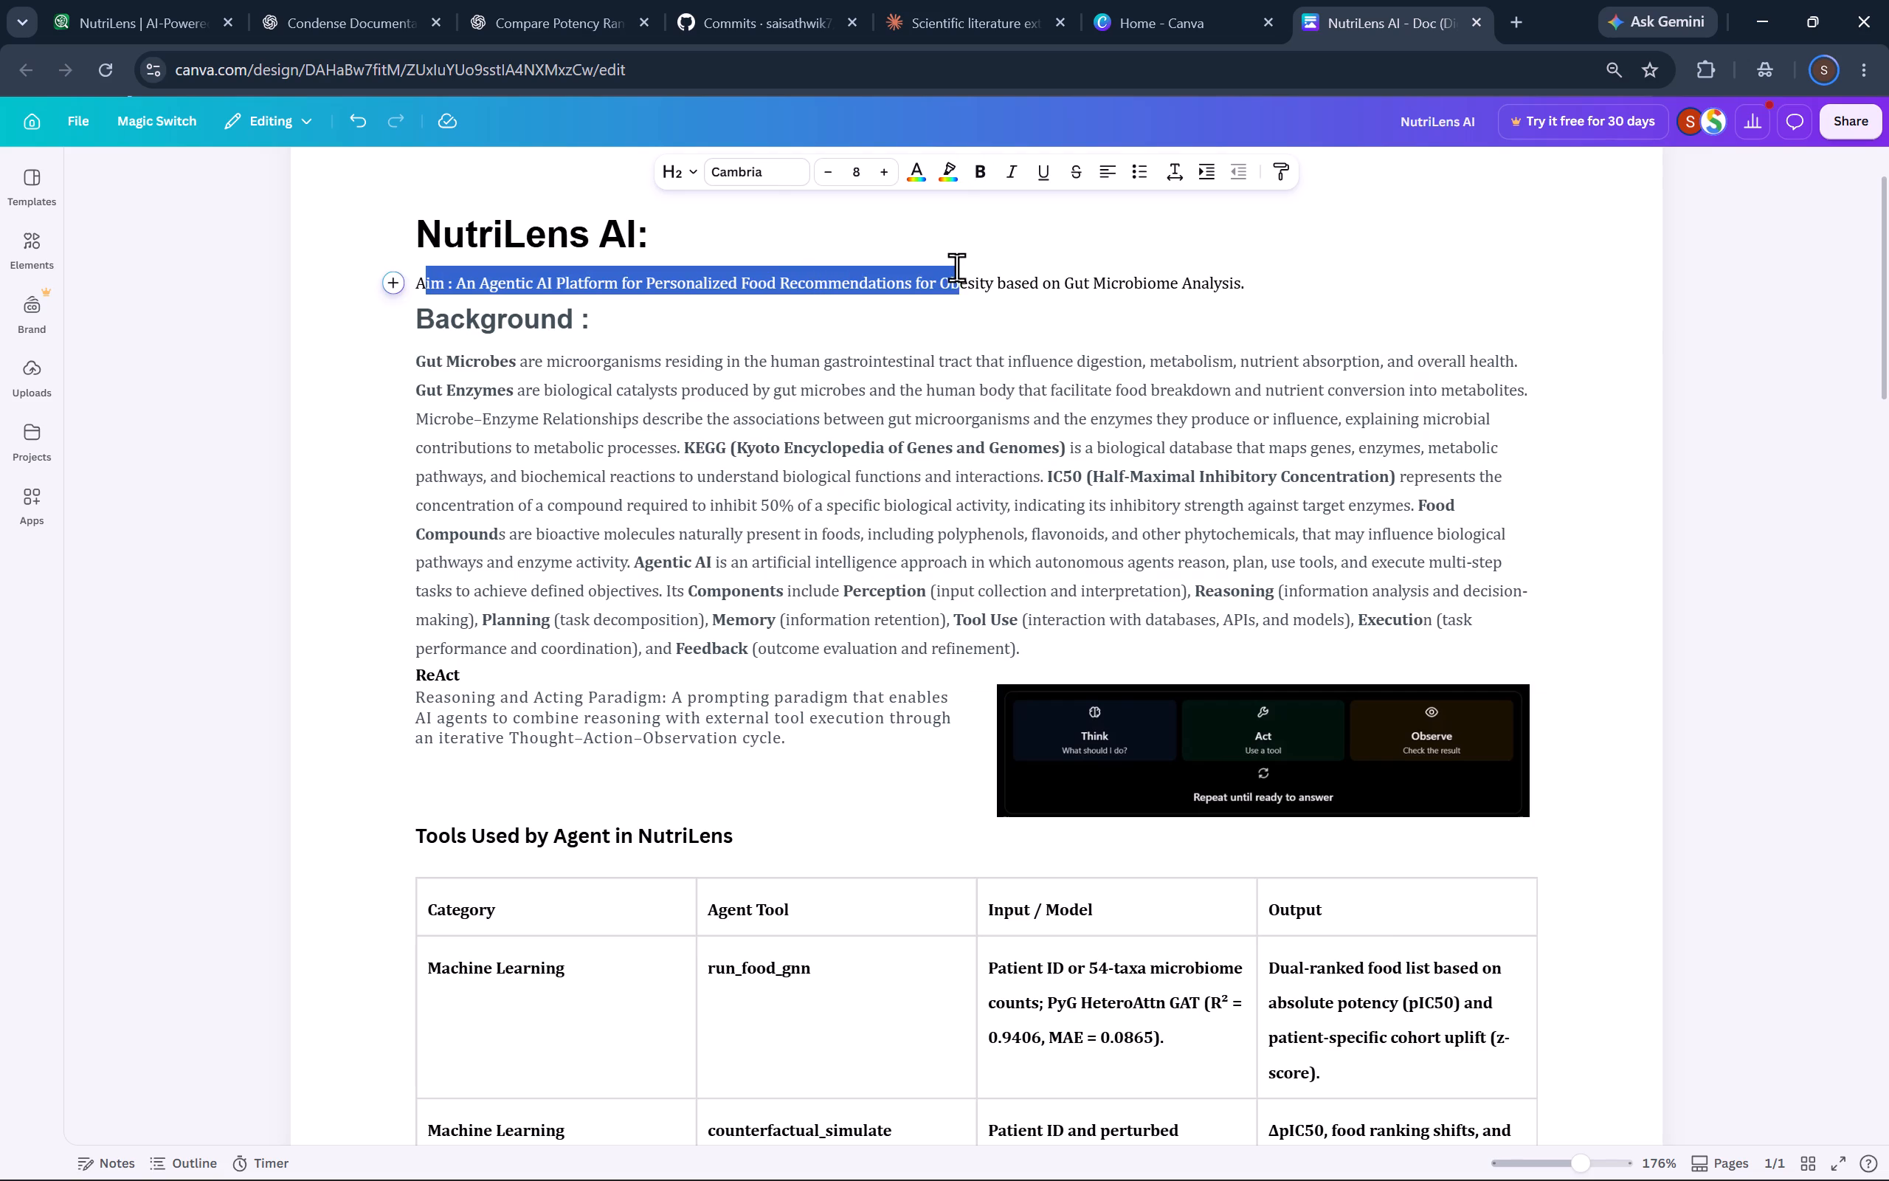
drag(956, 267, 1294, 292)
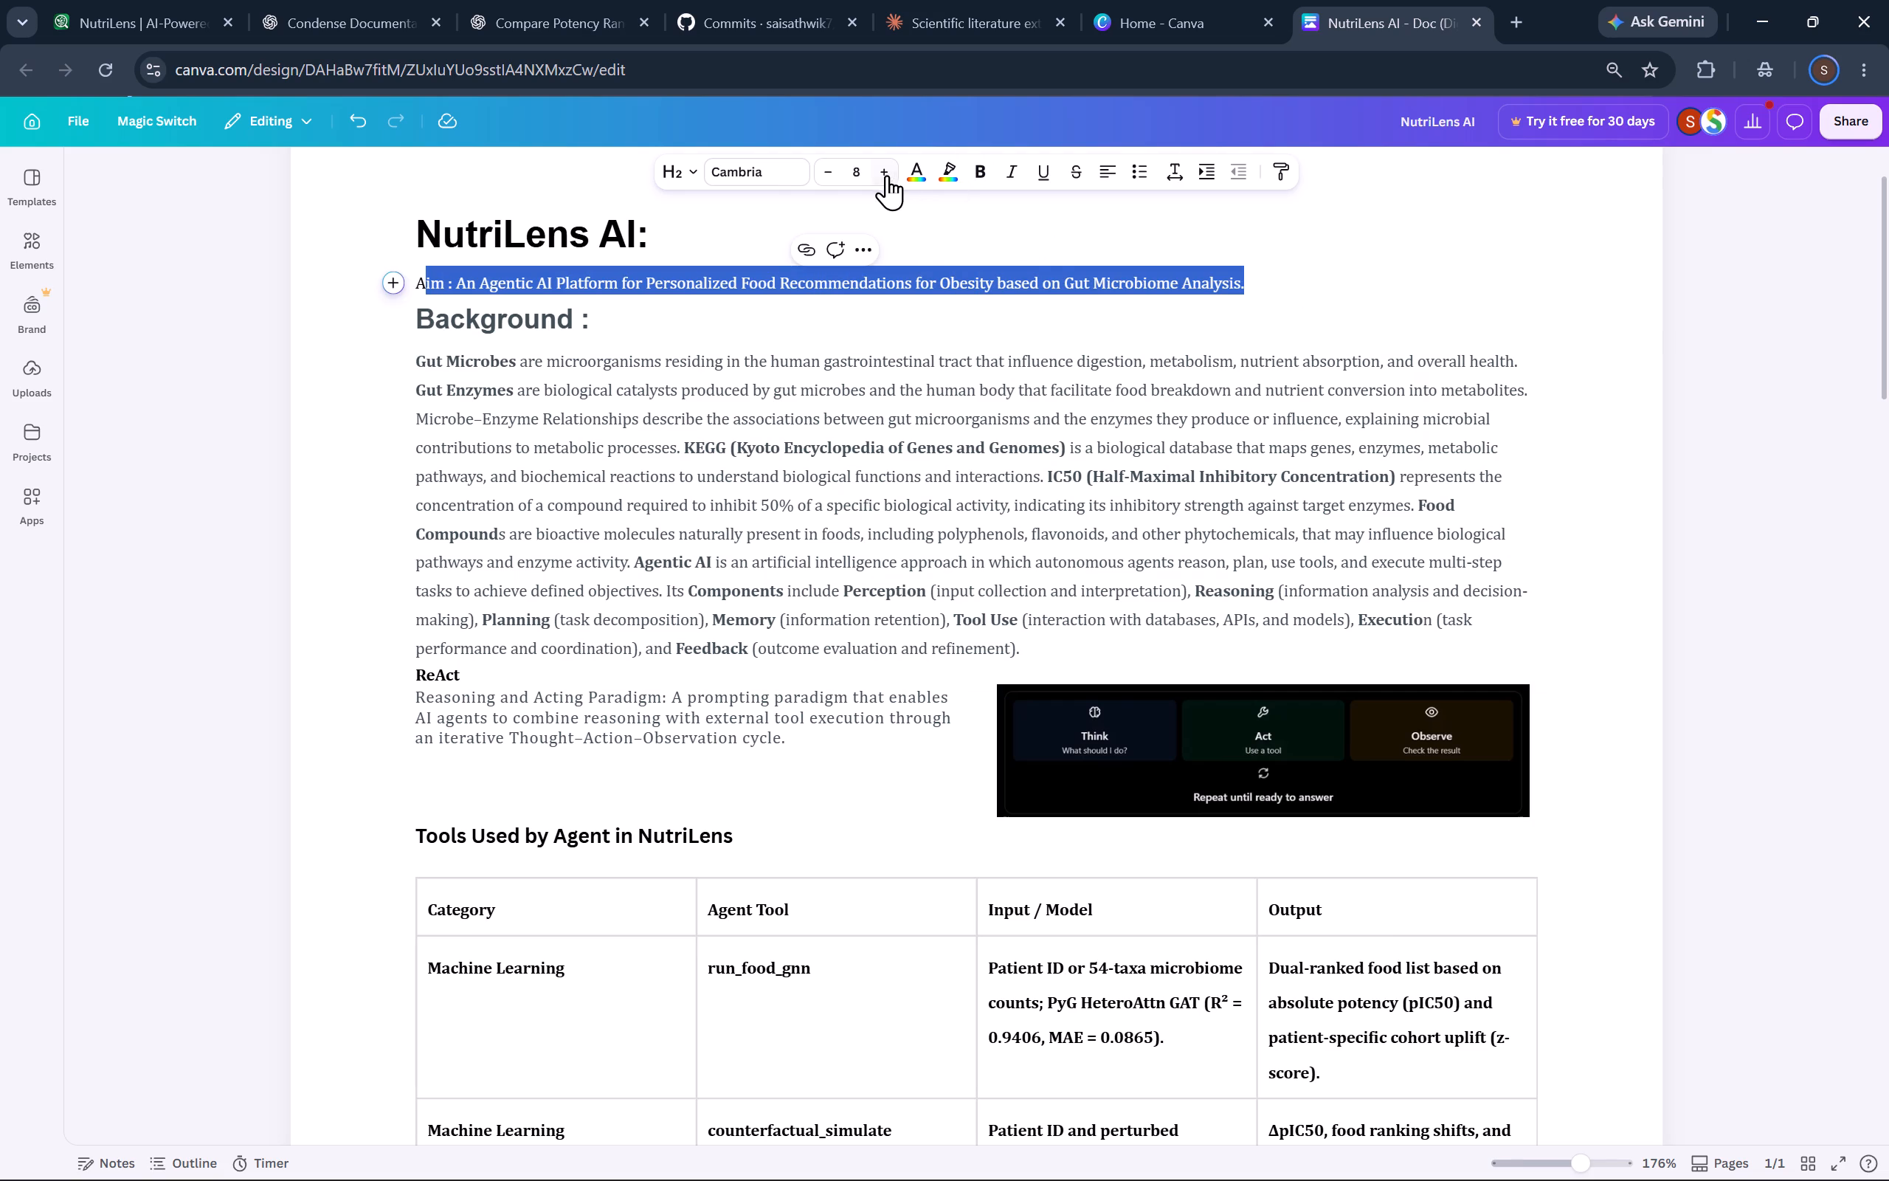
click(886, 174)
click(805, 505)
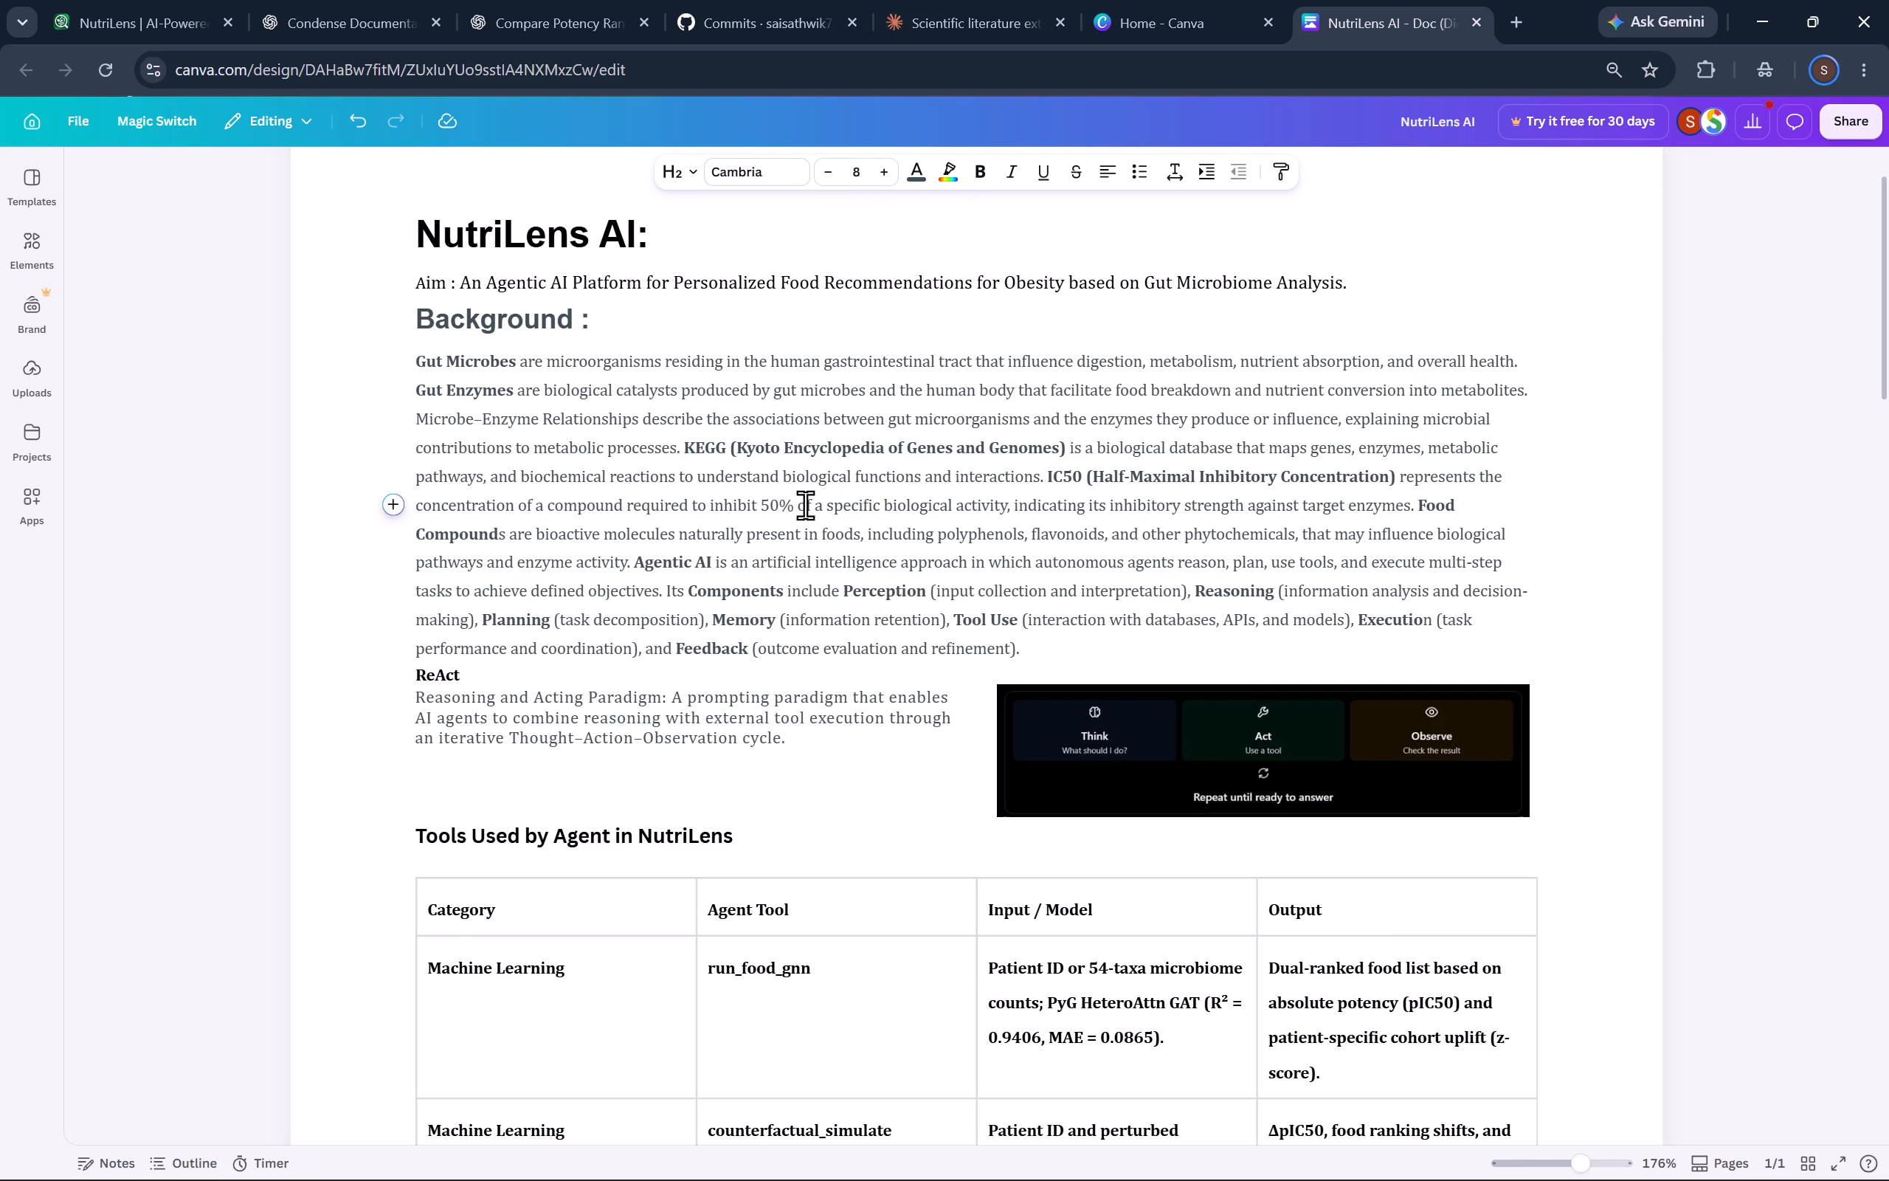
Set the font size of the Background paragraph and the ReAct heading below it to 9.
drag(410, 352, 790, 744)
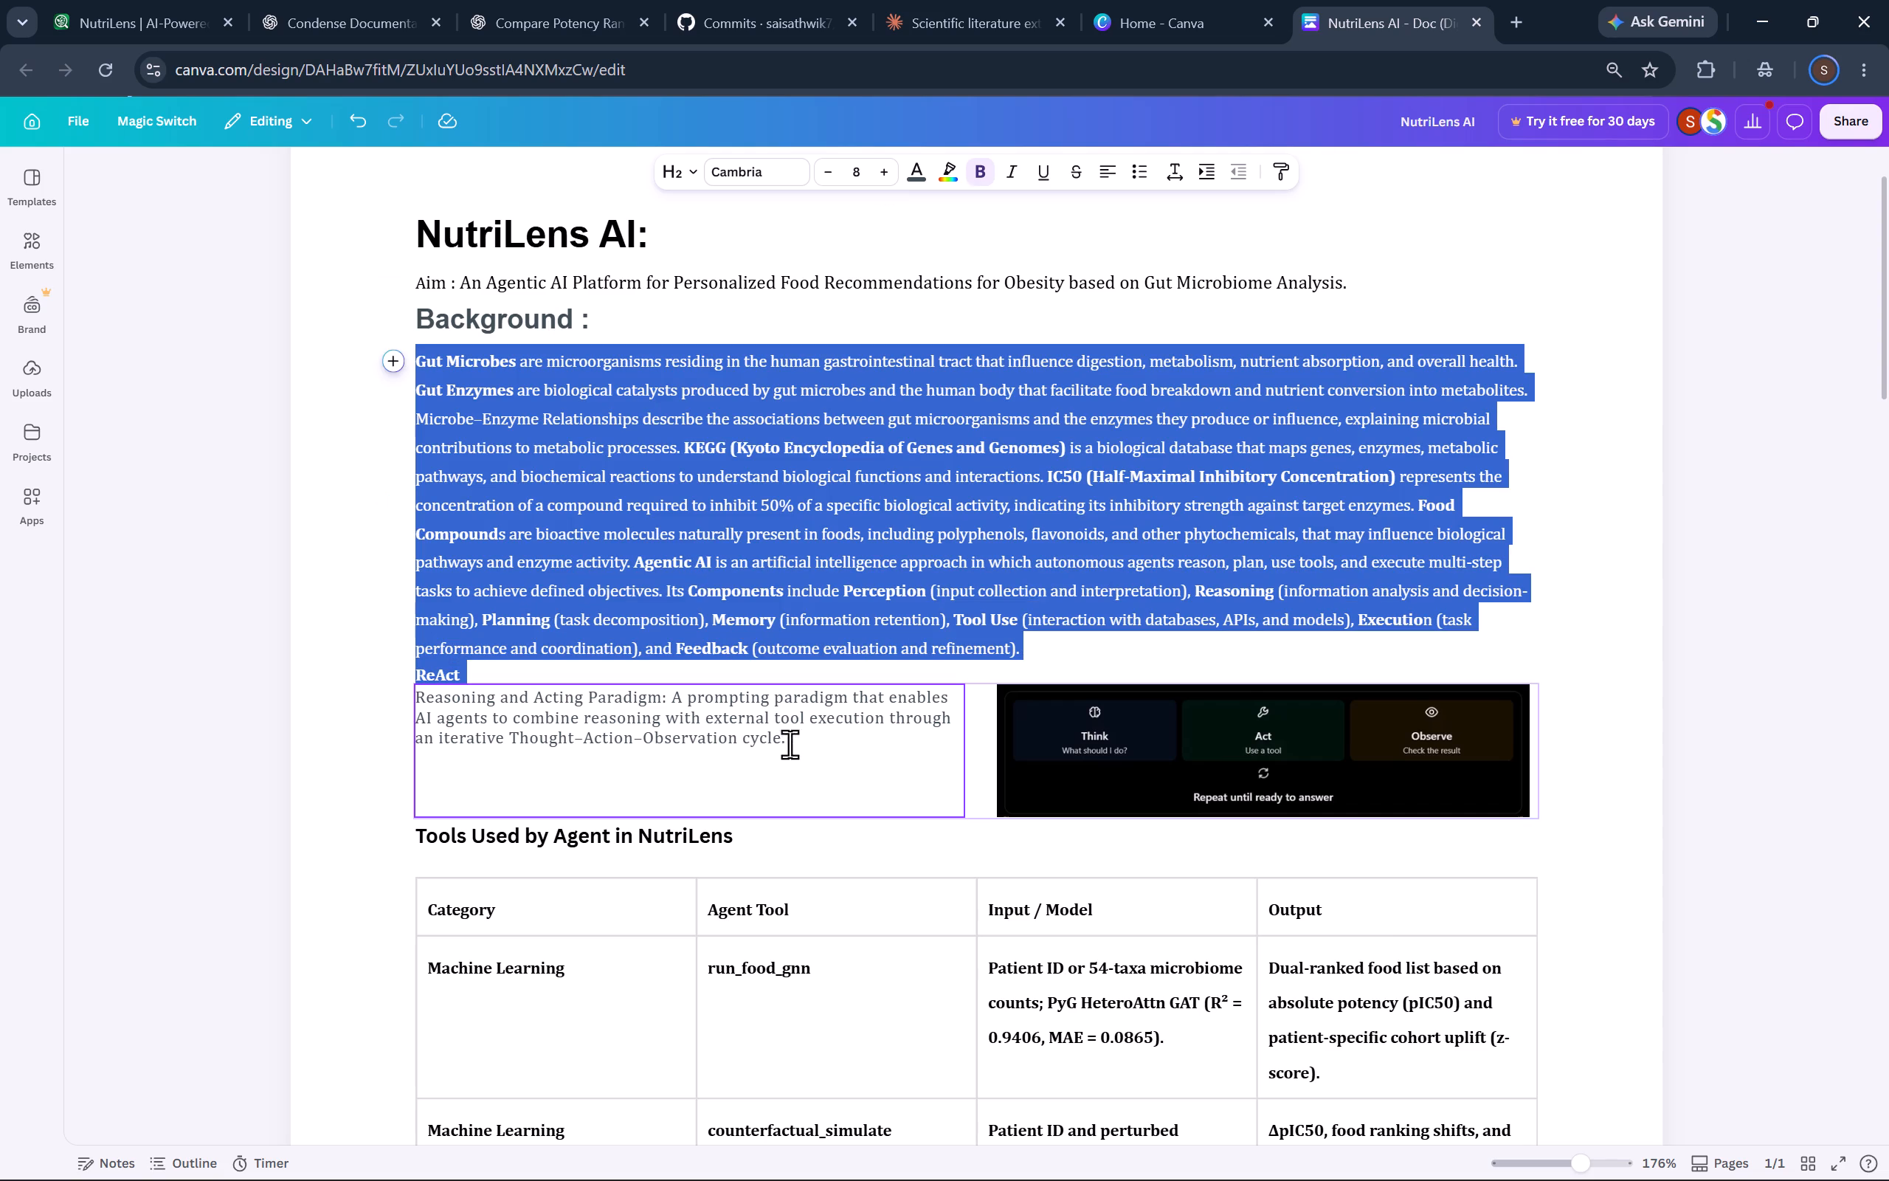
drag(790, 744, 937, 664)
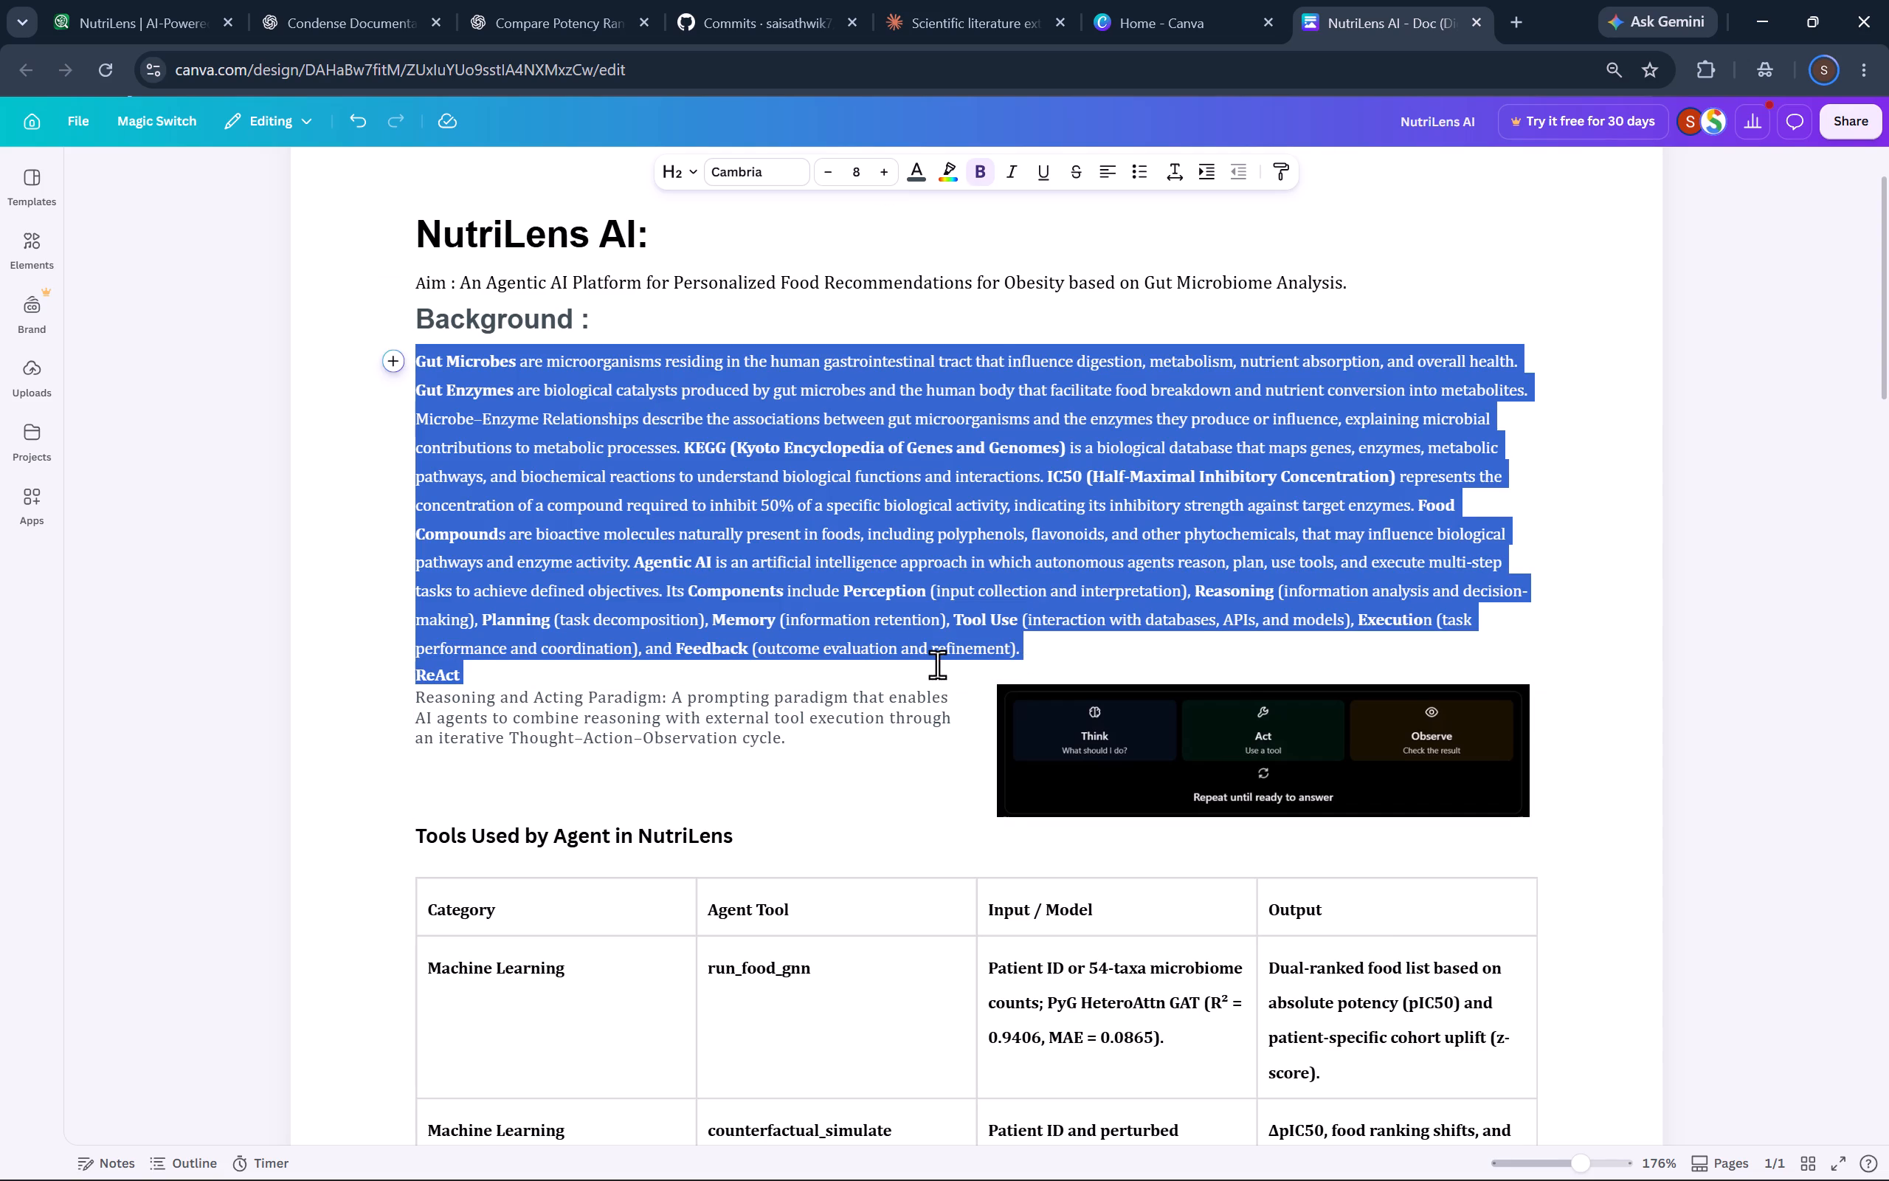
drag(937, 664, 933, 669)
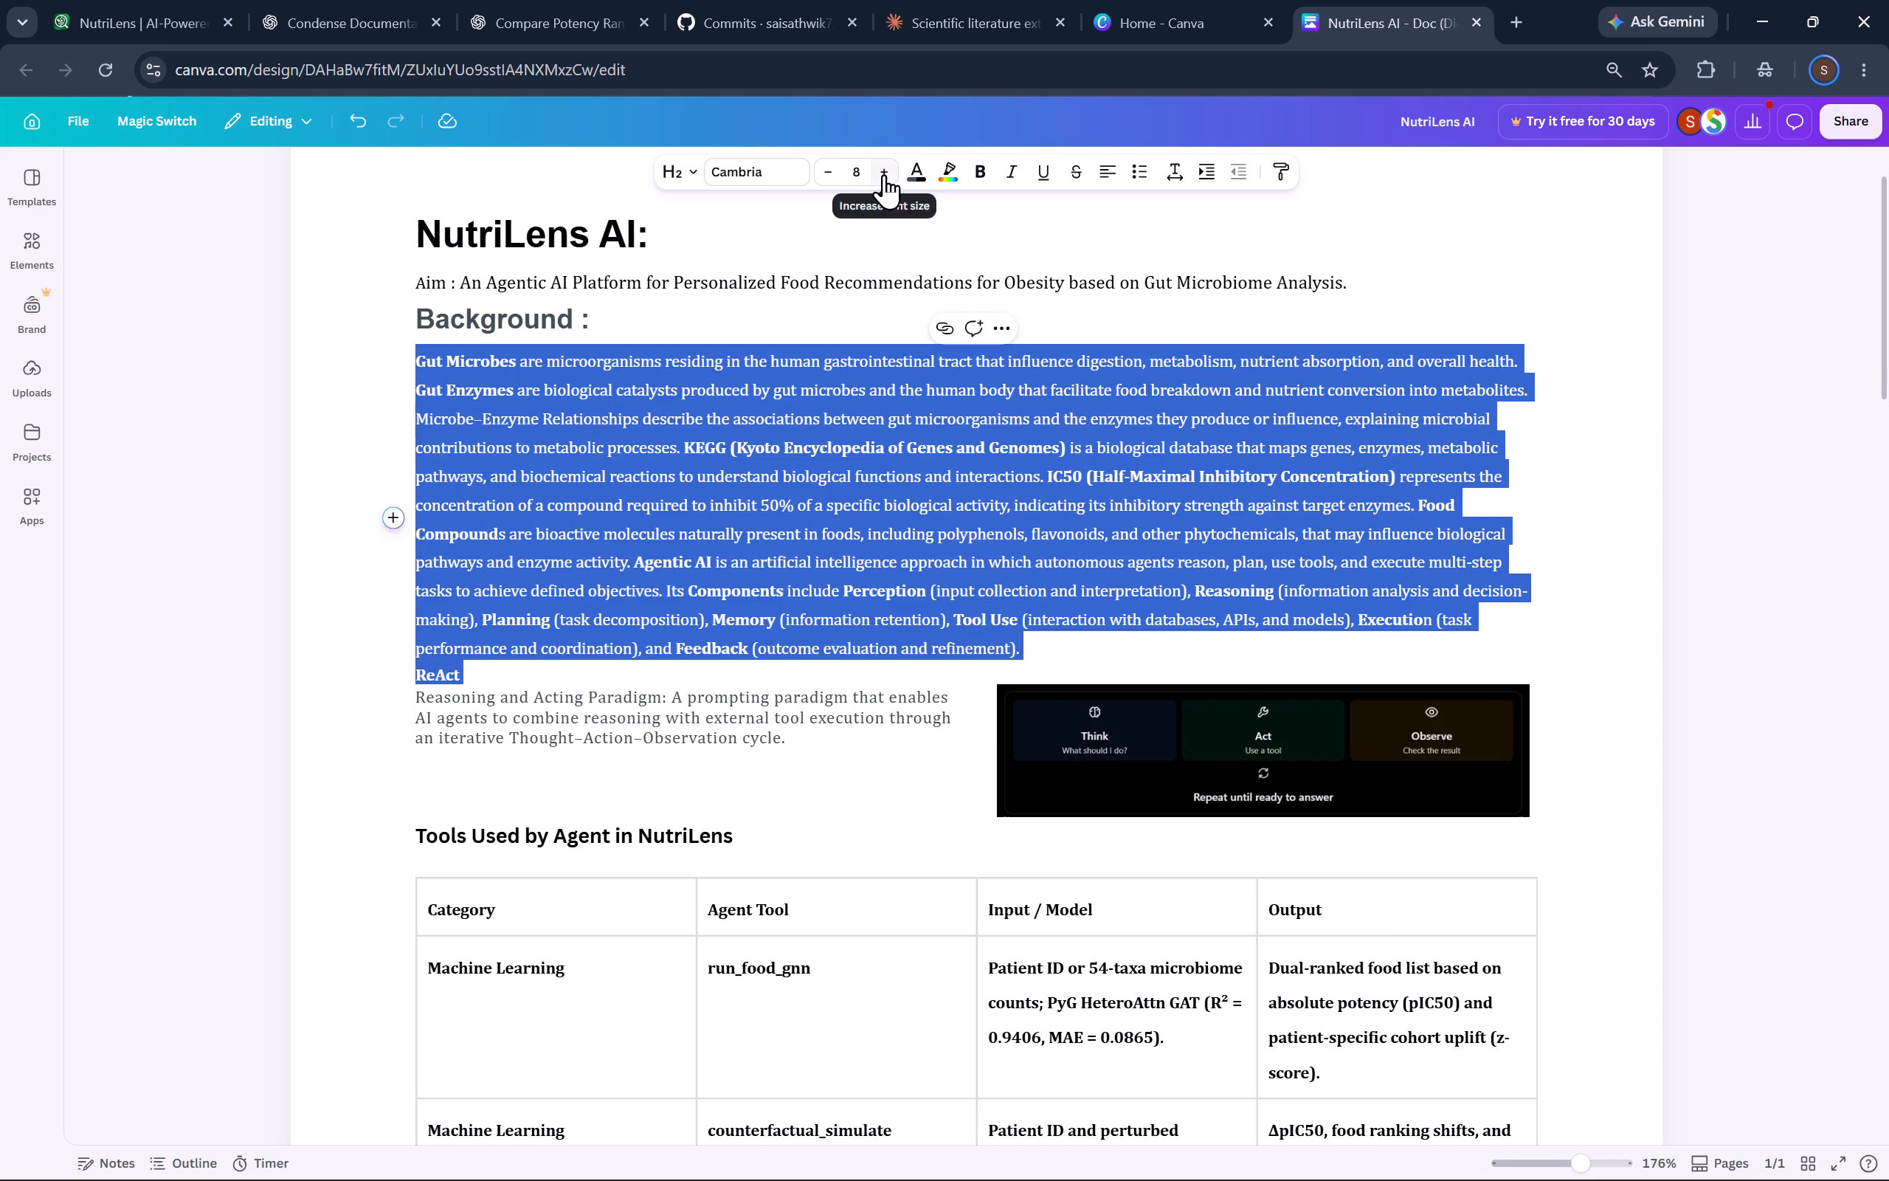
click(883, 174)
click(736, 482)
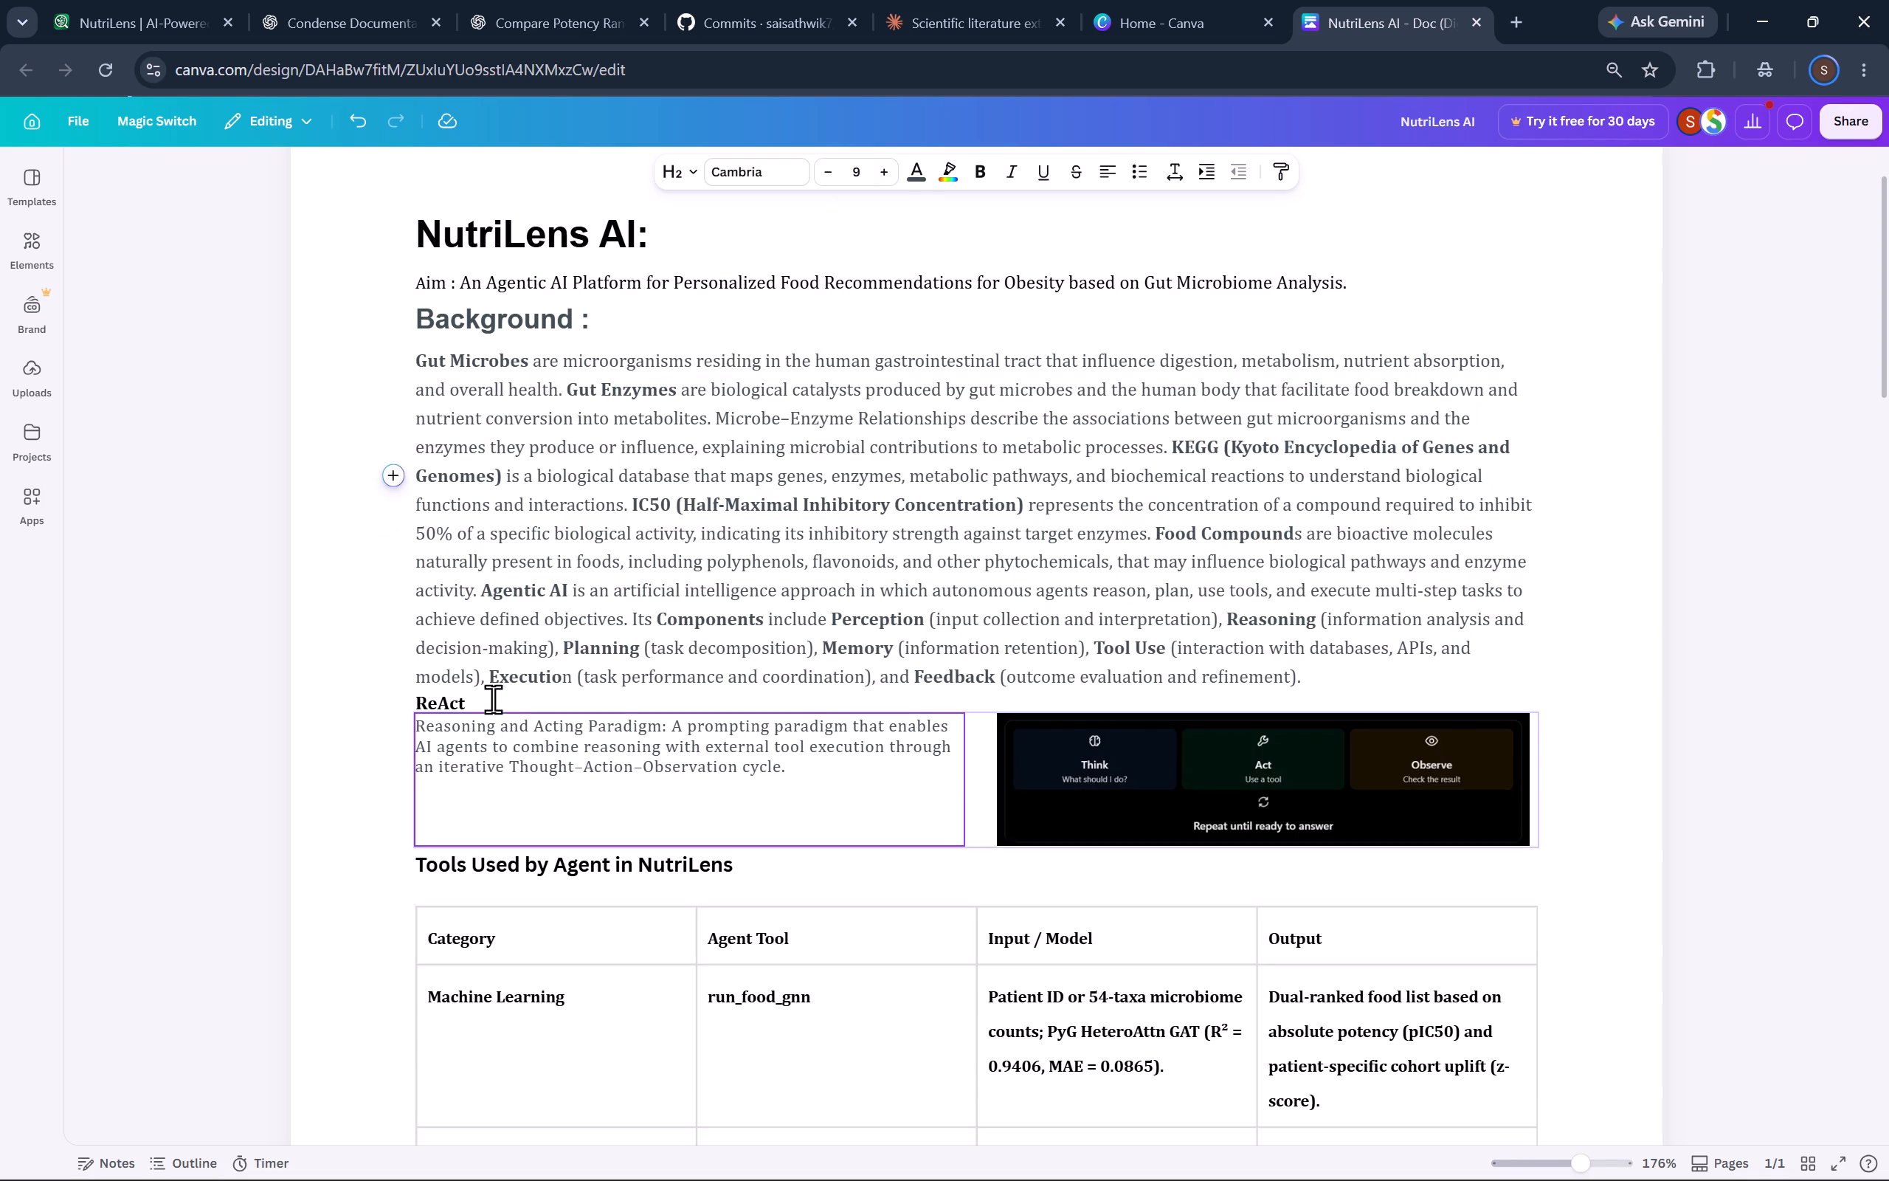
Increase the font size of the ReAct heading by one more point.
drag(488, 694, 408, 689)
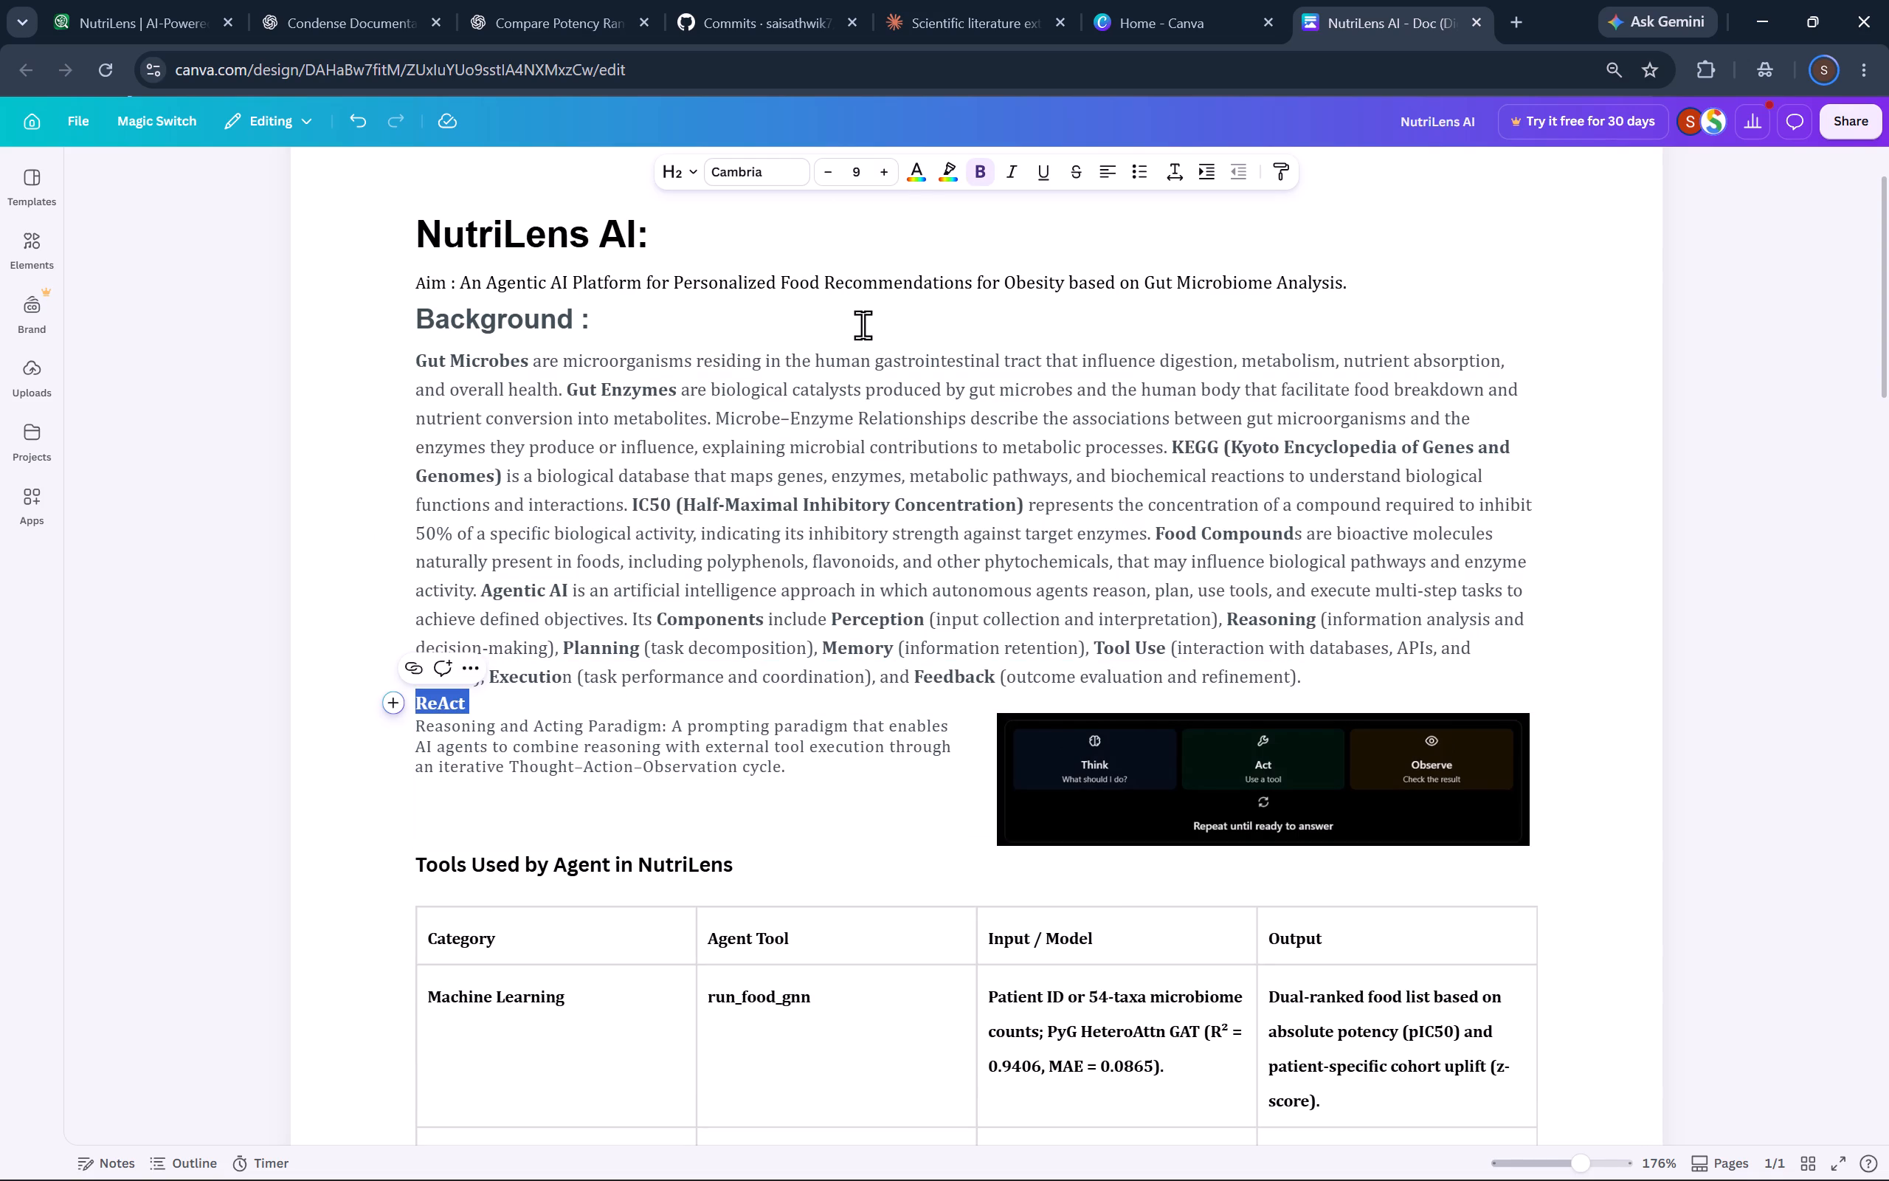
click(883, 176)
click(765, 469)
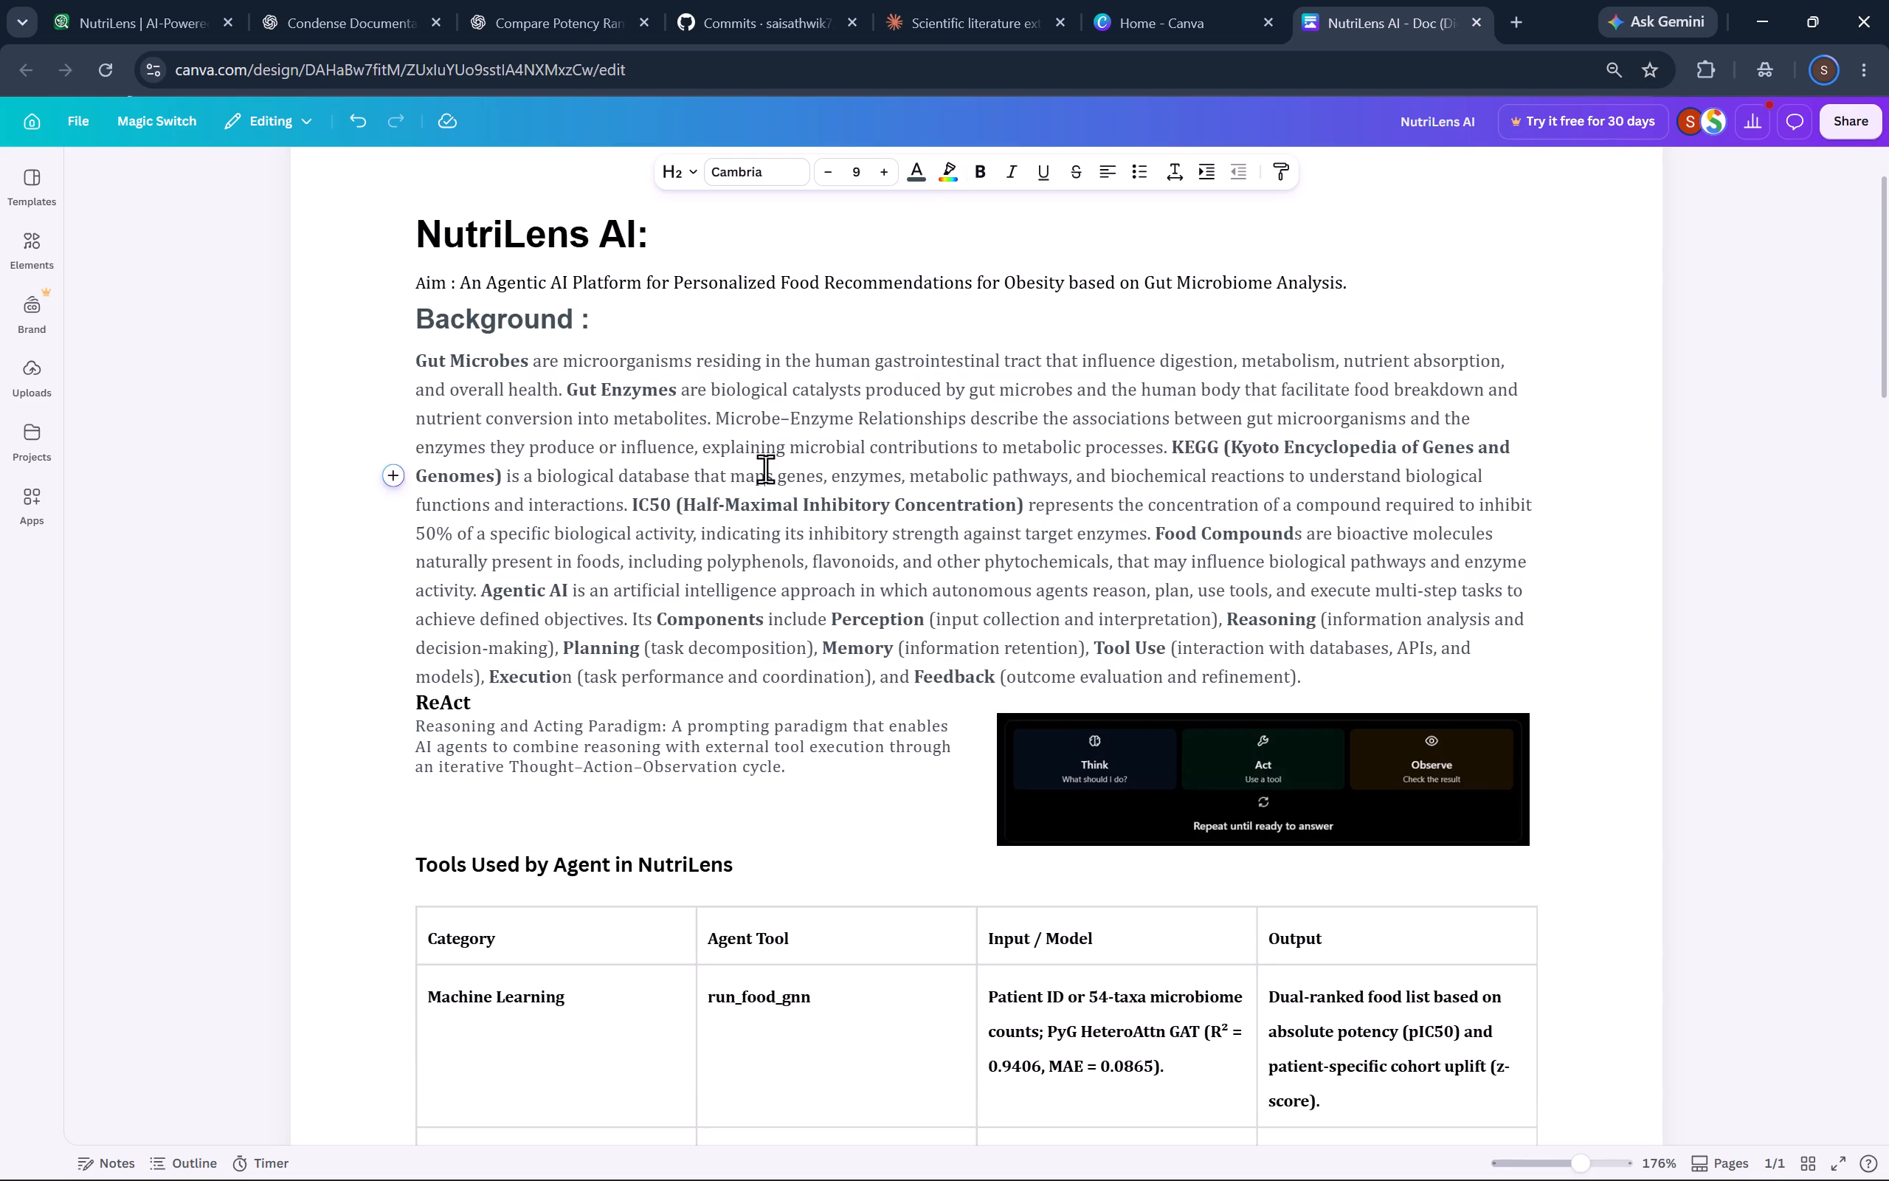
Reduce the font size of the Background heading to 11.
click(562, 323)
drag(616, 317, 459, 304)
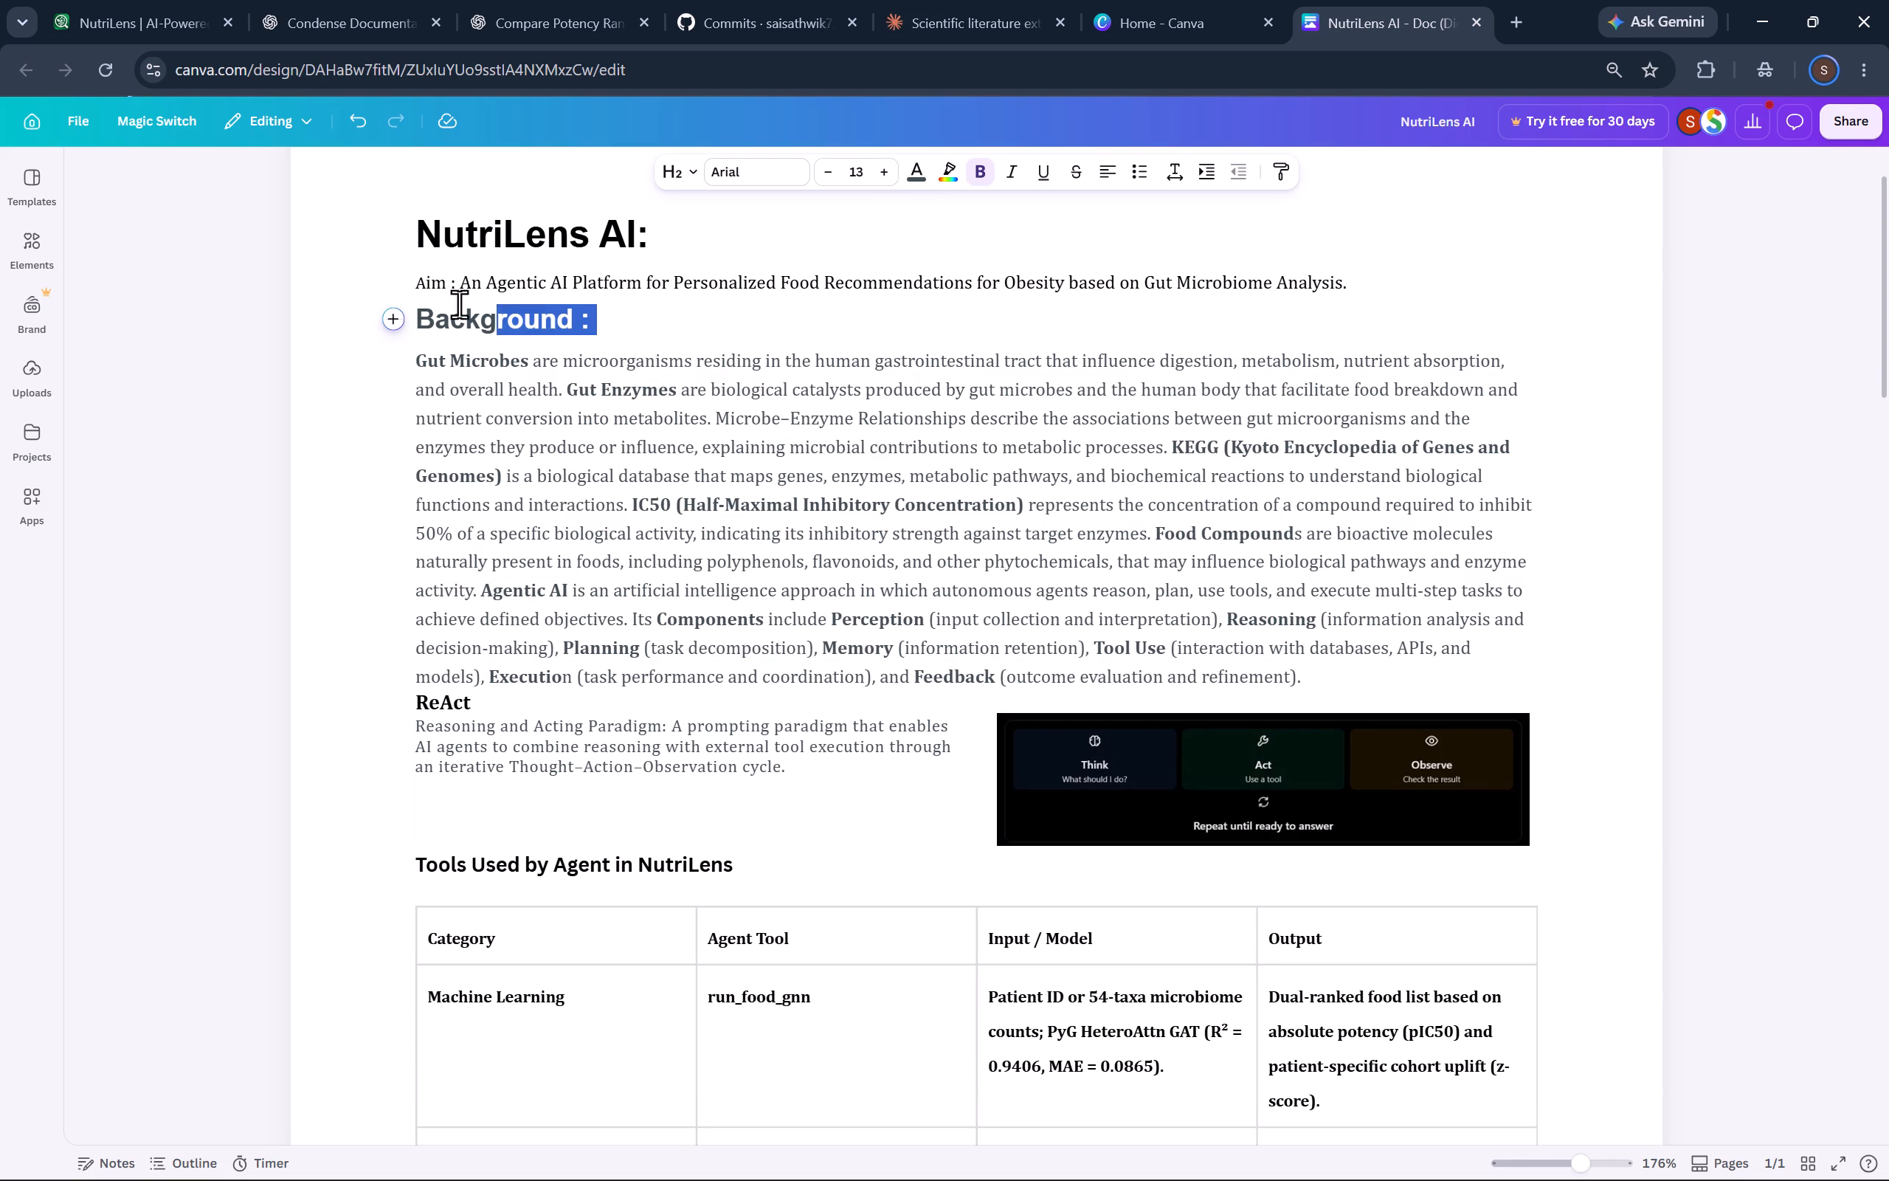
drag(459, 304, 370, 302)
click(824, 170)
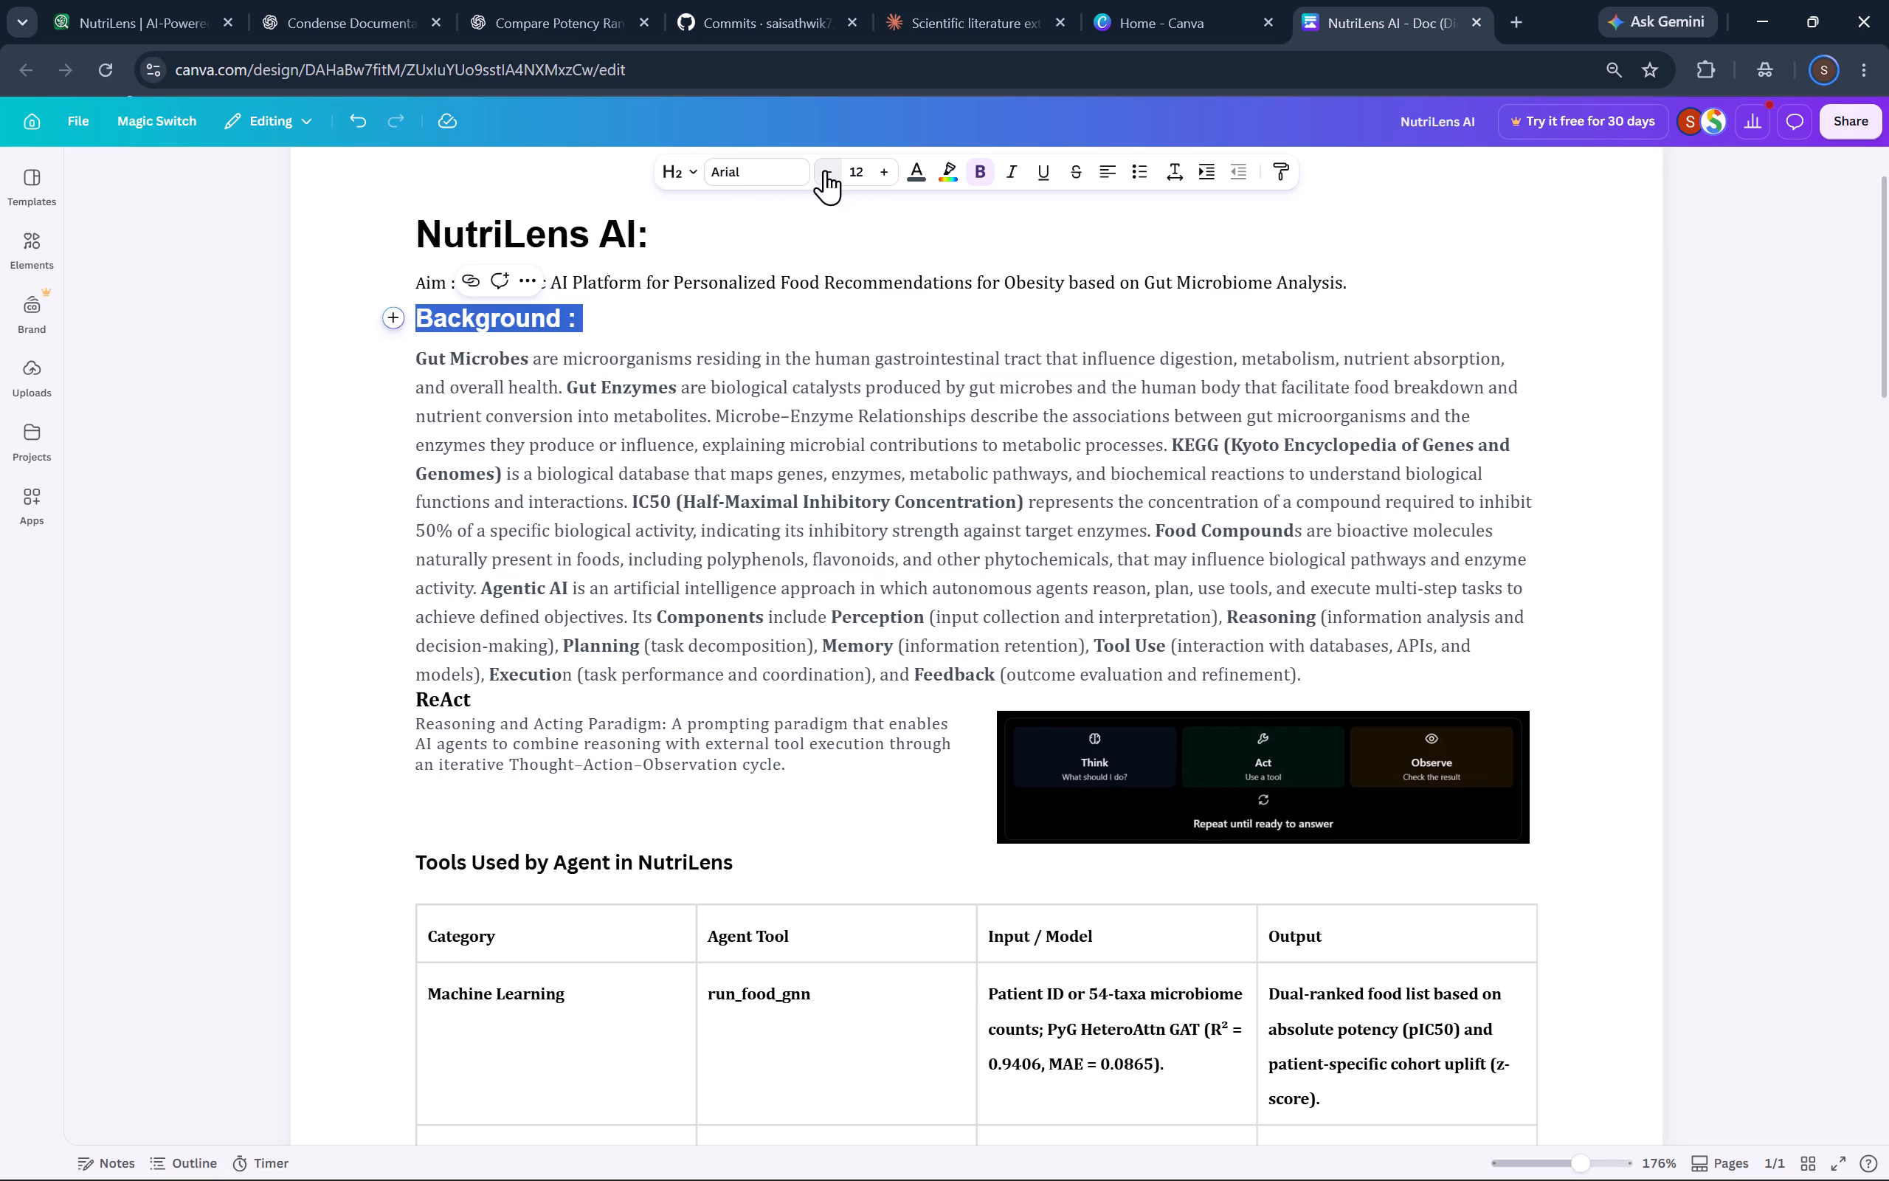
click(824, 170)
Make the "Aim :" label bold and increase its font size by one point.
click(384, 279)
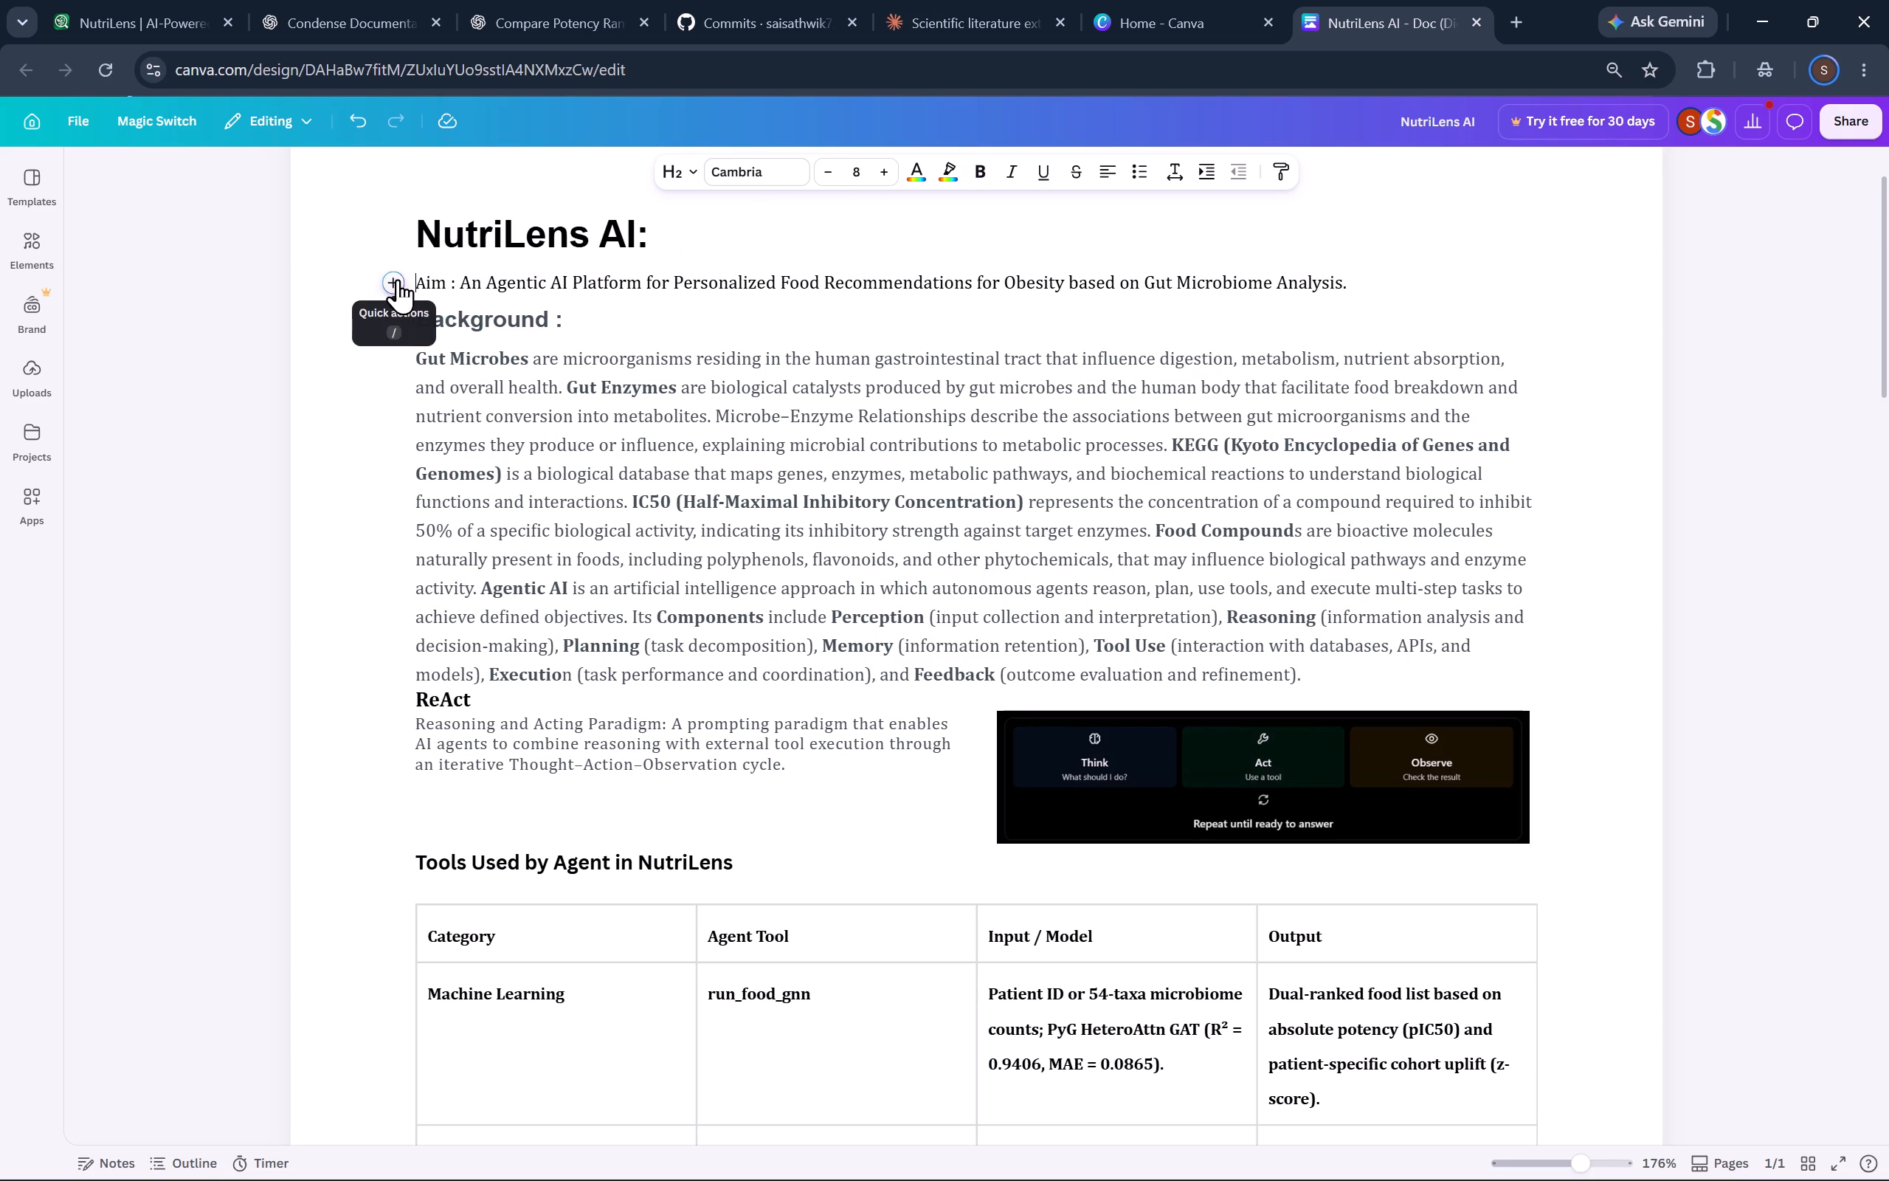
click(395, 276)
click(430, 273)
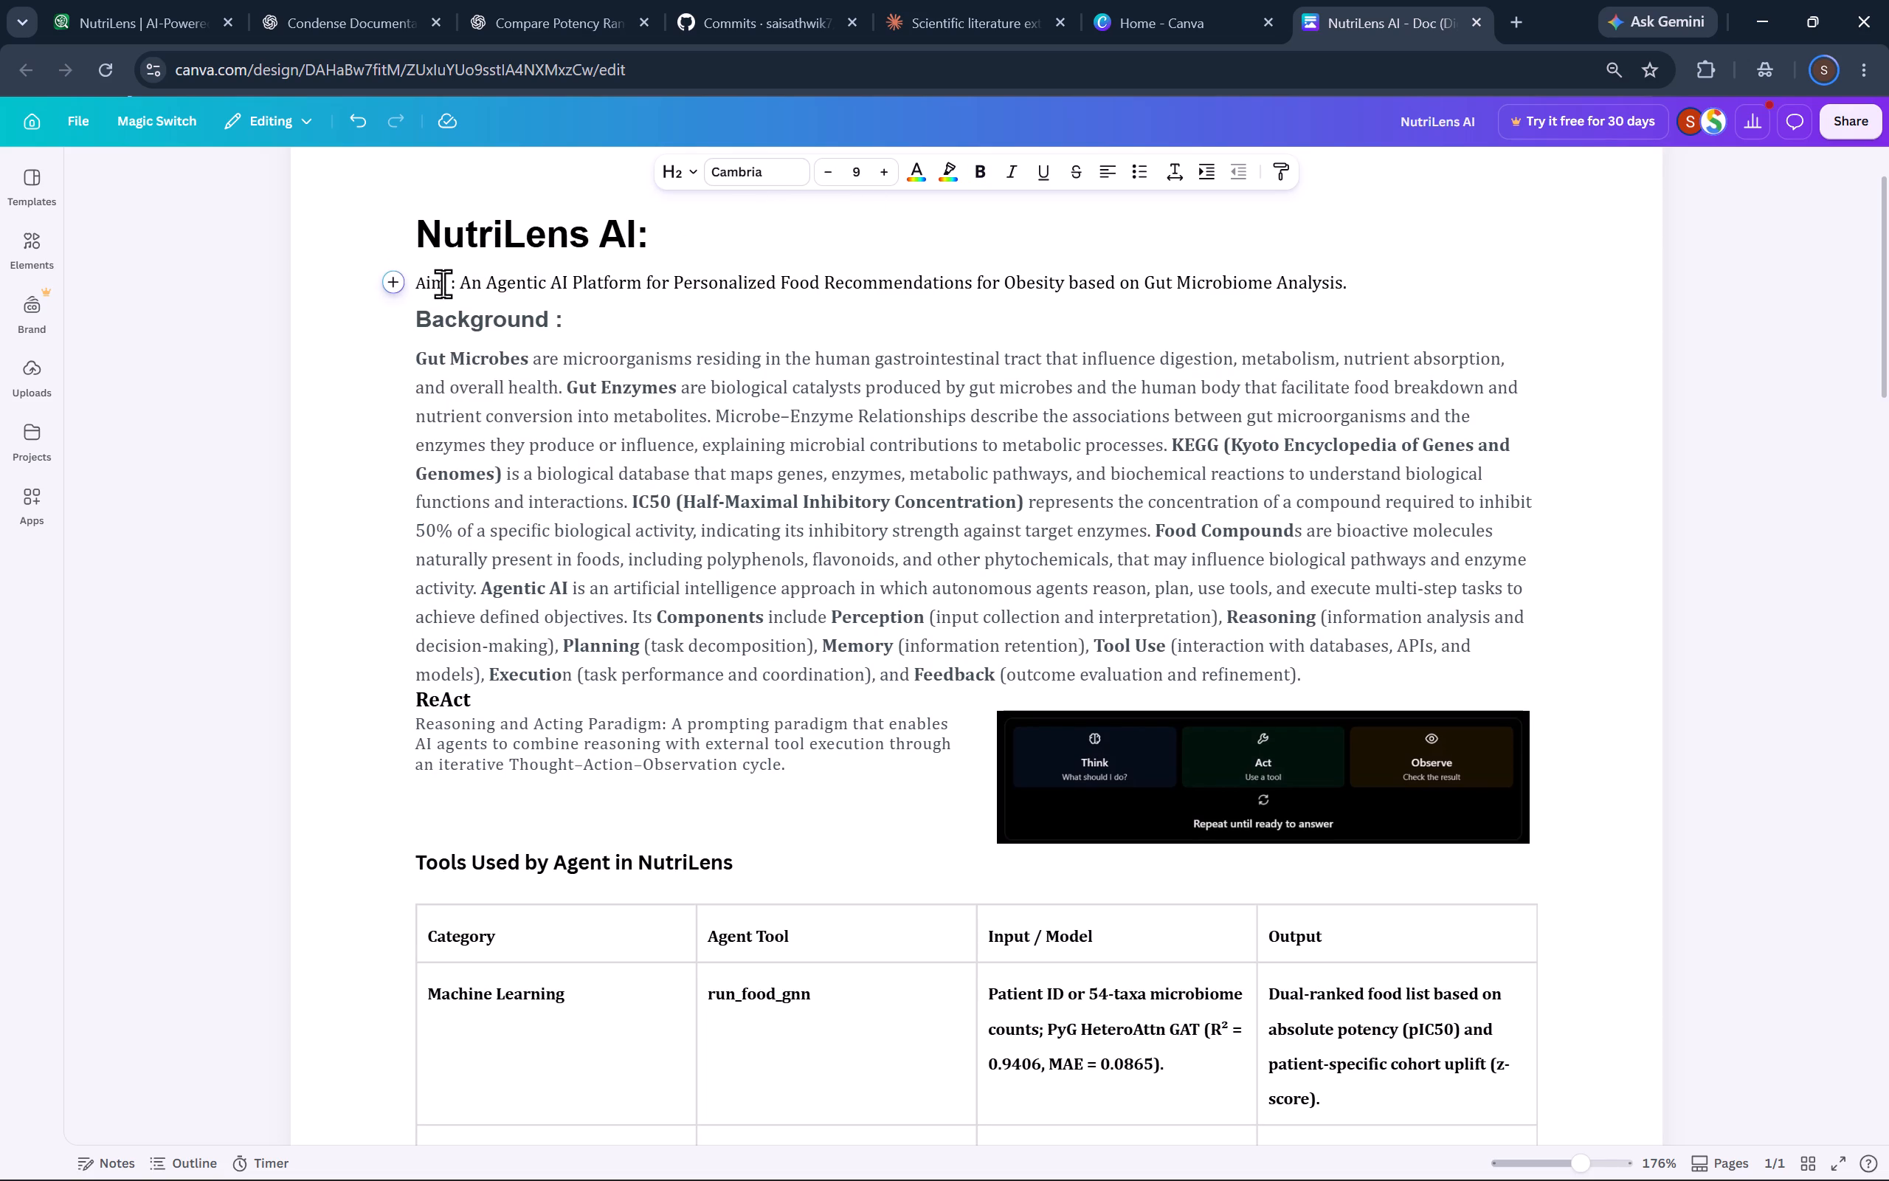
click(443, 283)
drag(457, 287, 419, 278)
click(980, 173)
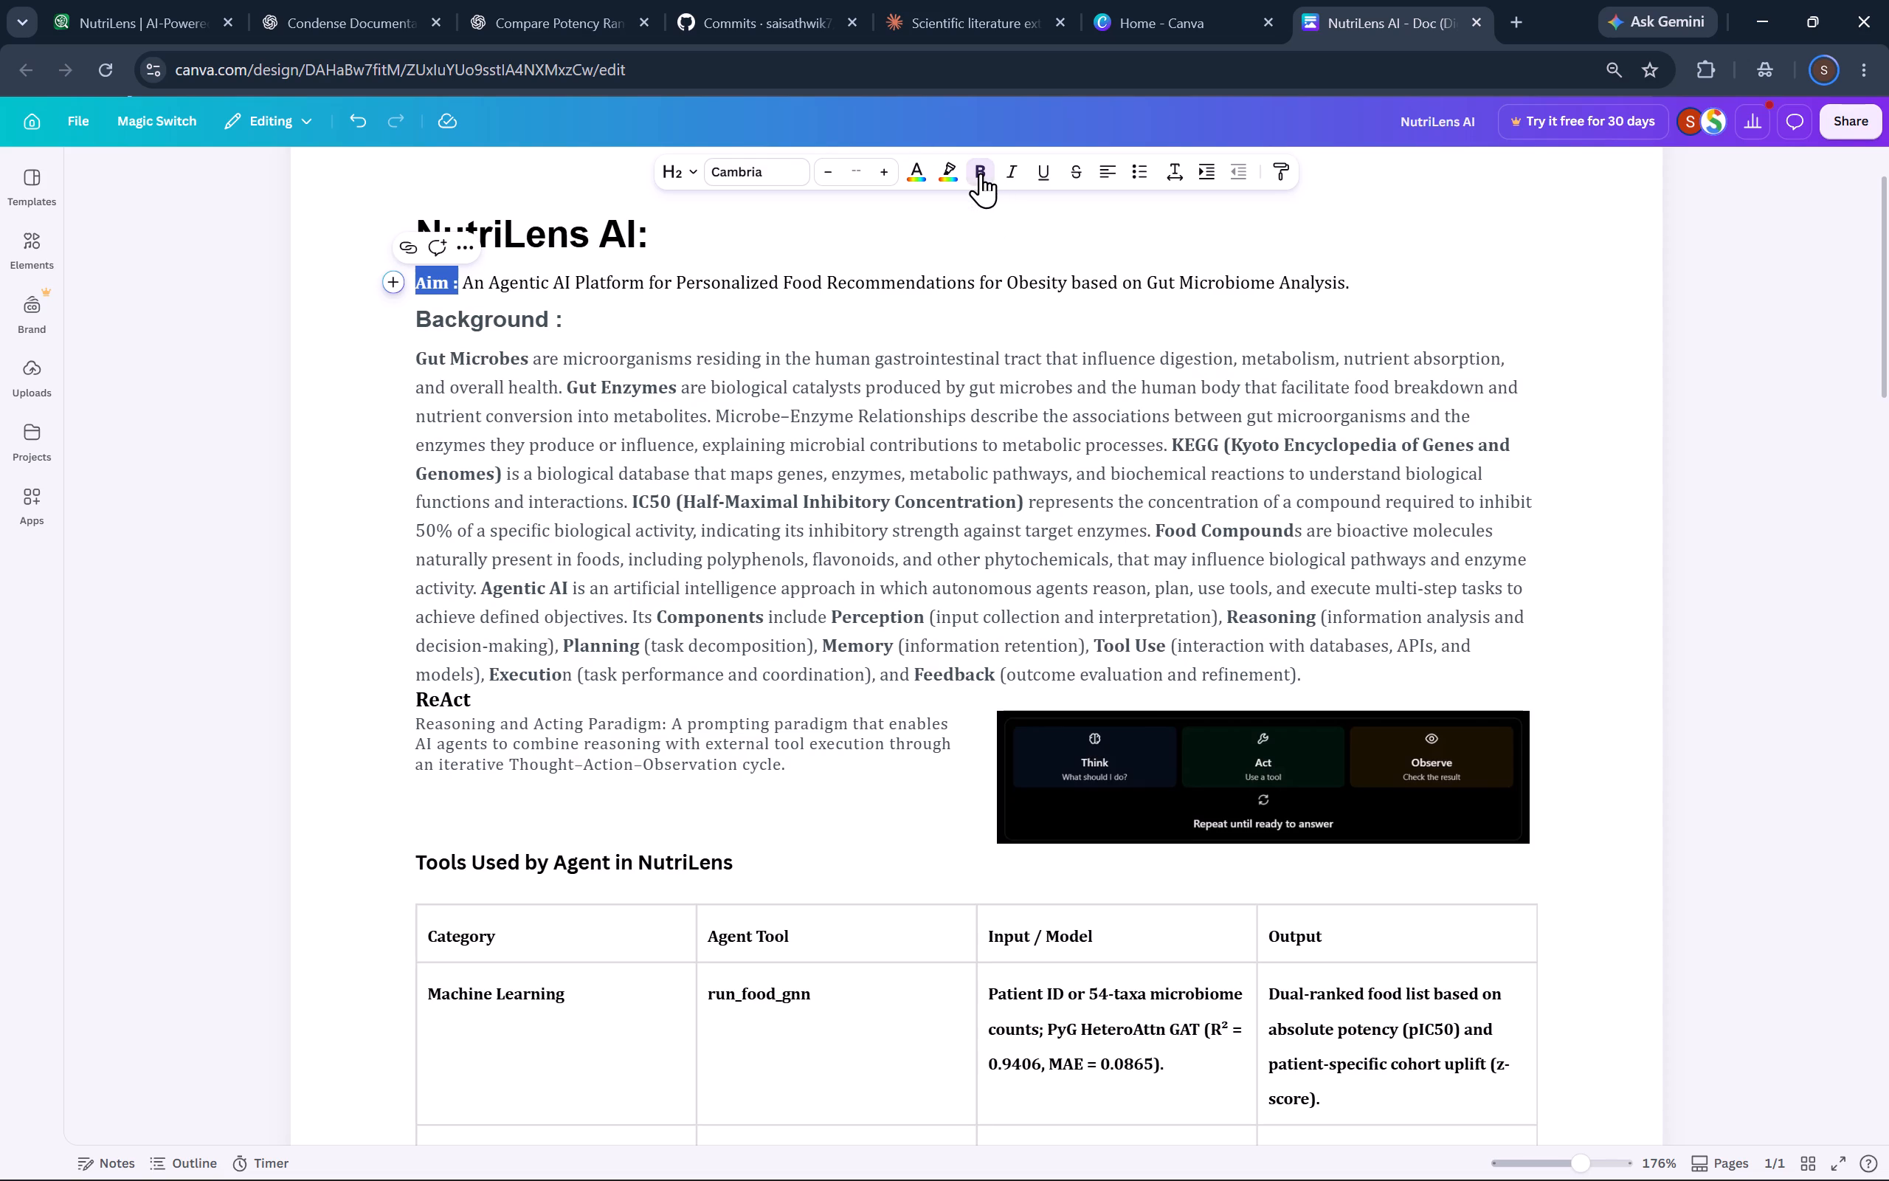
click(891, 173)
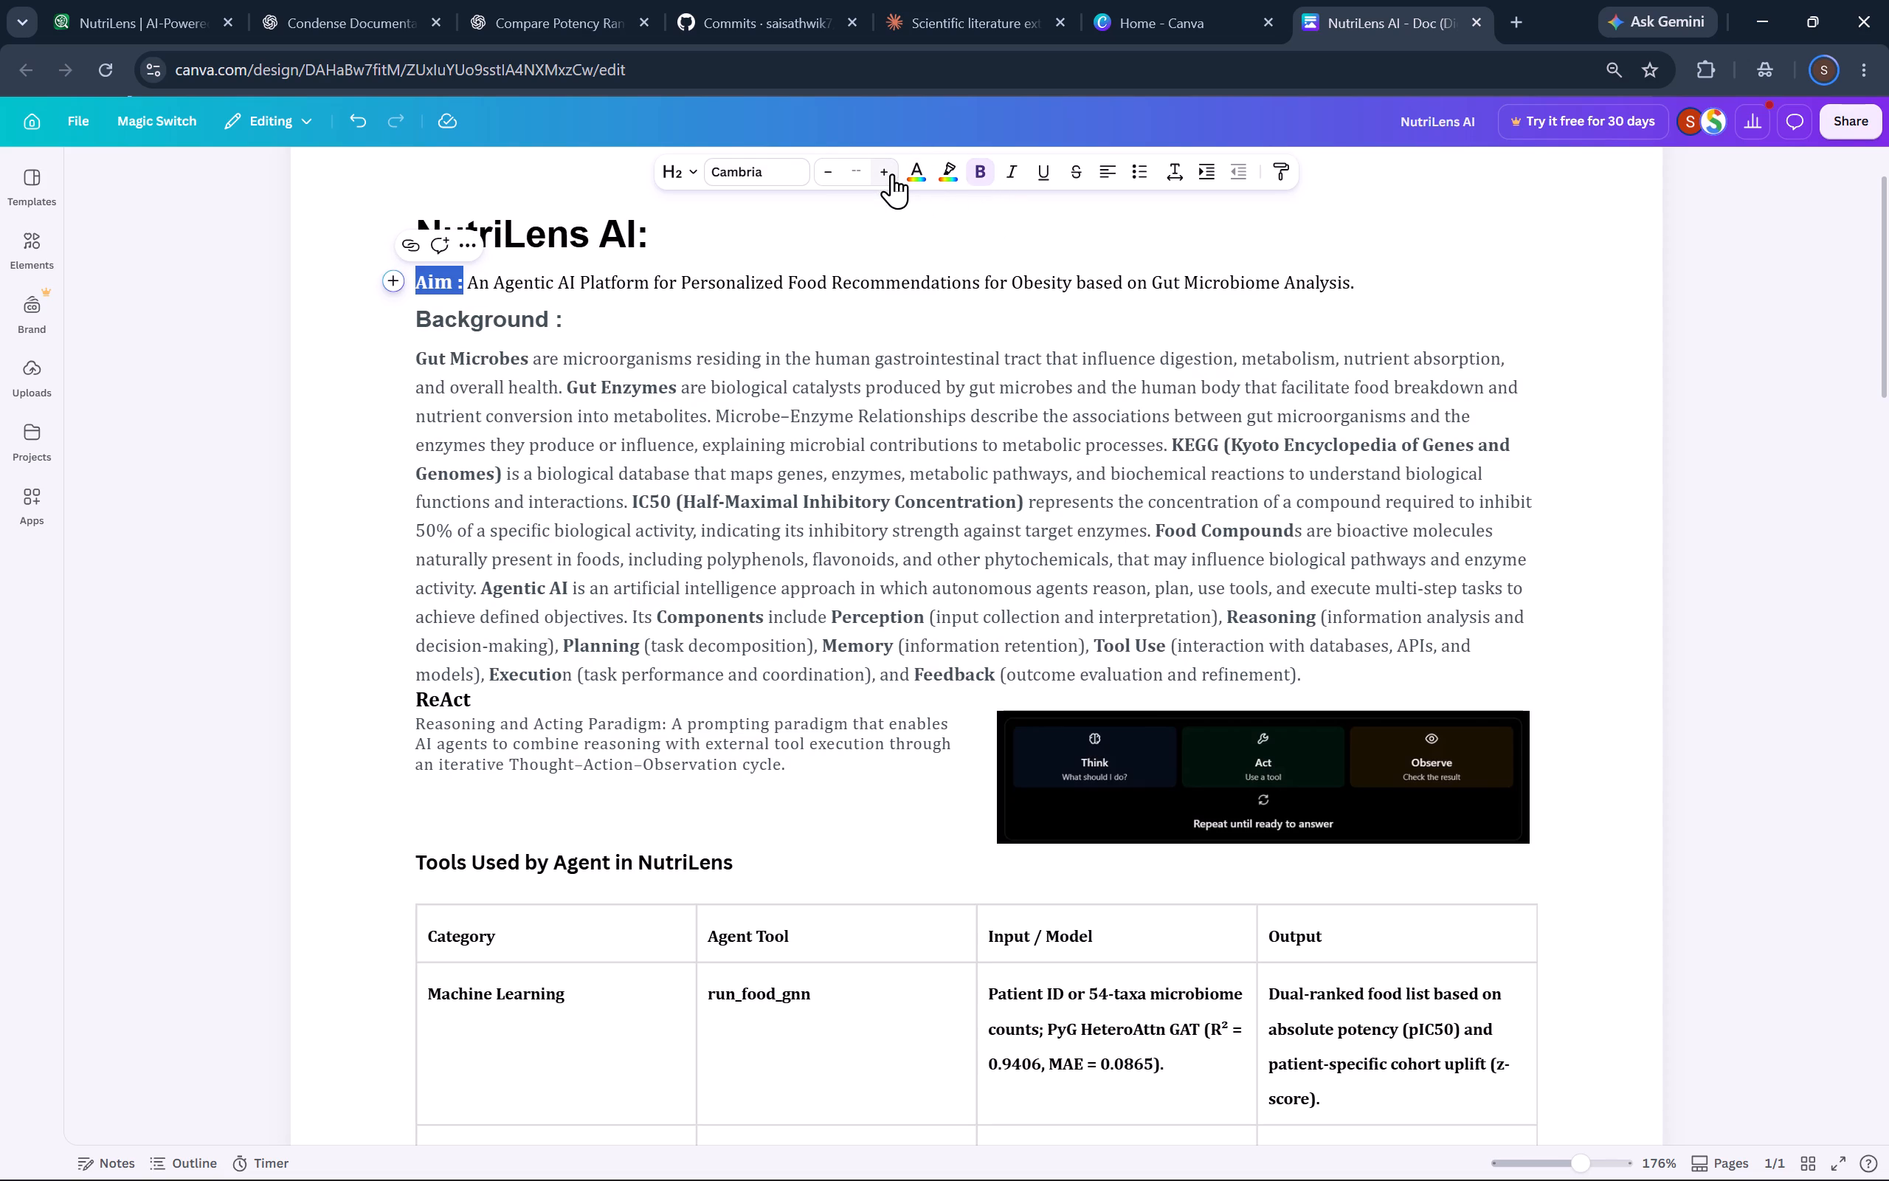
Break the Aim line after the "Aim :" label so the description starts on its own line.
click(464, 283)
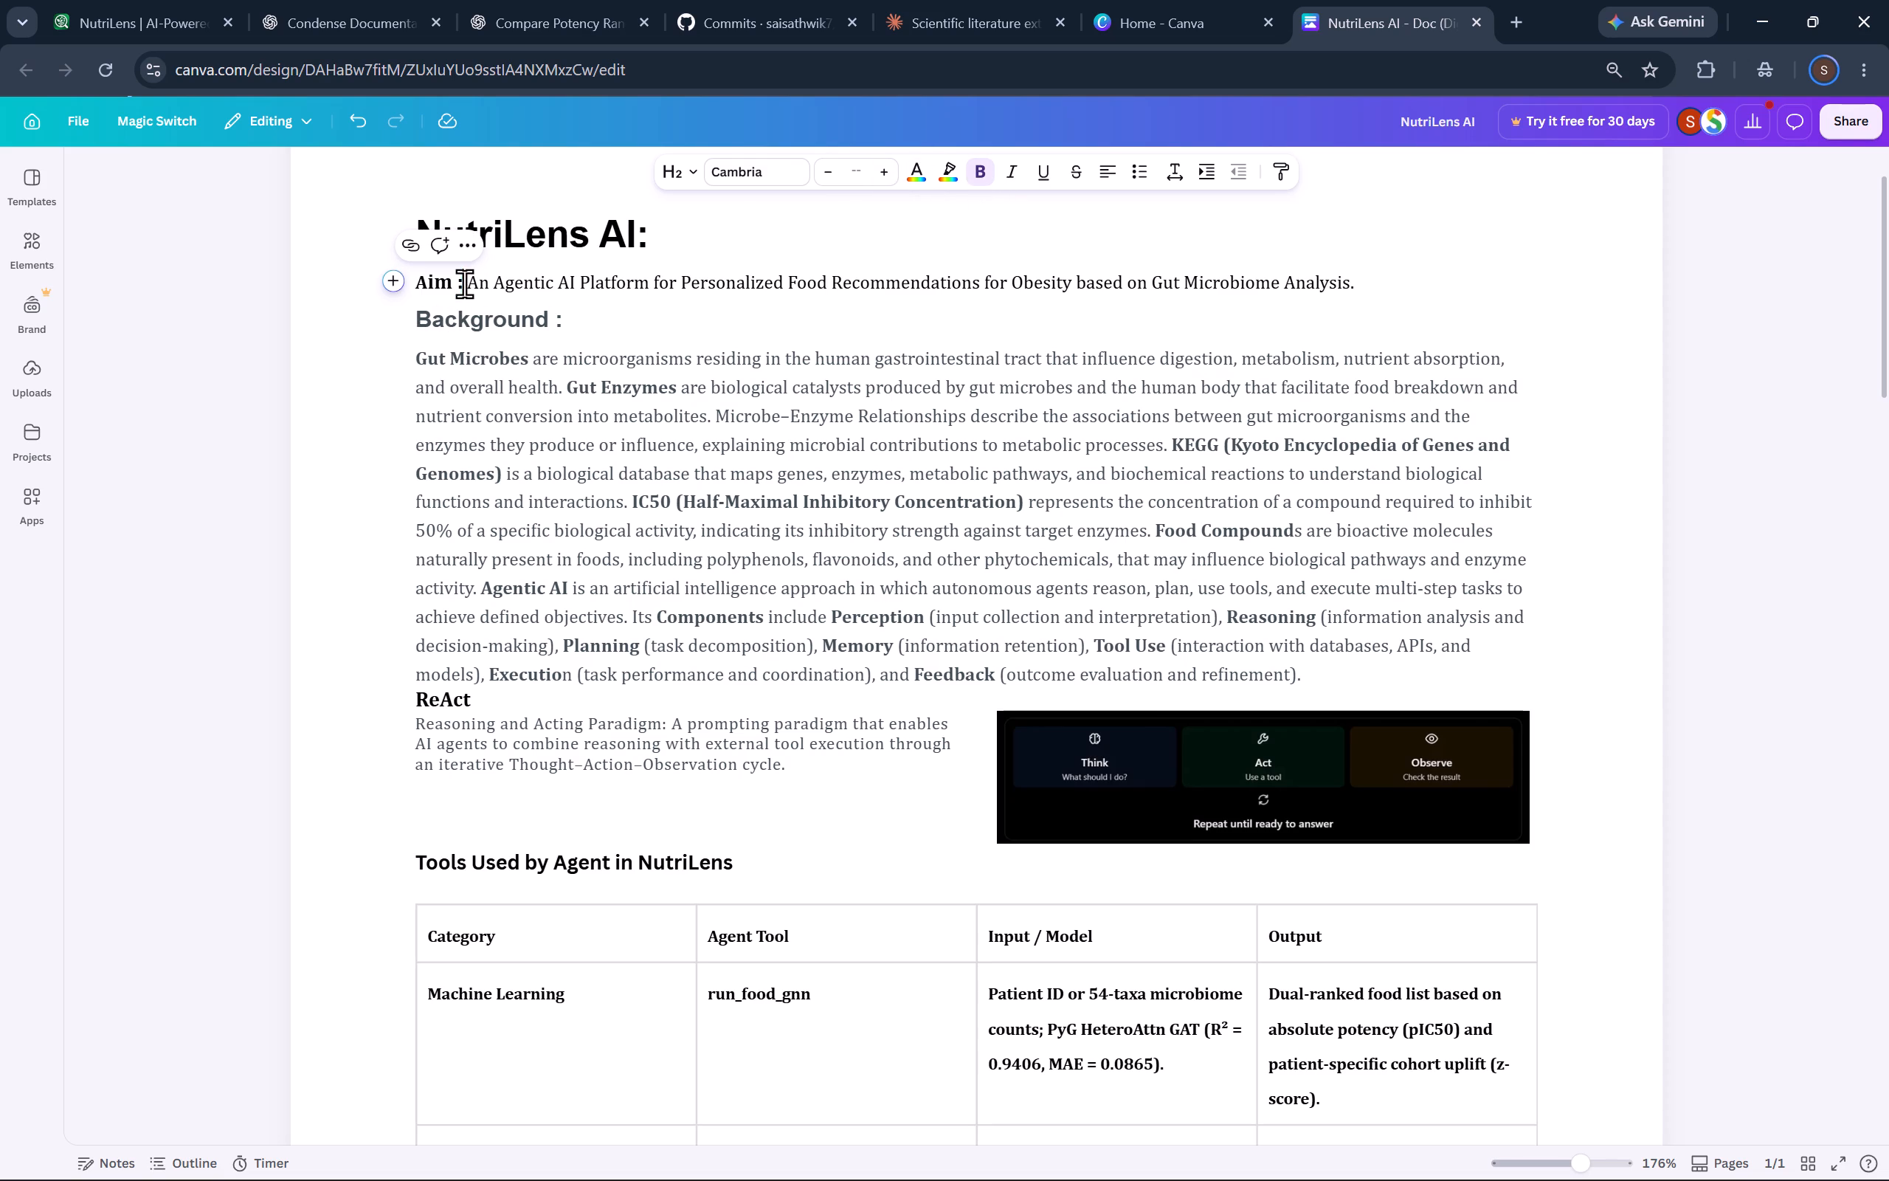
key(Return)
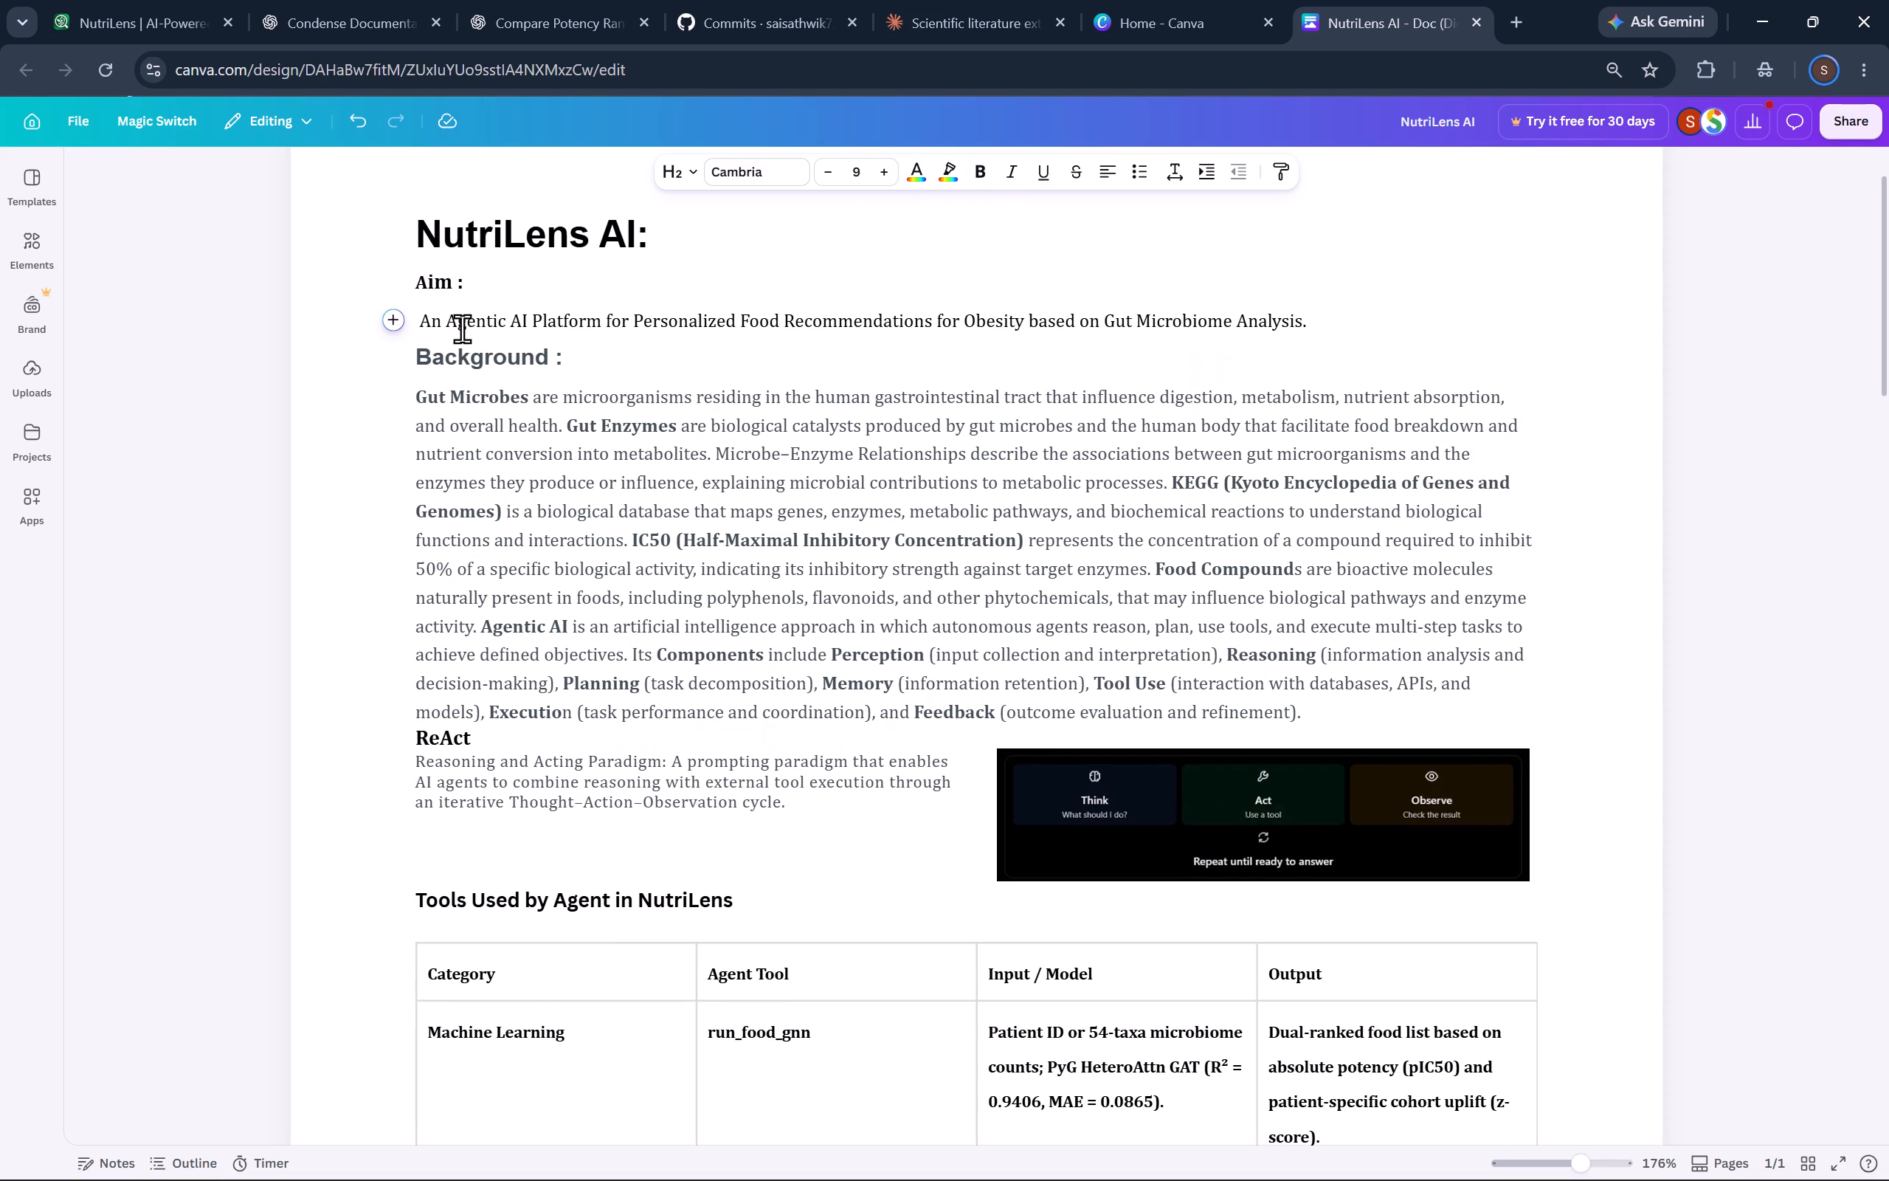
click(477, 345)
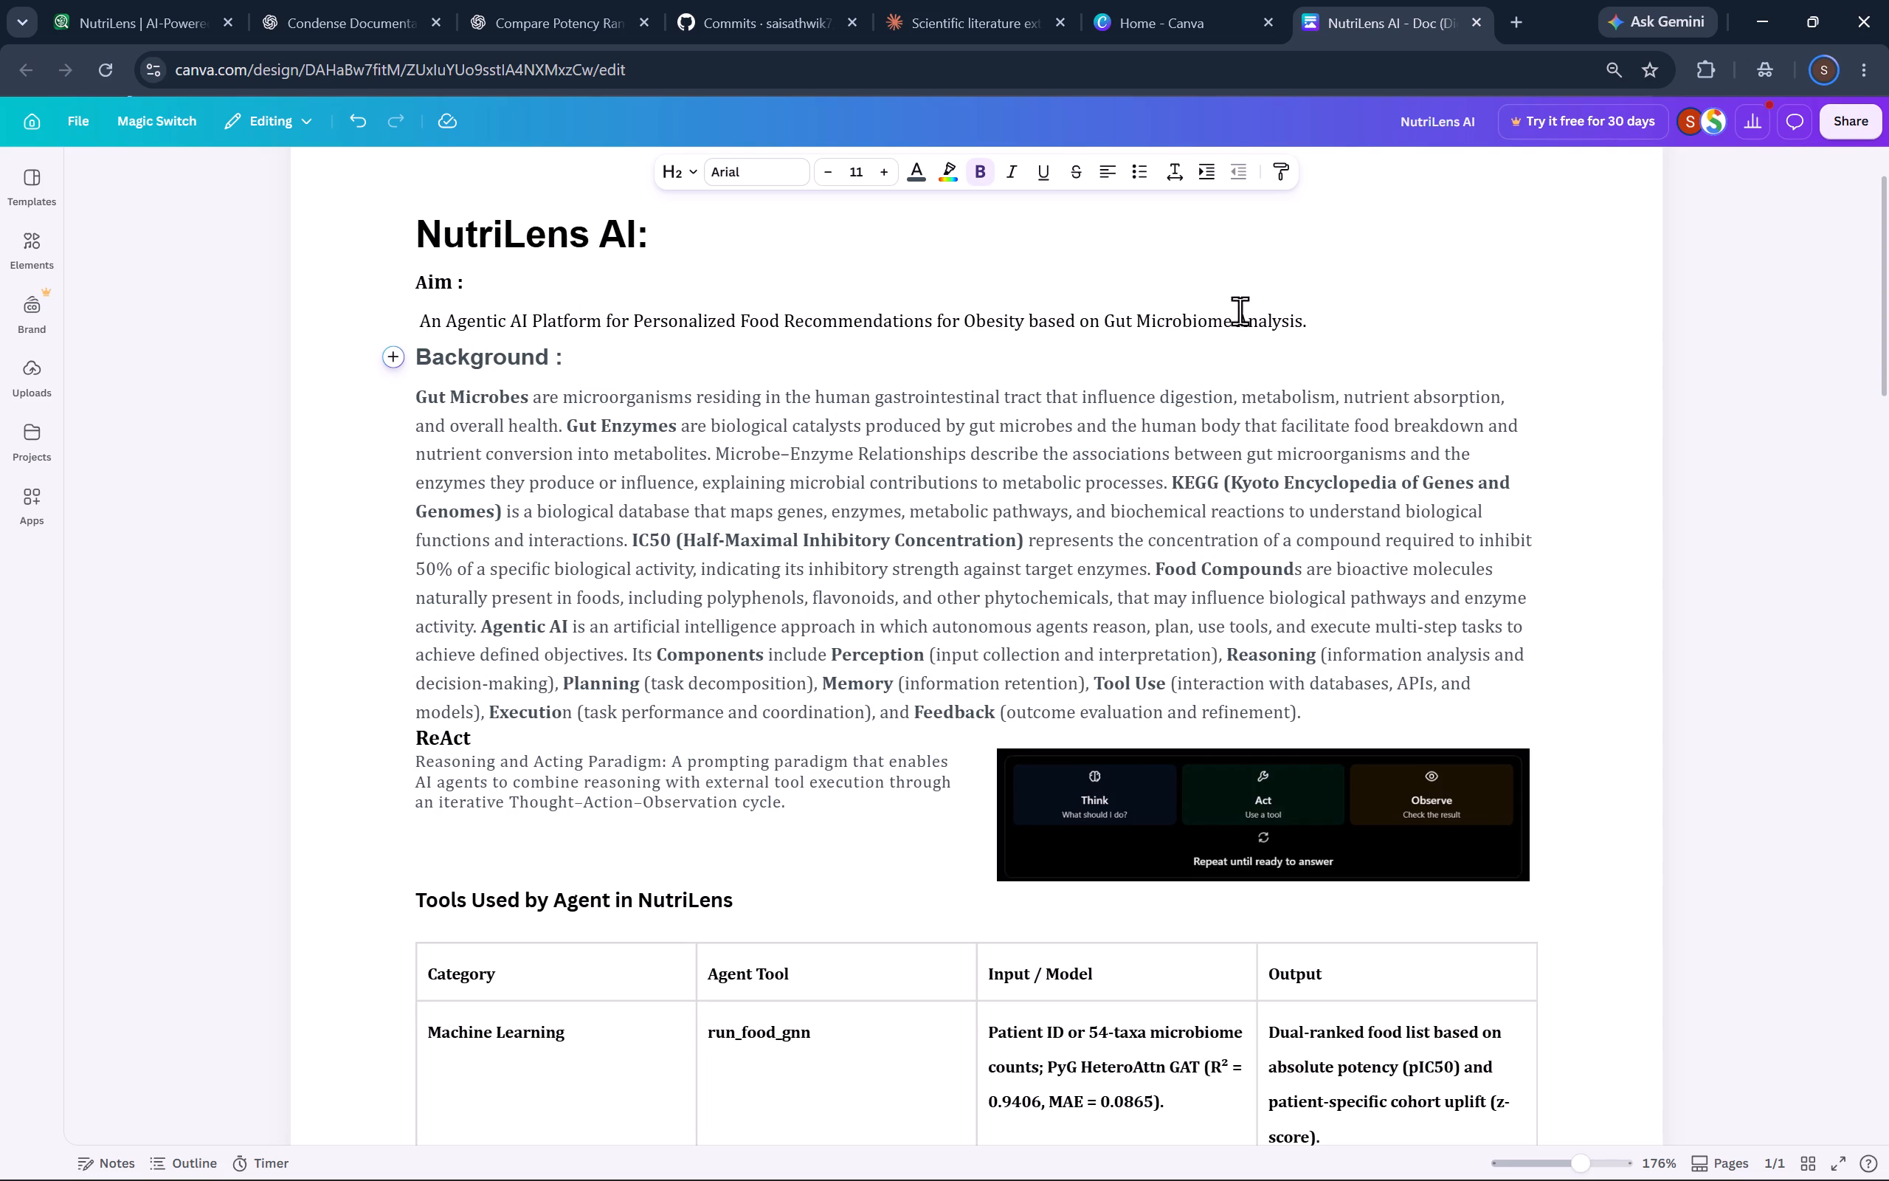
Set the paragraph spacing of the "Aim :" label and its description line to 0.
drag(1311, 323, 391, 280)
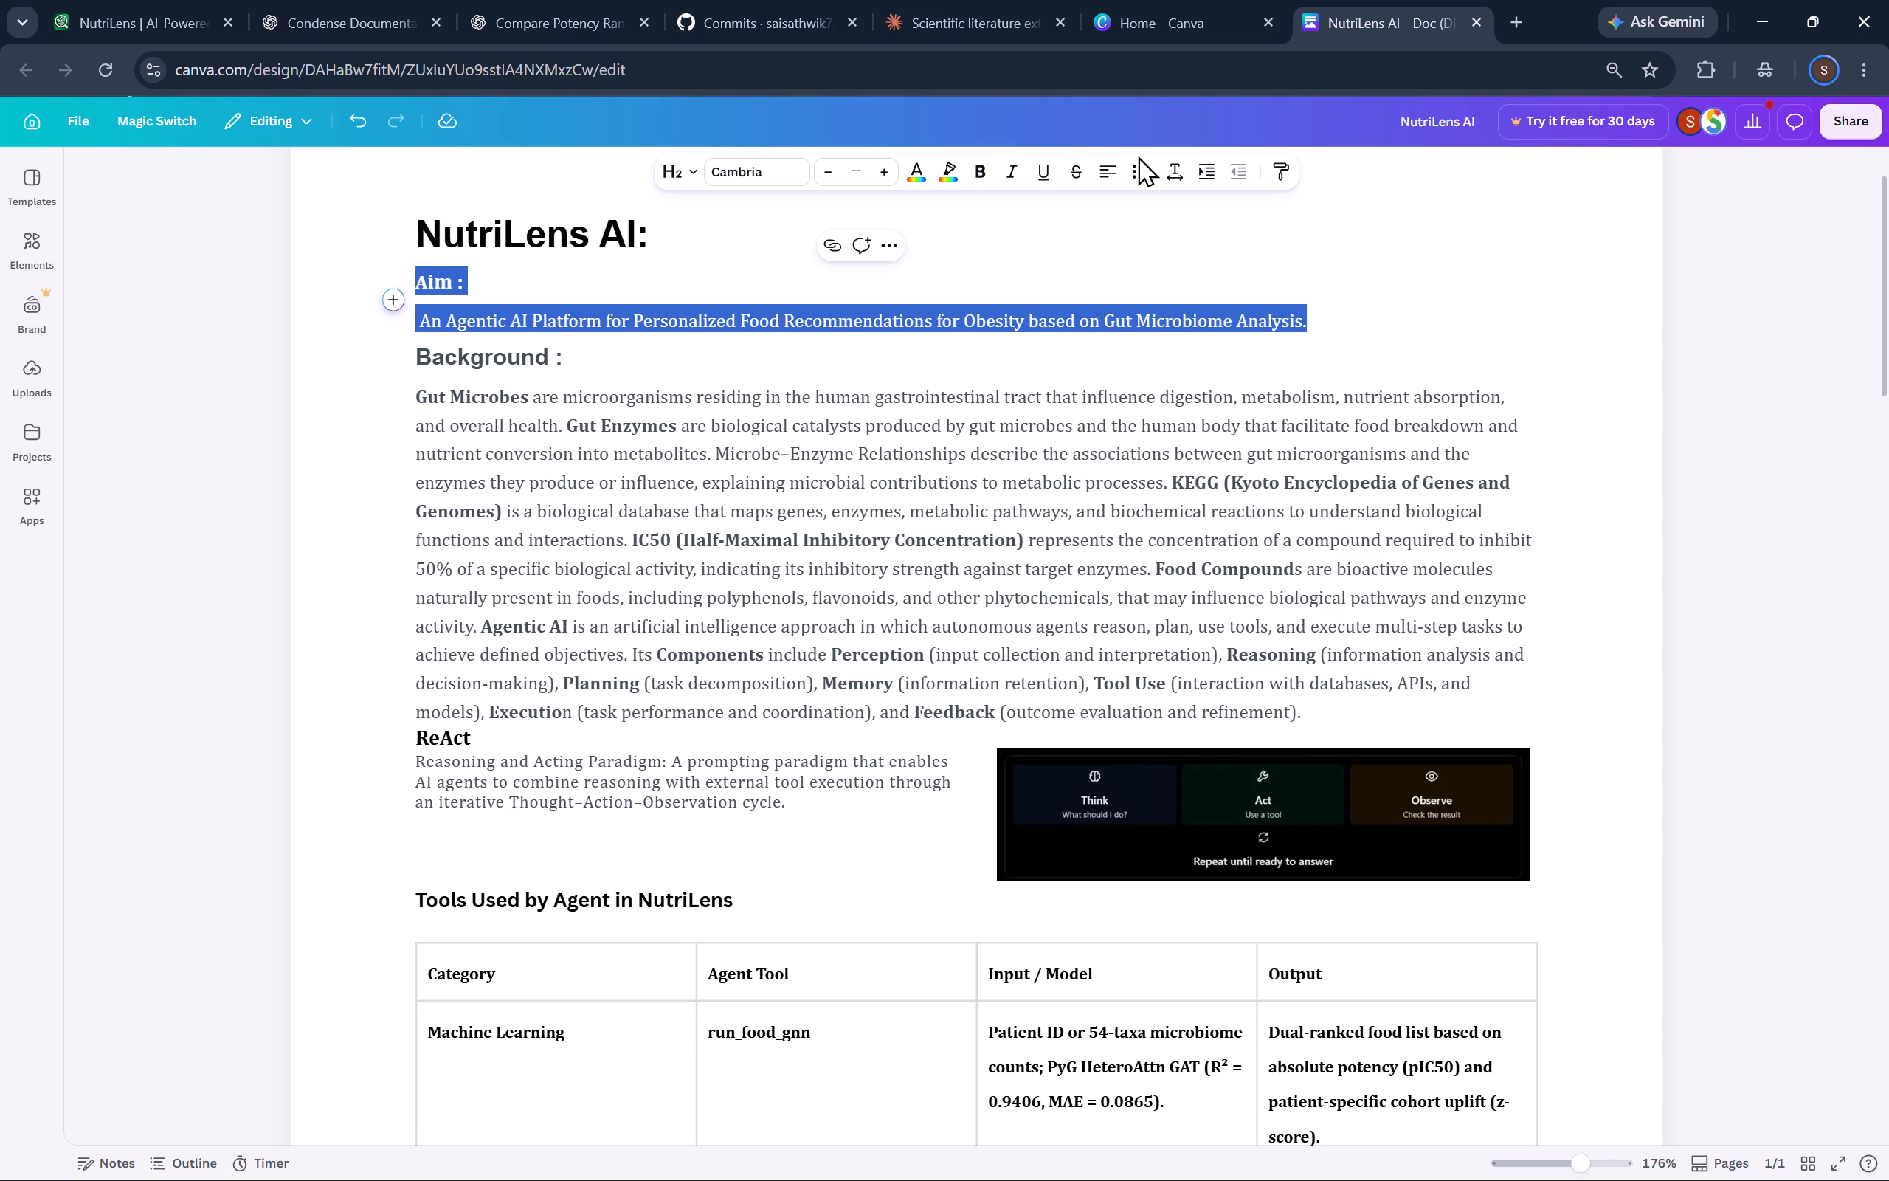
click(1178, 168)
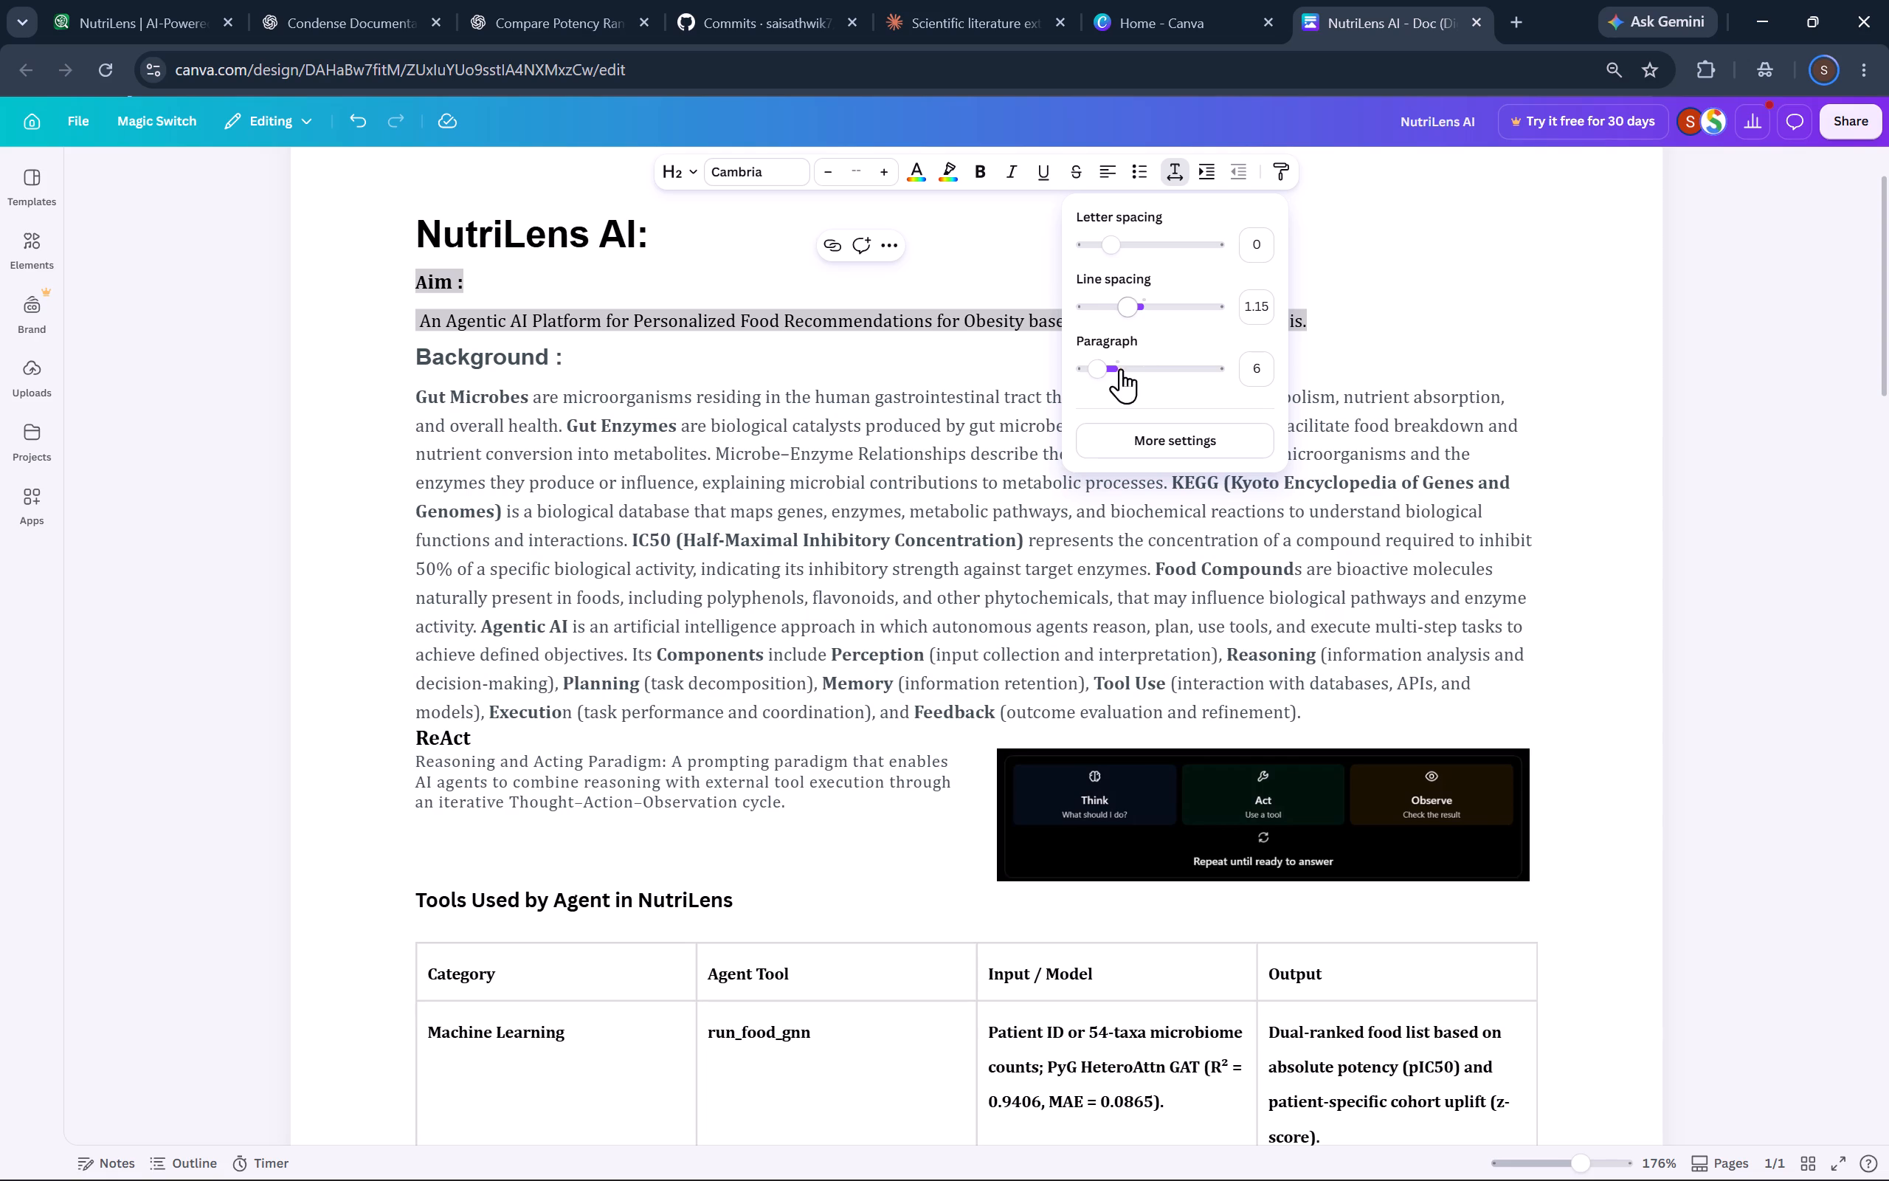
drag(1101, 373, 1074, 376)
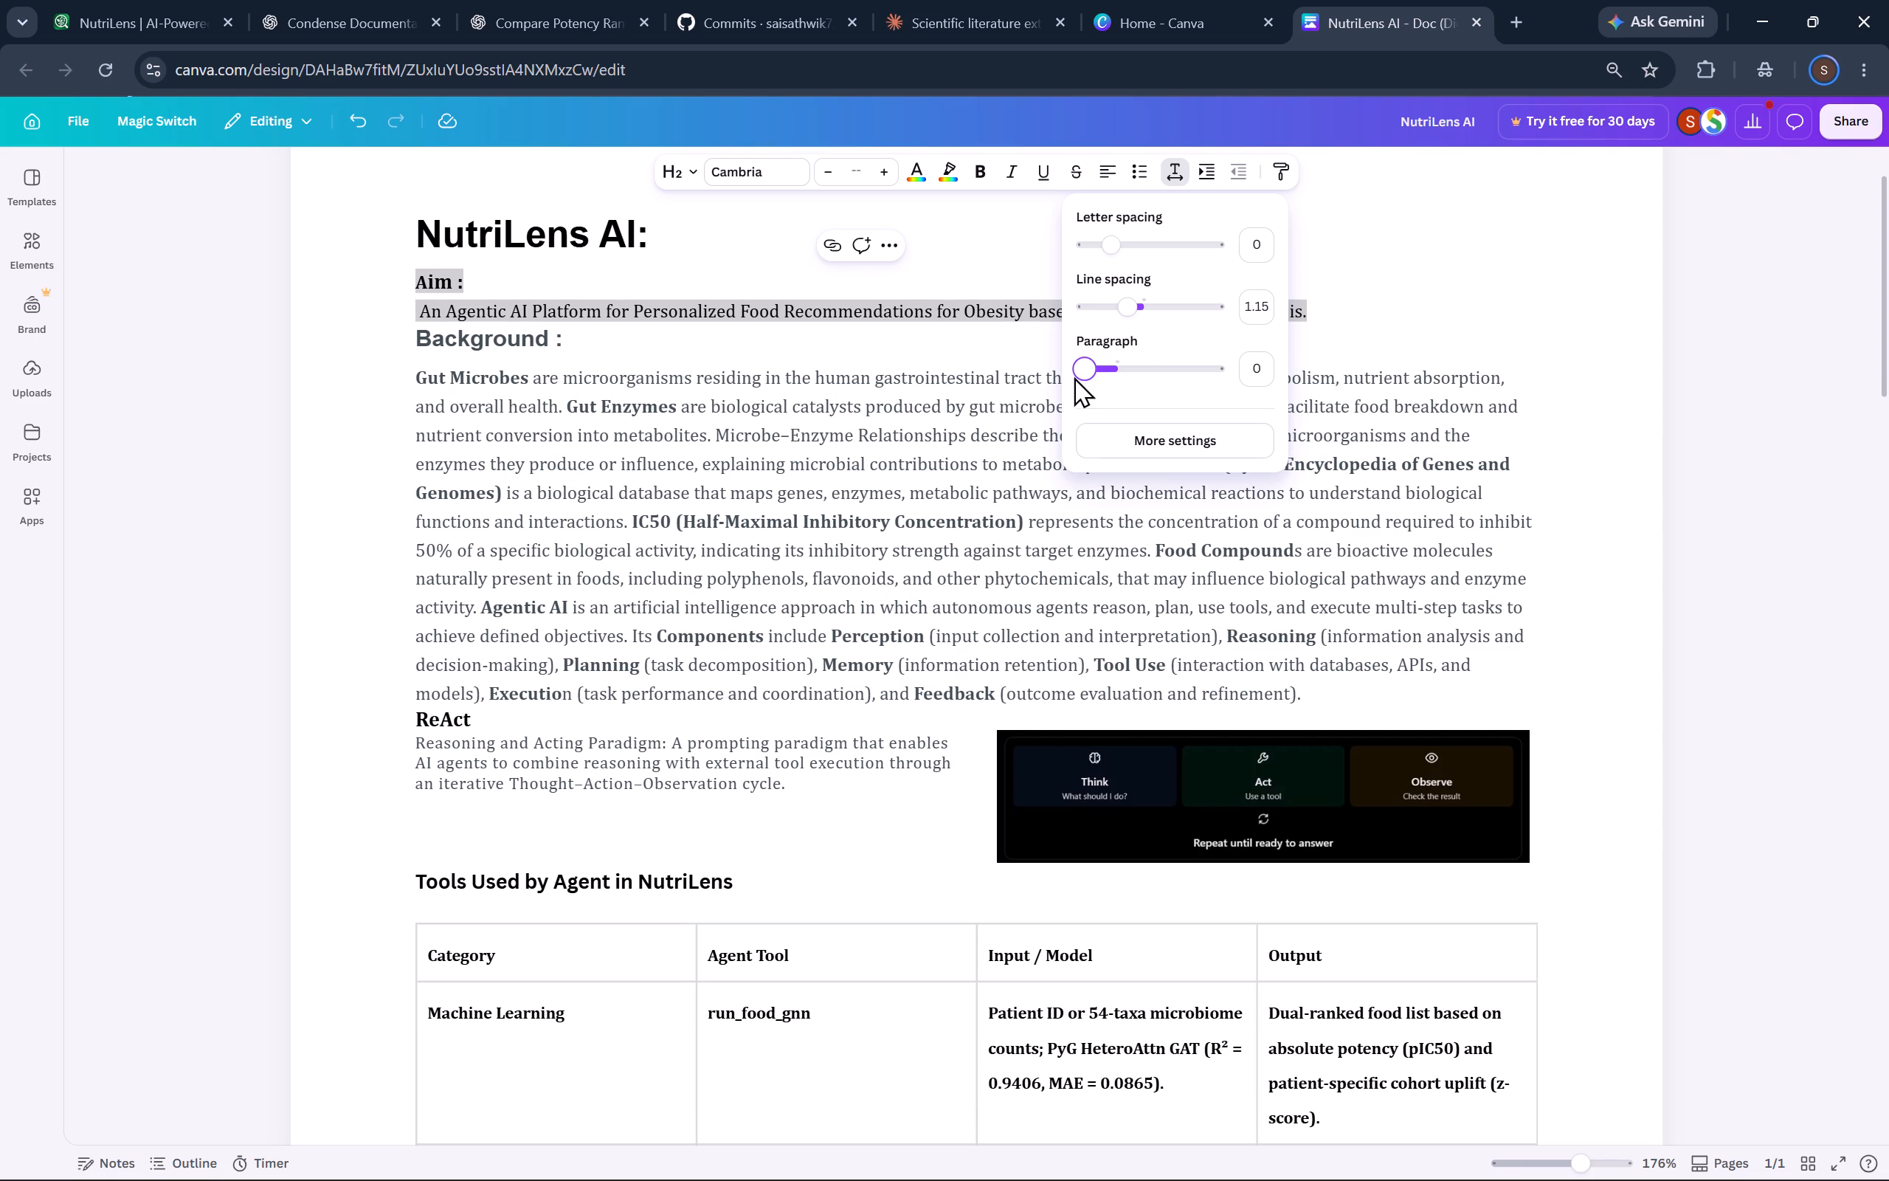
click(849, 359)
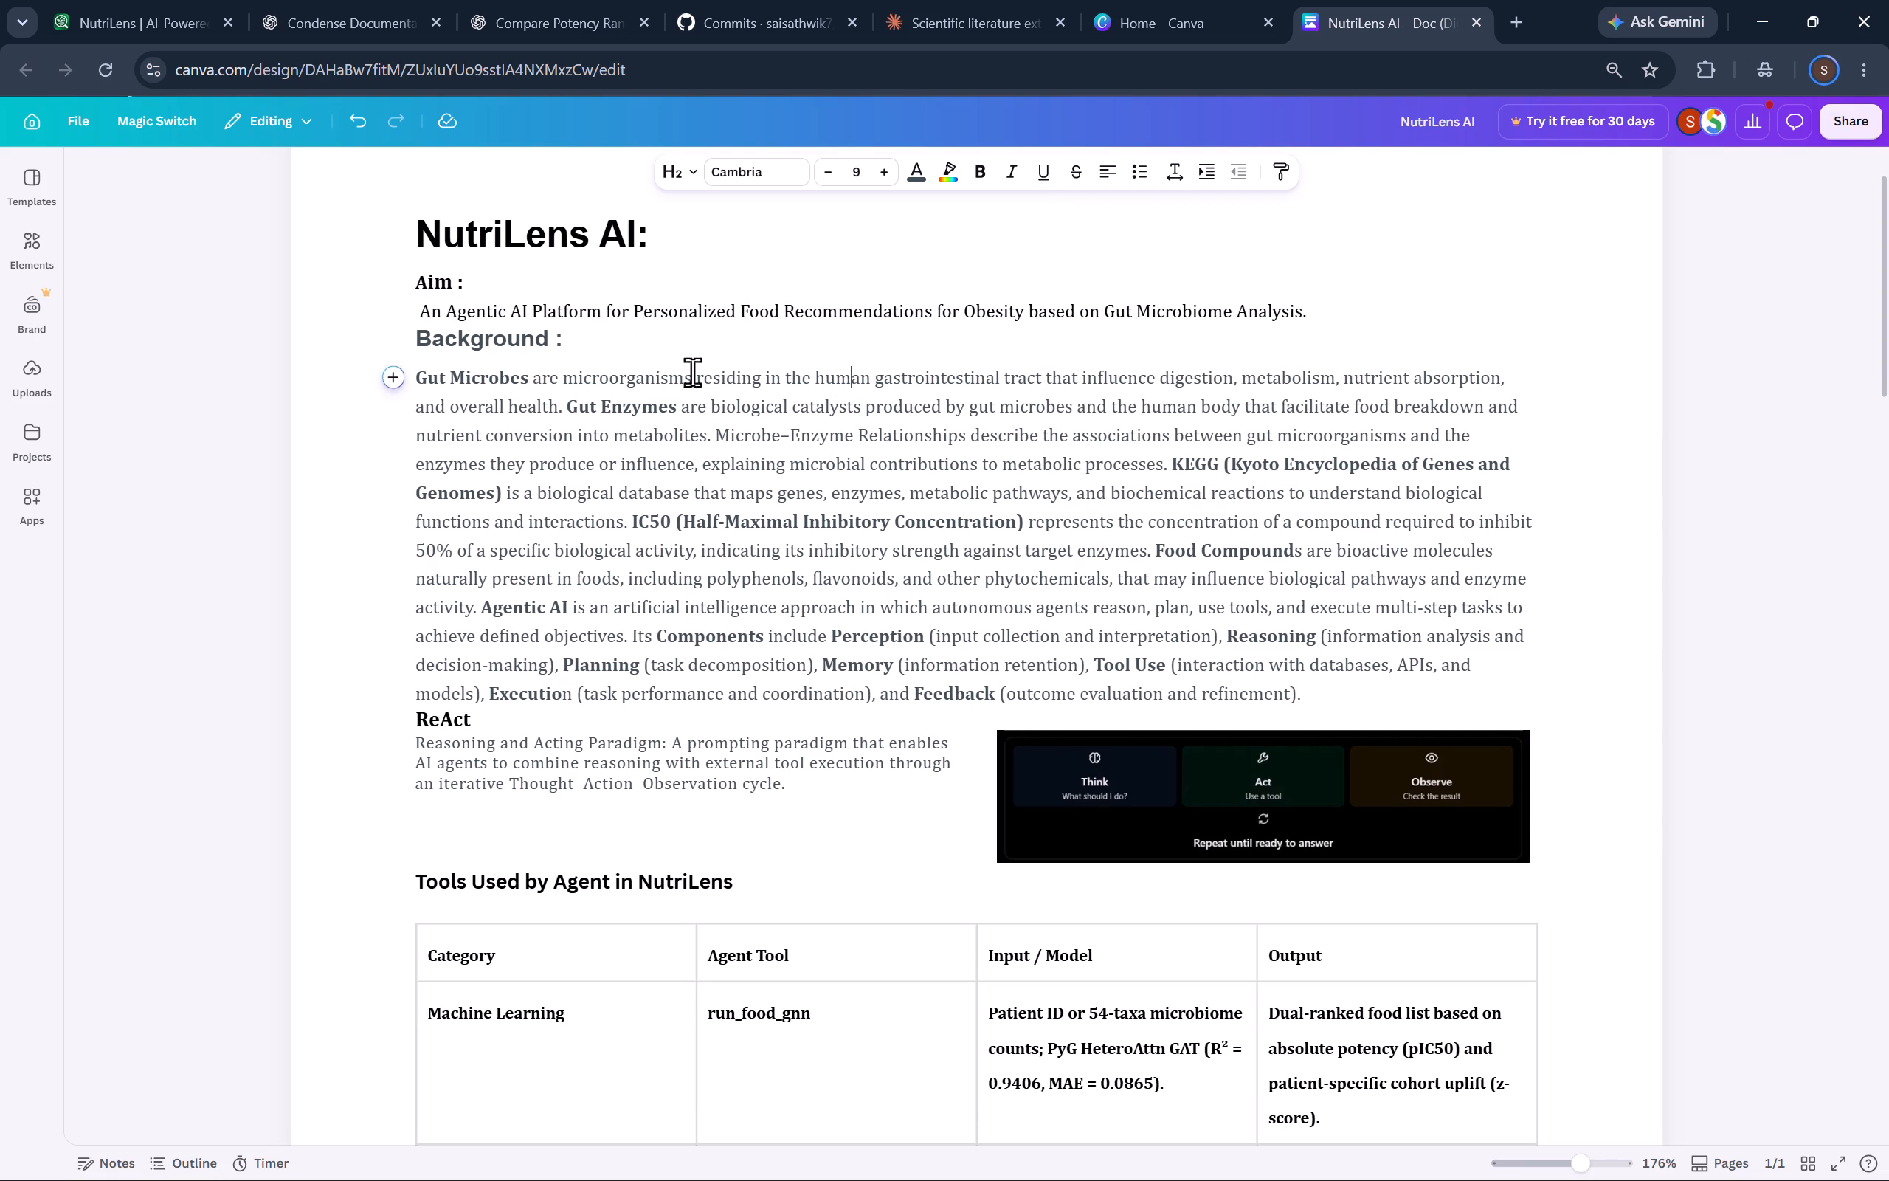
Reduce the paragraph spacing of the Background heading and its body paragraph to 3.
drag(405, 336, 768, 532)
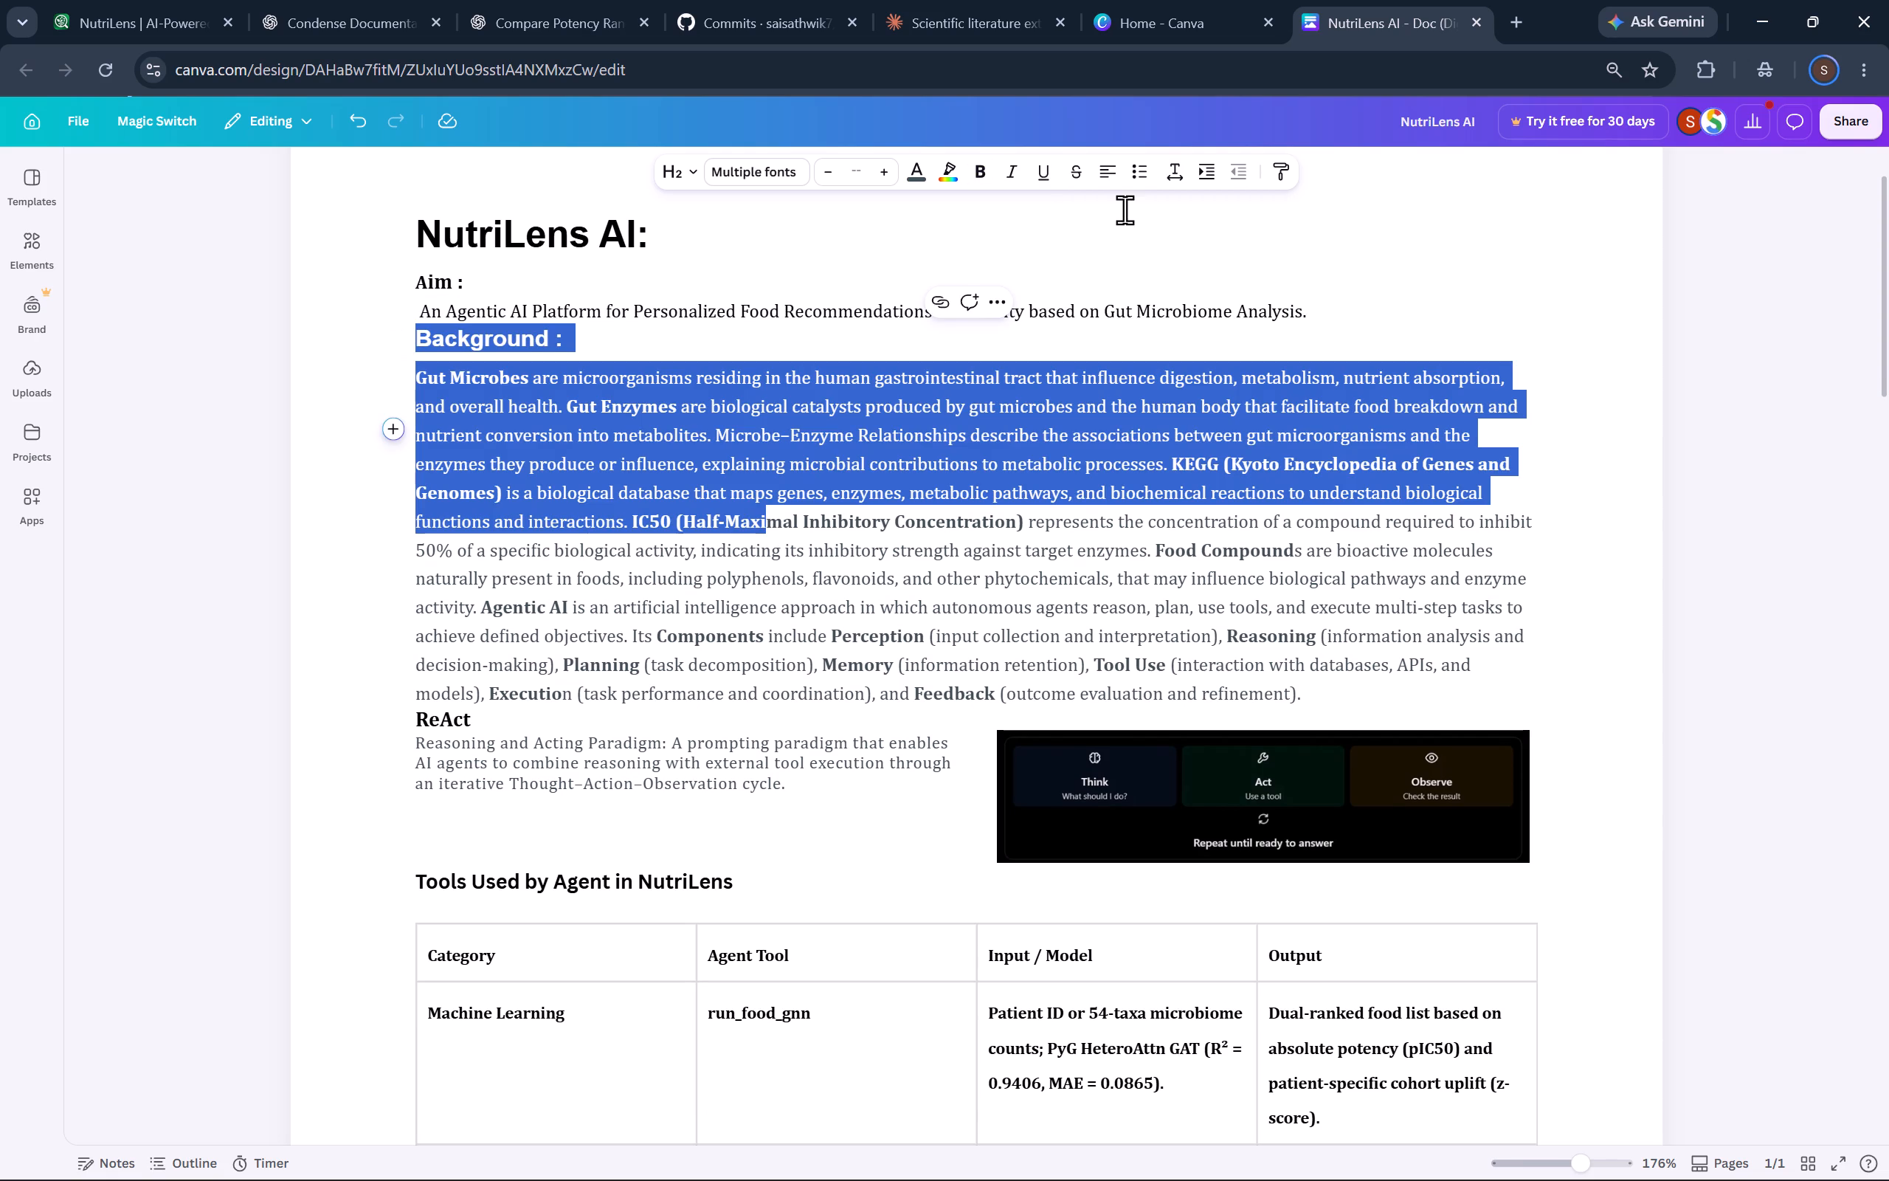
click(1181, 173)
drag(1149, 364, 1099, 371)
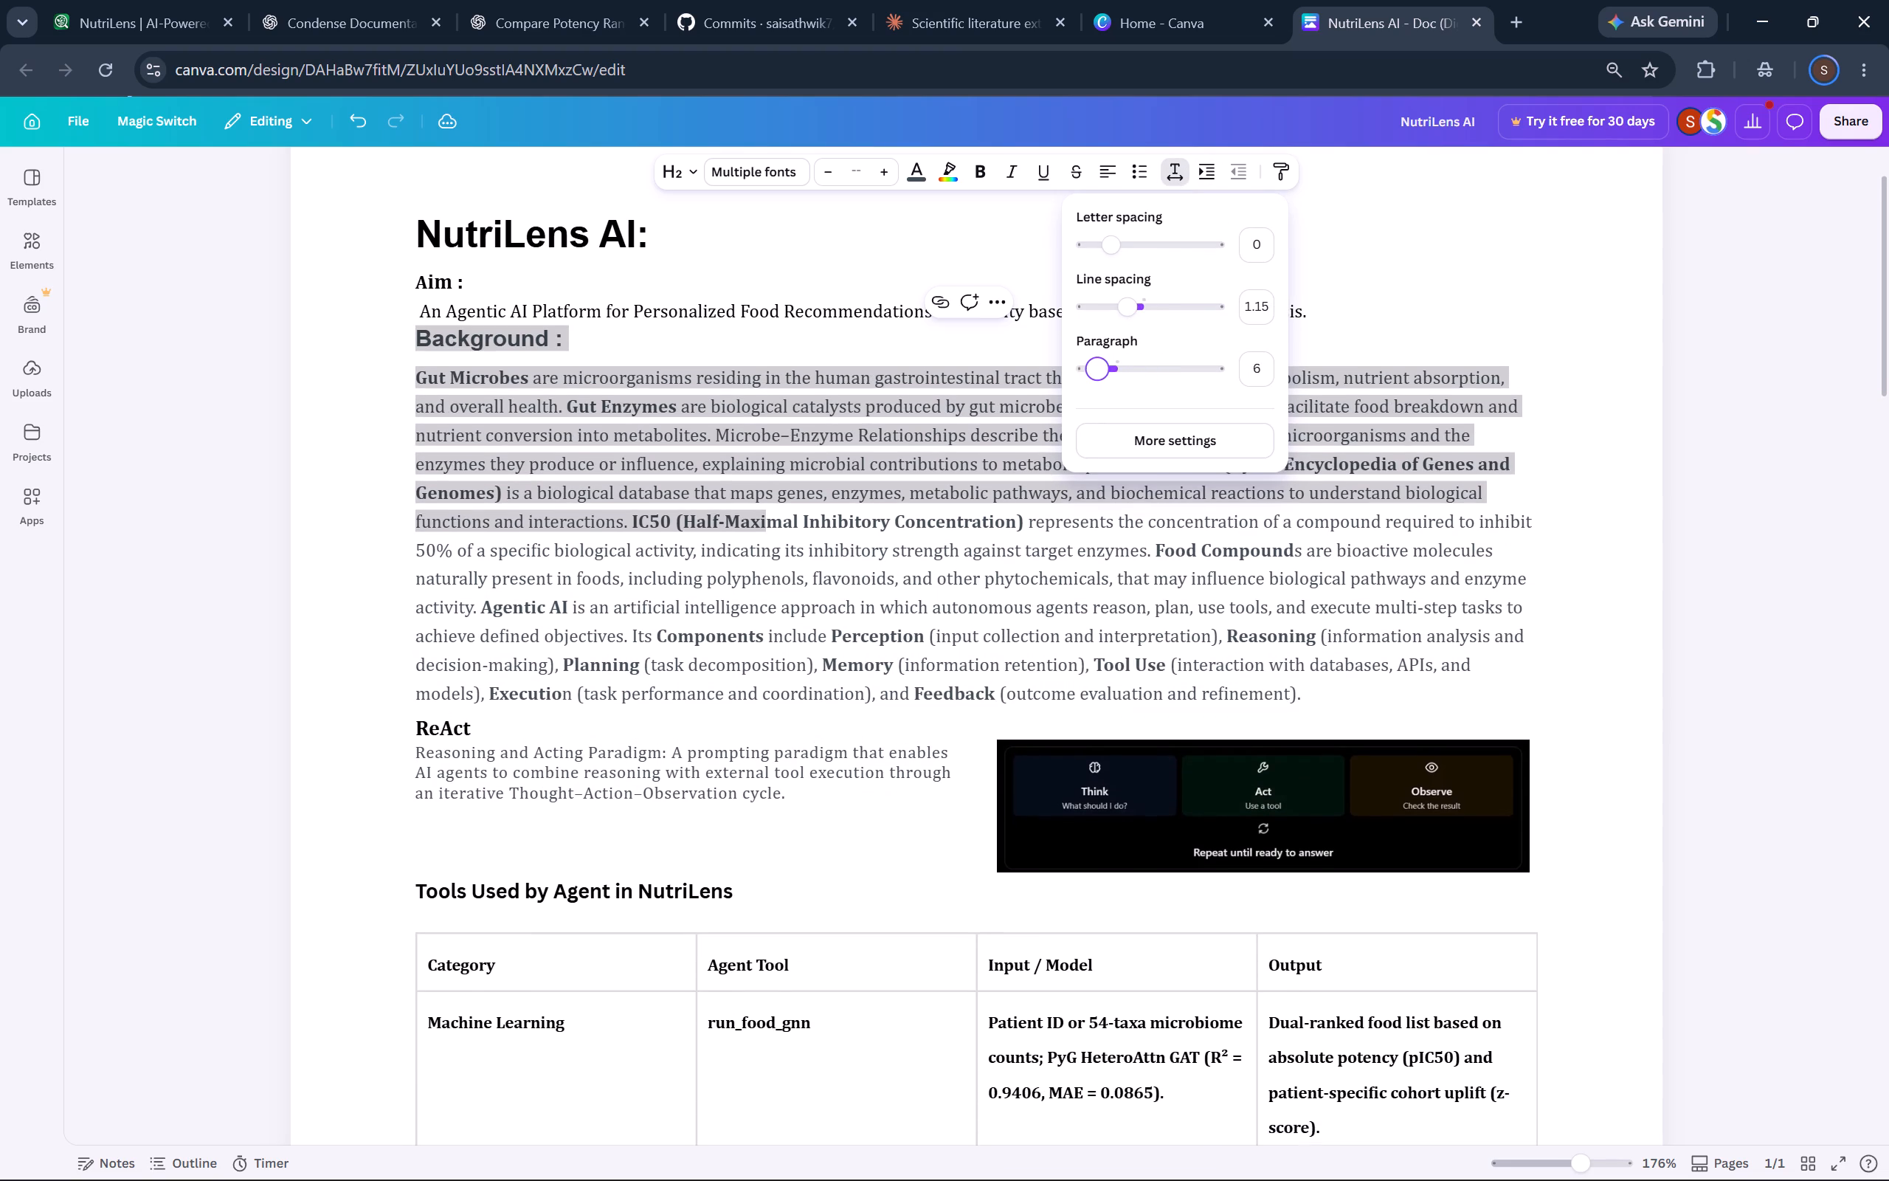
drag(1099, 371, 1089, 365)
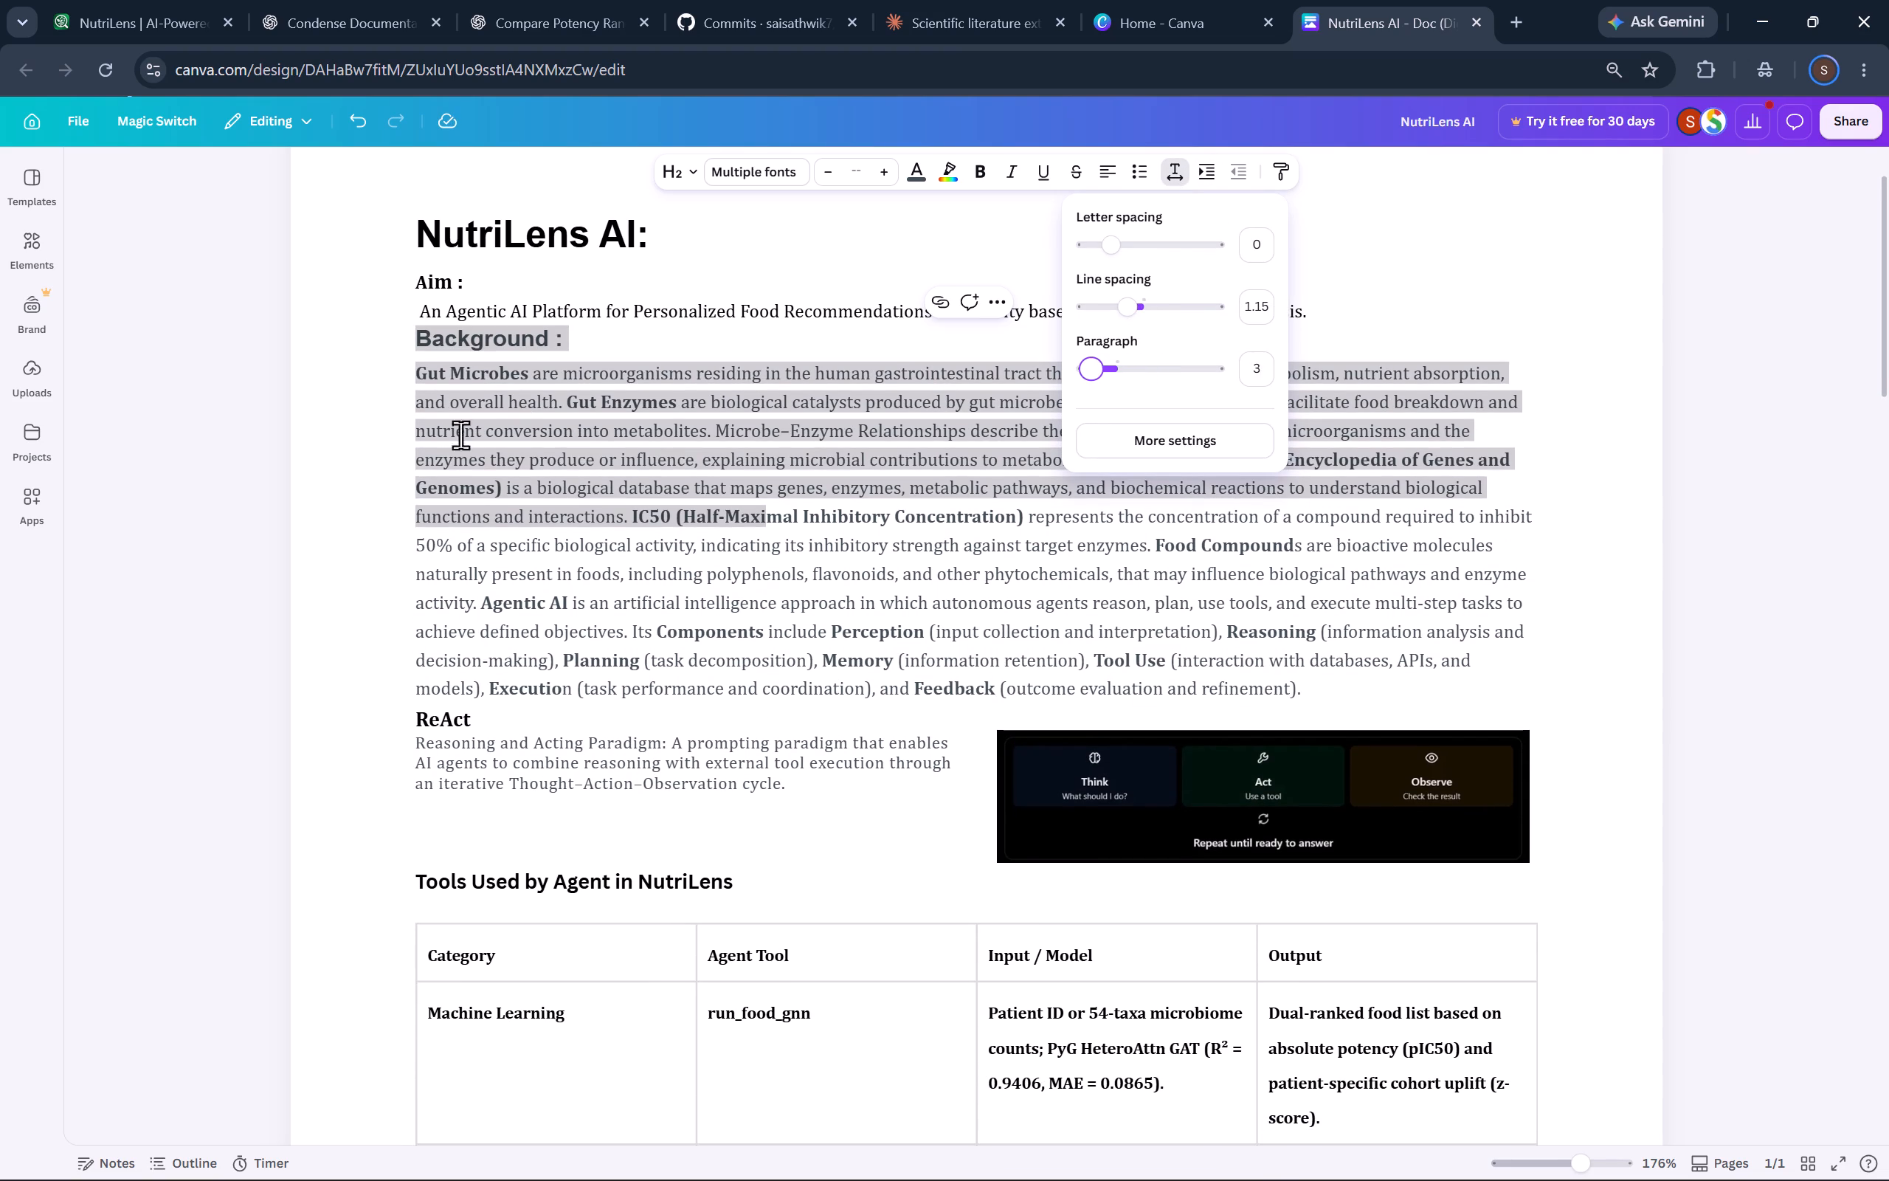
click(380, 444)
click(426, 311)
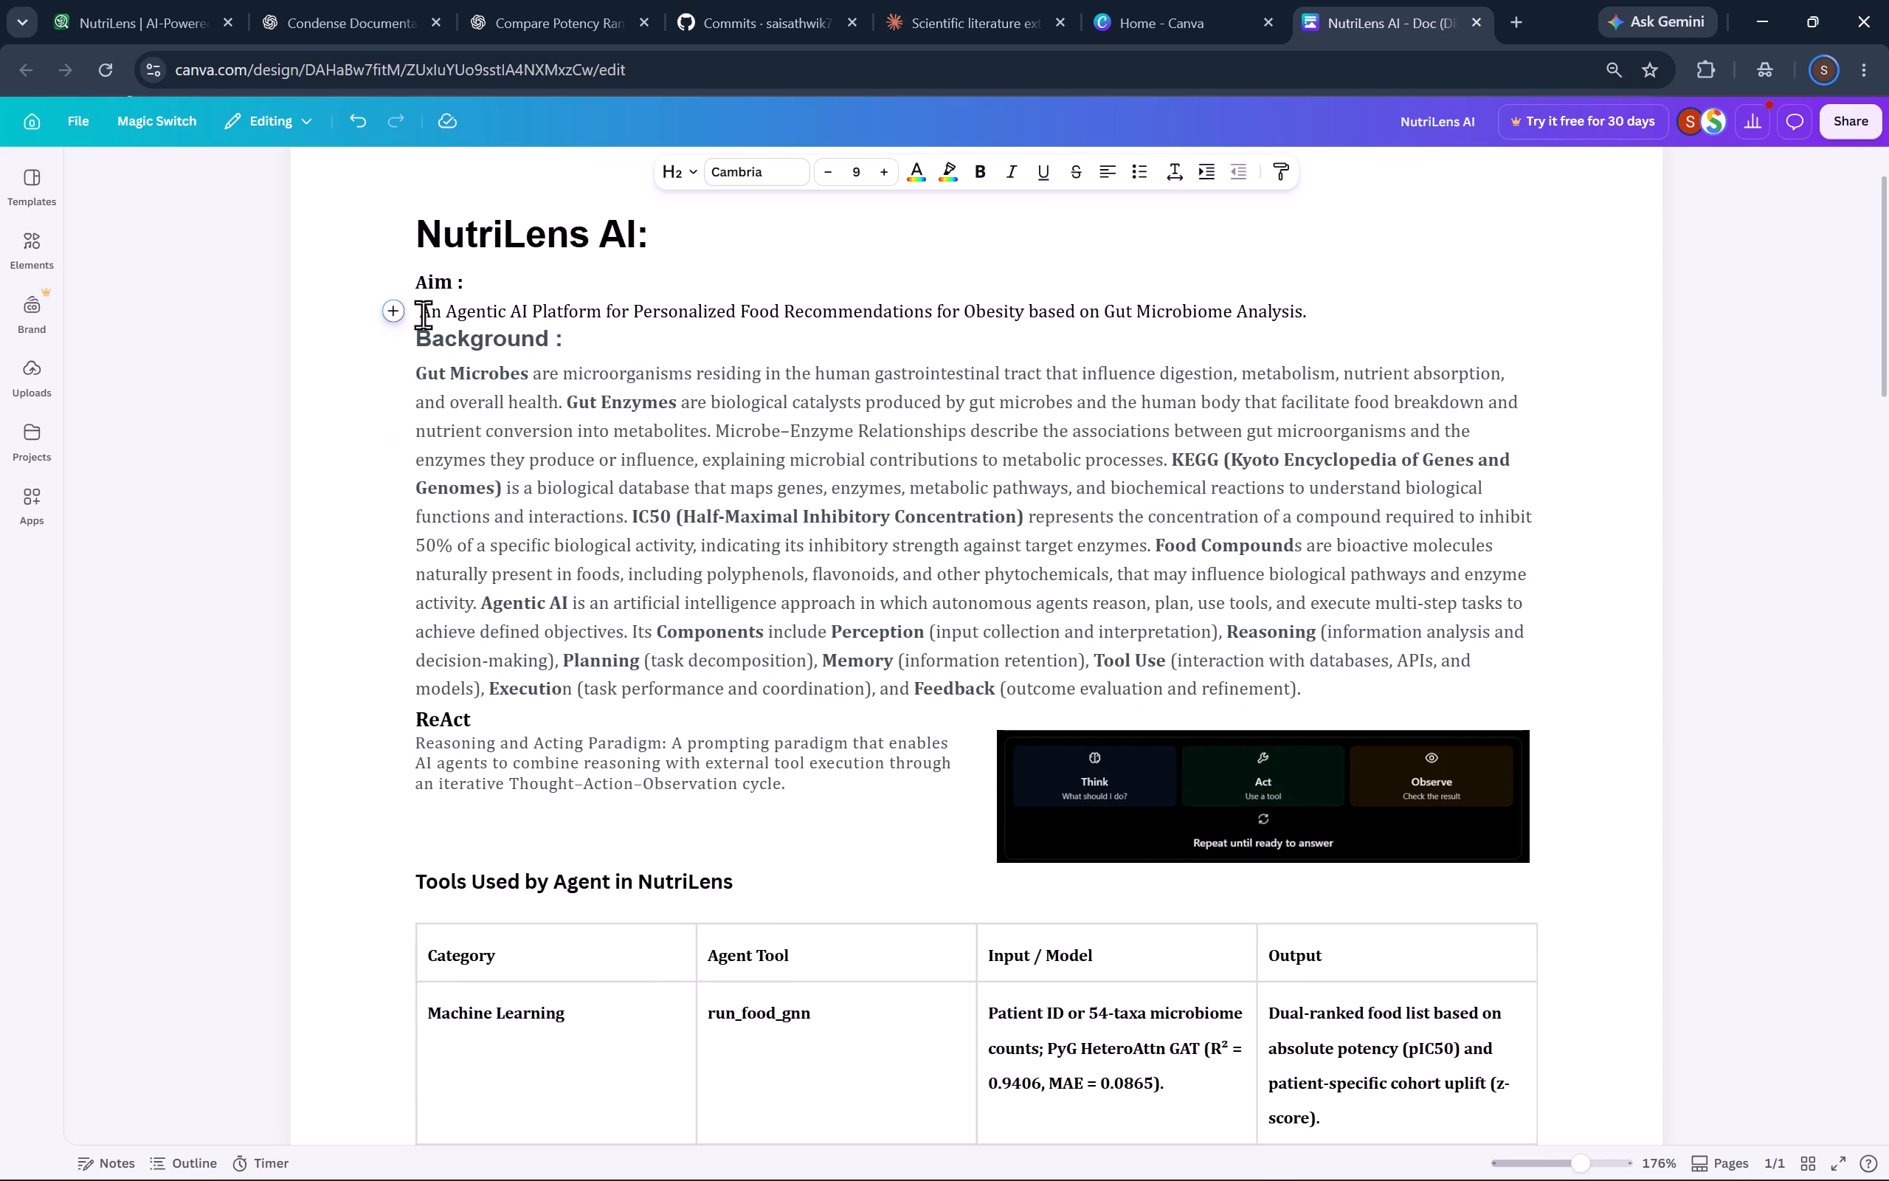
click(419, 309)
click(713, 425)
Change the text colour of the "Aim :" label to the dark slate grey used by the Background heading.
drag(474, 284, 414, 284)
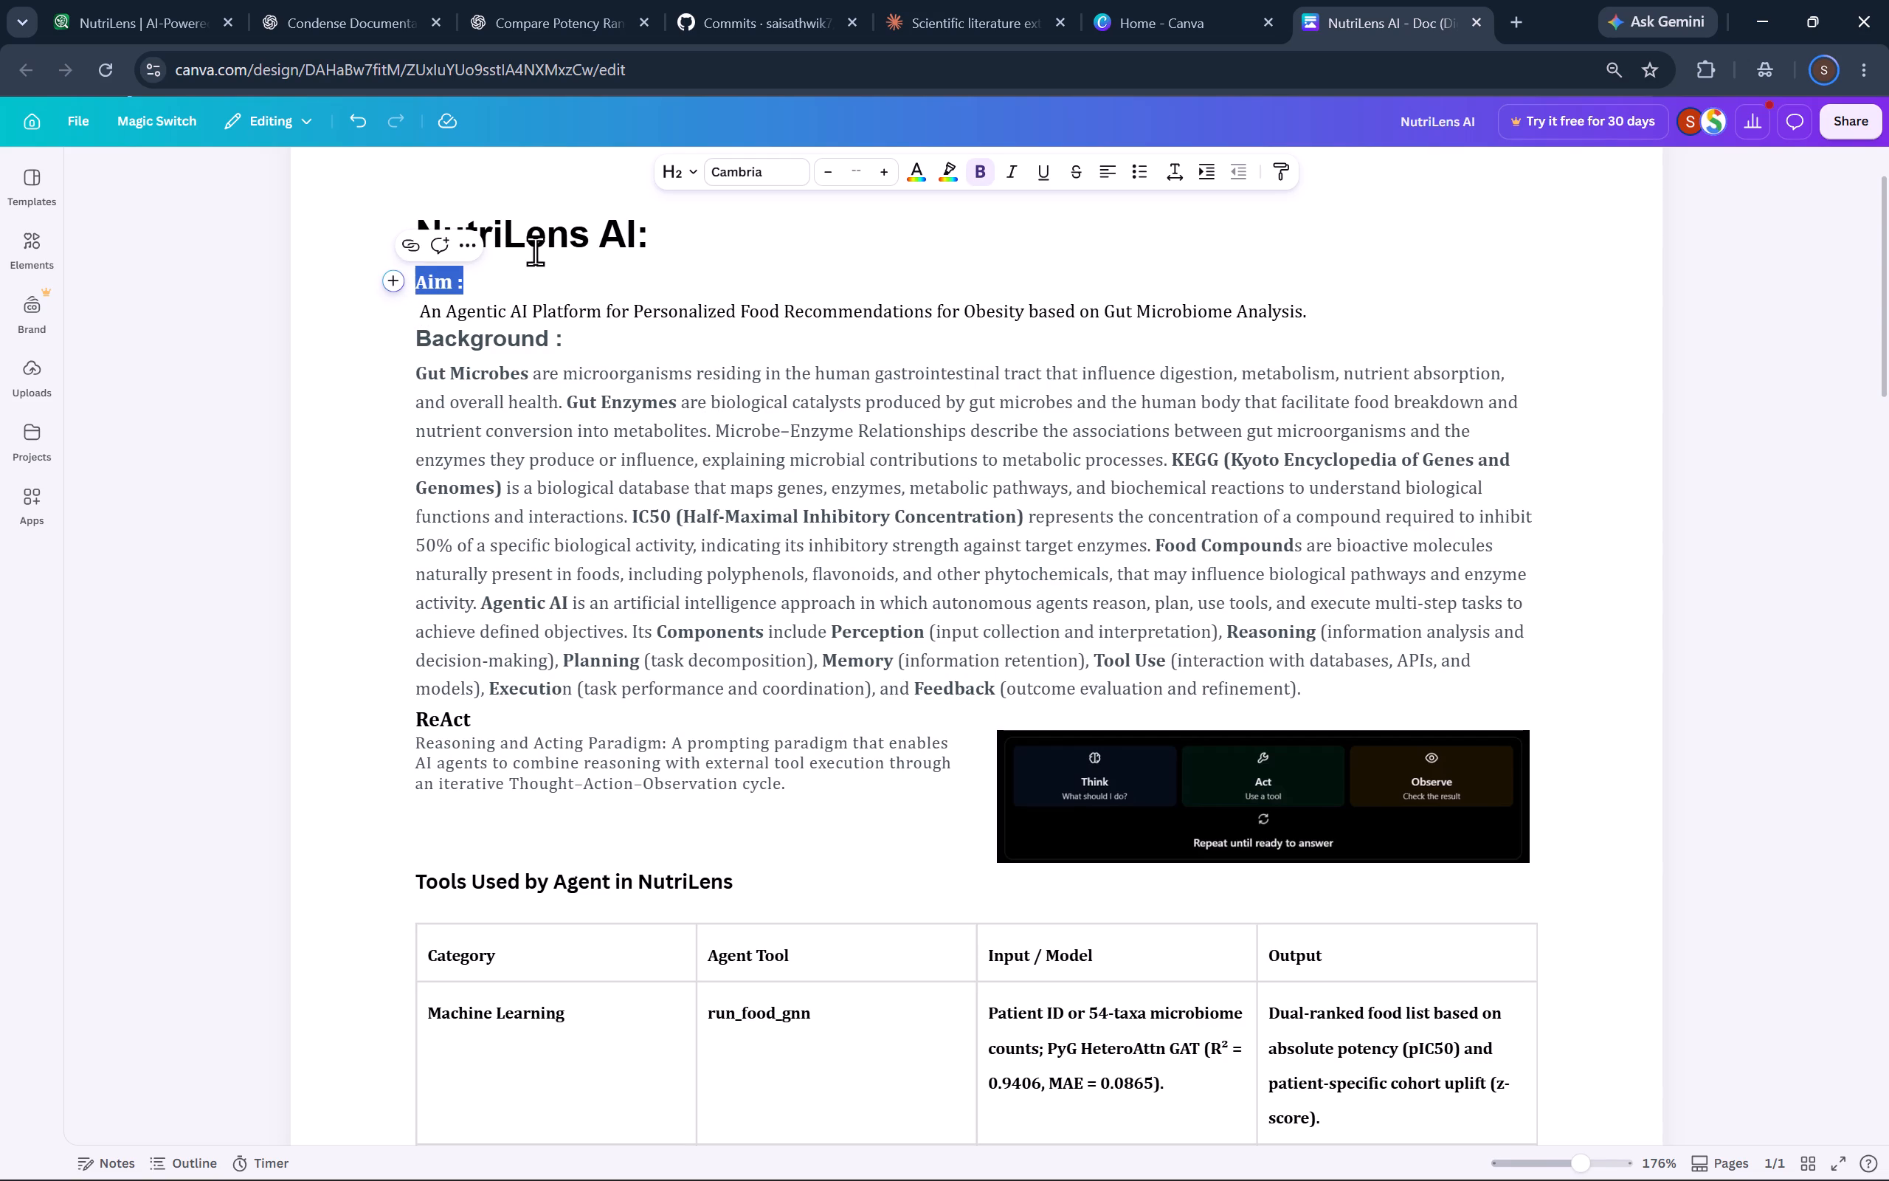
click(920, 174)
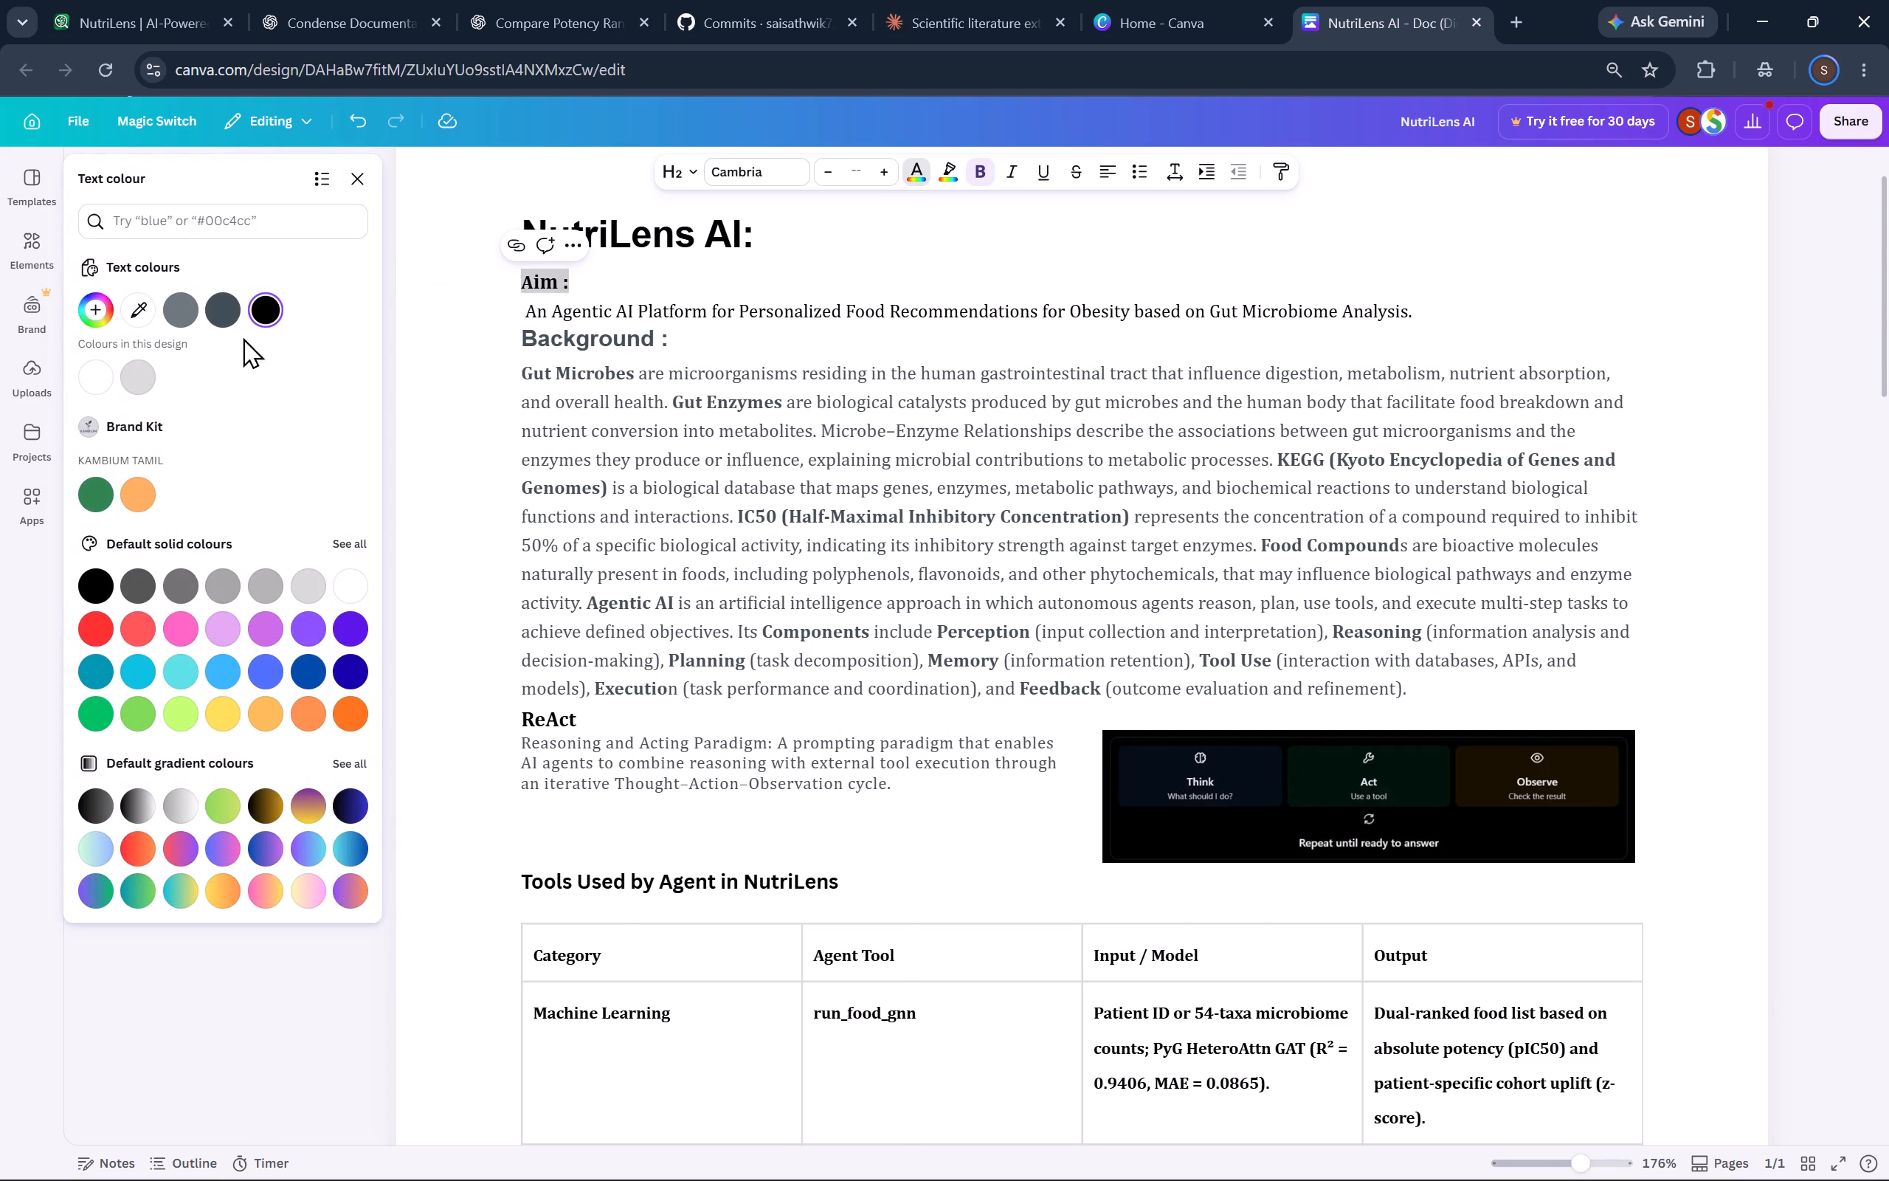
click(213, 312)
click(823, 263)
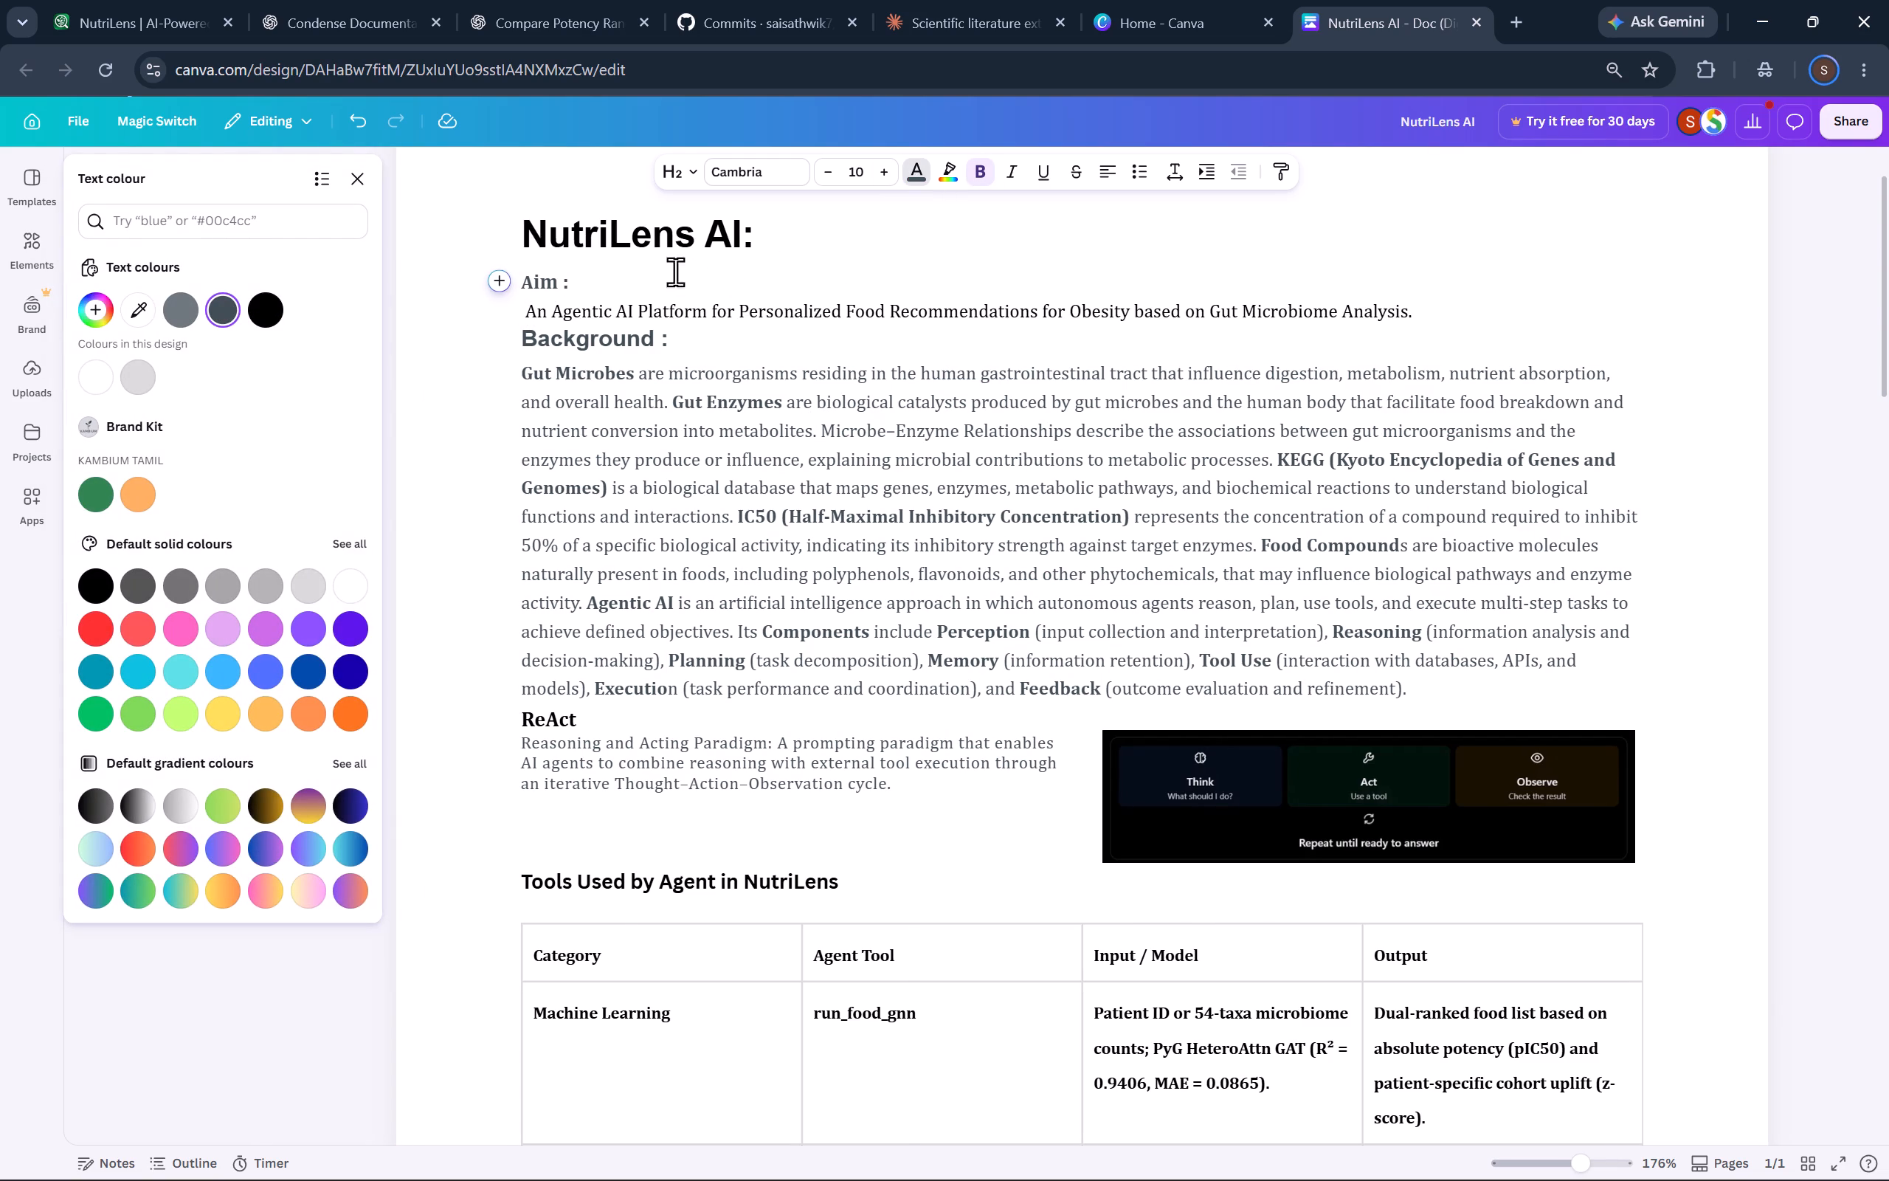
Increase the font size of the "Aim :" label to 11, matching the Background heading.
drag(582, 280, 505, 280)
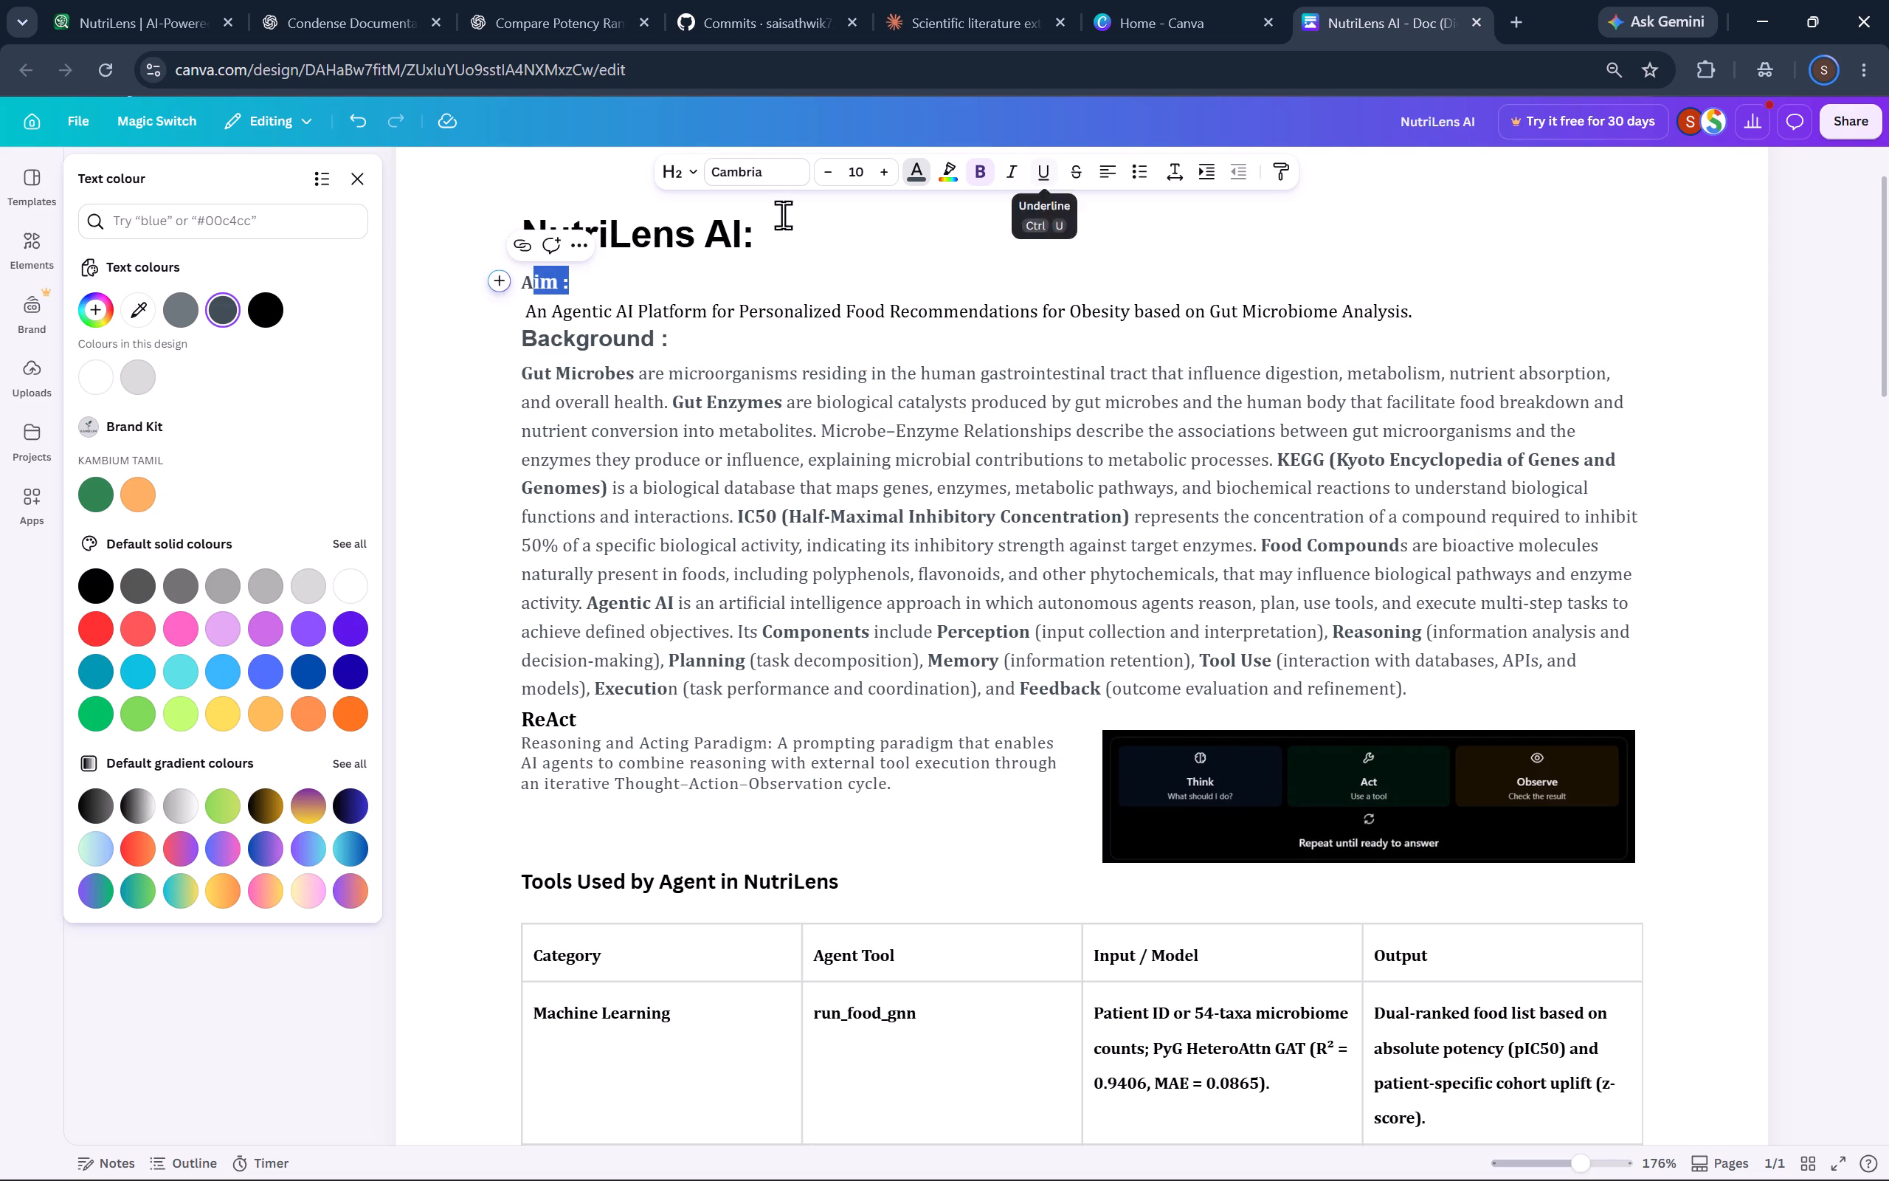
click(629, 270)
click(630, 337)
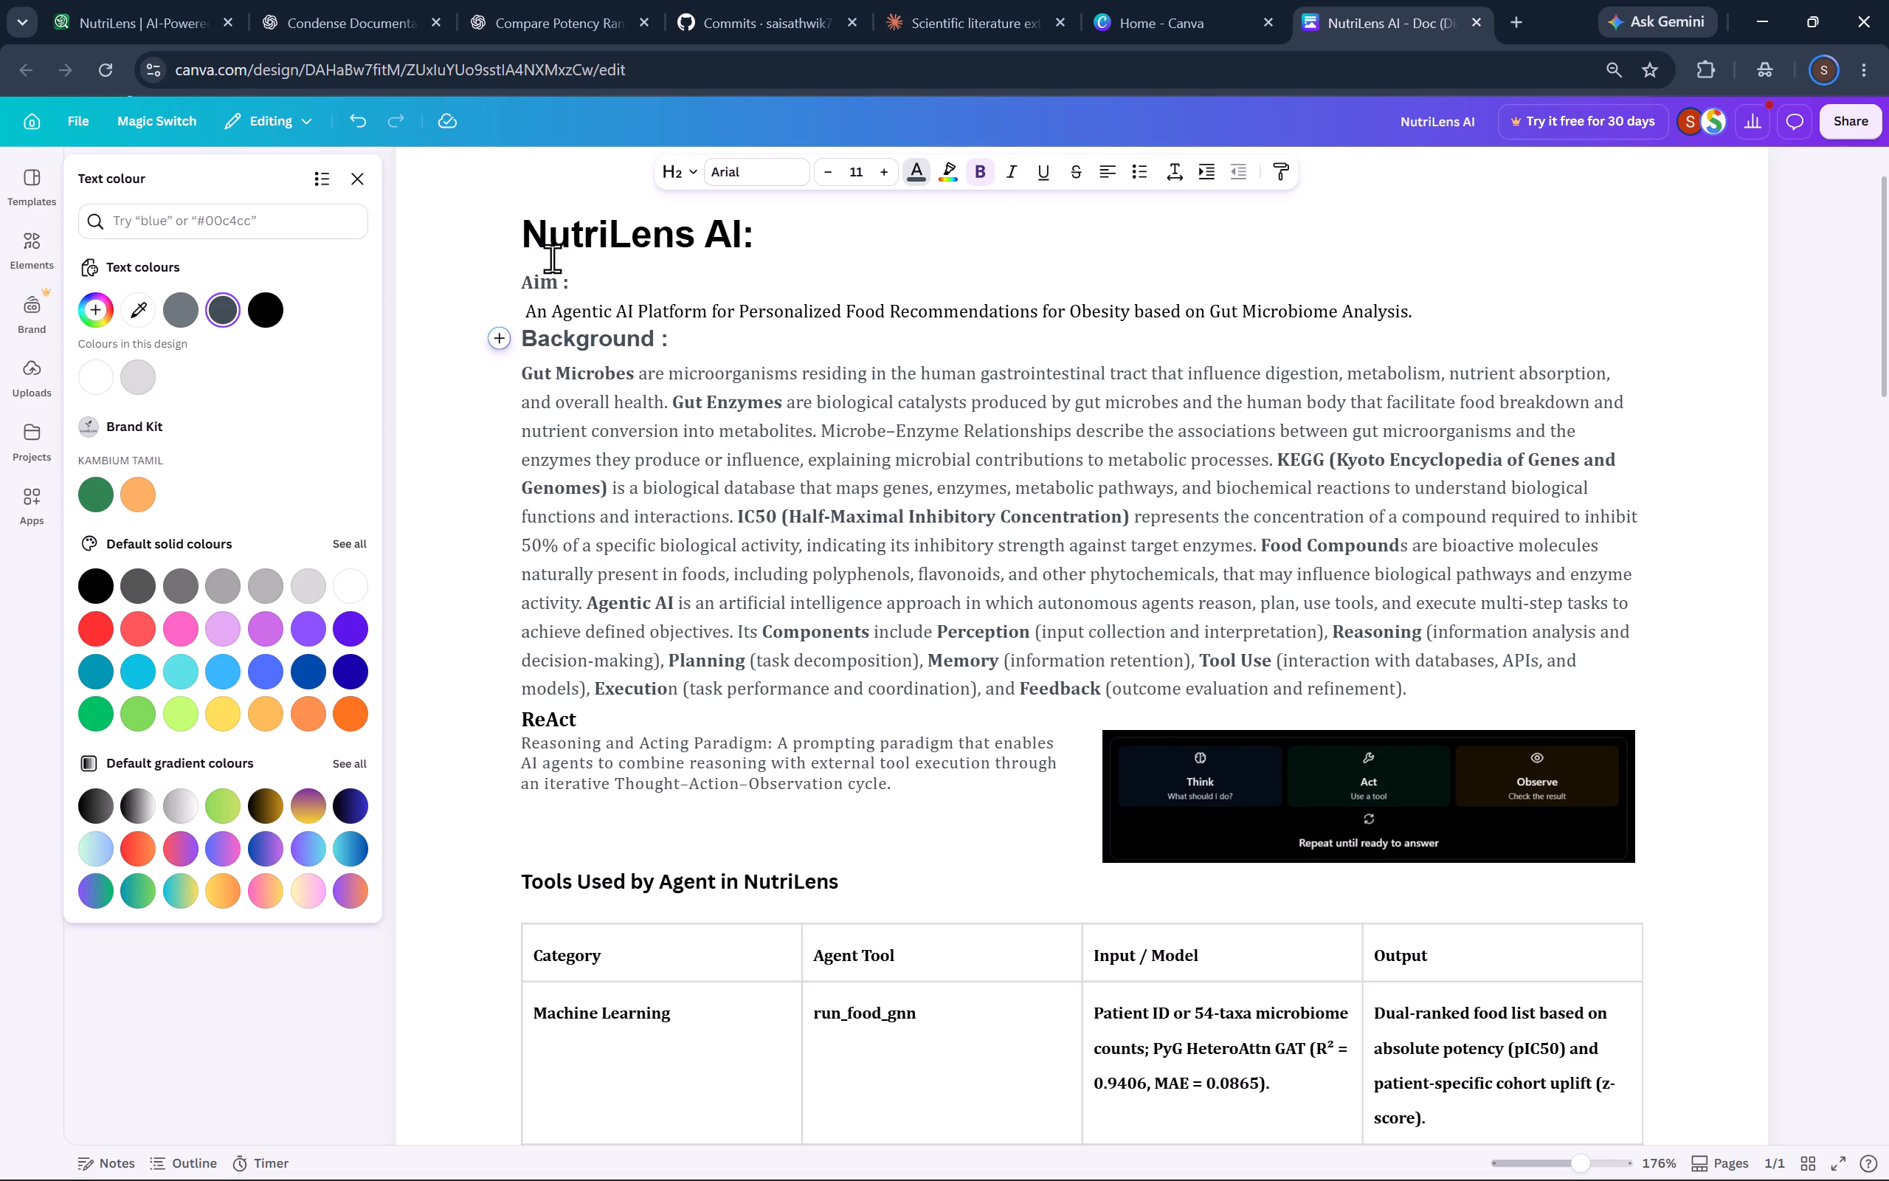
drag(597, 288, 519, 277)
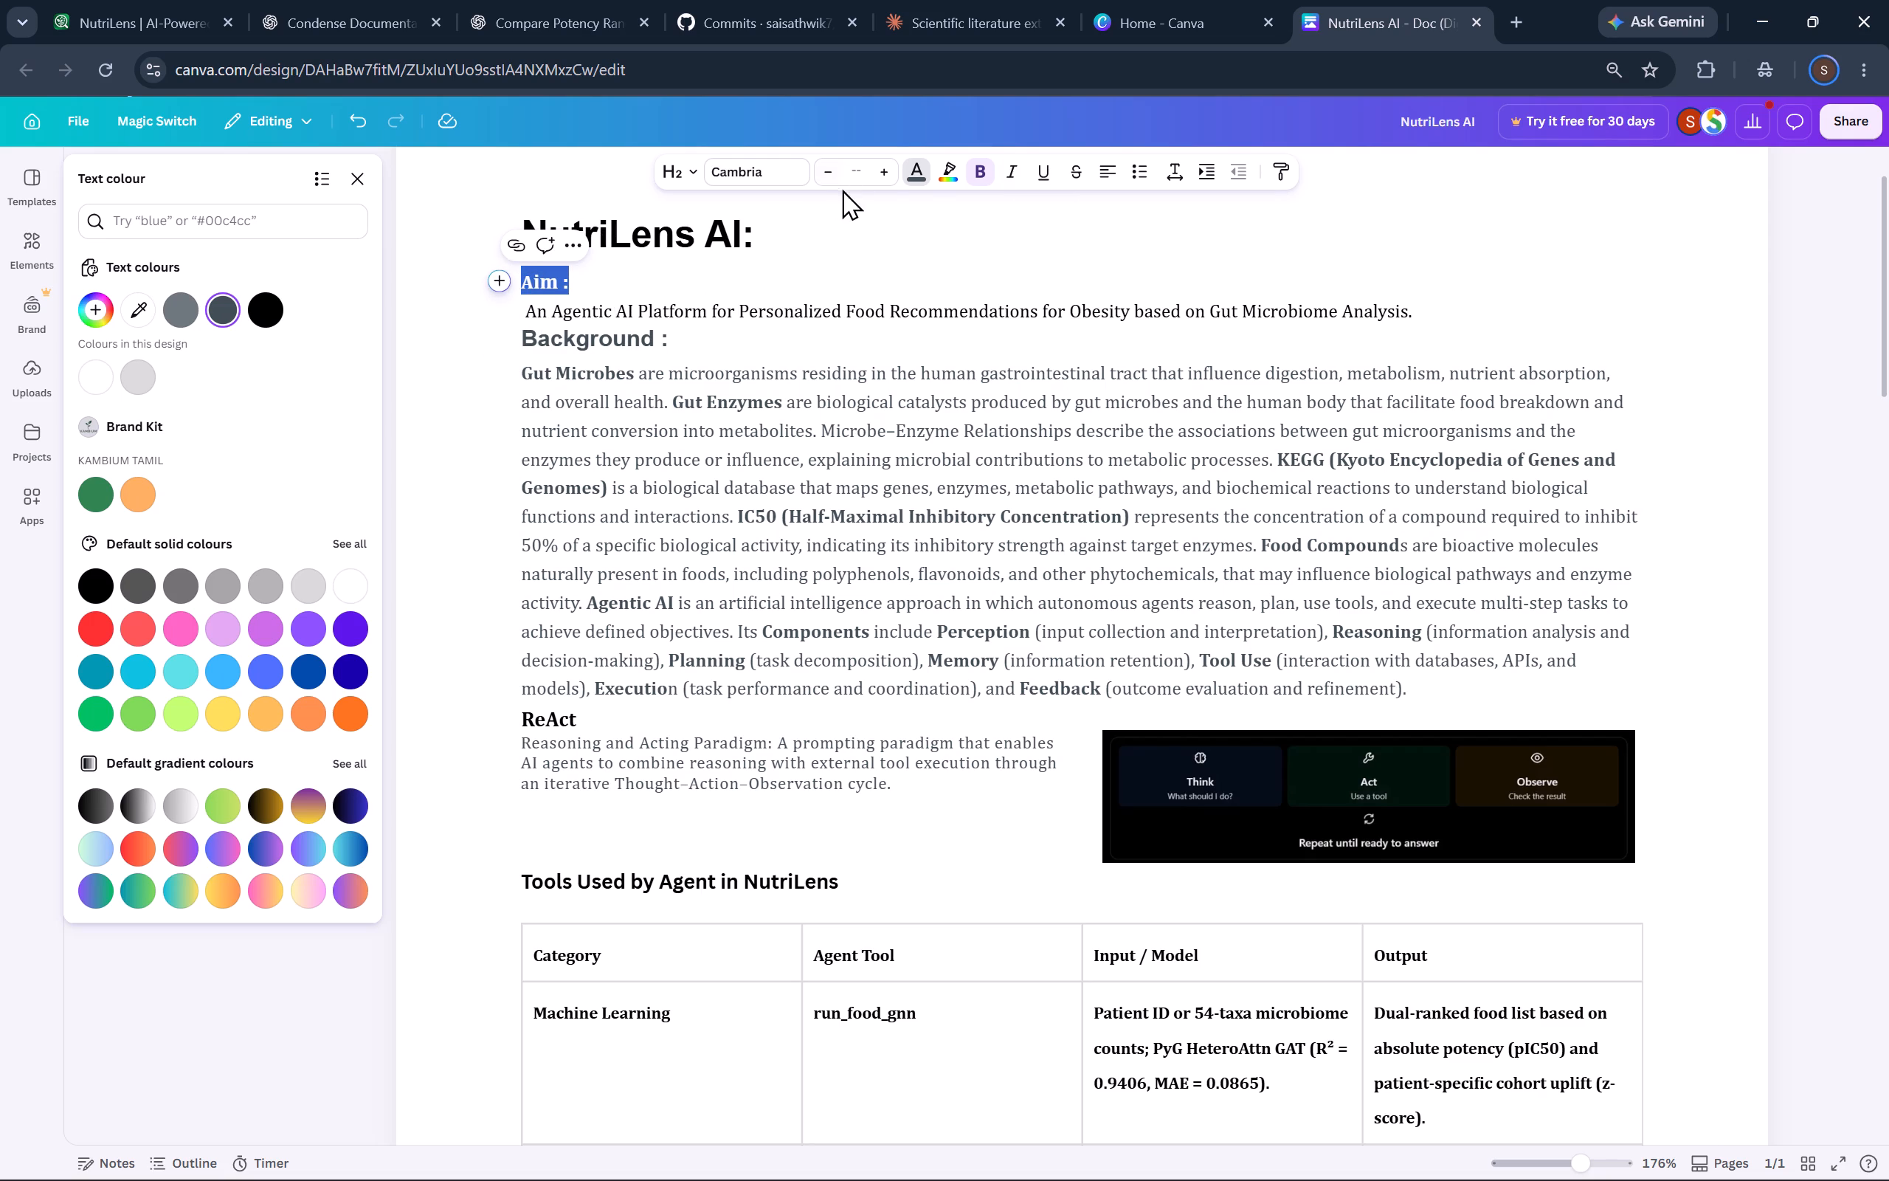
click(887, 172)
click(815, 281)
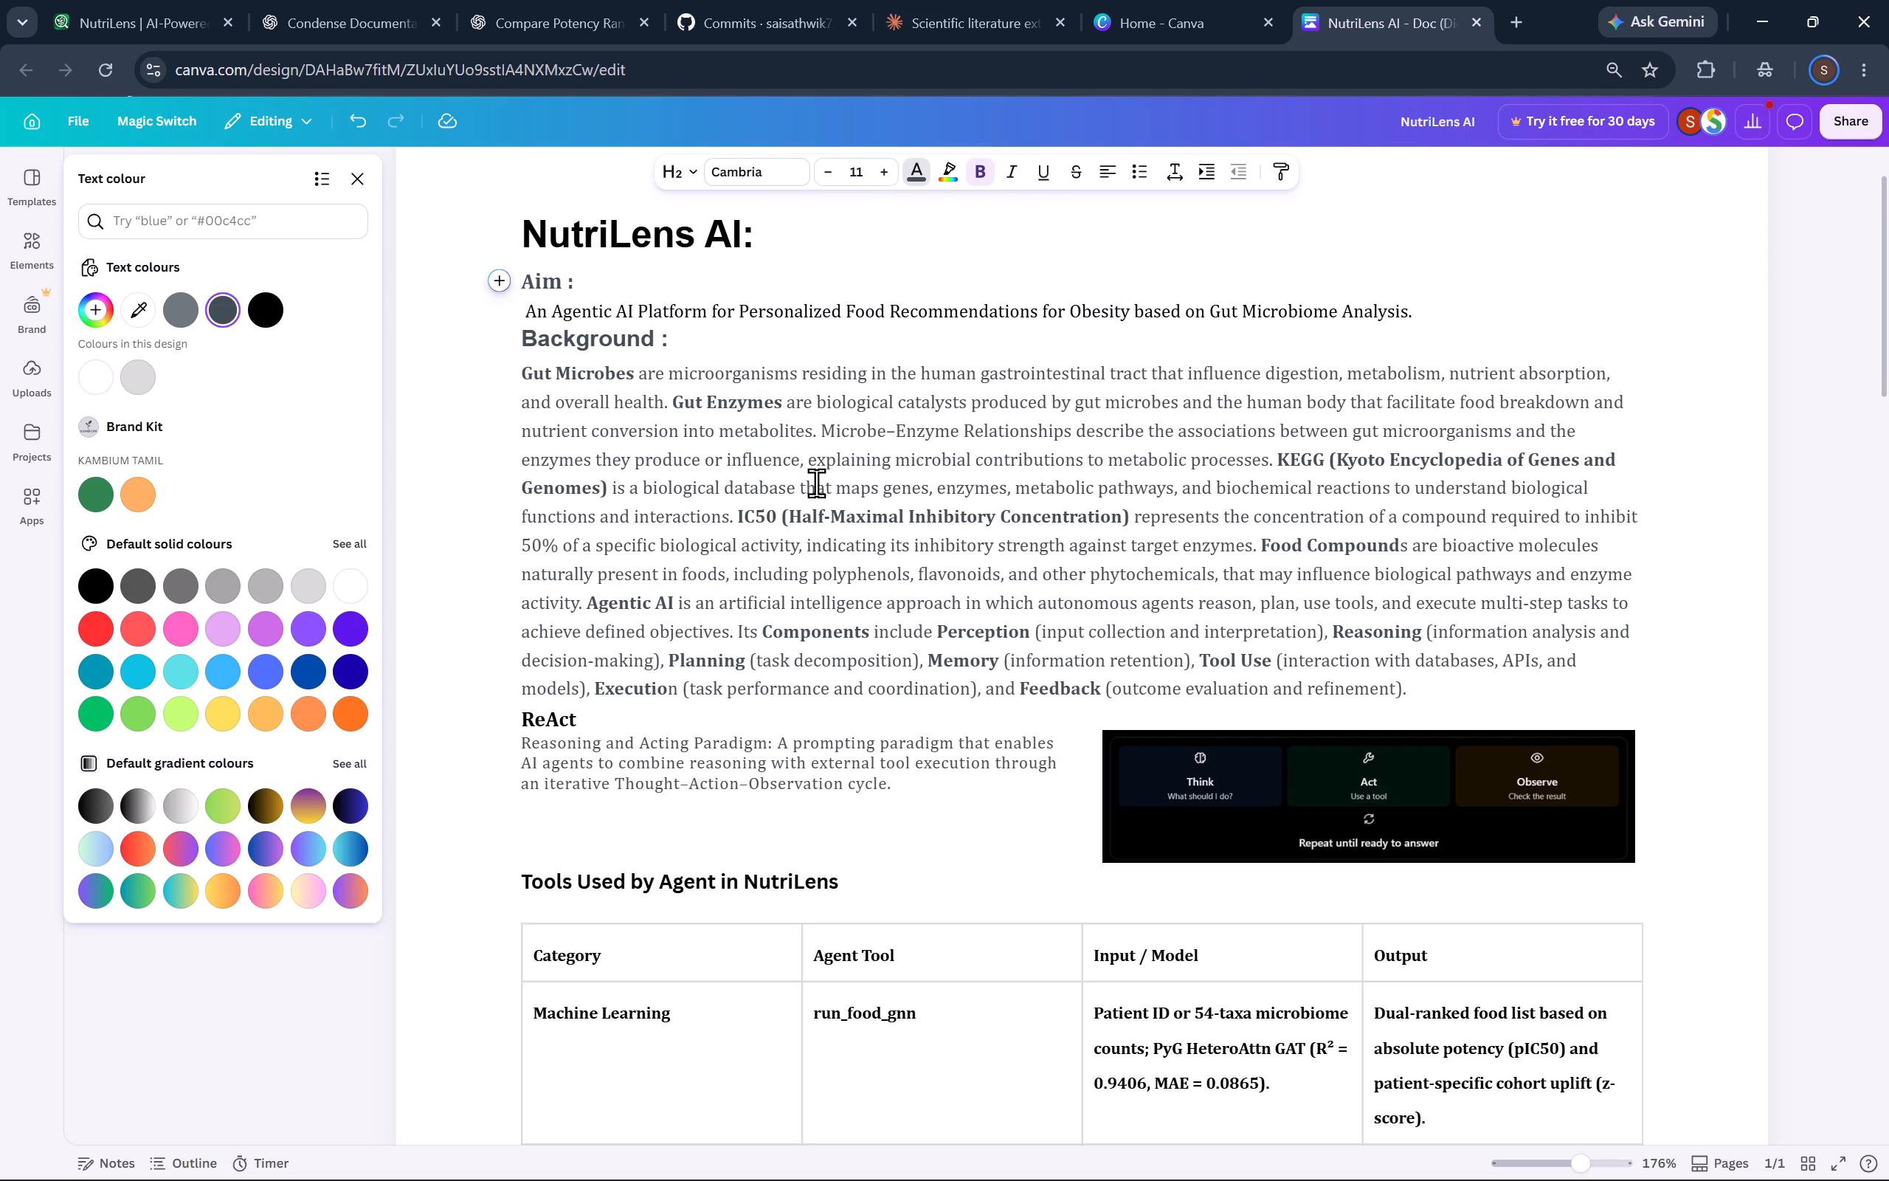
Place the text cursor at the end of the Reasoning and Acting Paradigm description under ReAct.
scroll(816, 483, down, 2)
click(946, 712)
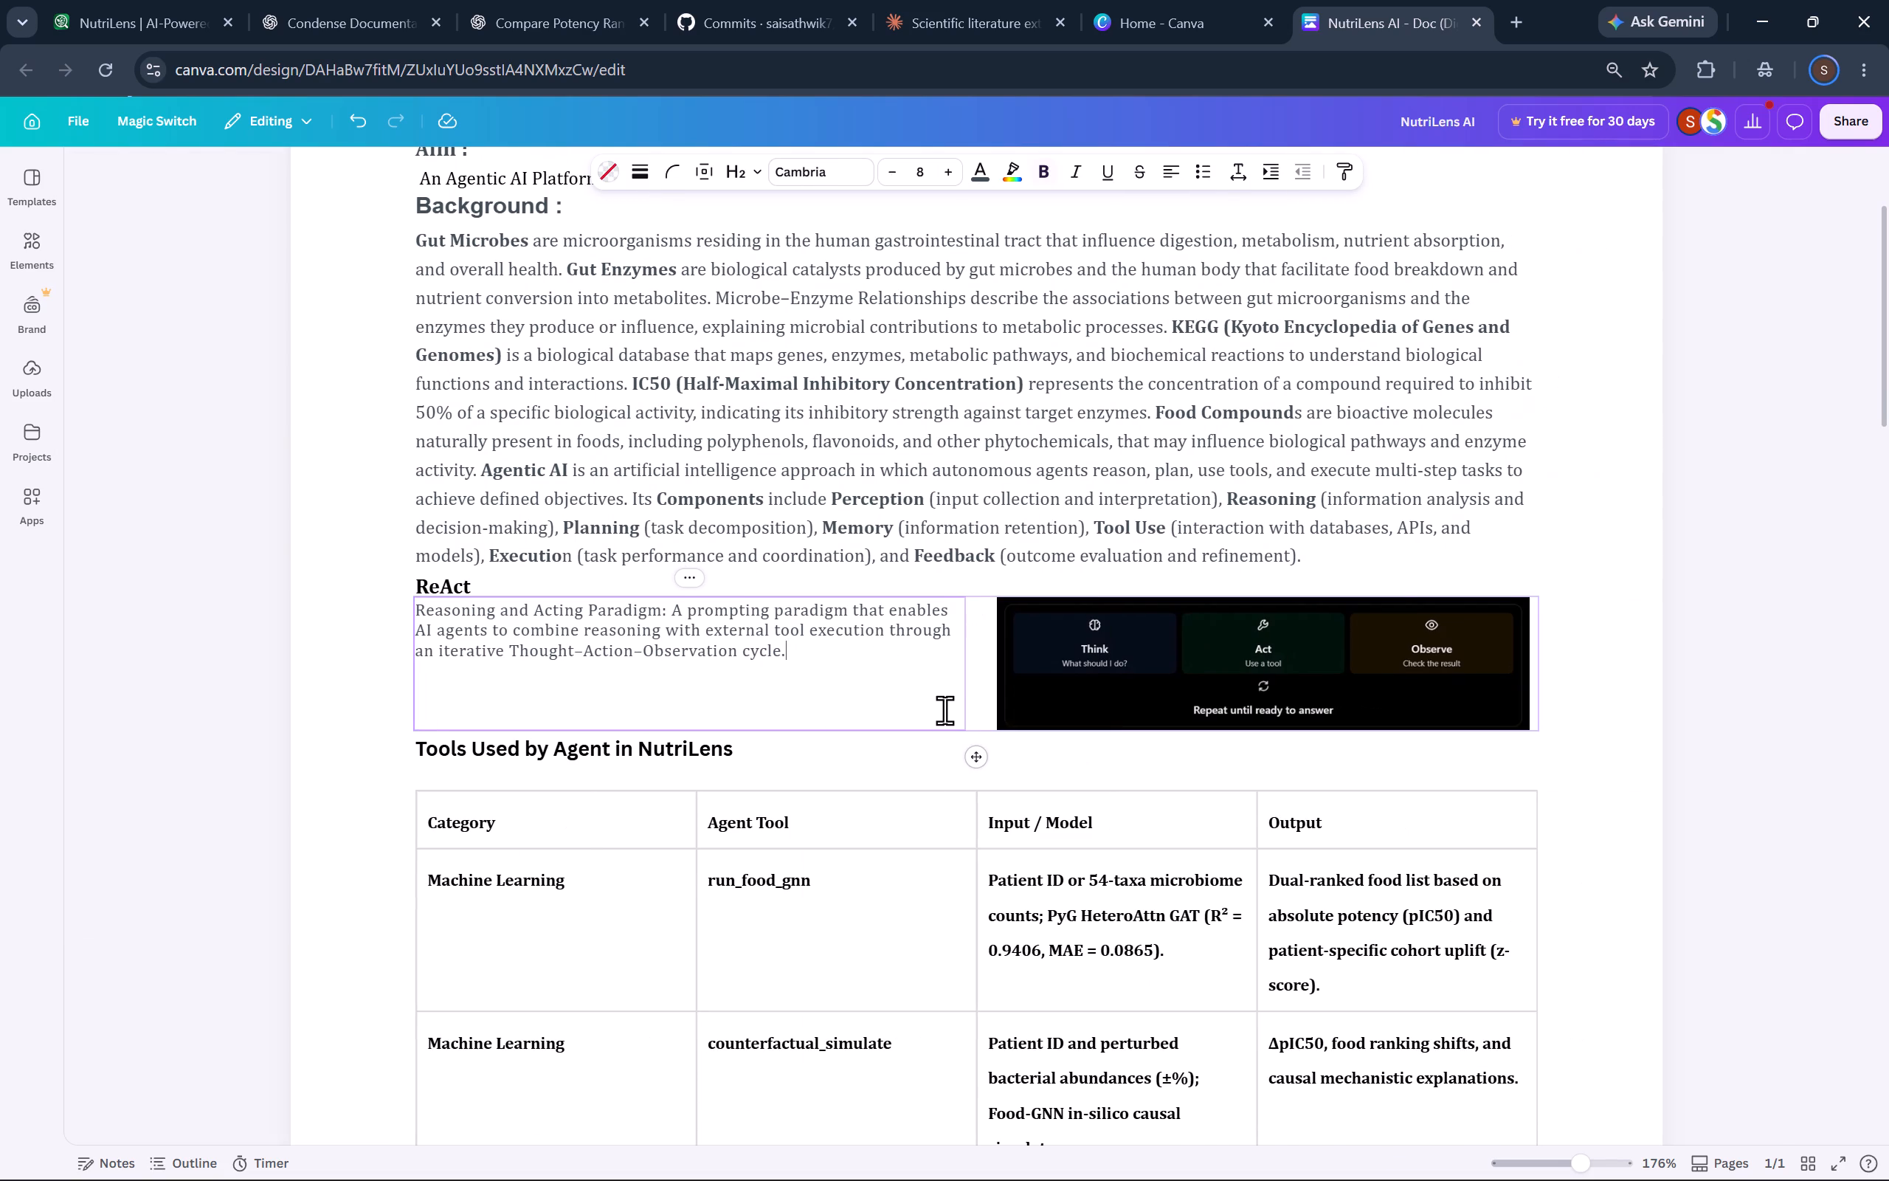
Increase the font size of the Reasoning and Acting Paradigm description under ReAct to 9, matching the Background body text.
click(796, 675)
drag(810, 669, 428, 633)
triple_click(749, 645)
click(749, 645)
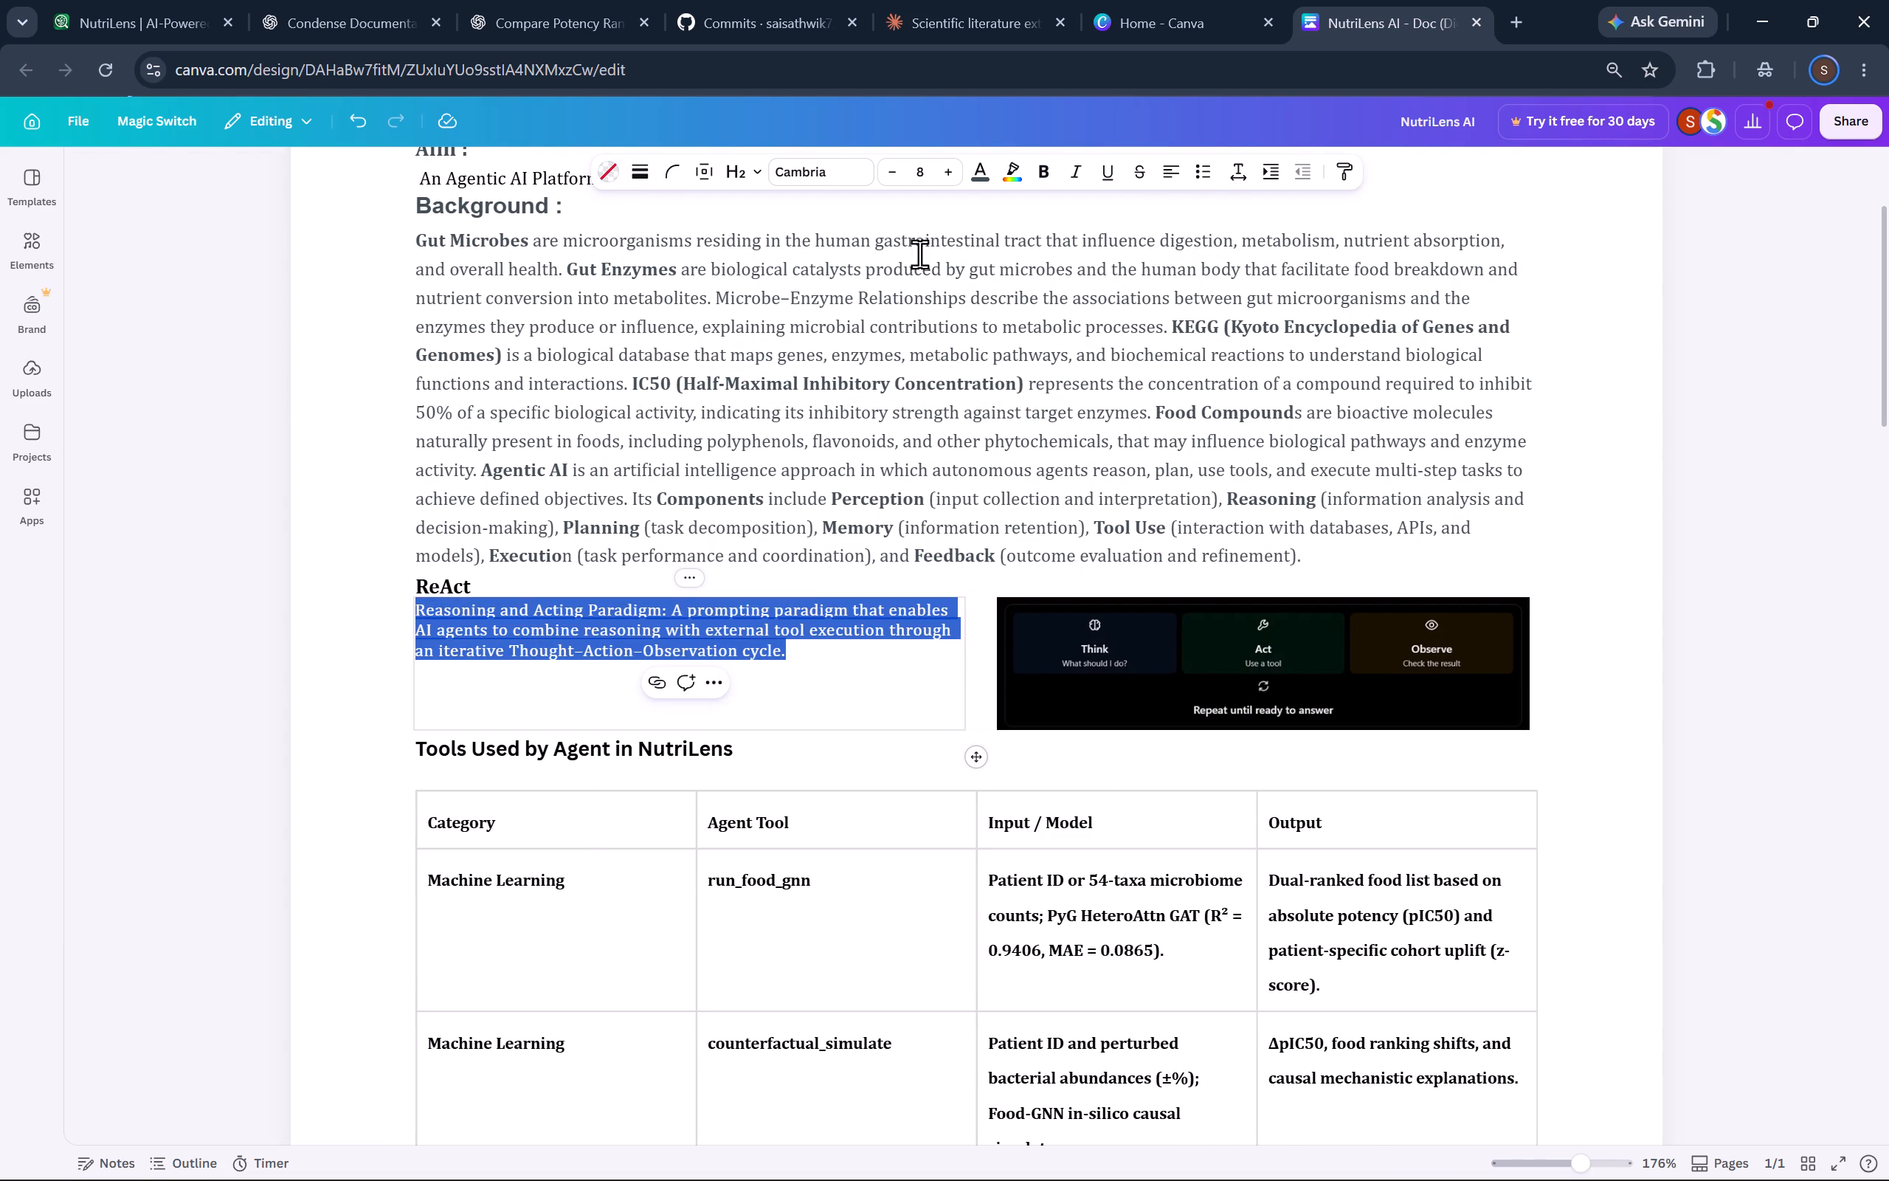
click(948, 173)
click(1013, 351)
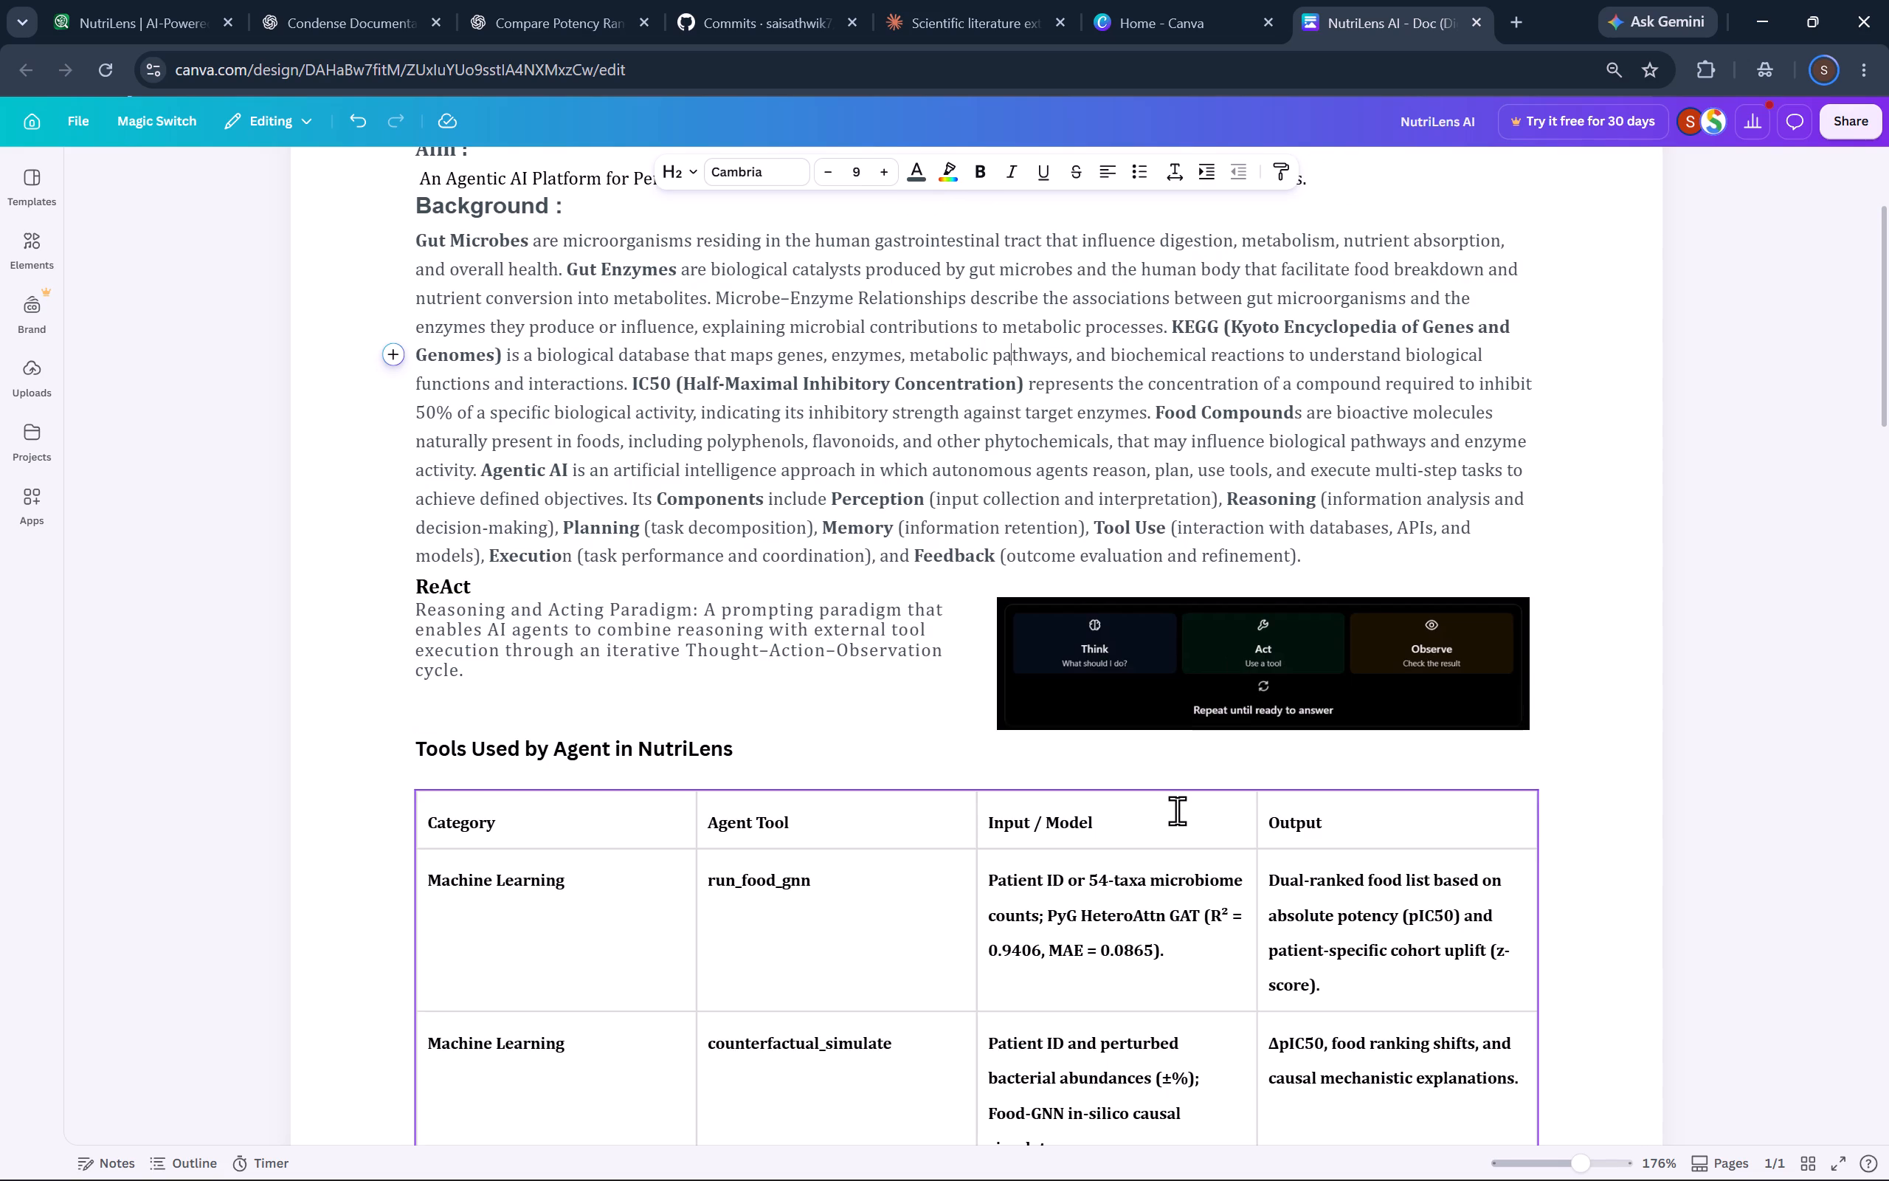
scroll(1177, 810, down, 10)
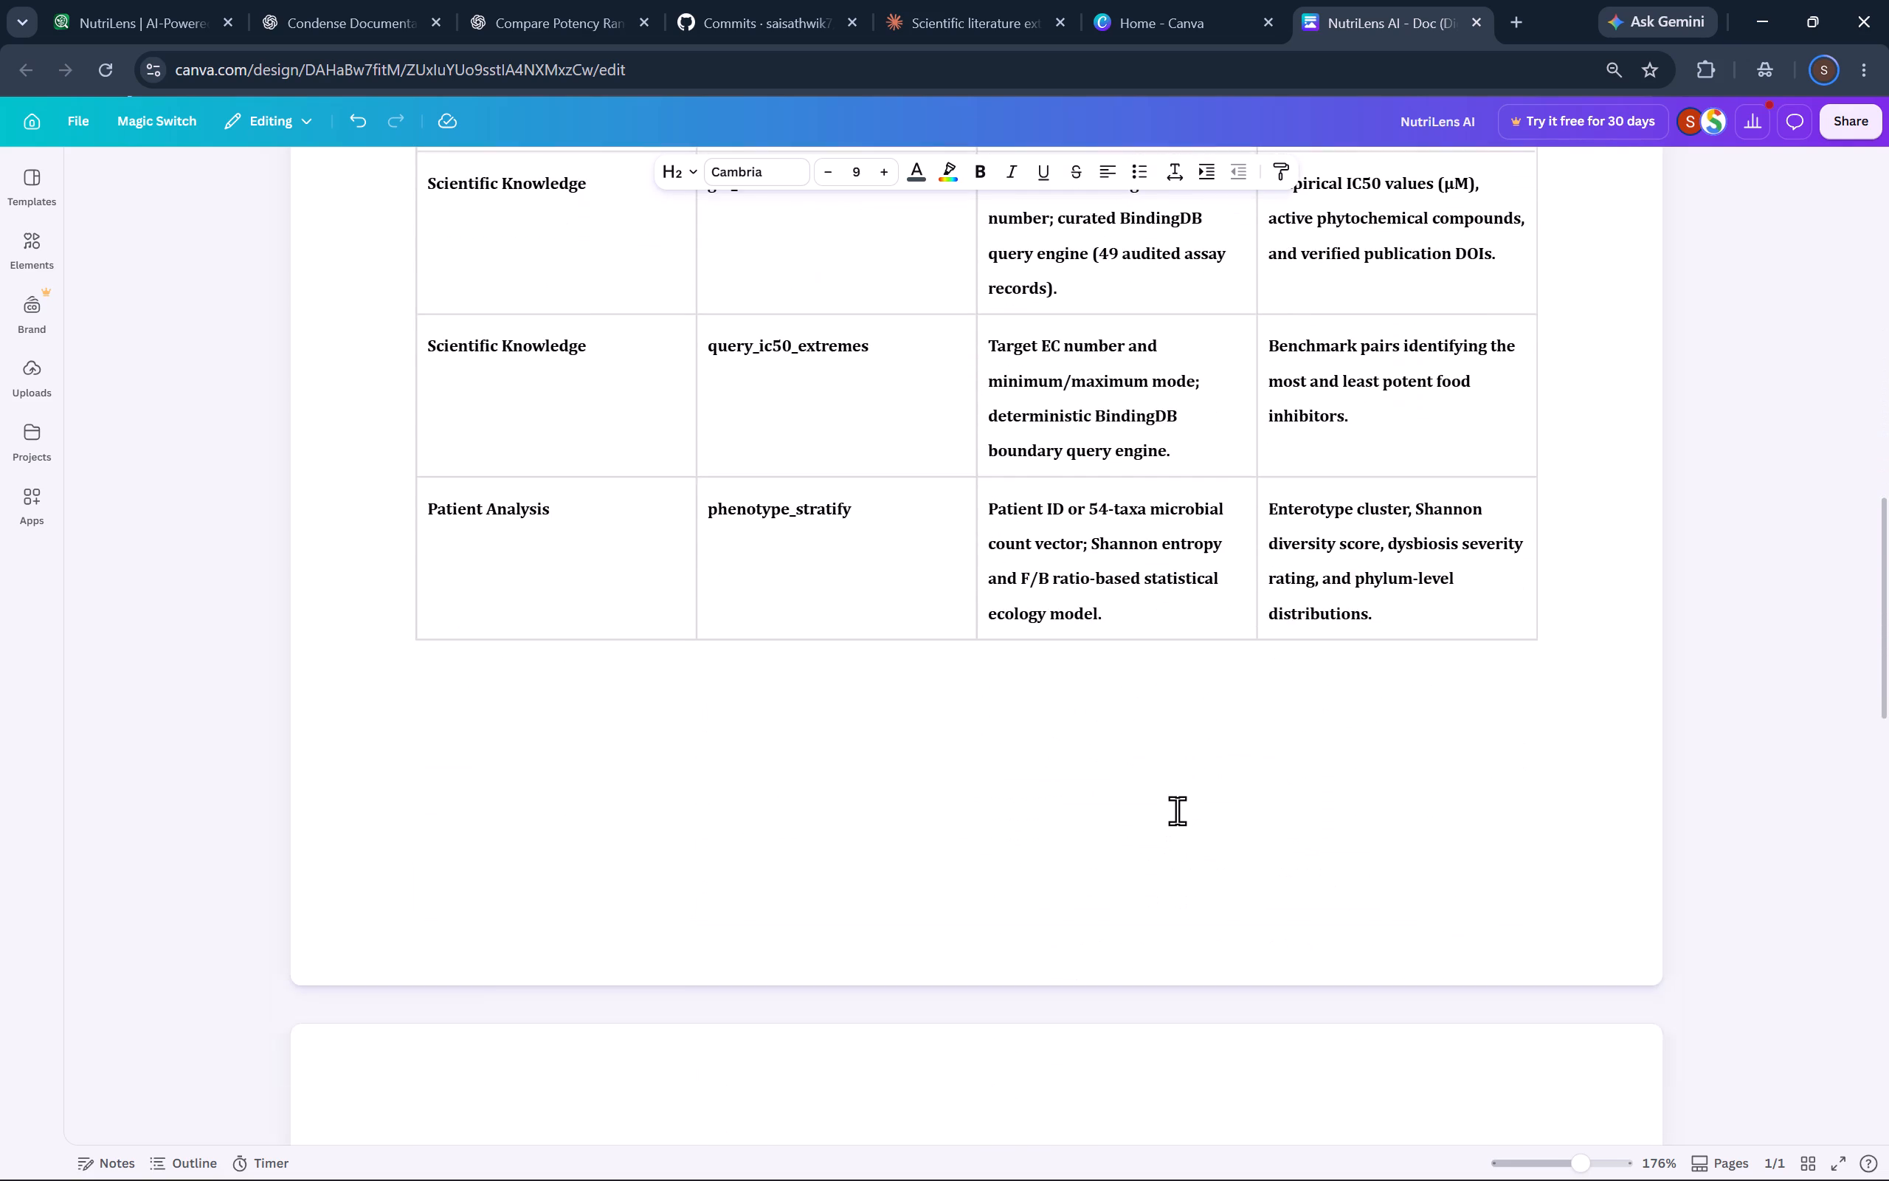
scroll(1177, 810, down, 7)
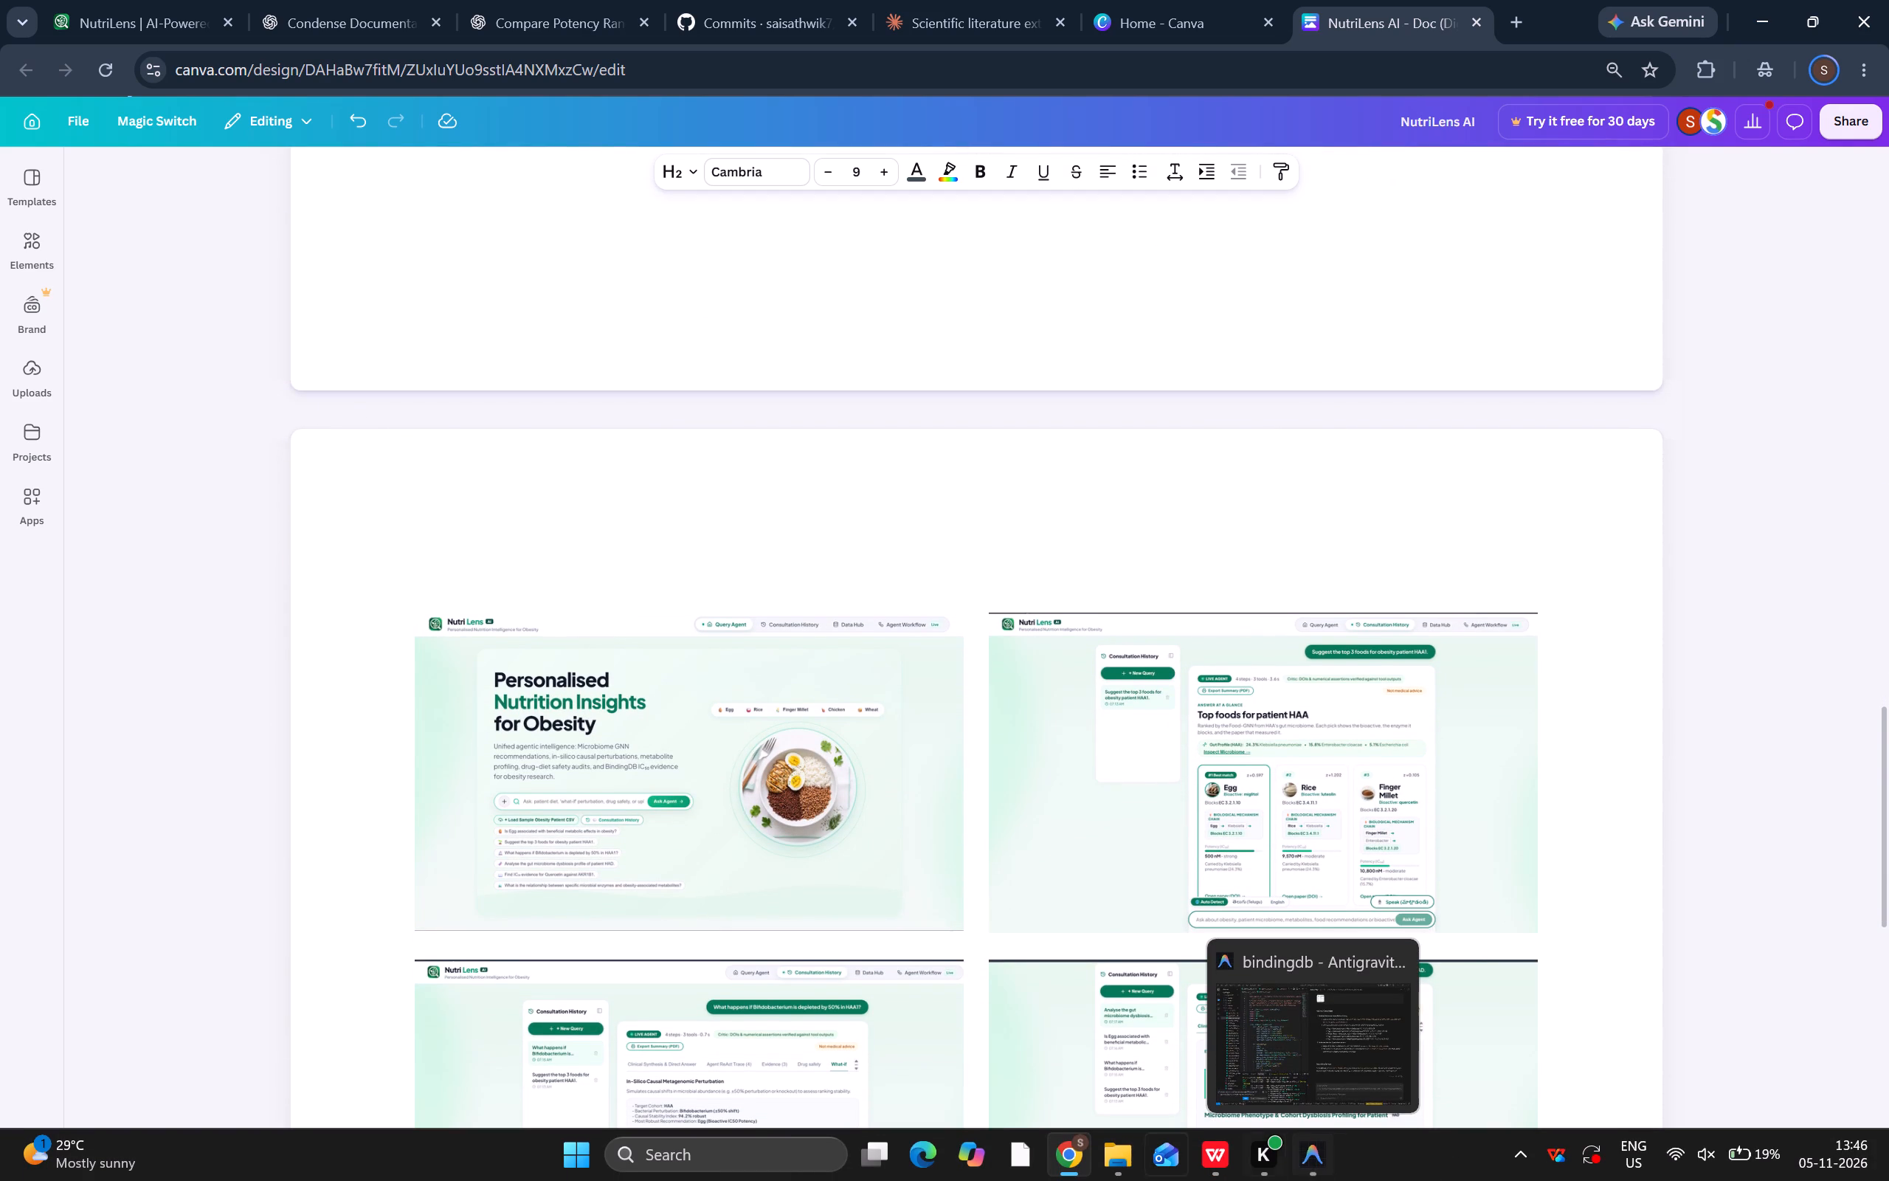
Open the Windows search to switch to another application.
click(645, 1160)
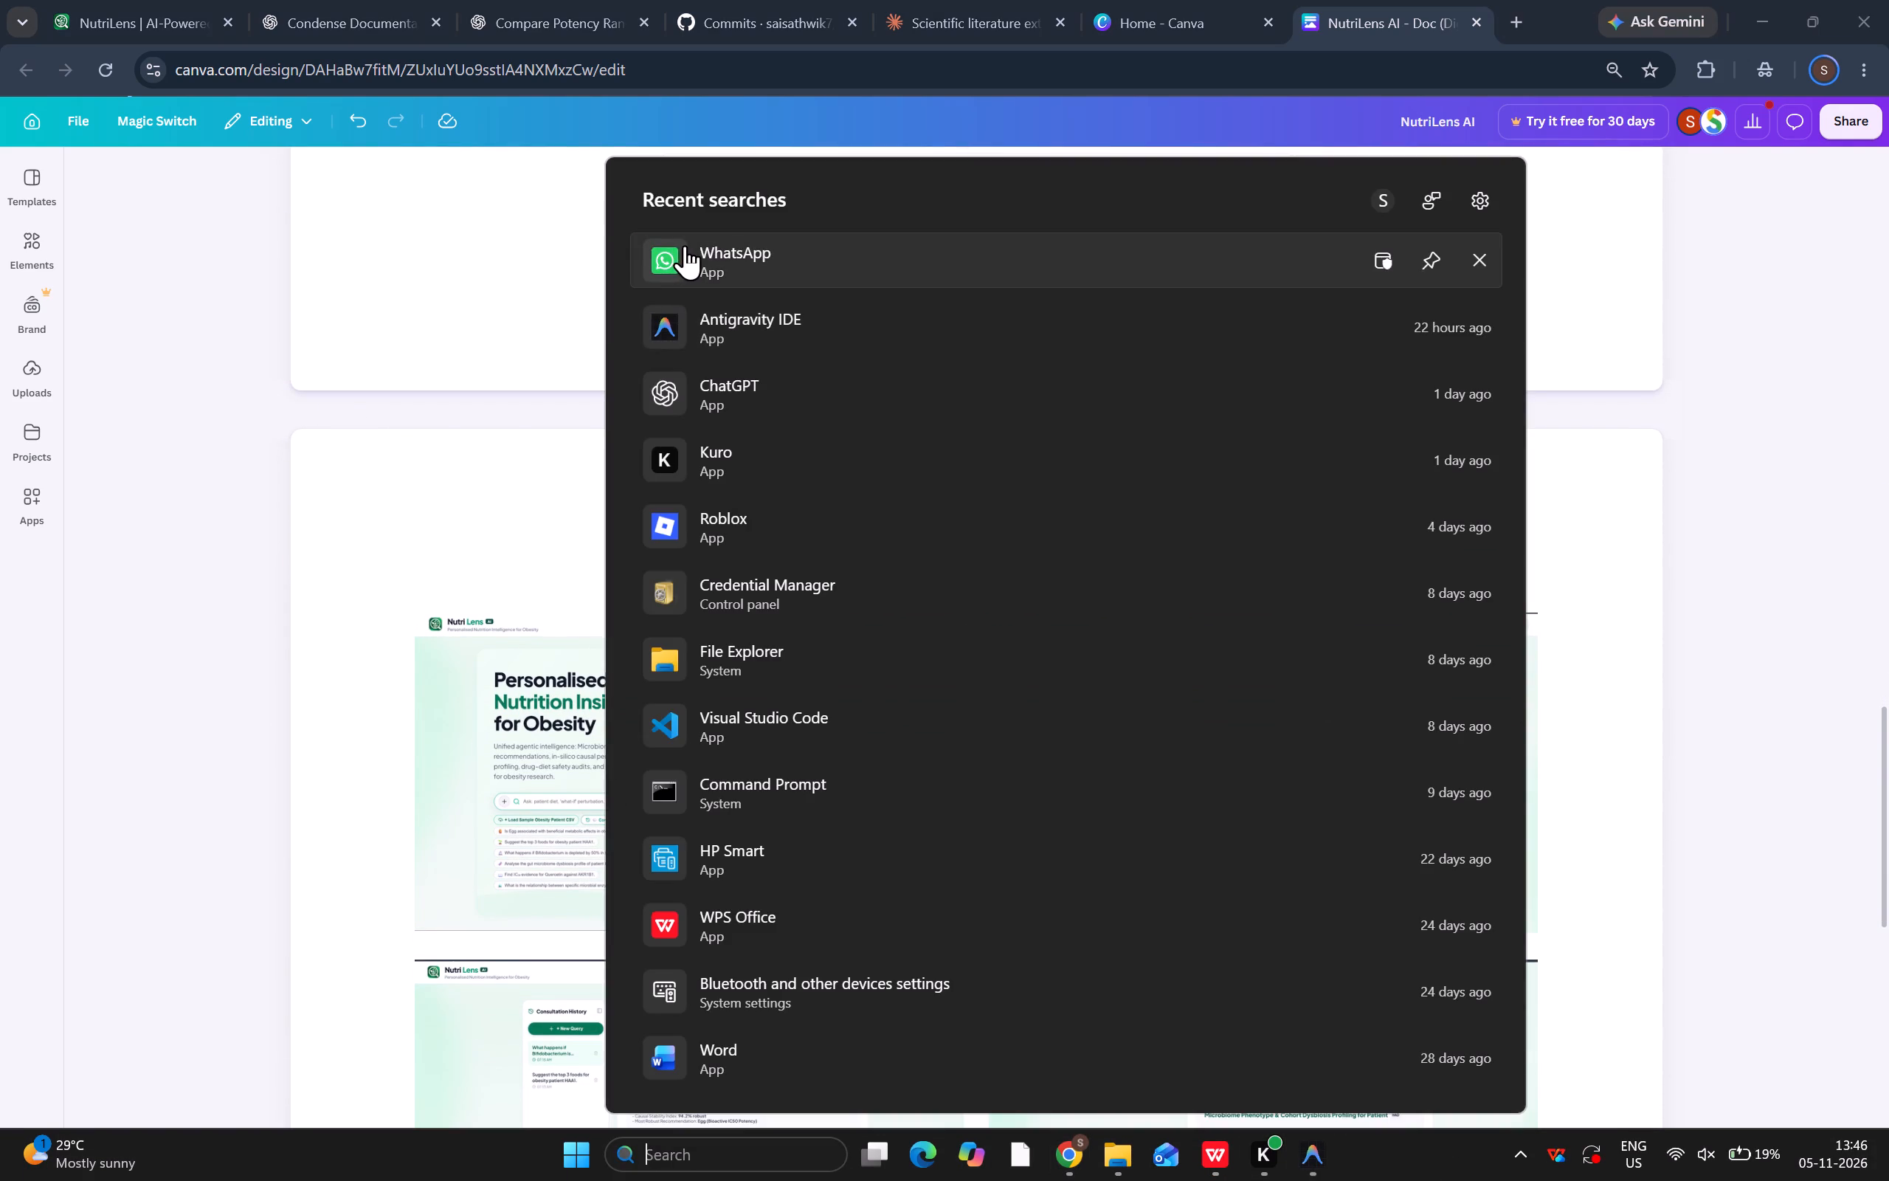
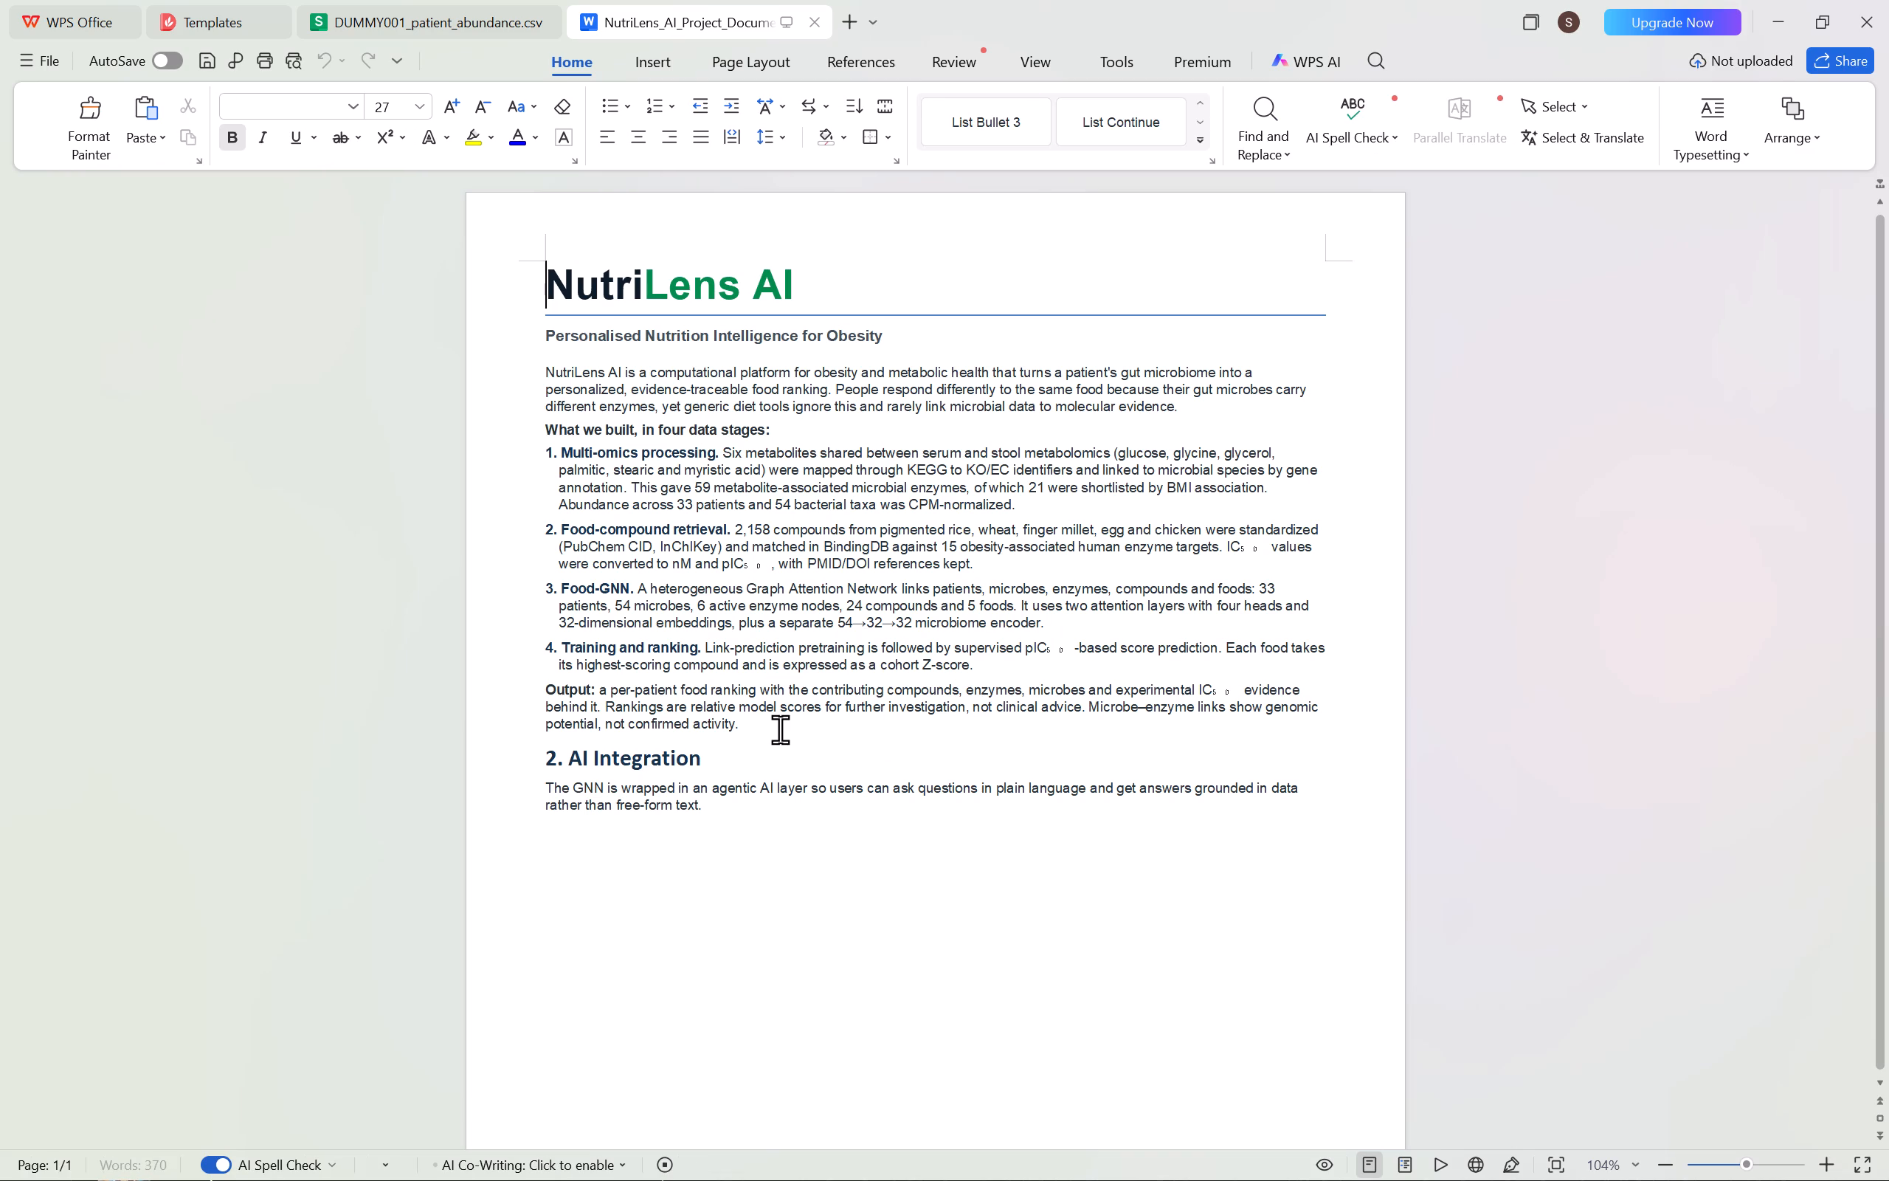
Look through the NutriLens AI project document in WPS Office, including the Integrated Smart Device page, for its sections and content.
scroll(780, 729, down, 7)
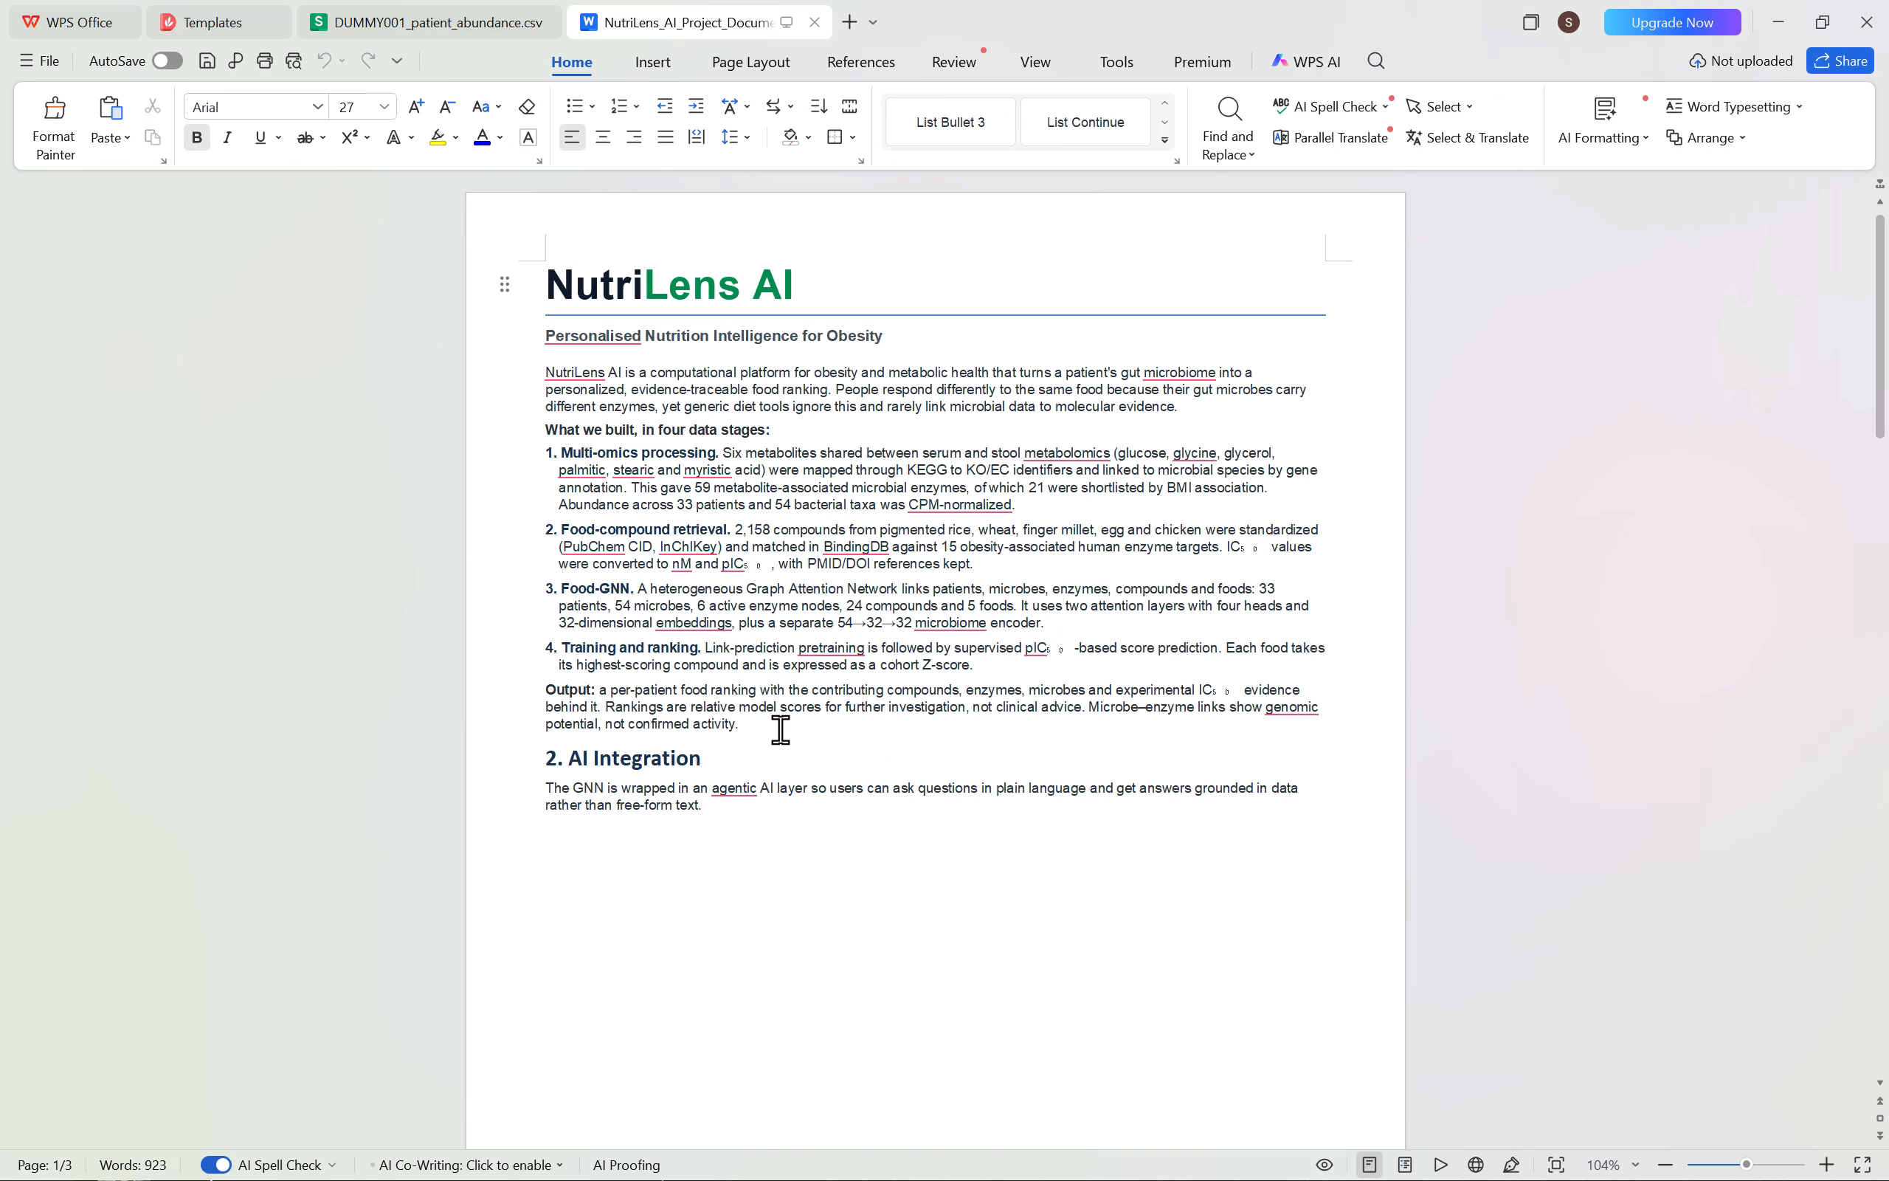
scroll(780, 729, down, 2)
scroll(780, 729, up, 2)
scroll(780, 729, down, 1)
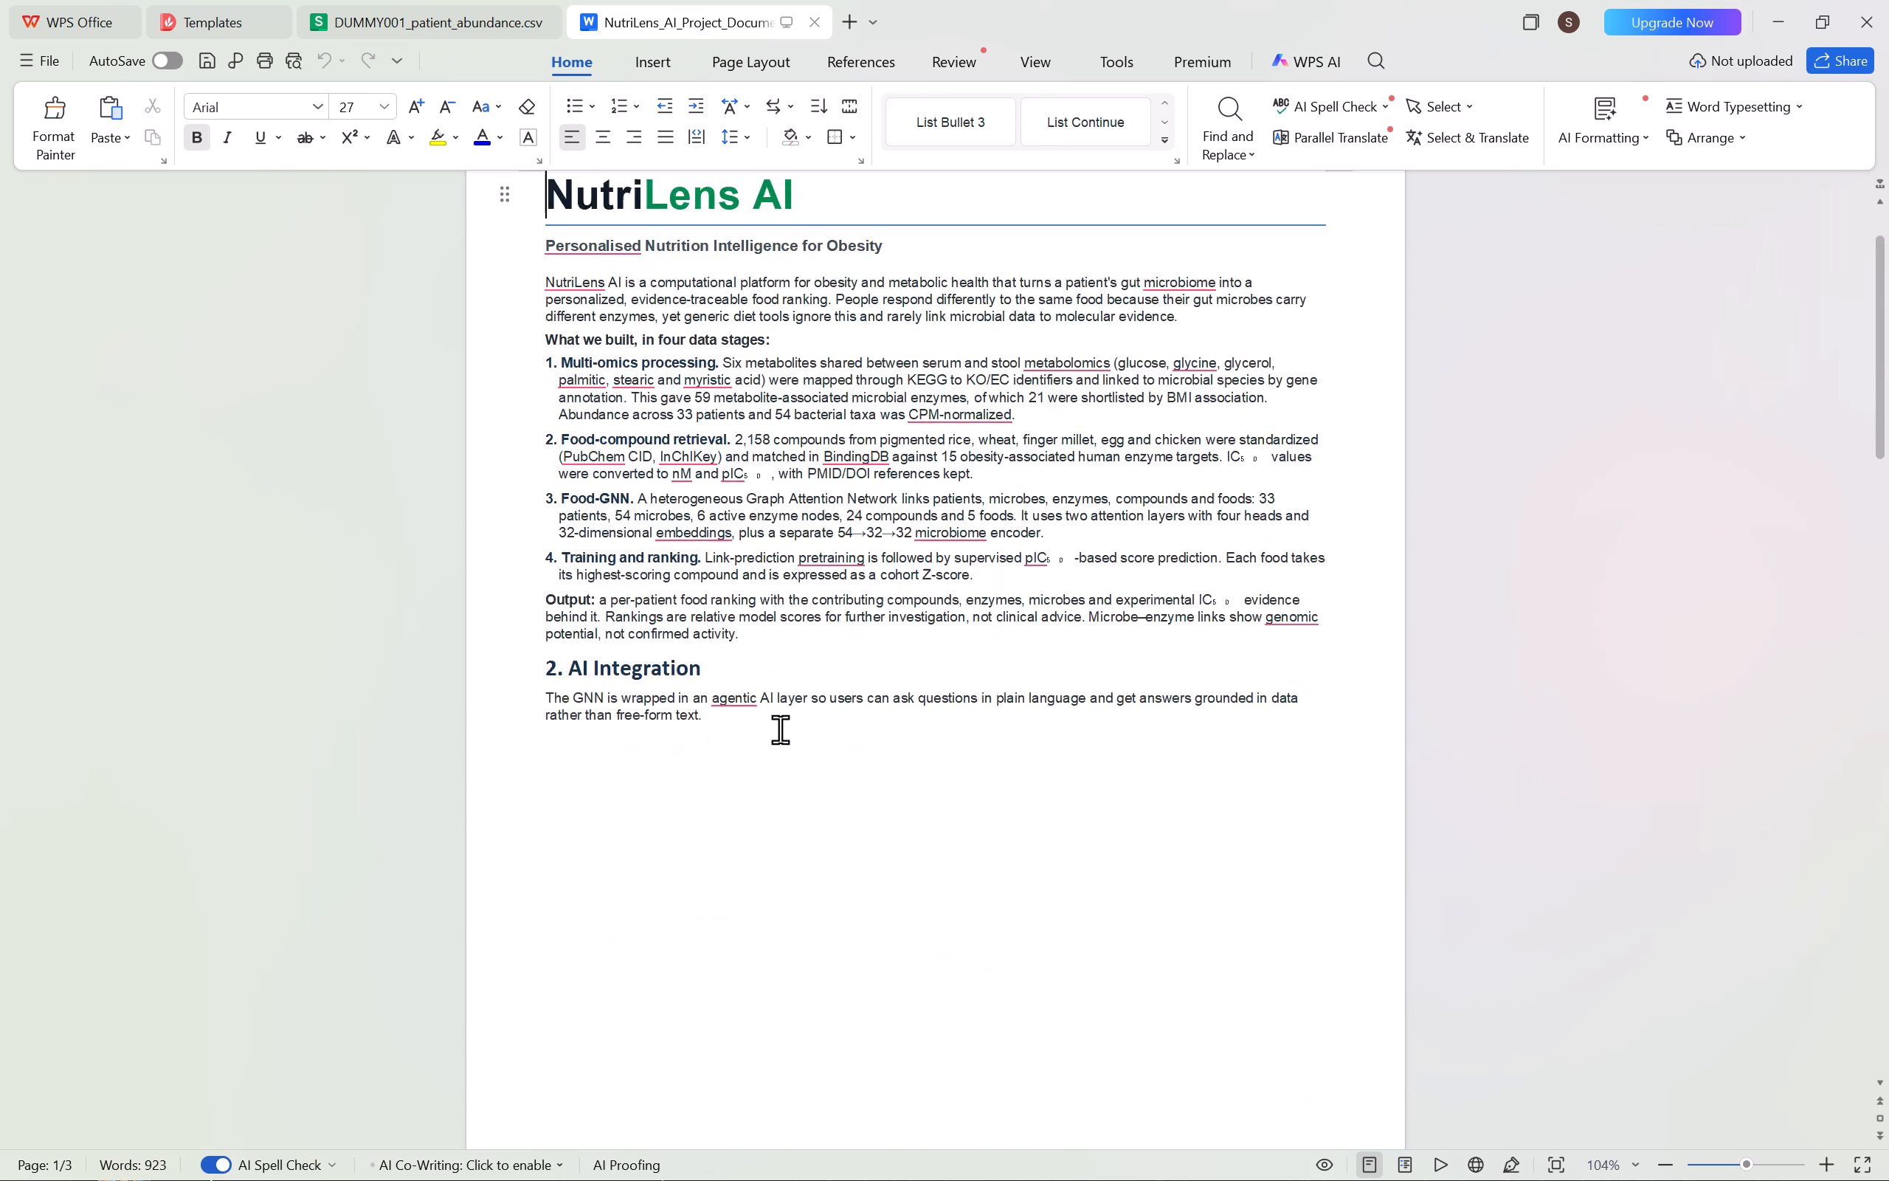
scroll(780, 729, down, 4)
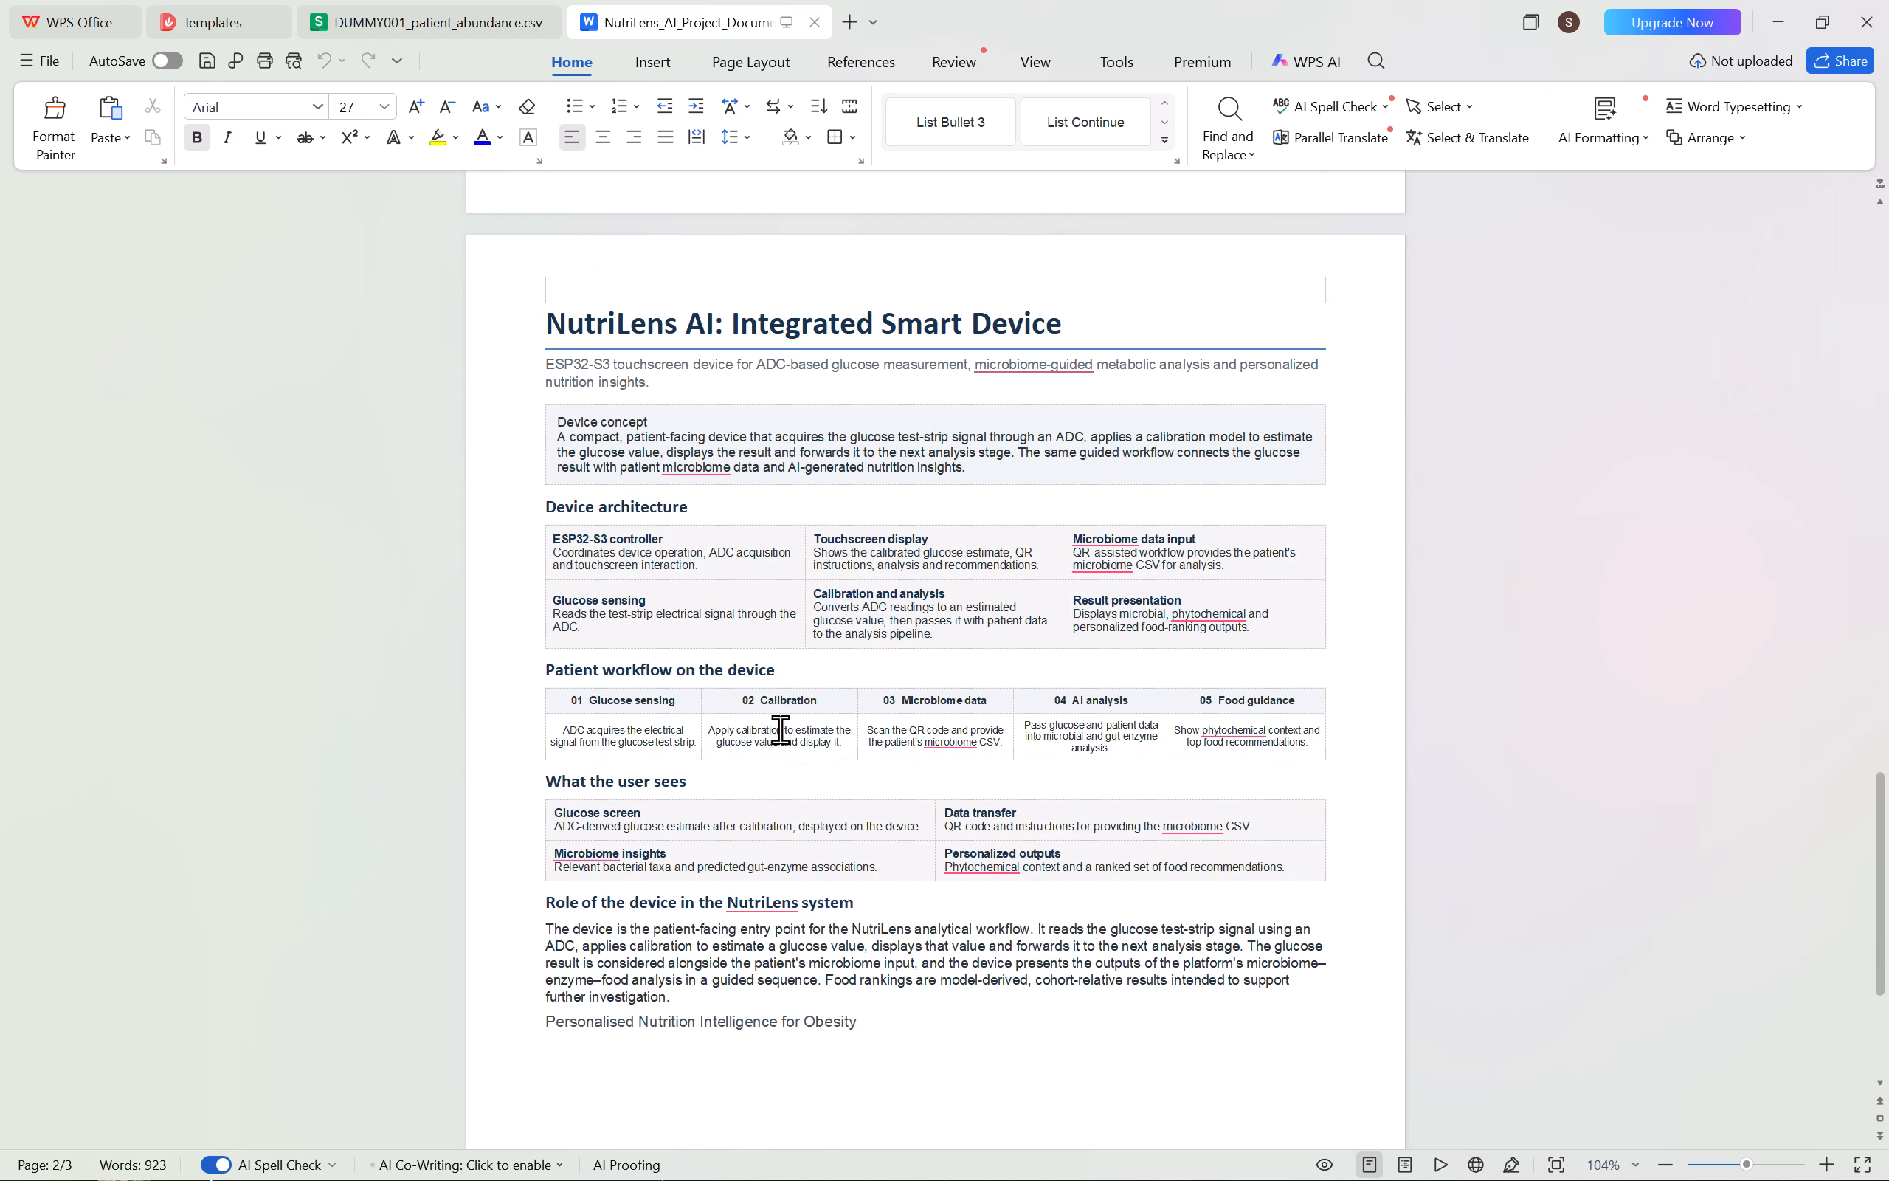
scroll(780, 729, right, 1)
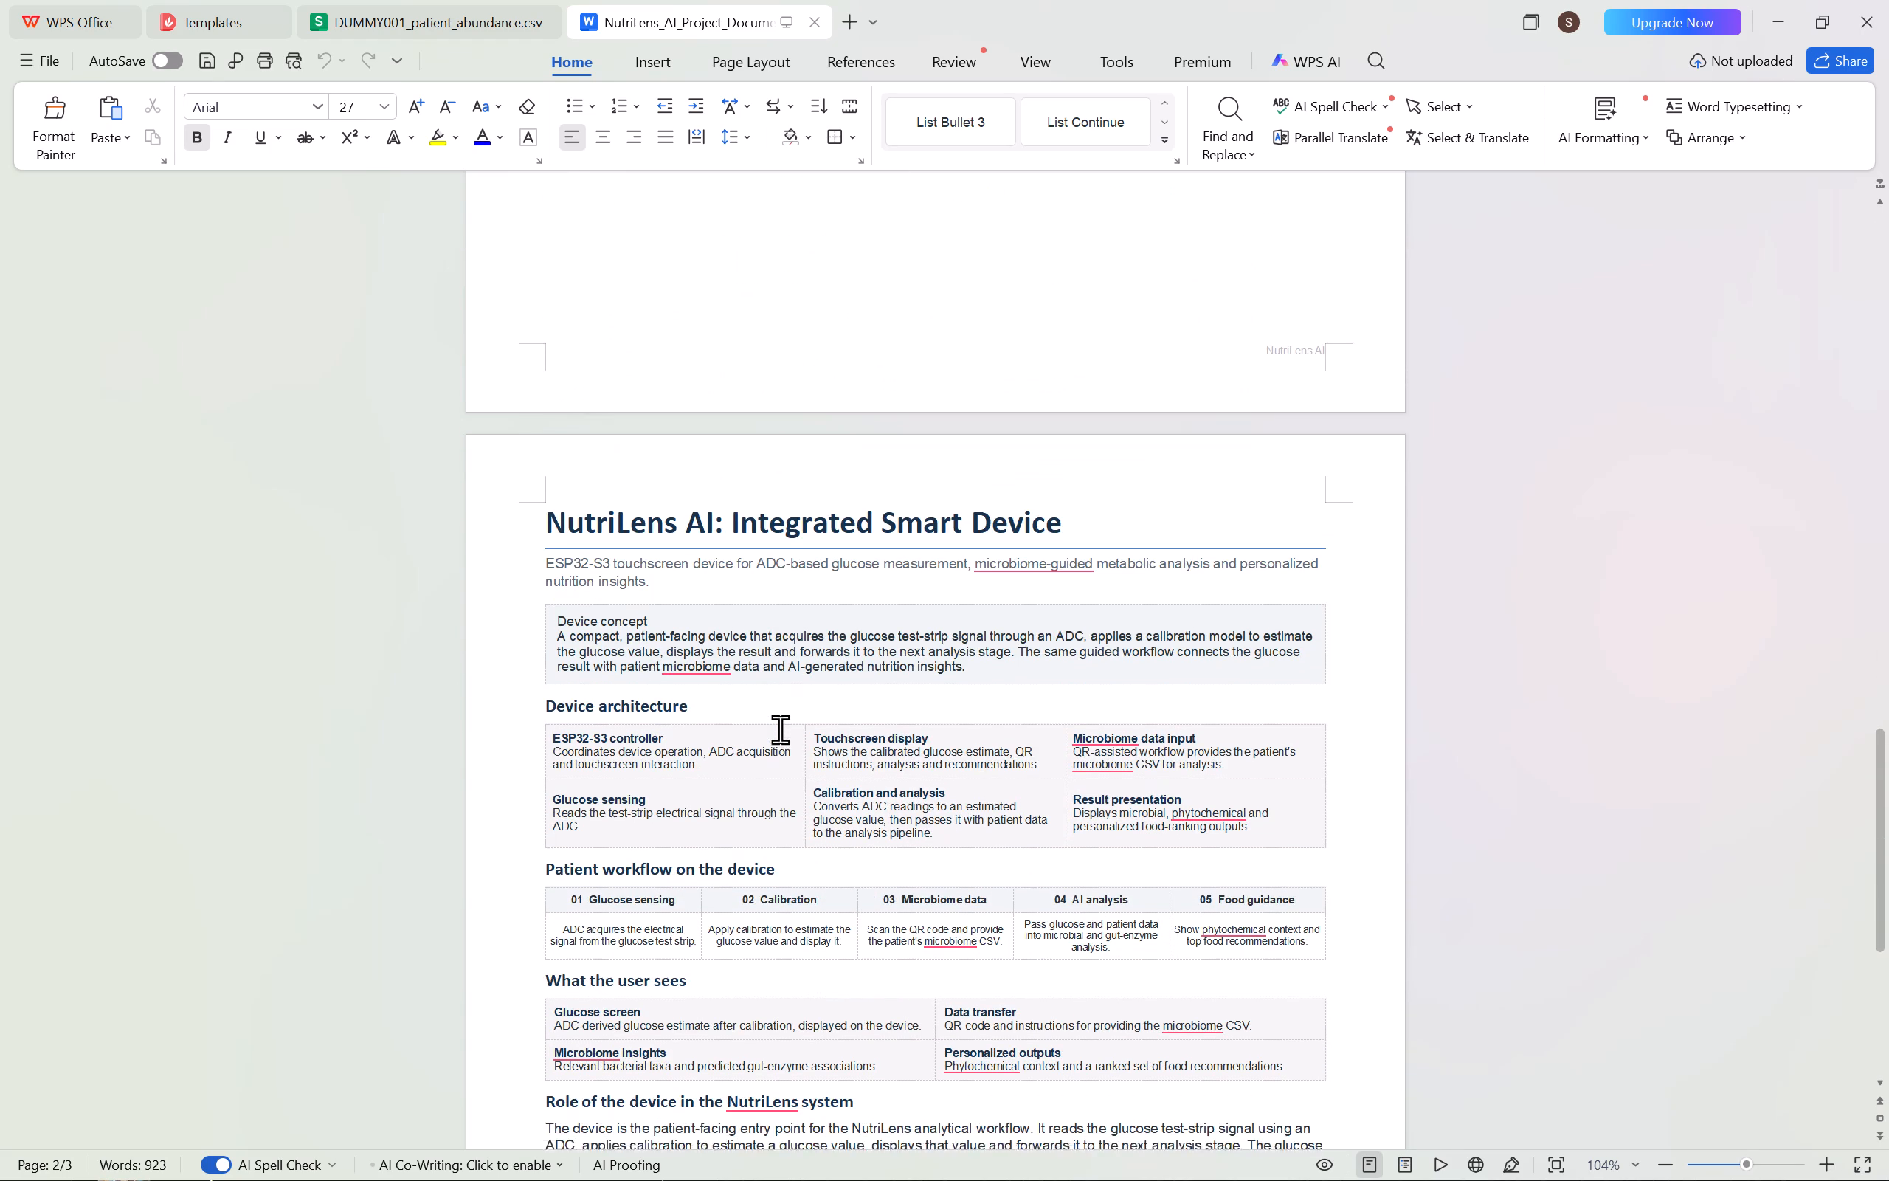
scroll(780, 729, right, 1)
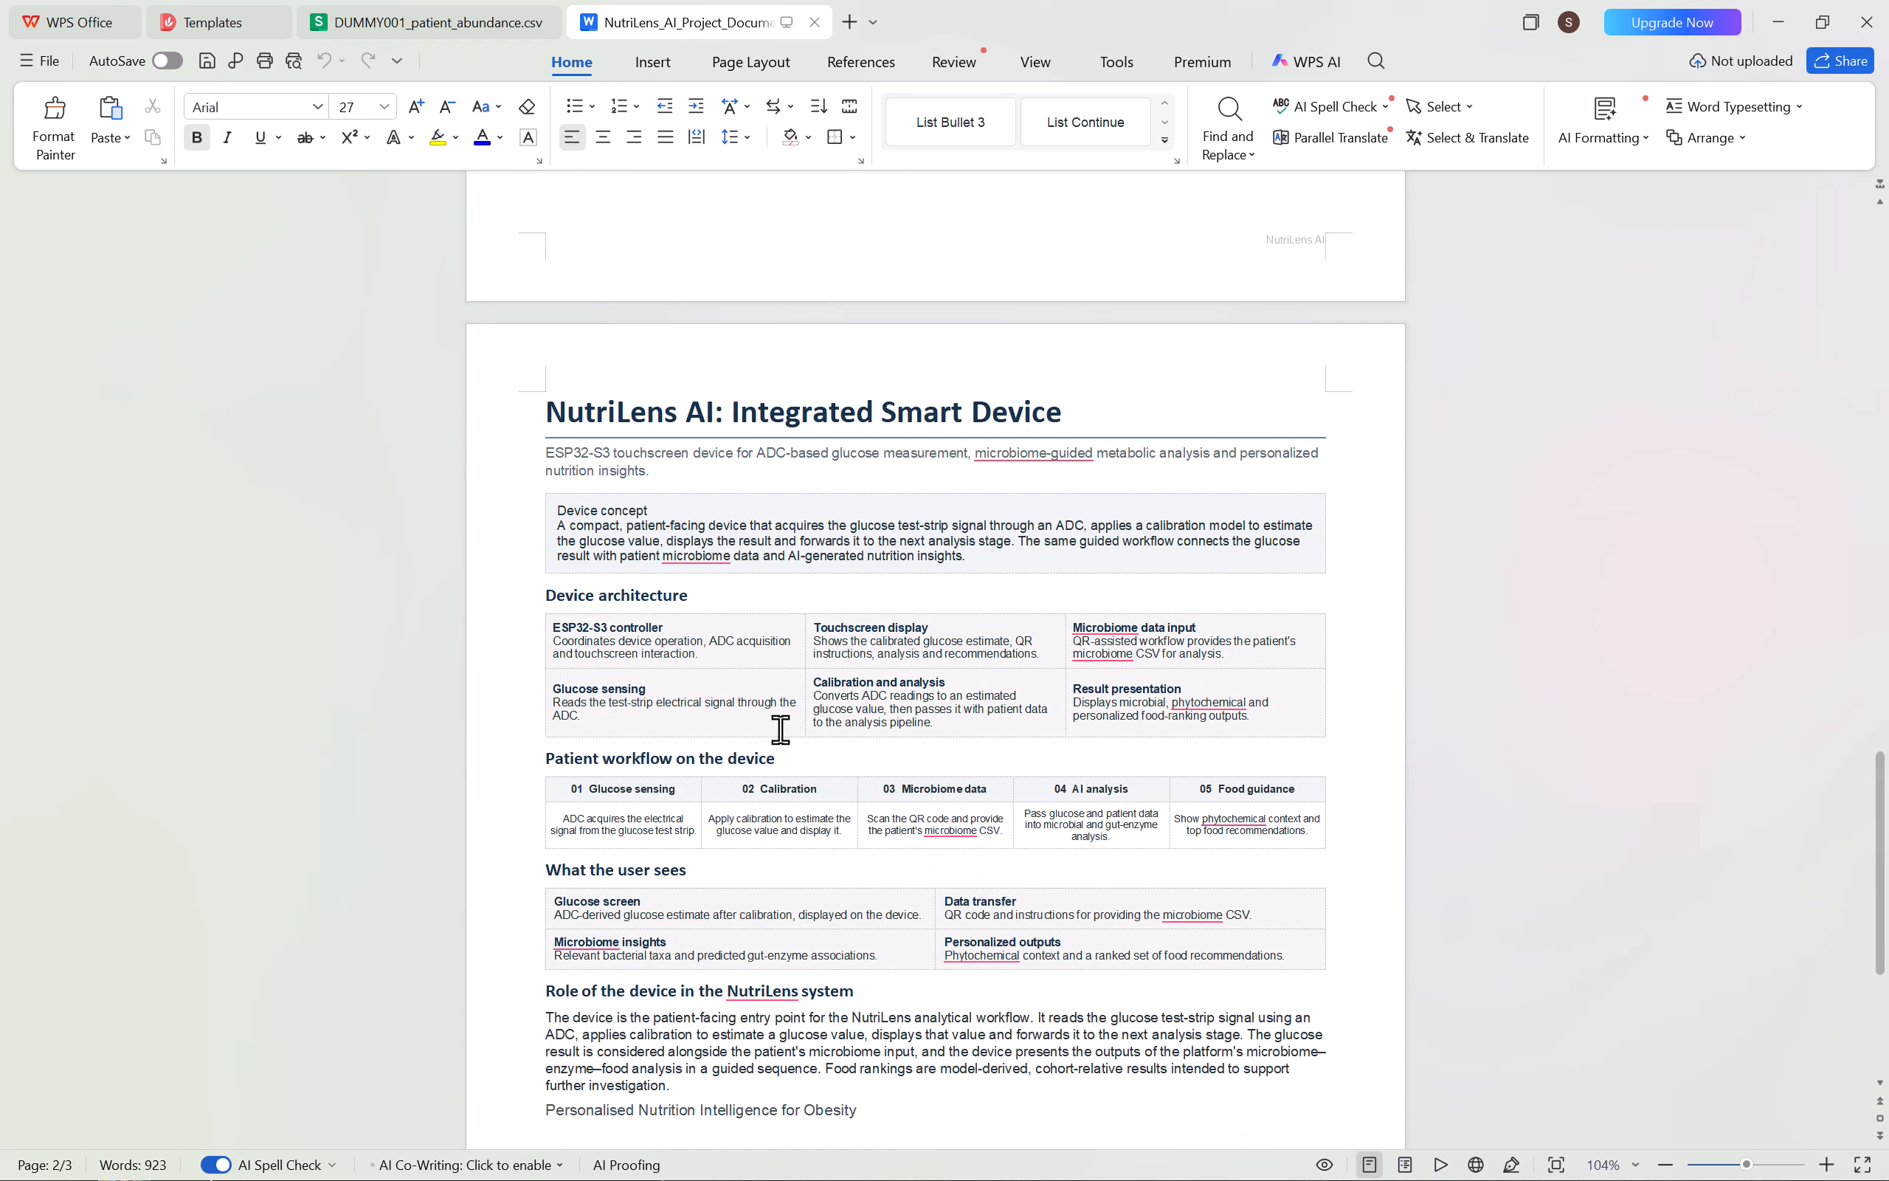
scroll(780, 729, up, 3)
scroll(780, 729, right, 1)
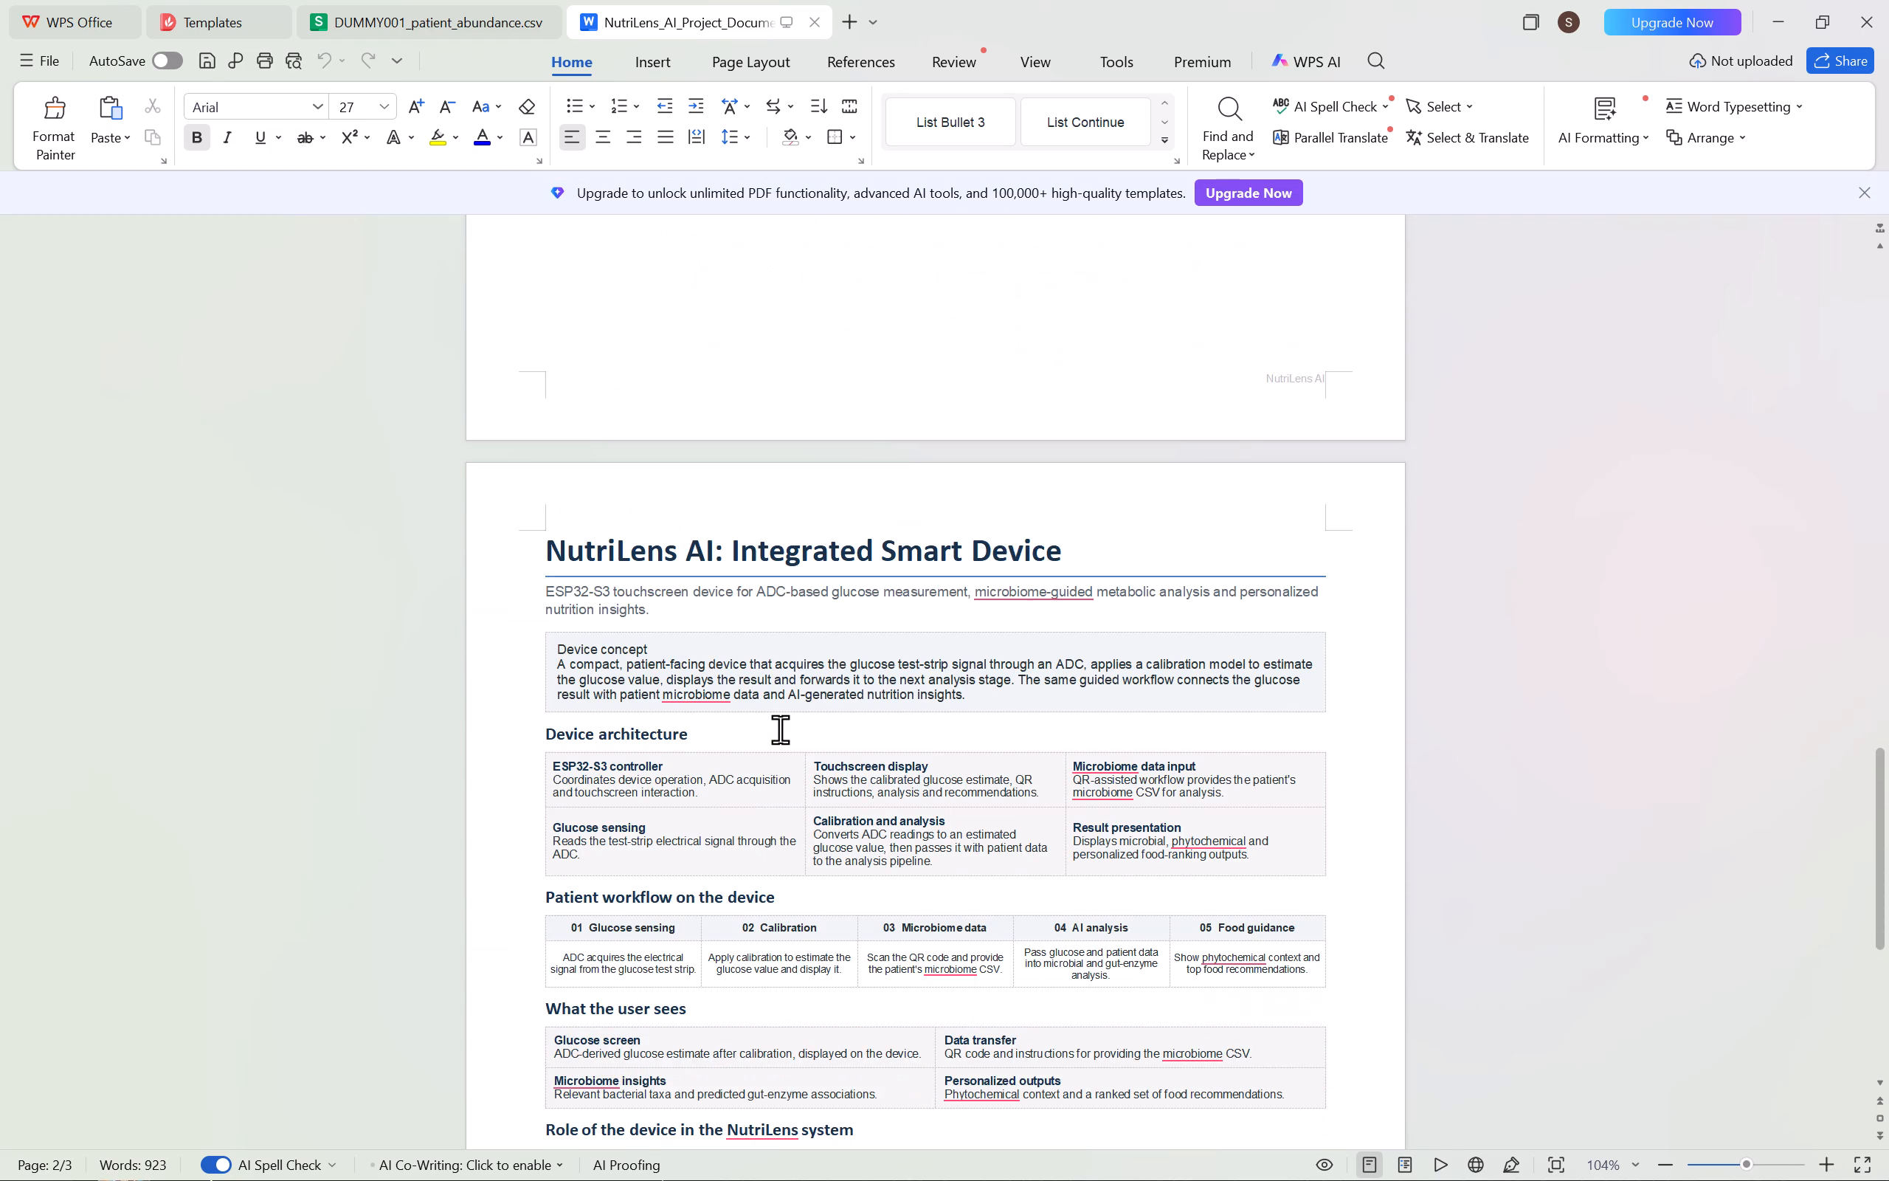
scroll(780, 729, right, 1)
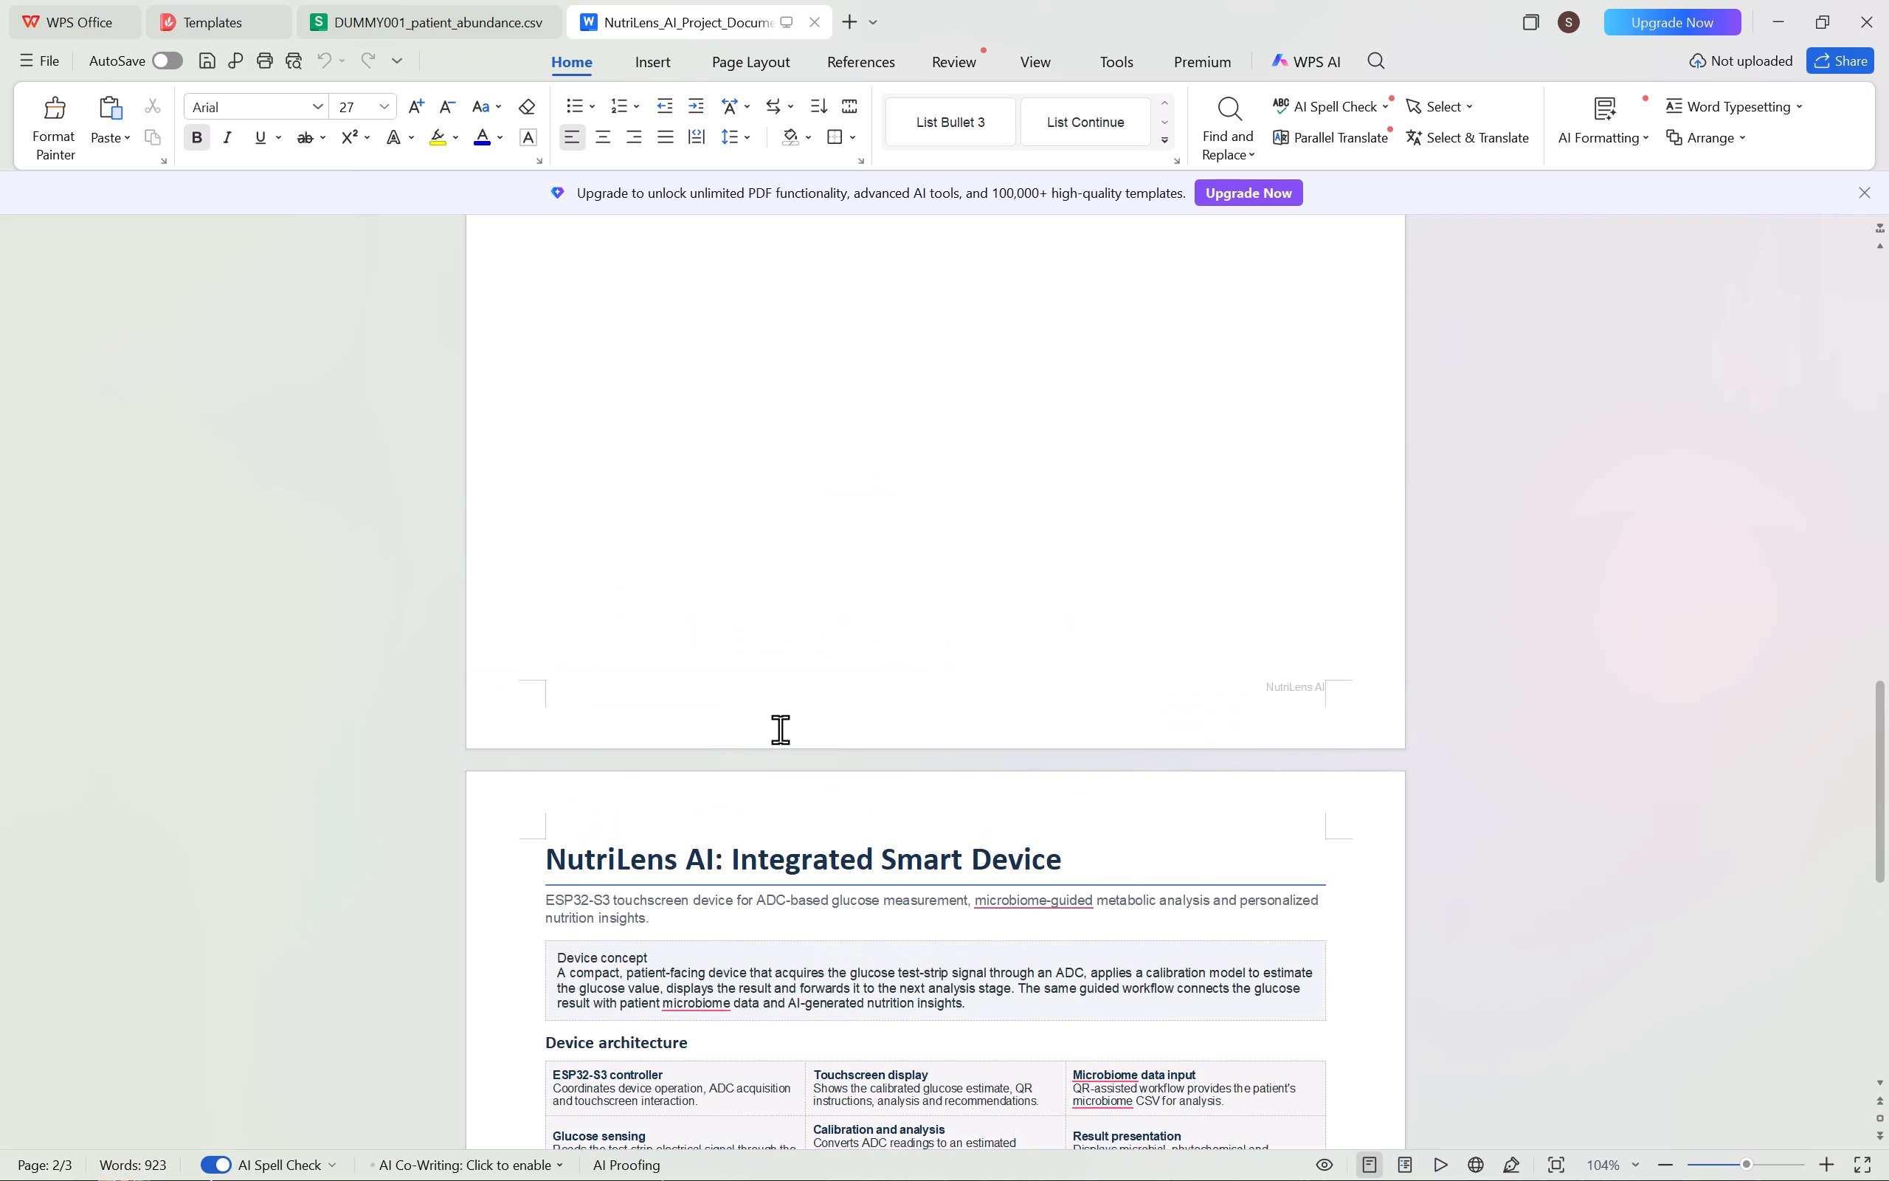
Select the first page's text from "What we built, in four data stages:" through the end of the Output paragraph.
scroll(780, 729, up, 5)
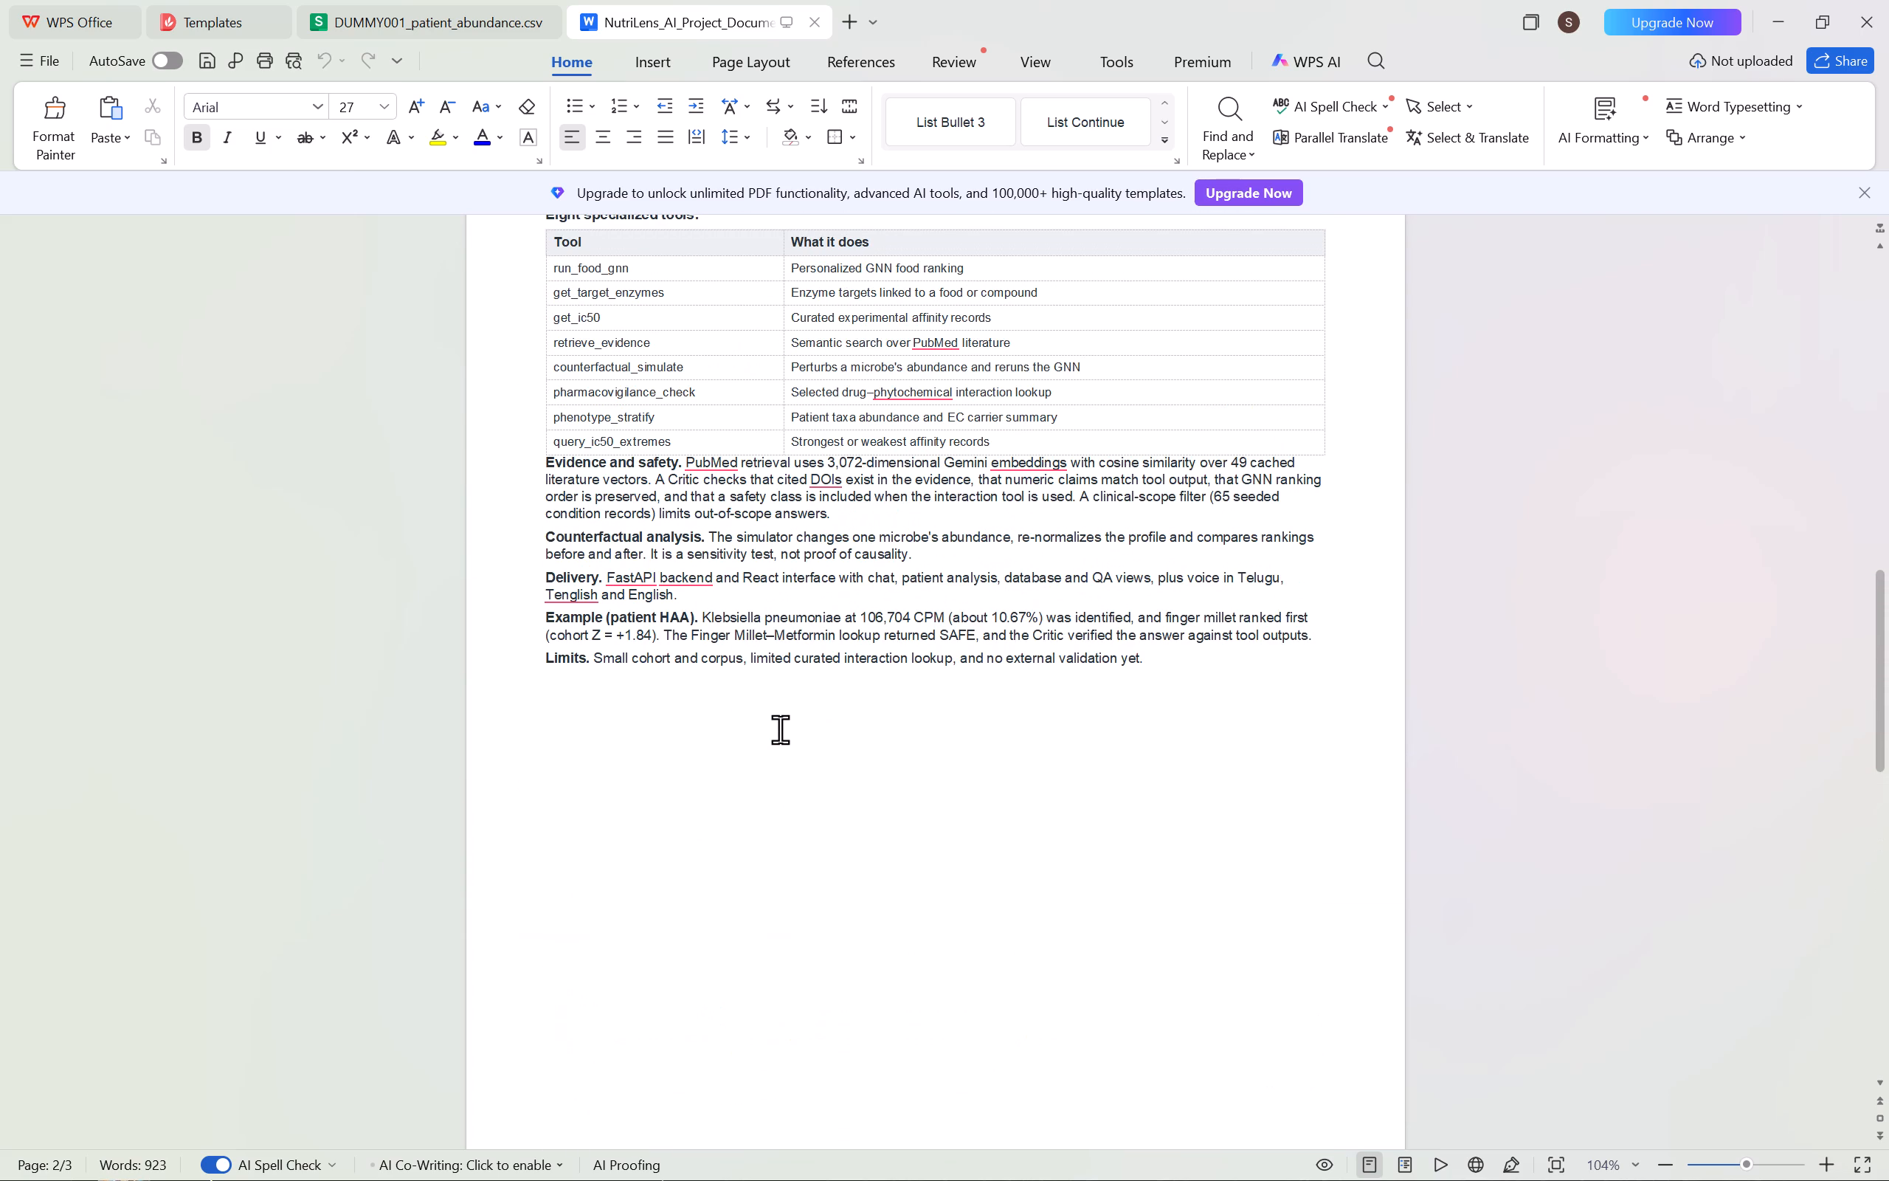
scroll(780, 729, up, 10)
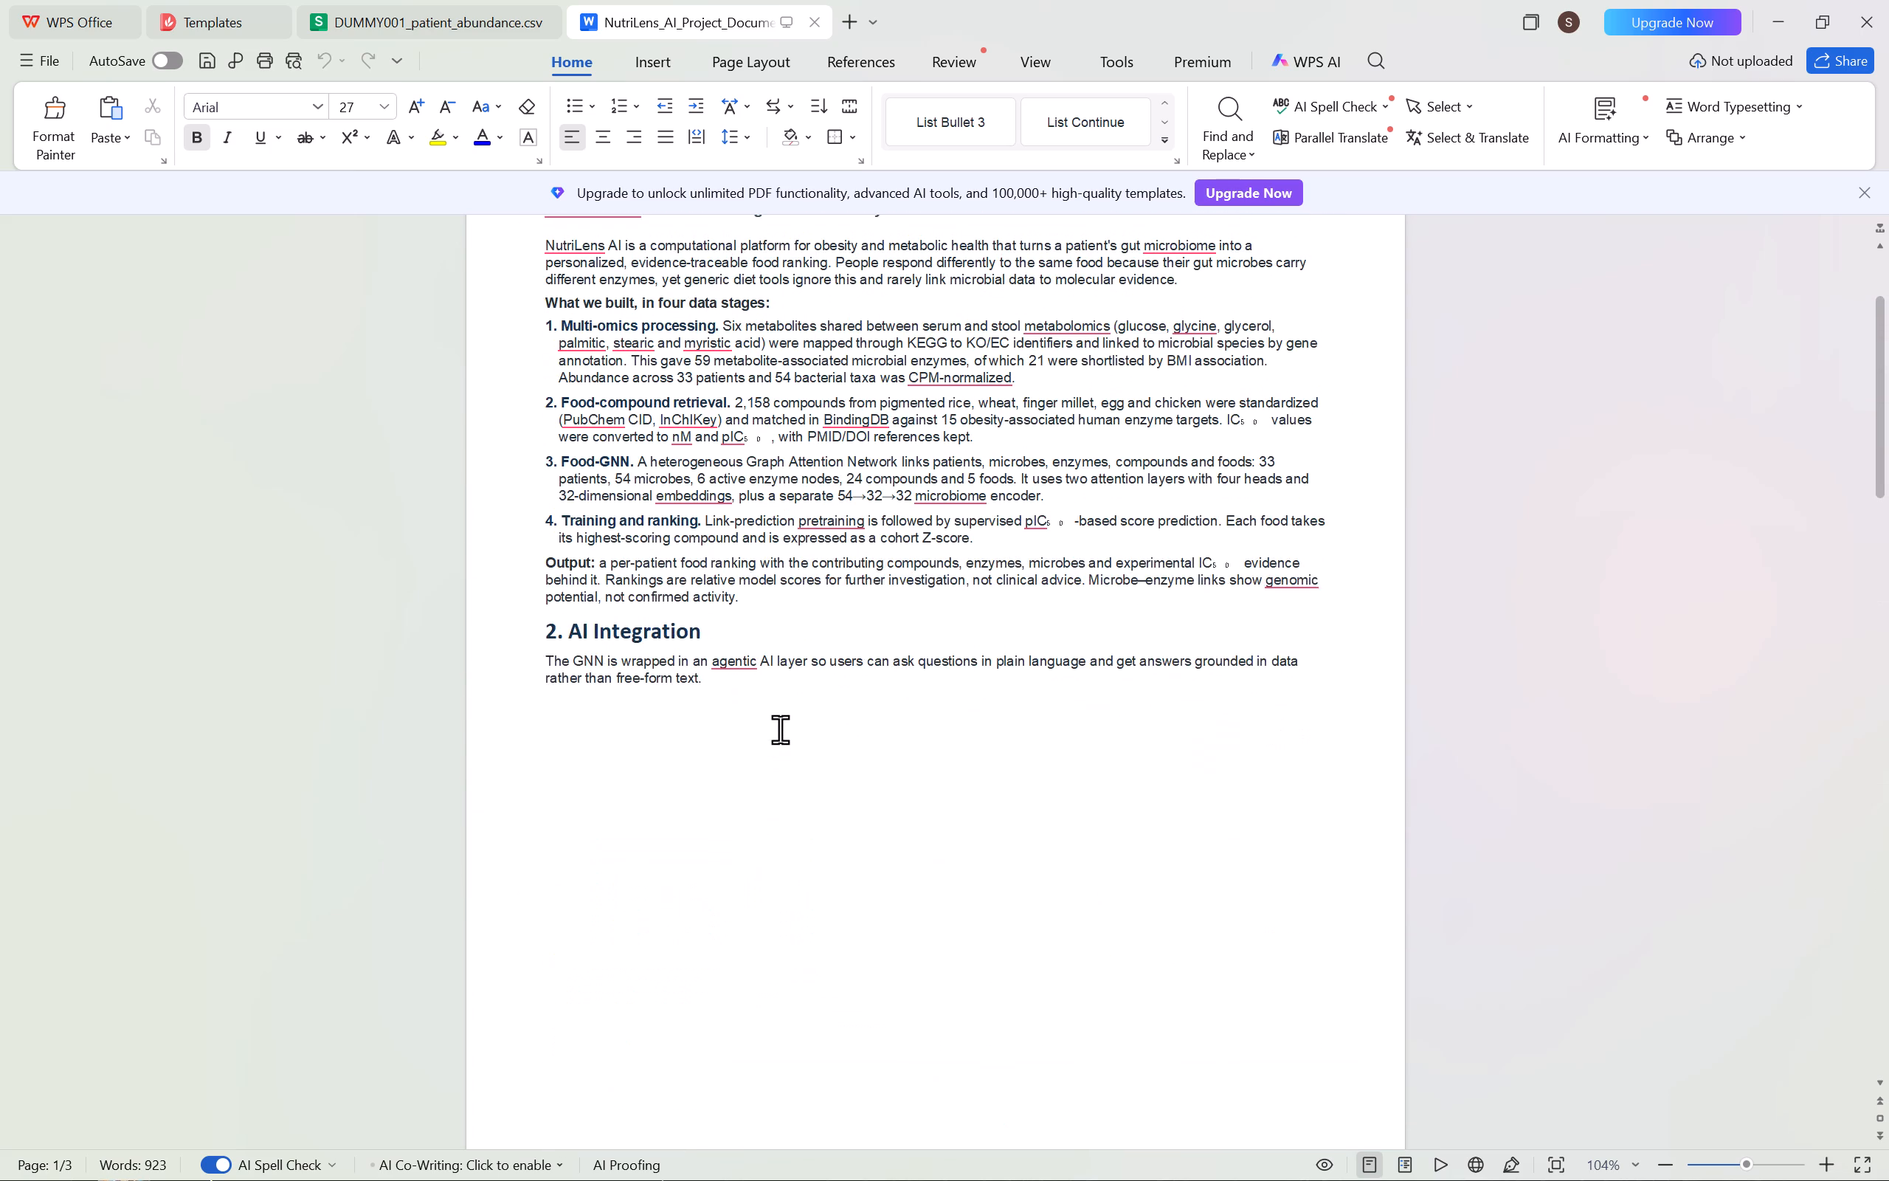
scroll(780, 729, up, 1)
drag(745, 769, 533, 480)
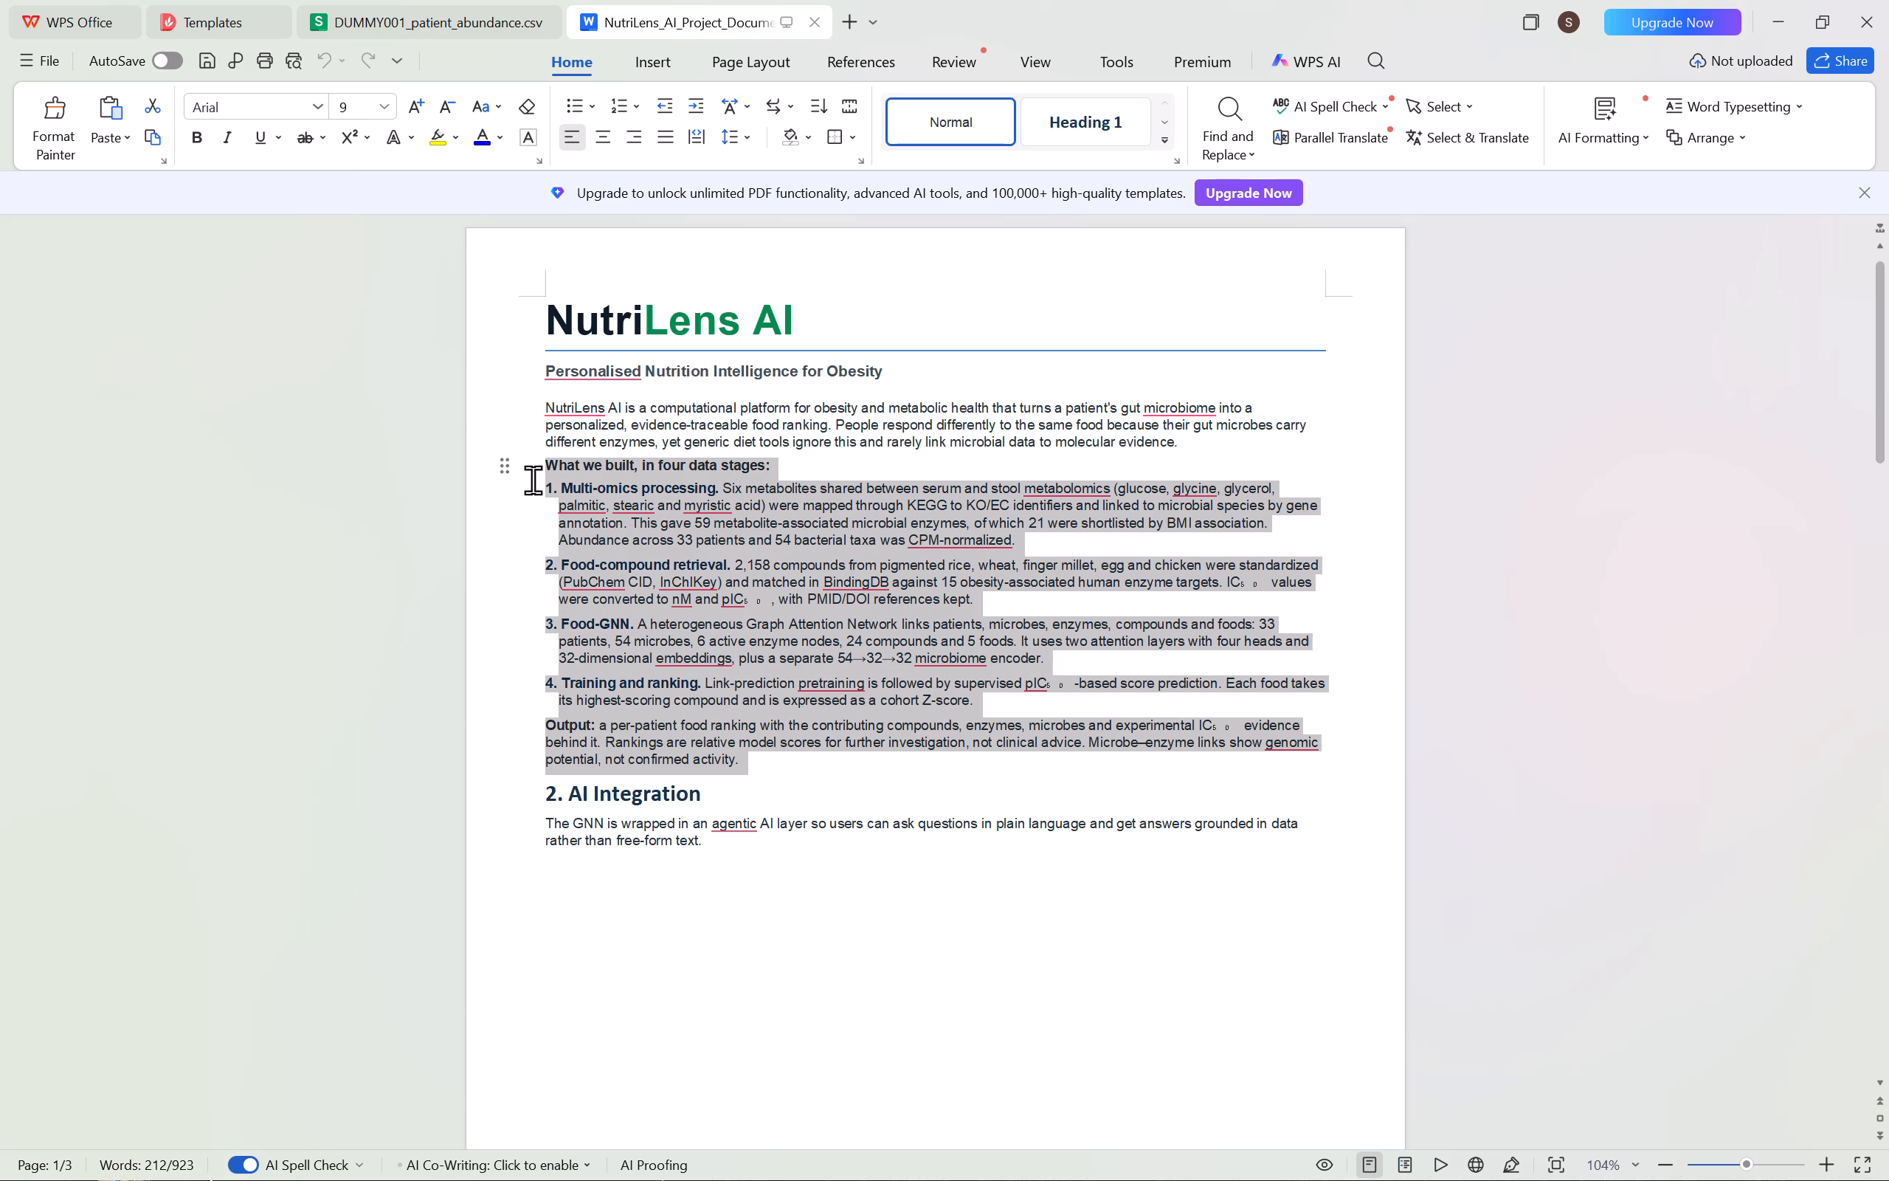
Copy the text from the introduction's last line, starting "different enzymes", through the four data stages to the end of the Output paragraph.
drag(533, 480, 533, 489)
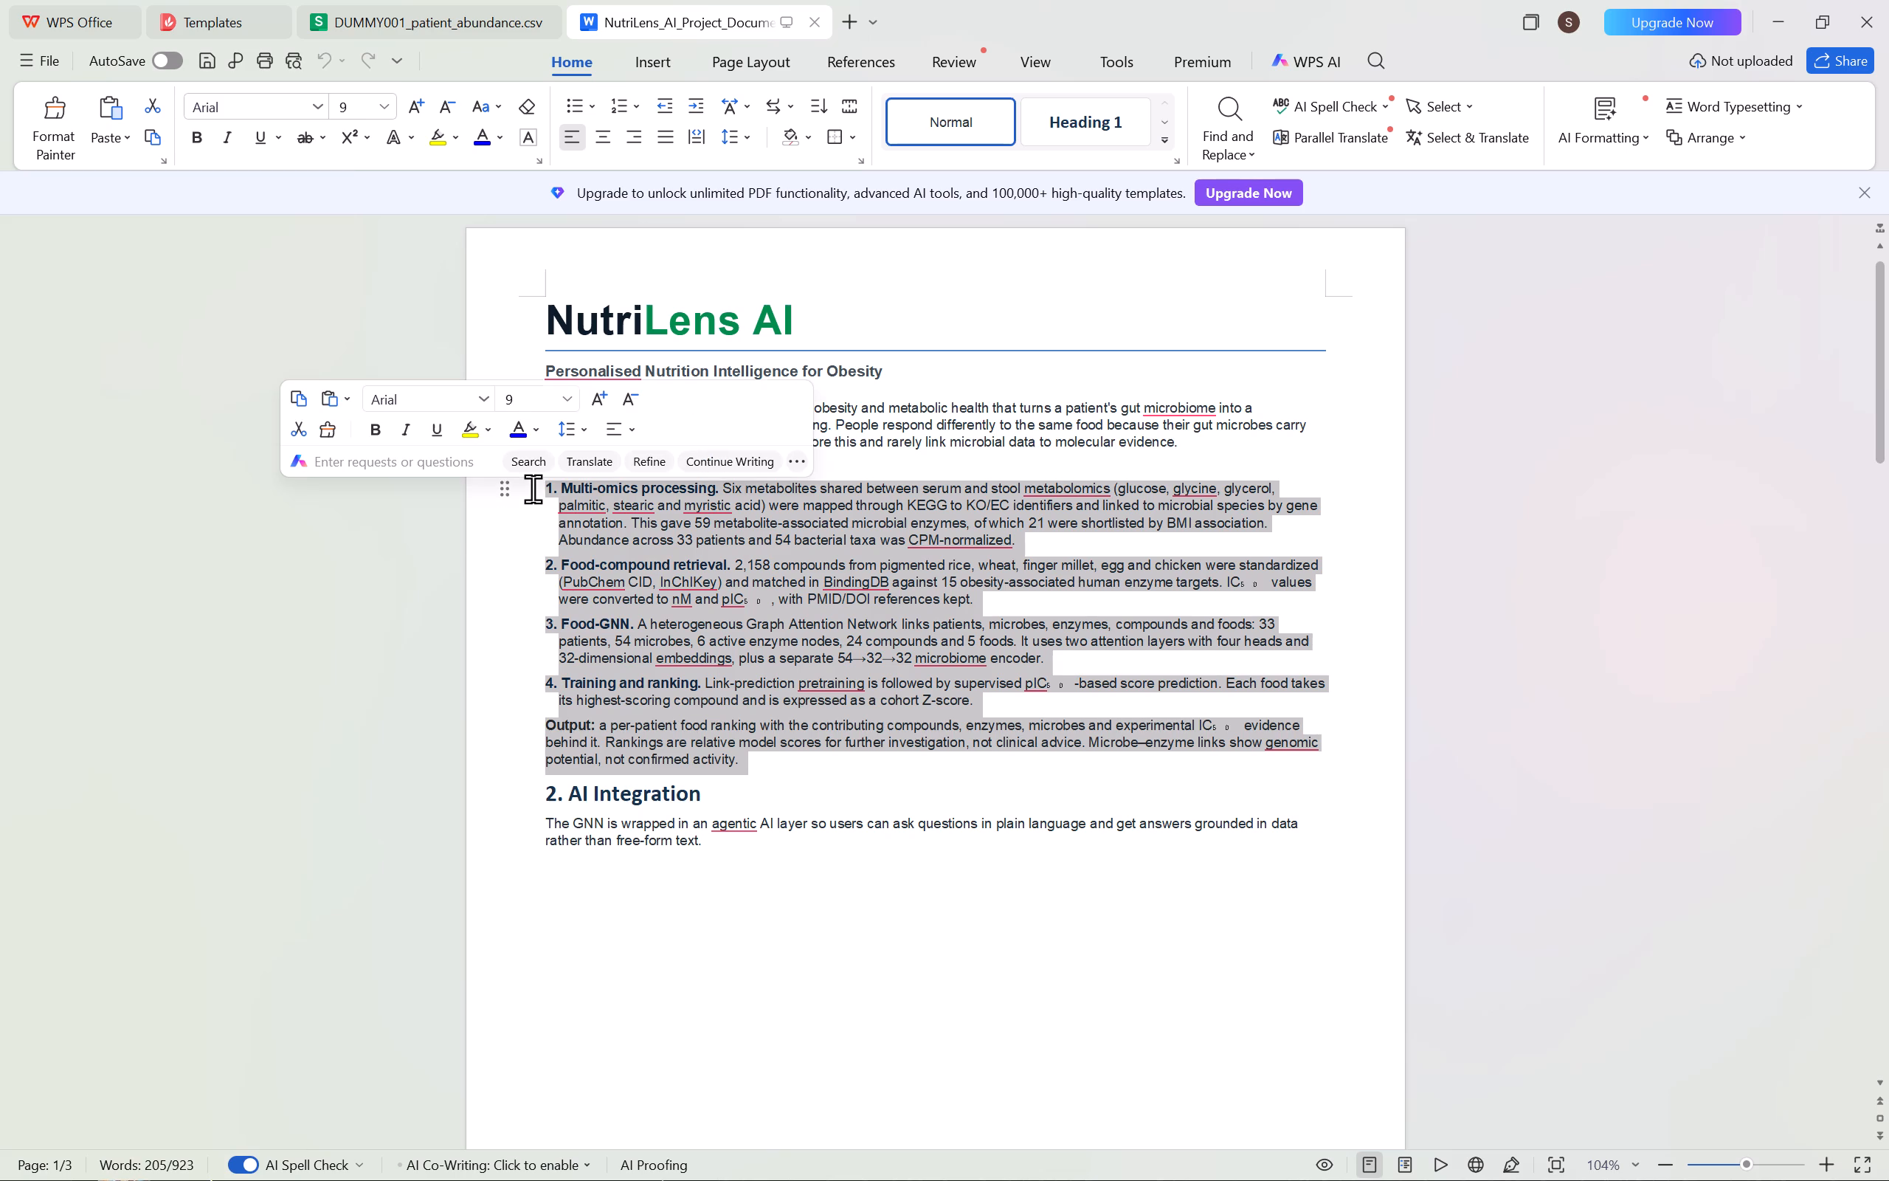
click(533, 489)
drag(542, 457, 742, 803)
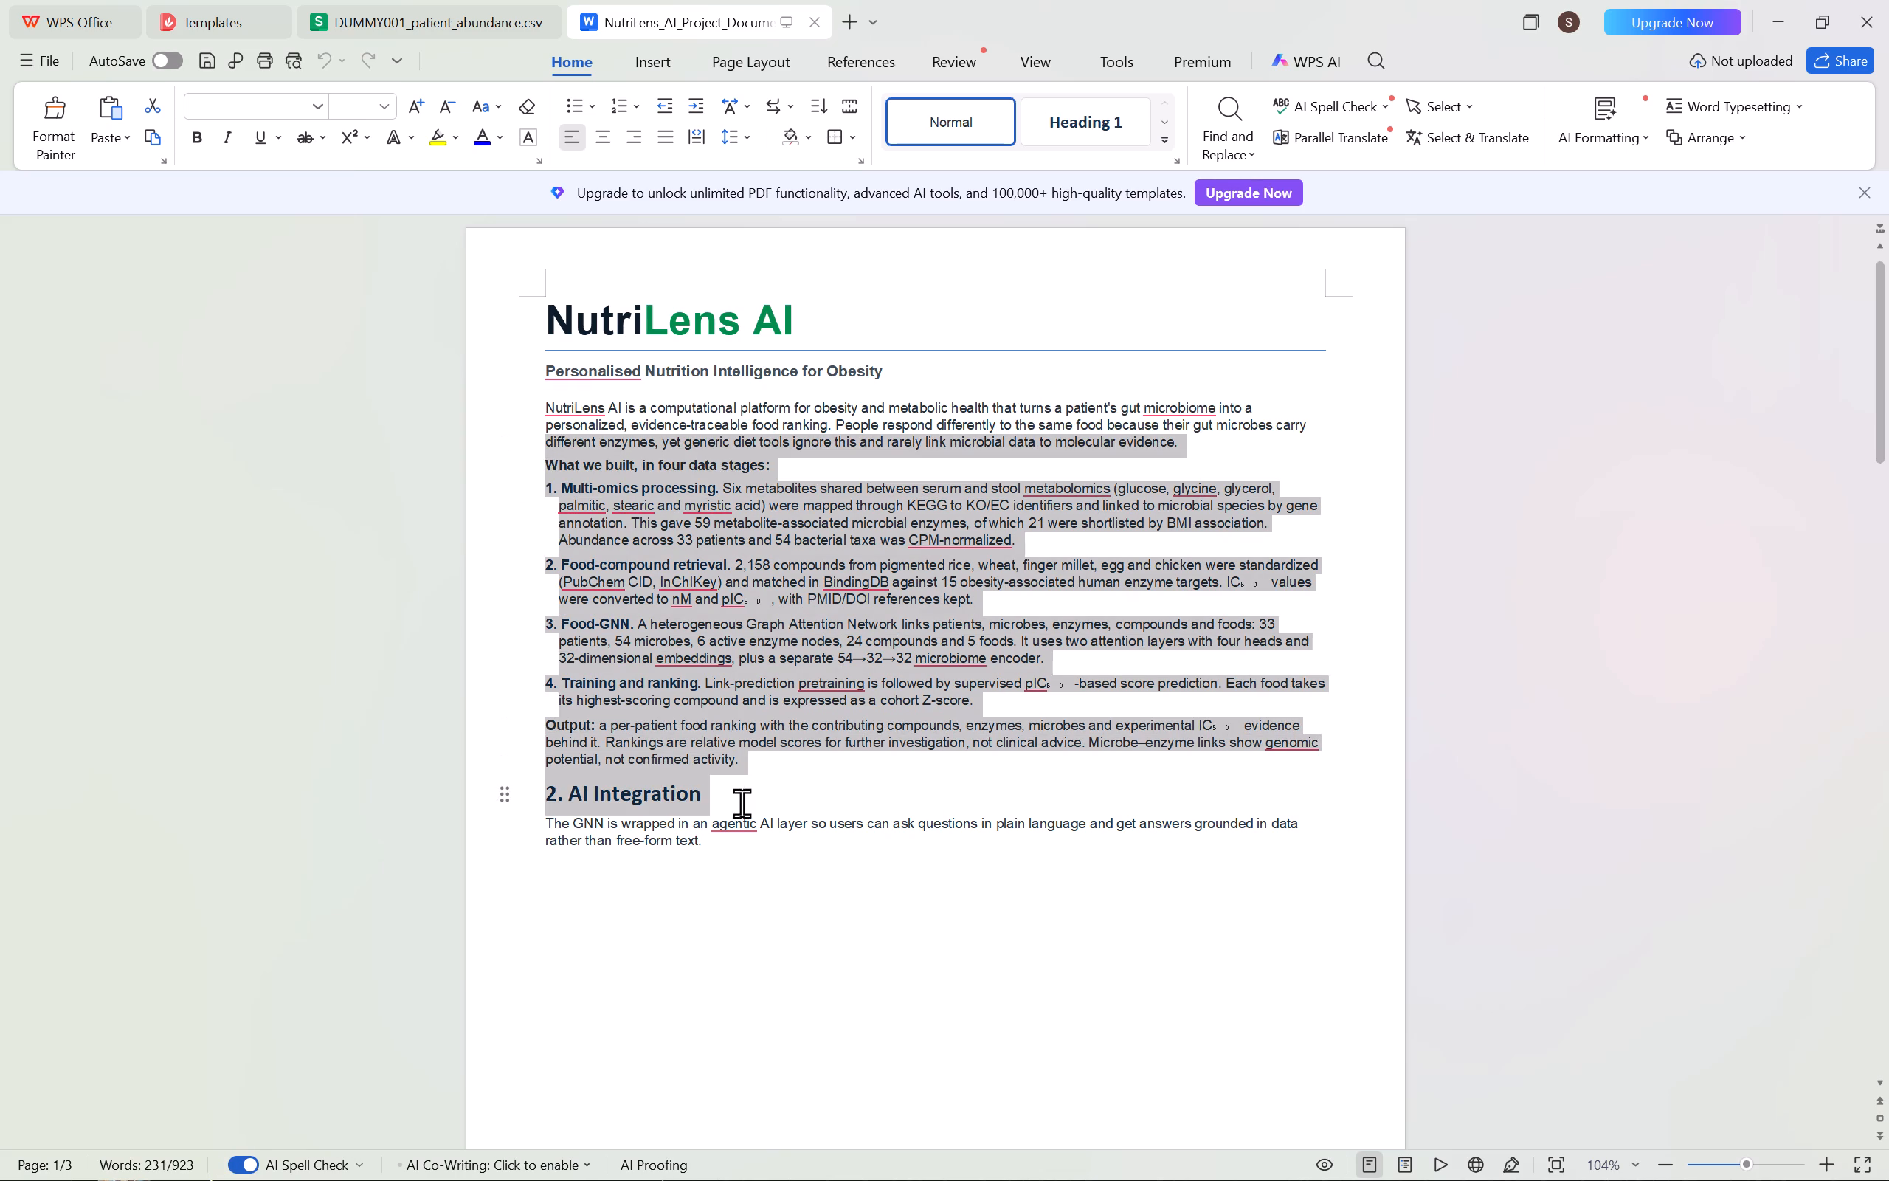
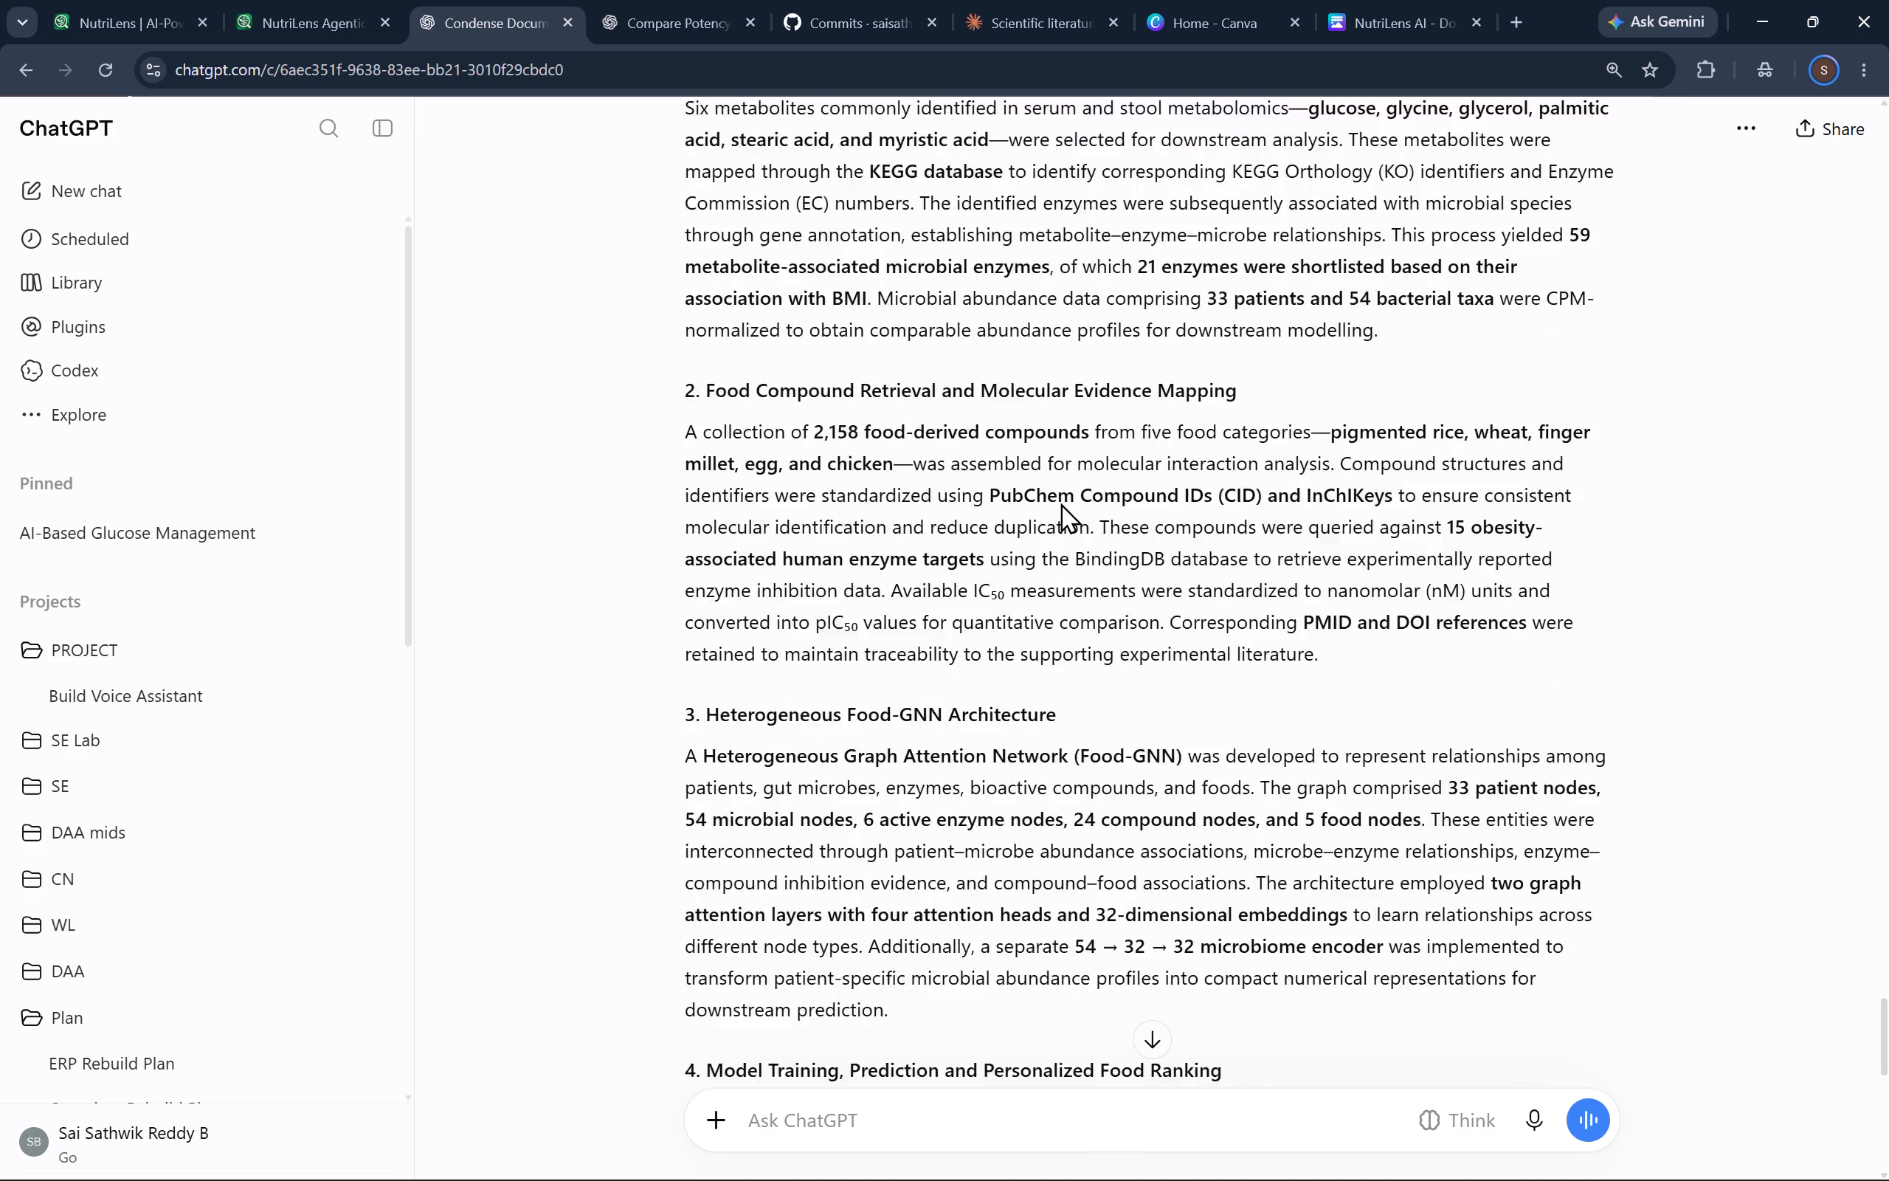
Copy the word "Methodology" from the ChatGPT answer into the Canva document as a "Methodology:" heading above "Tools Used by Agent in NutriLens", followed by blank lines.
scroll(1060, 503, up, 2)
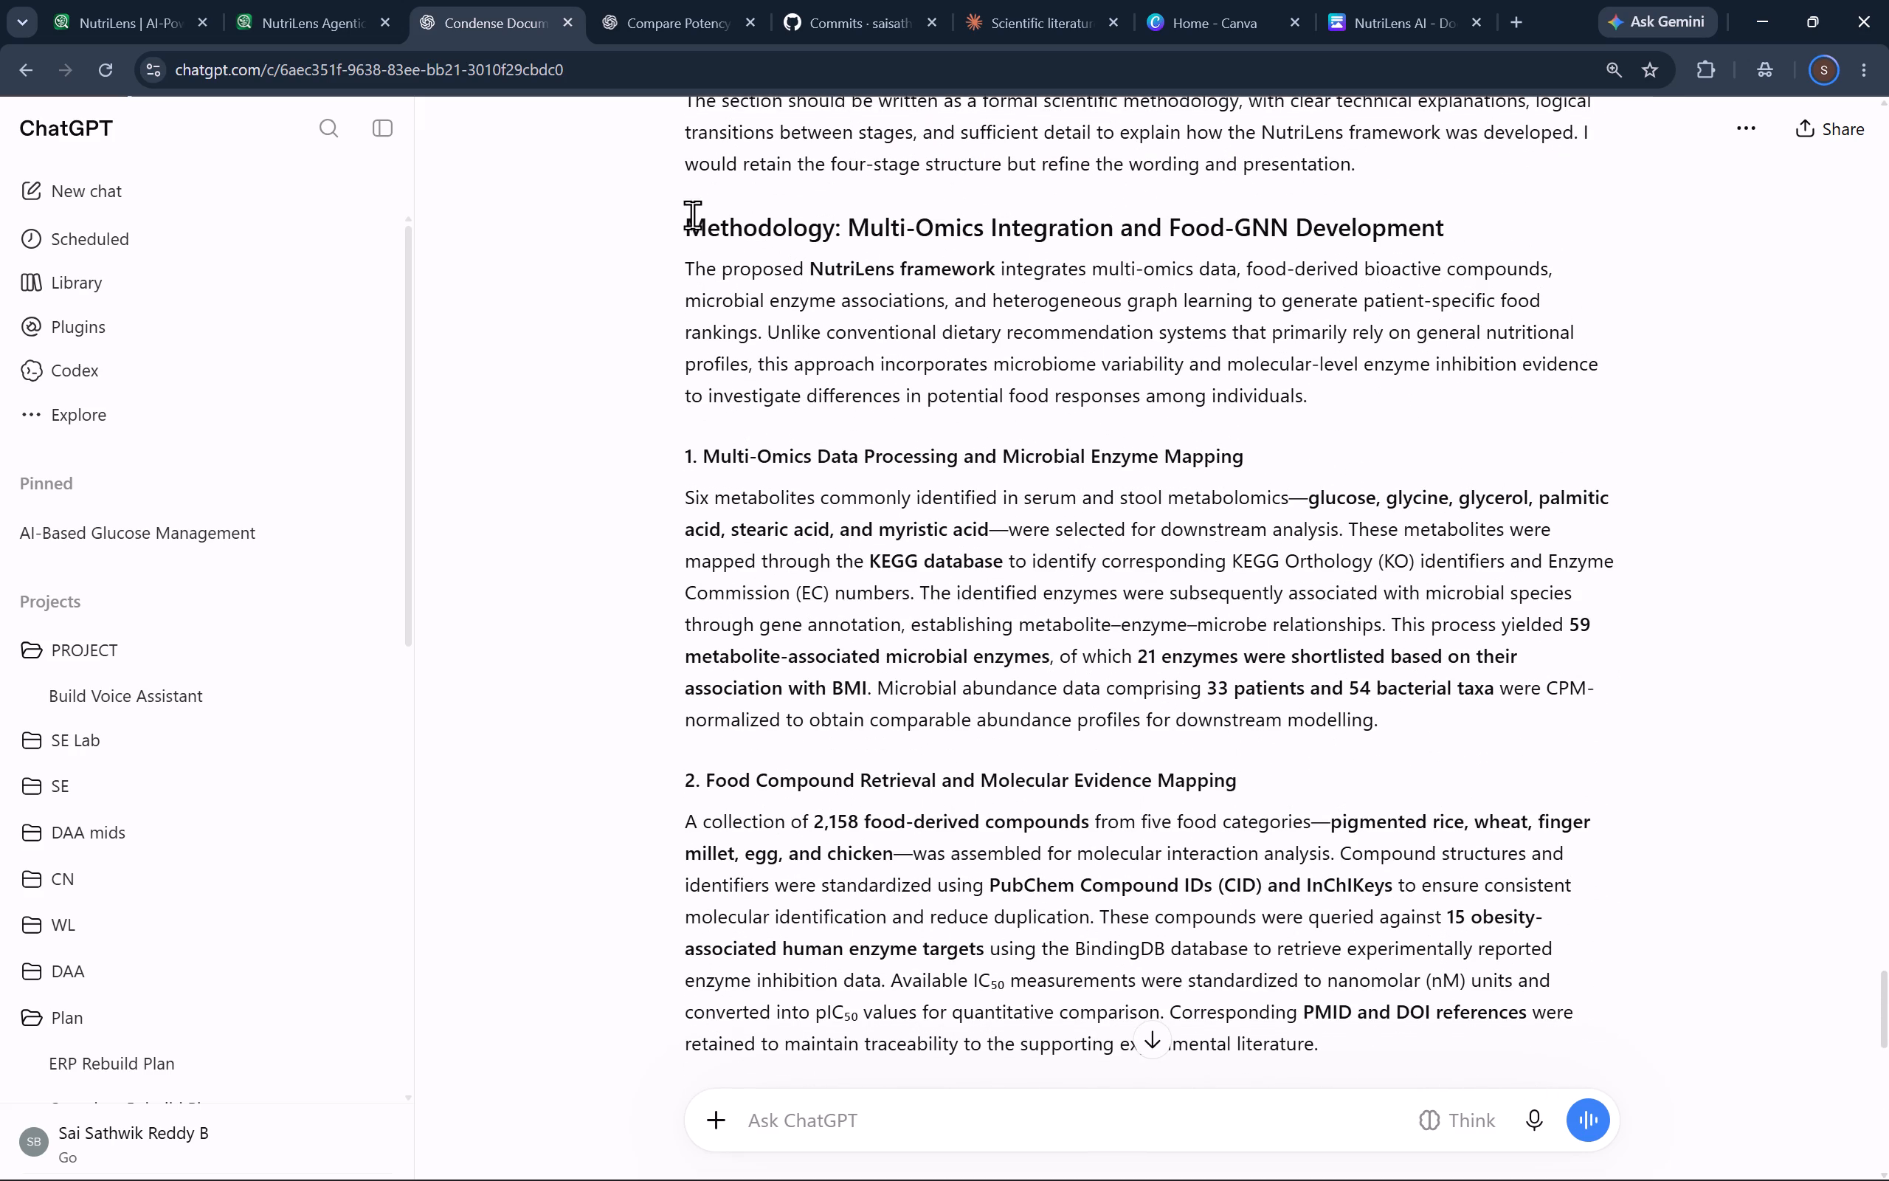
drag(684, 224, 835, 235)
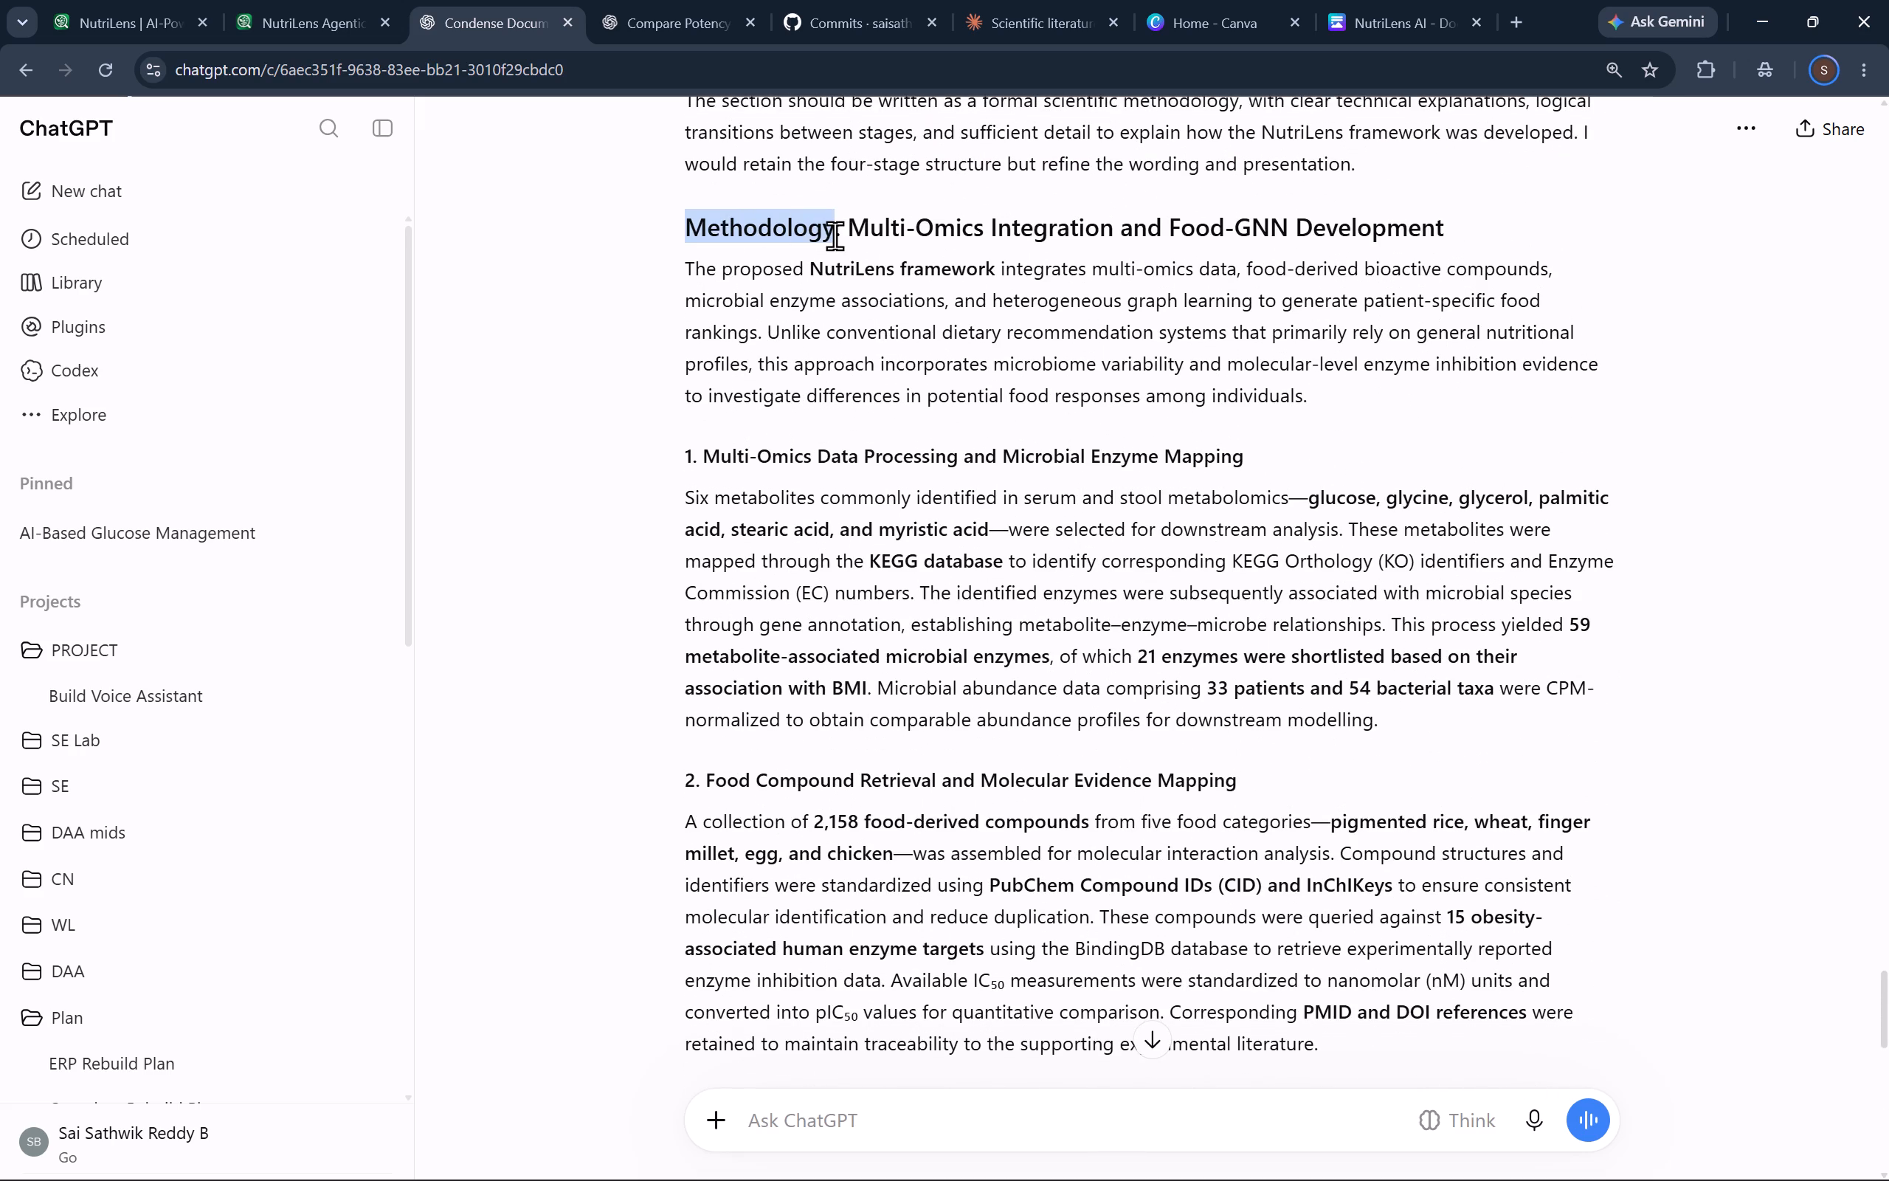
key(ctrl+c)
click(1387, 0)
scroll(1091, 368, up, 2)
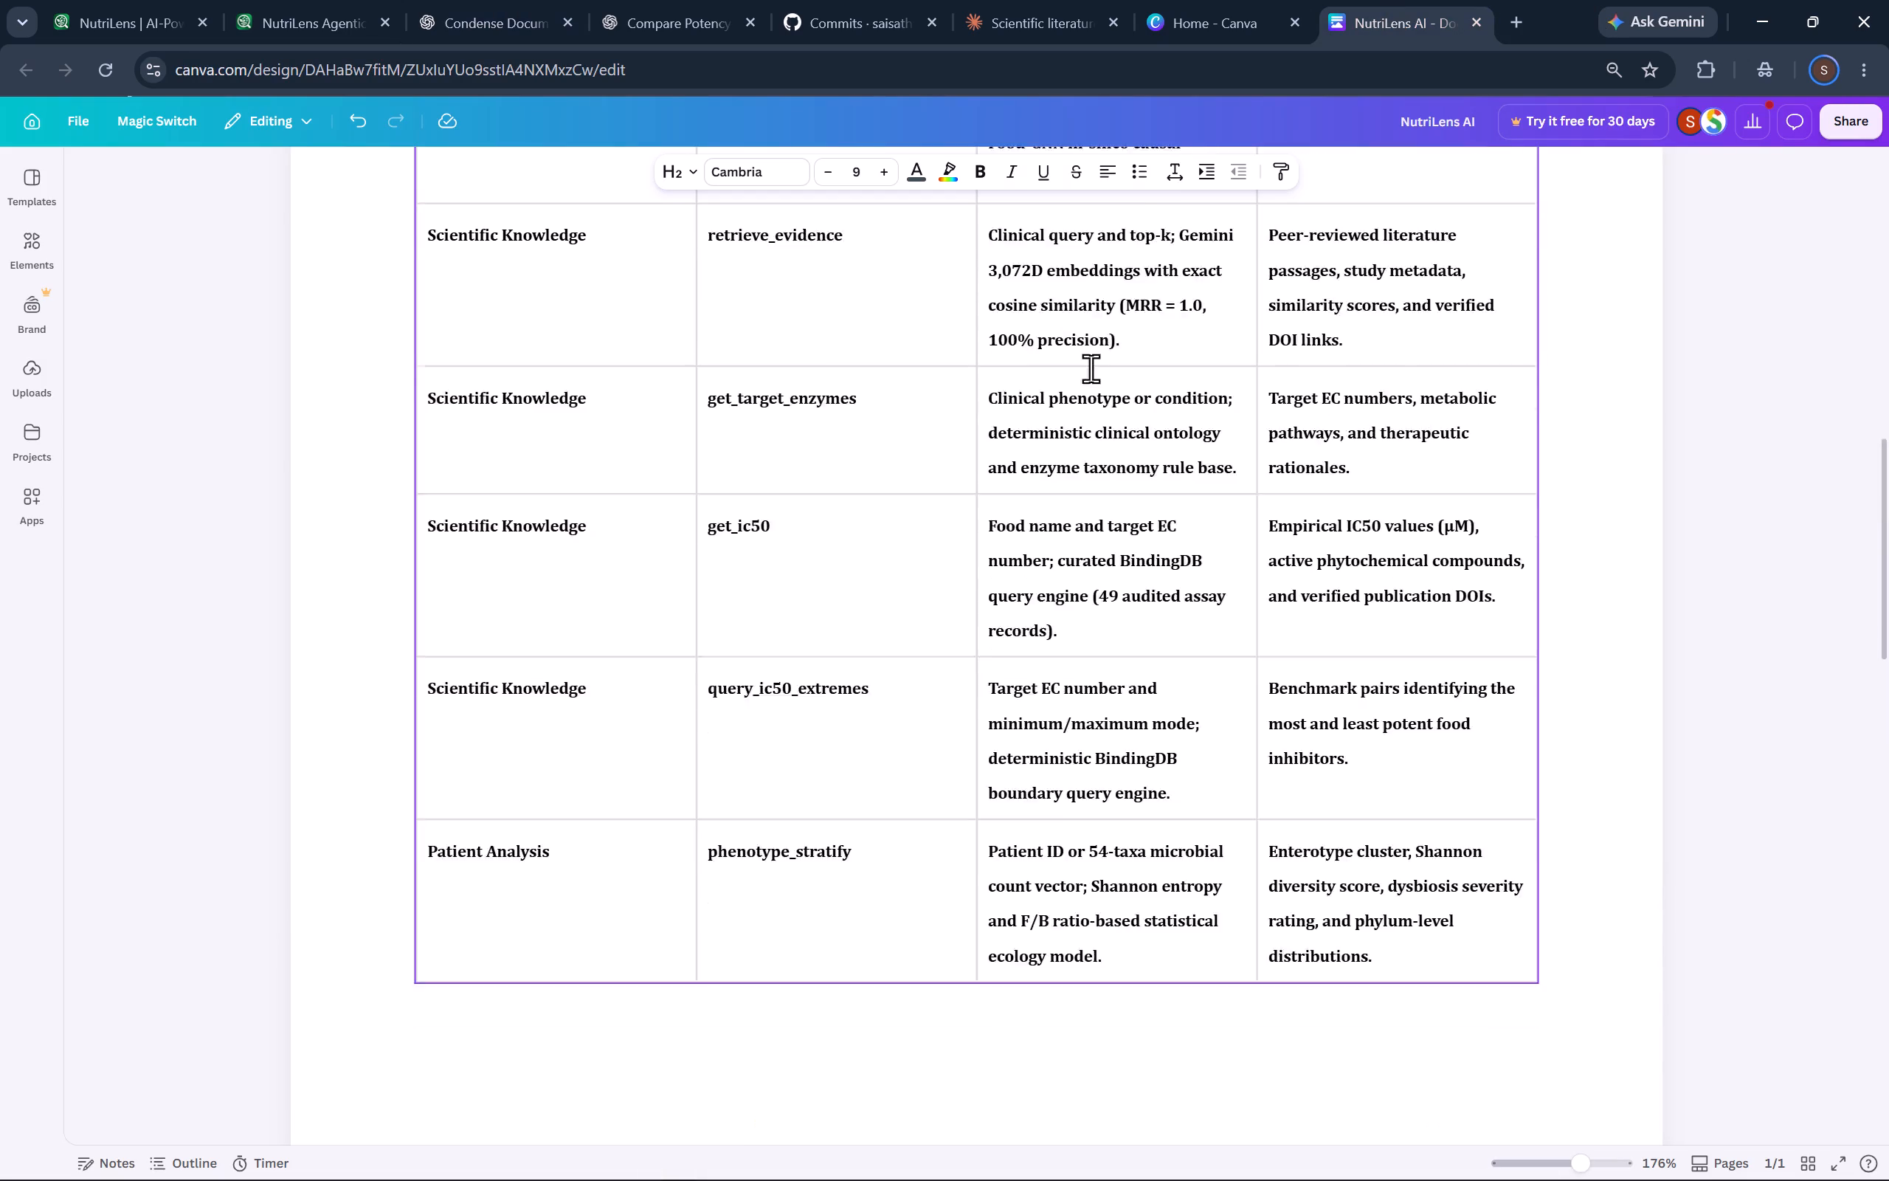
scroll(1091, 368, up, 5)
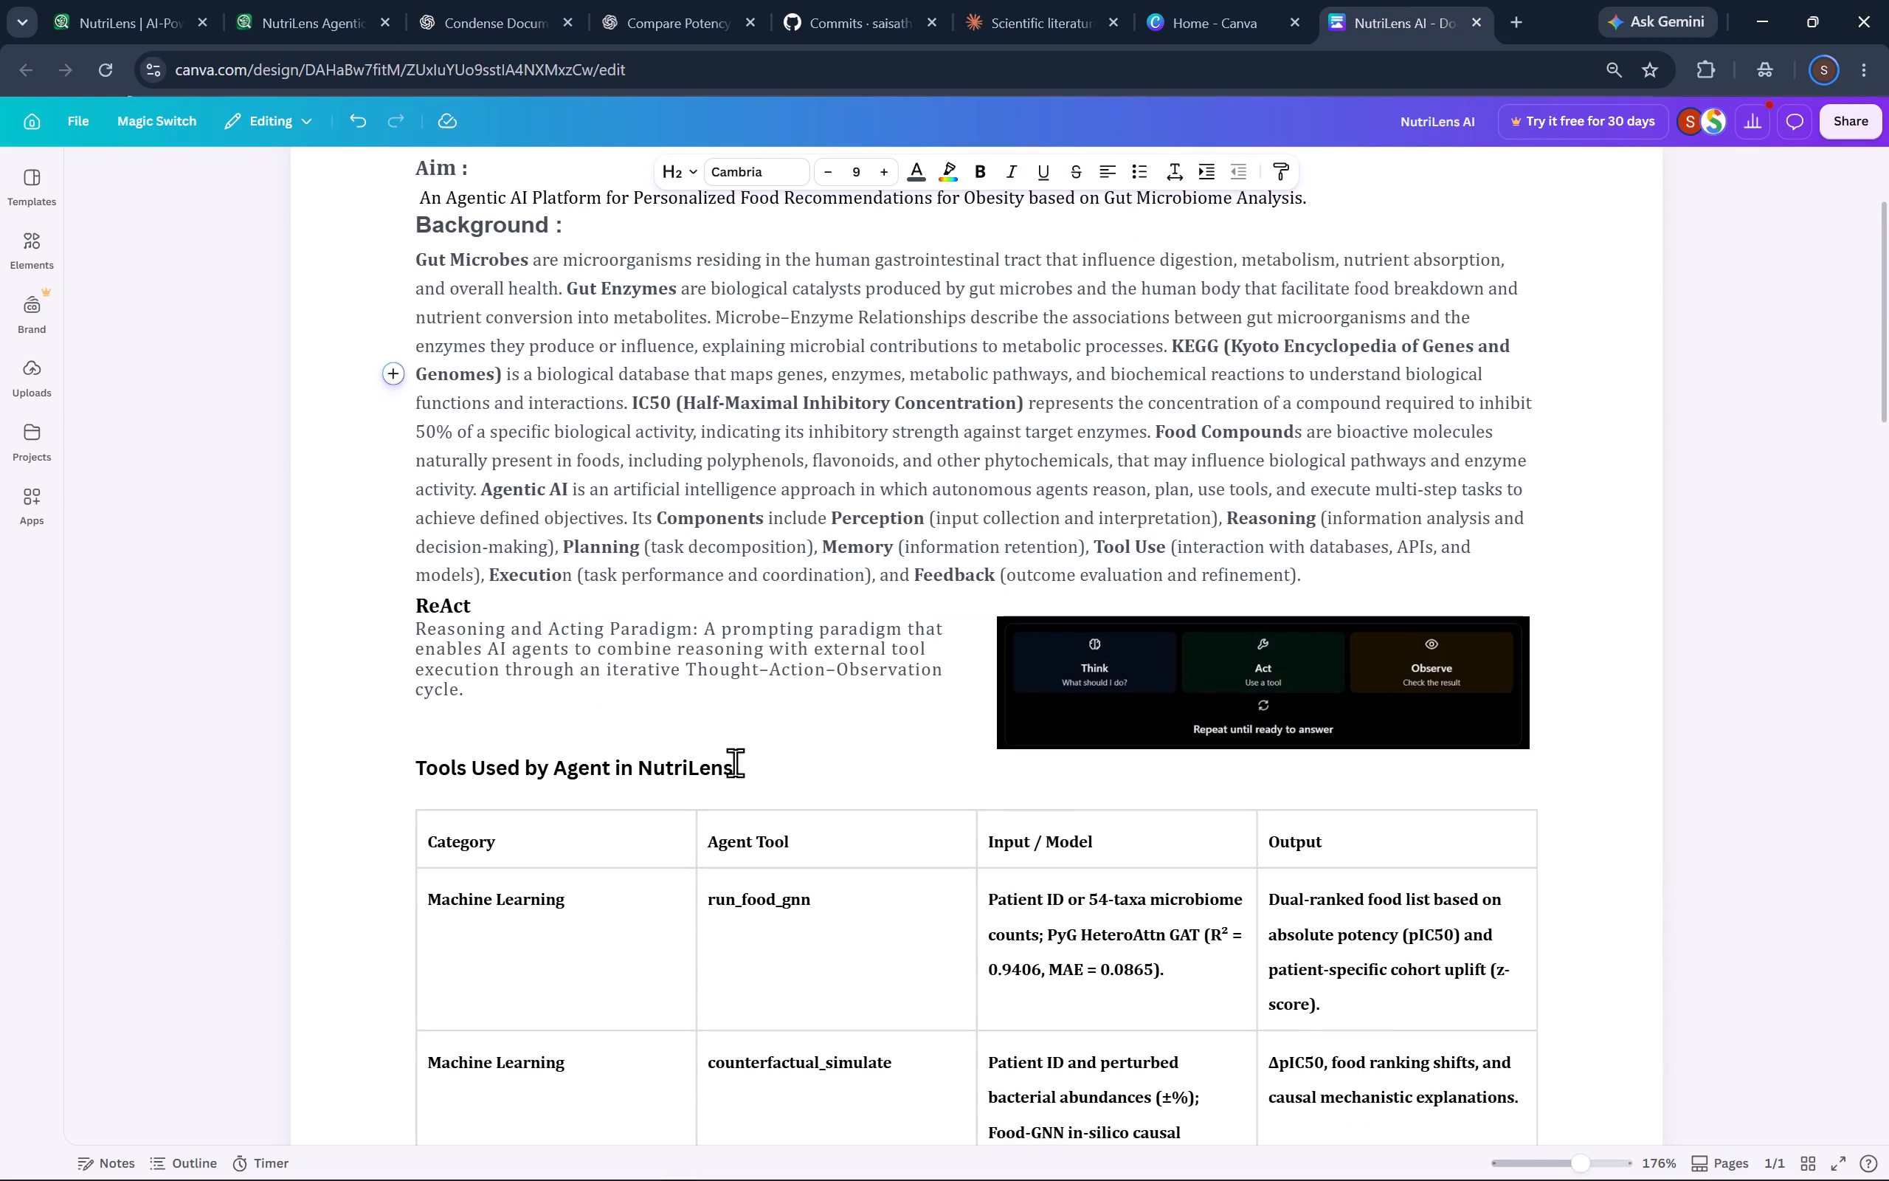
click(418, 767)
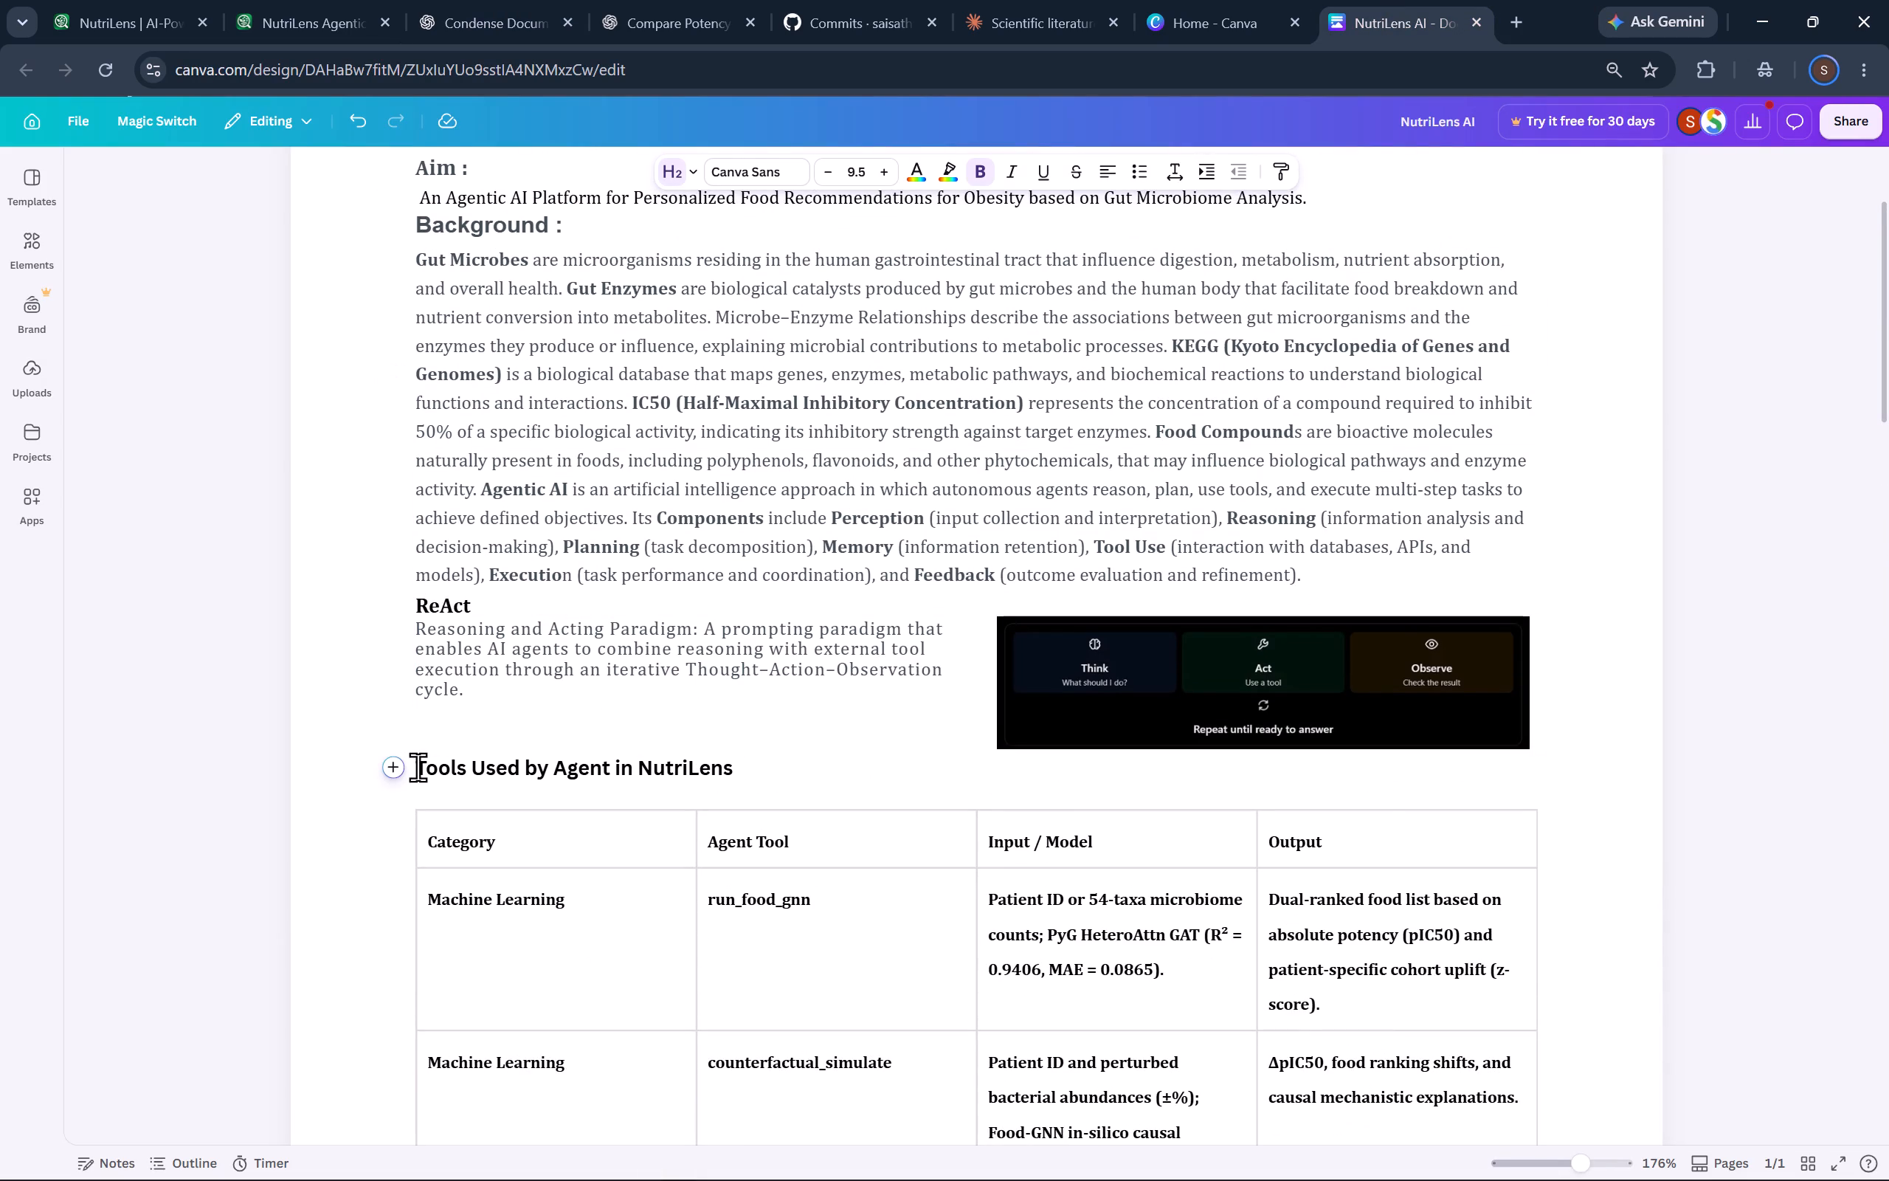
key(ctrl+v)
key(shift+colon)
key(Return)
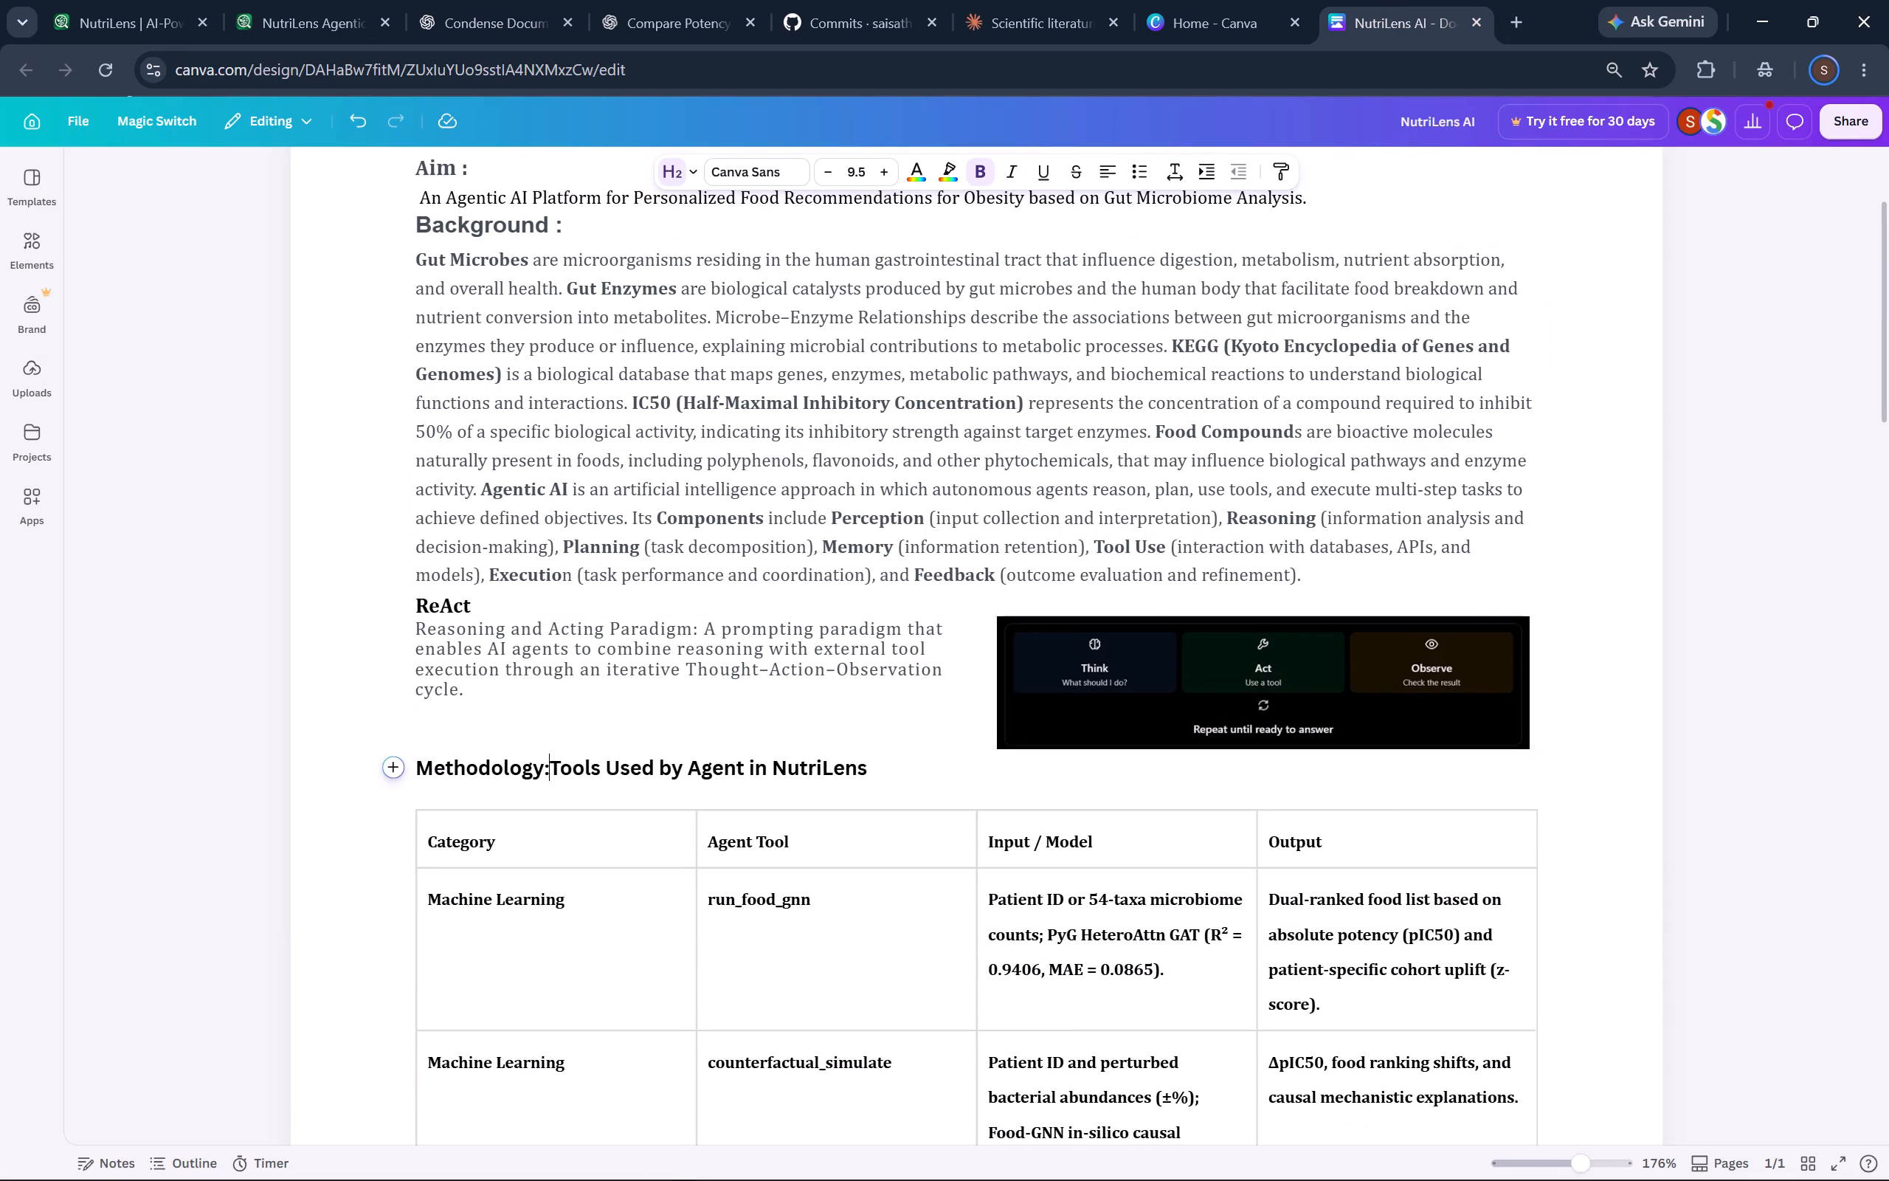
key(Return)
key(Return)
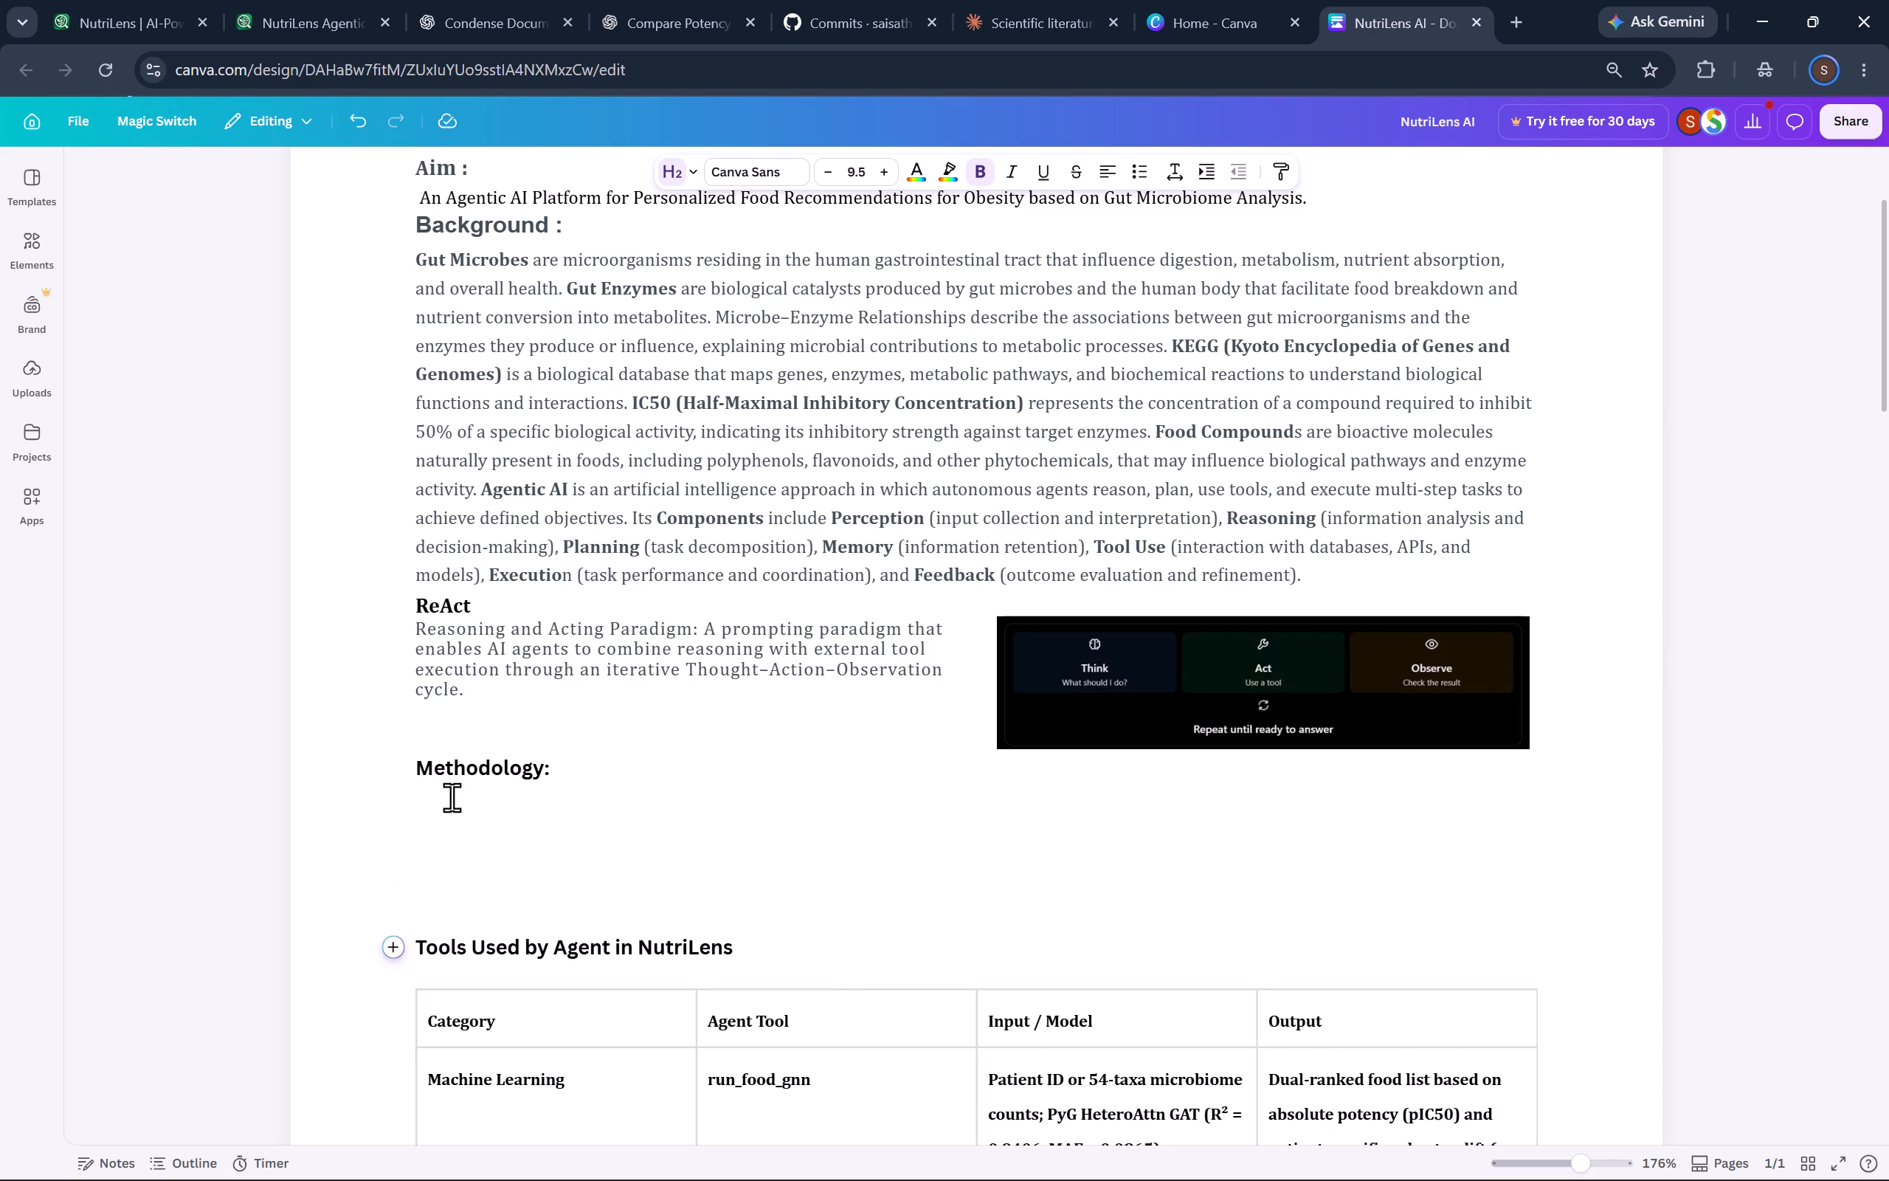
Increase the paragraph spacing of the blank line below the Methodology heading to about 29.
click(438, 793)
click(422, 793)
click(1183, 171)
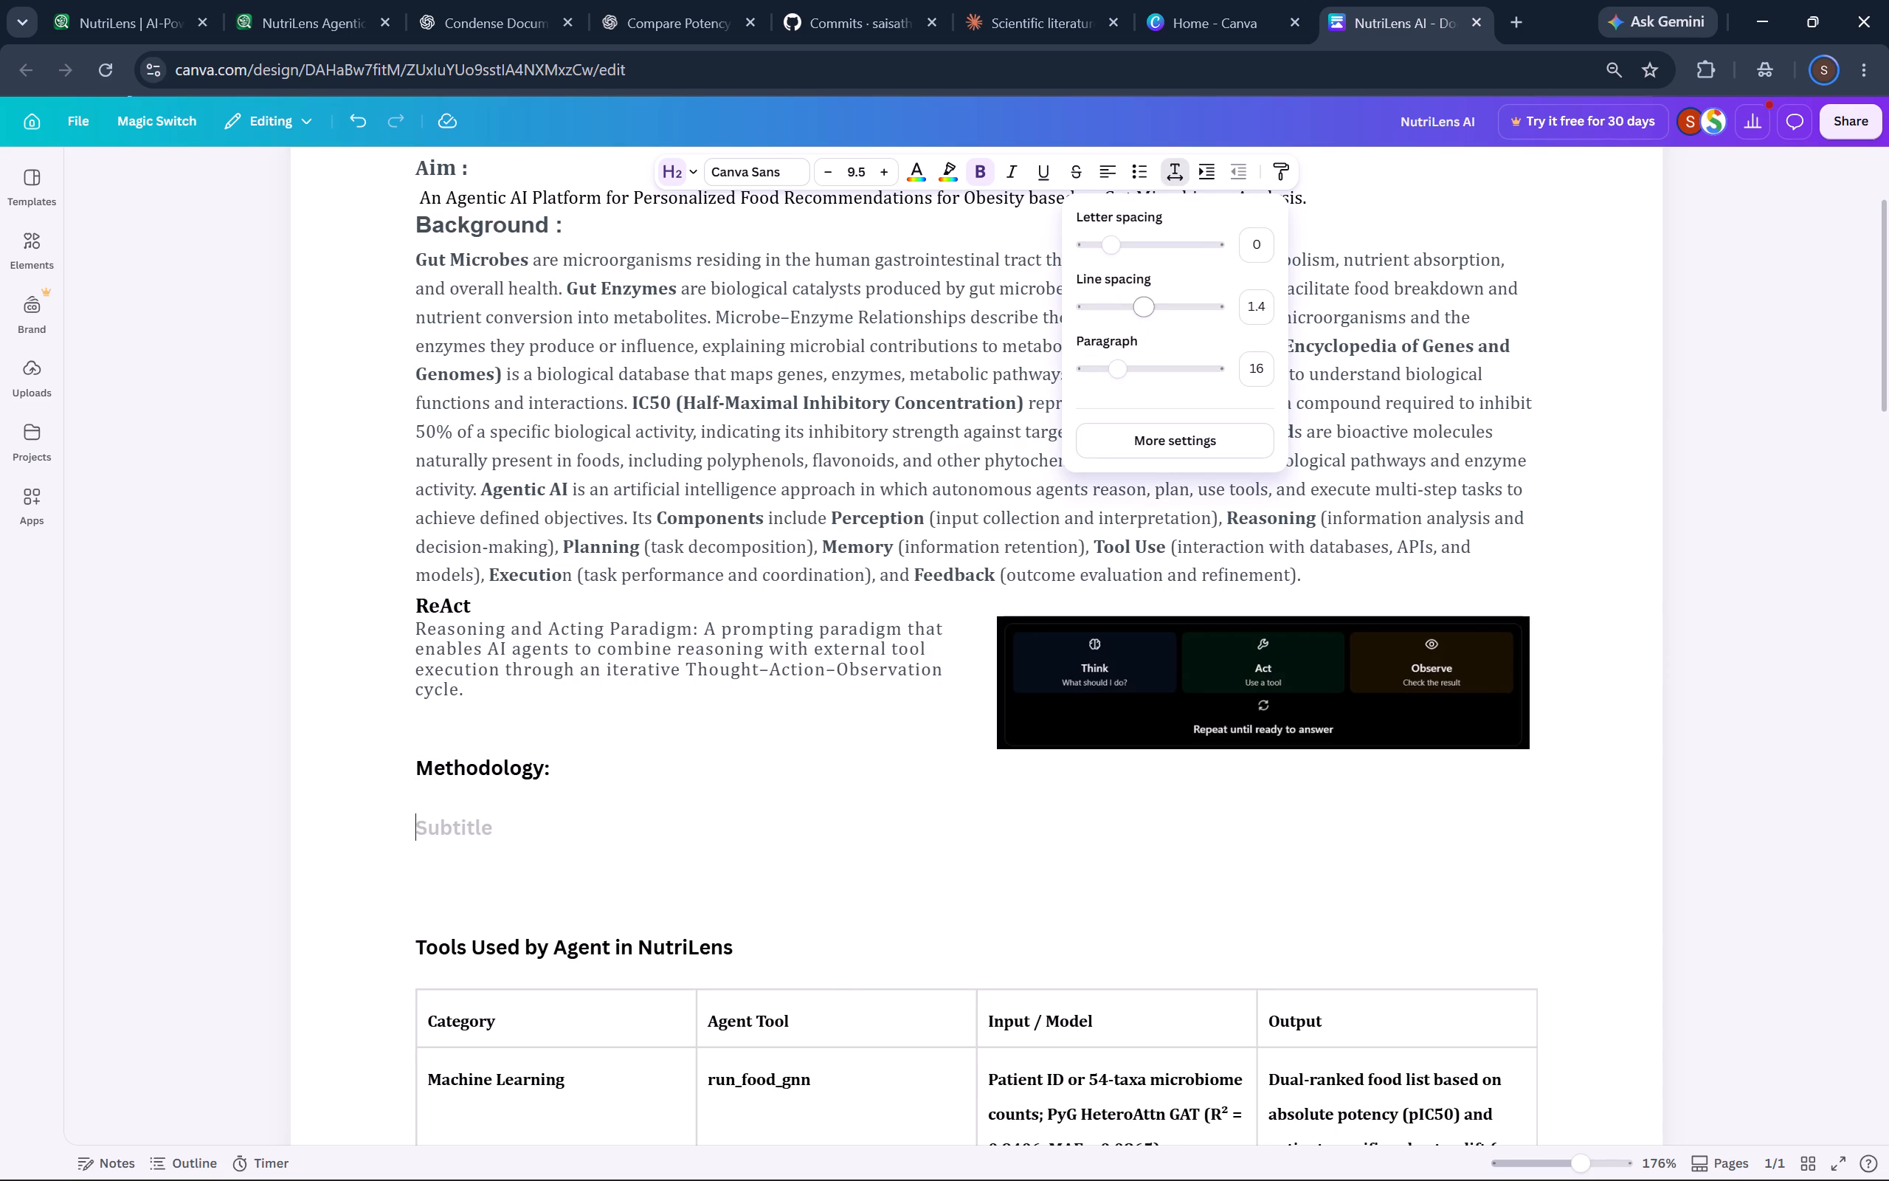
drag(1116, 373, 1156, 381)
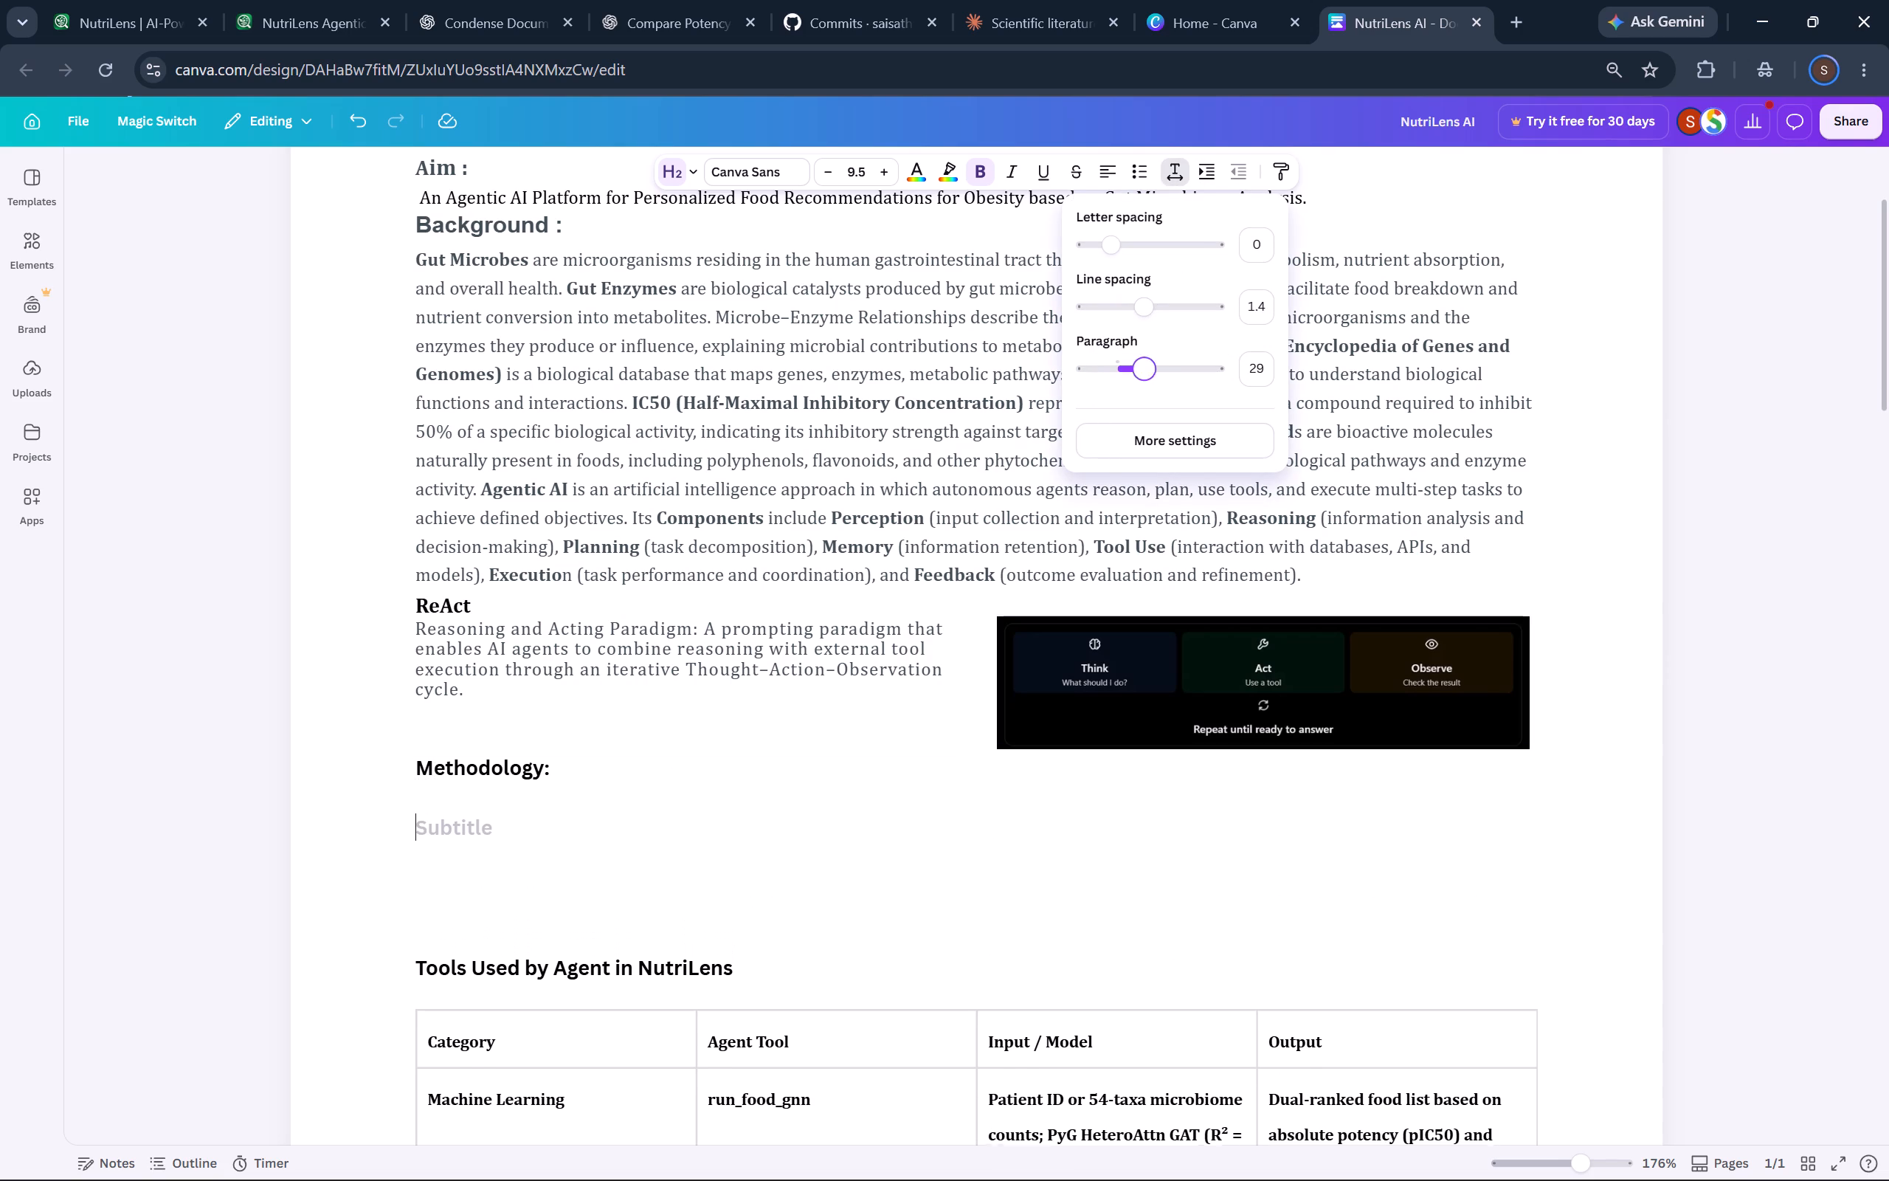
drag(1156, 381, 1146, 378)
Reduce the paragraph spacing of the Methodology heading together with the blank line beneath it, and place the cursor on that line.
drag(411, 762, 490, 814)
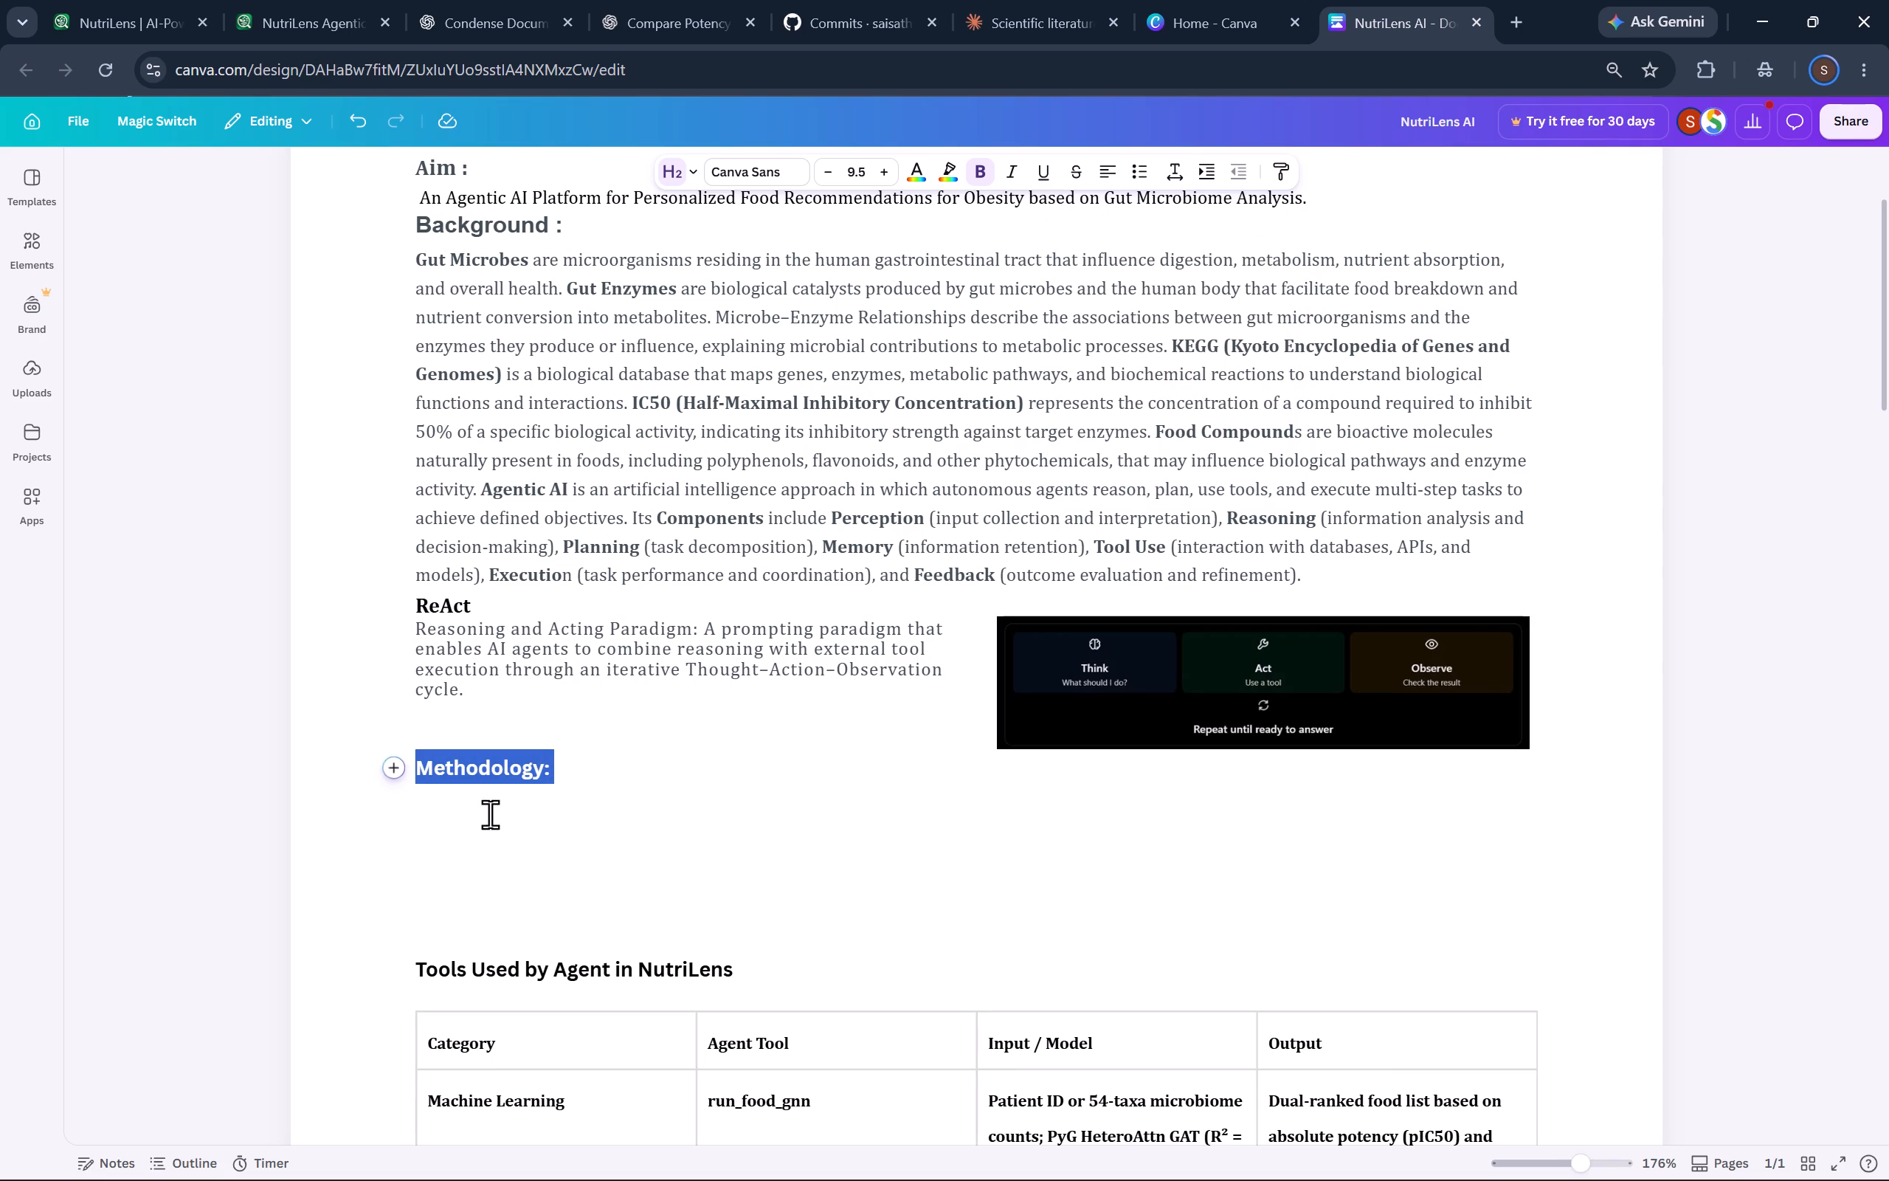
drag(490, 814, 501, 848)
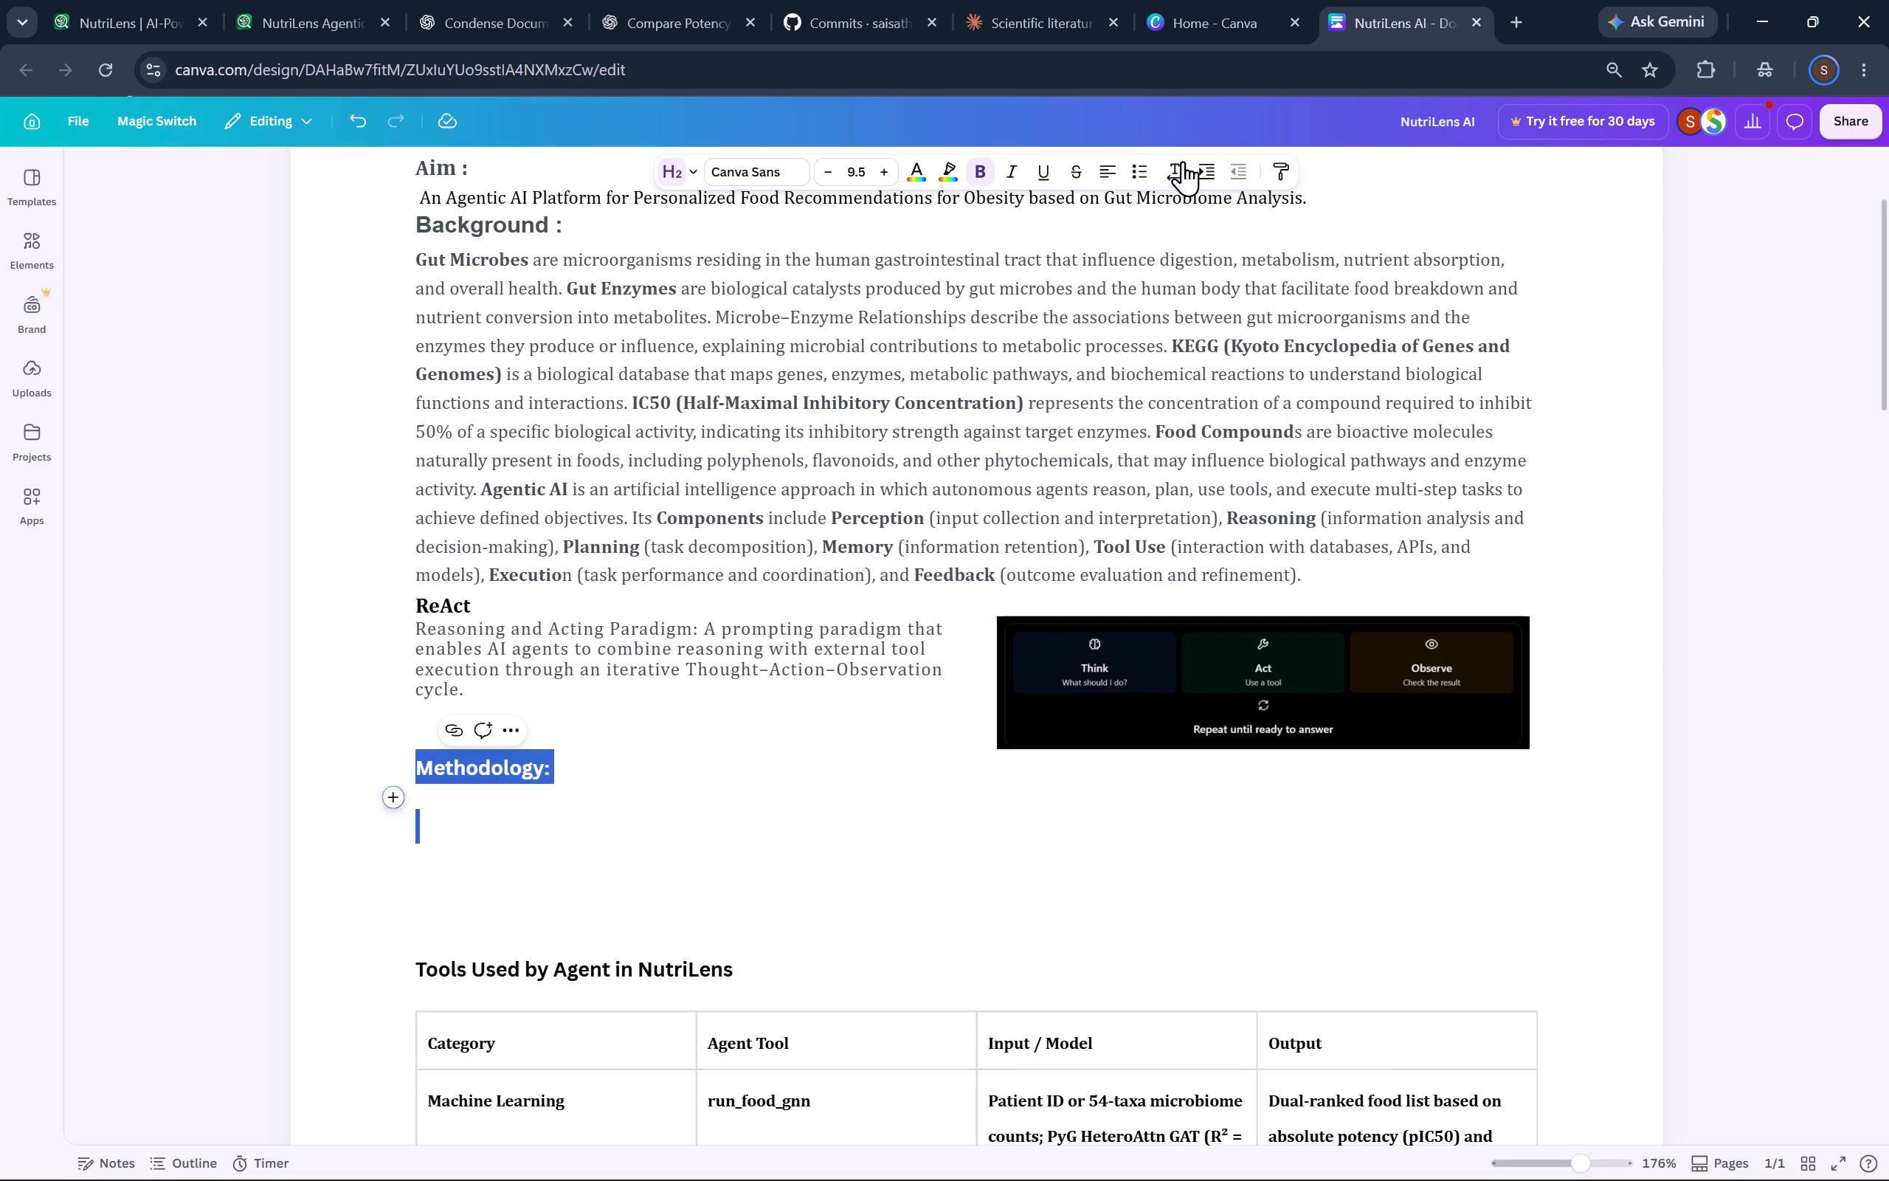
click(1180, 166)
drag(1150, 373, 1123, 368)
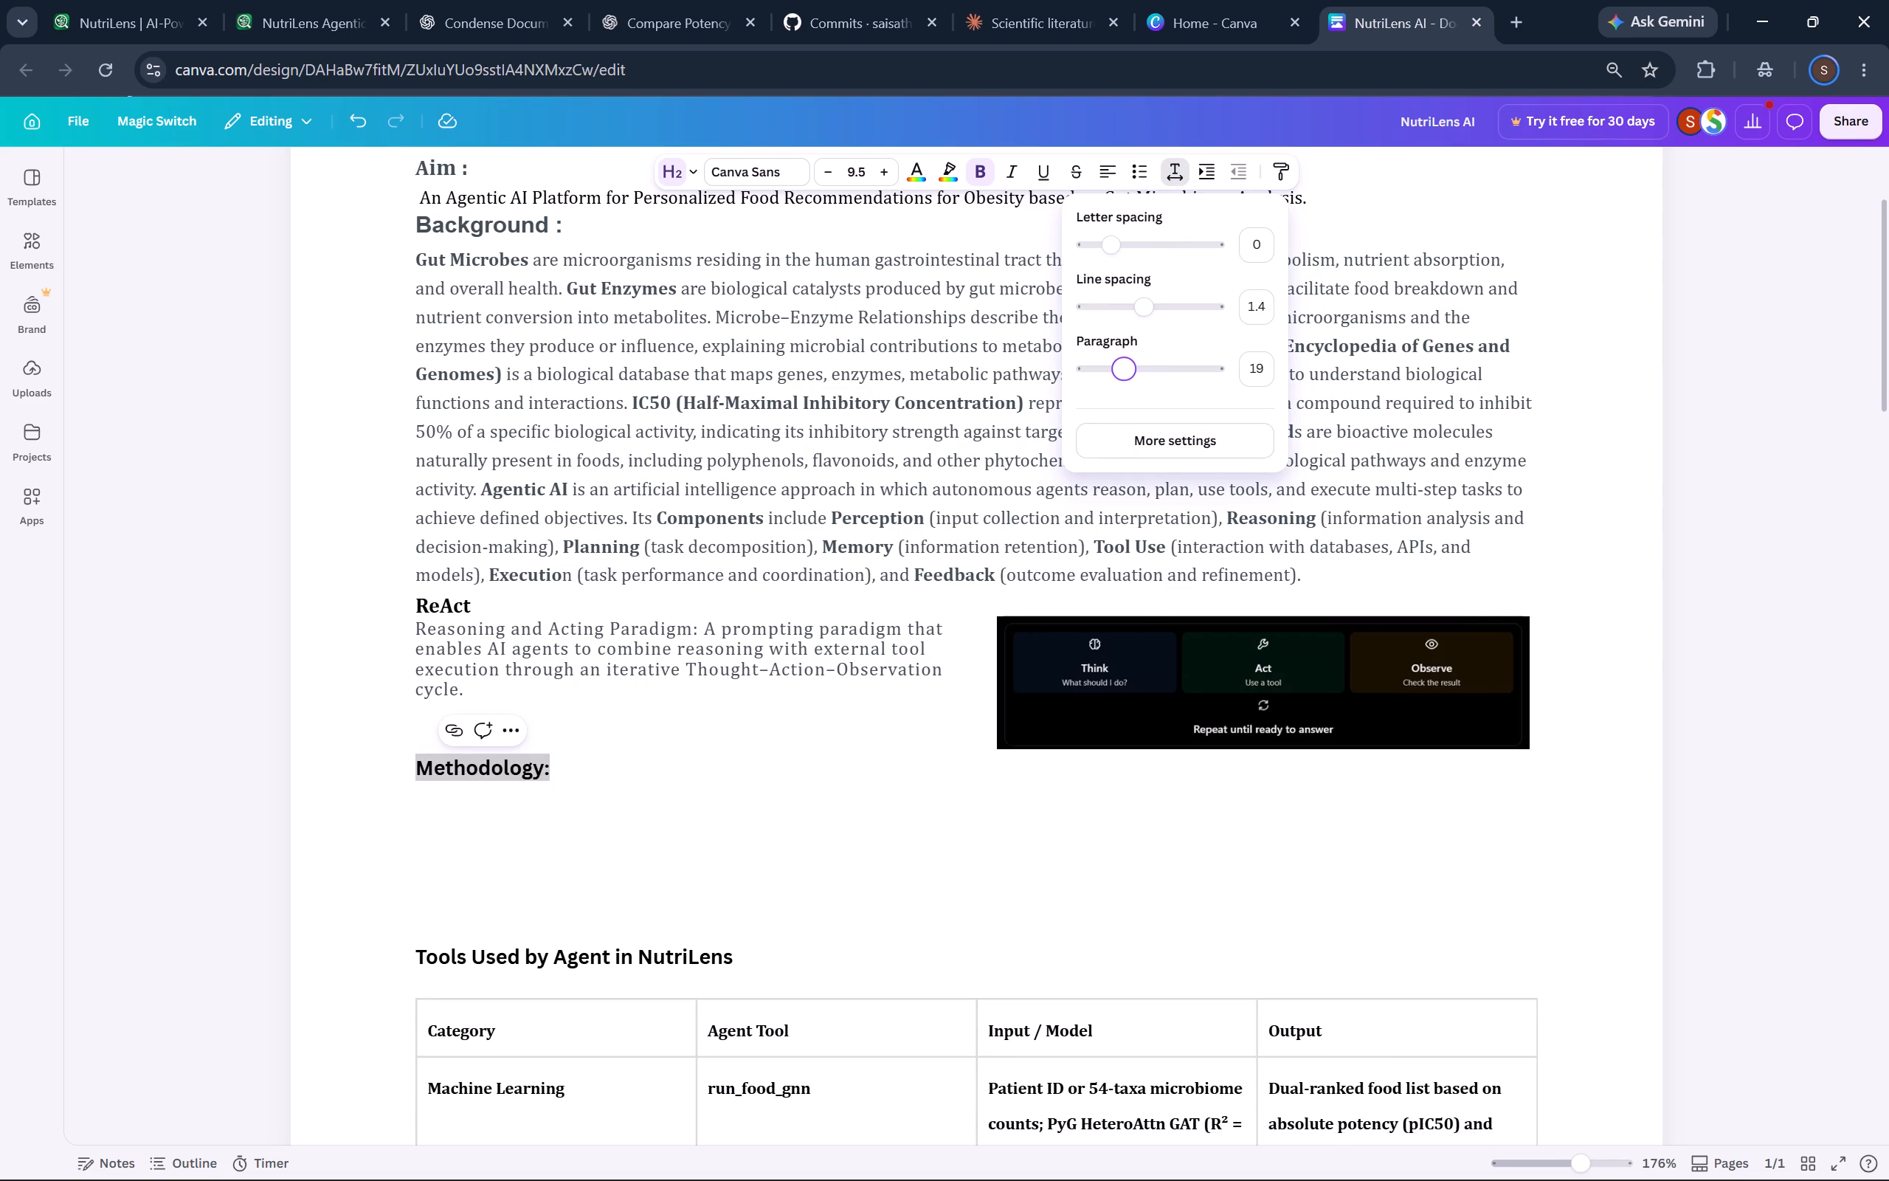
drag(1123, 368, 1108, 366)
click(473, 812)
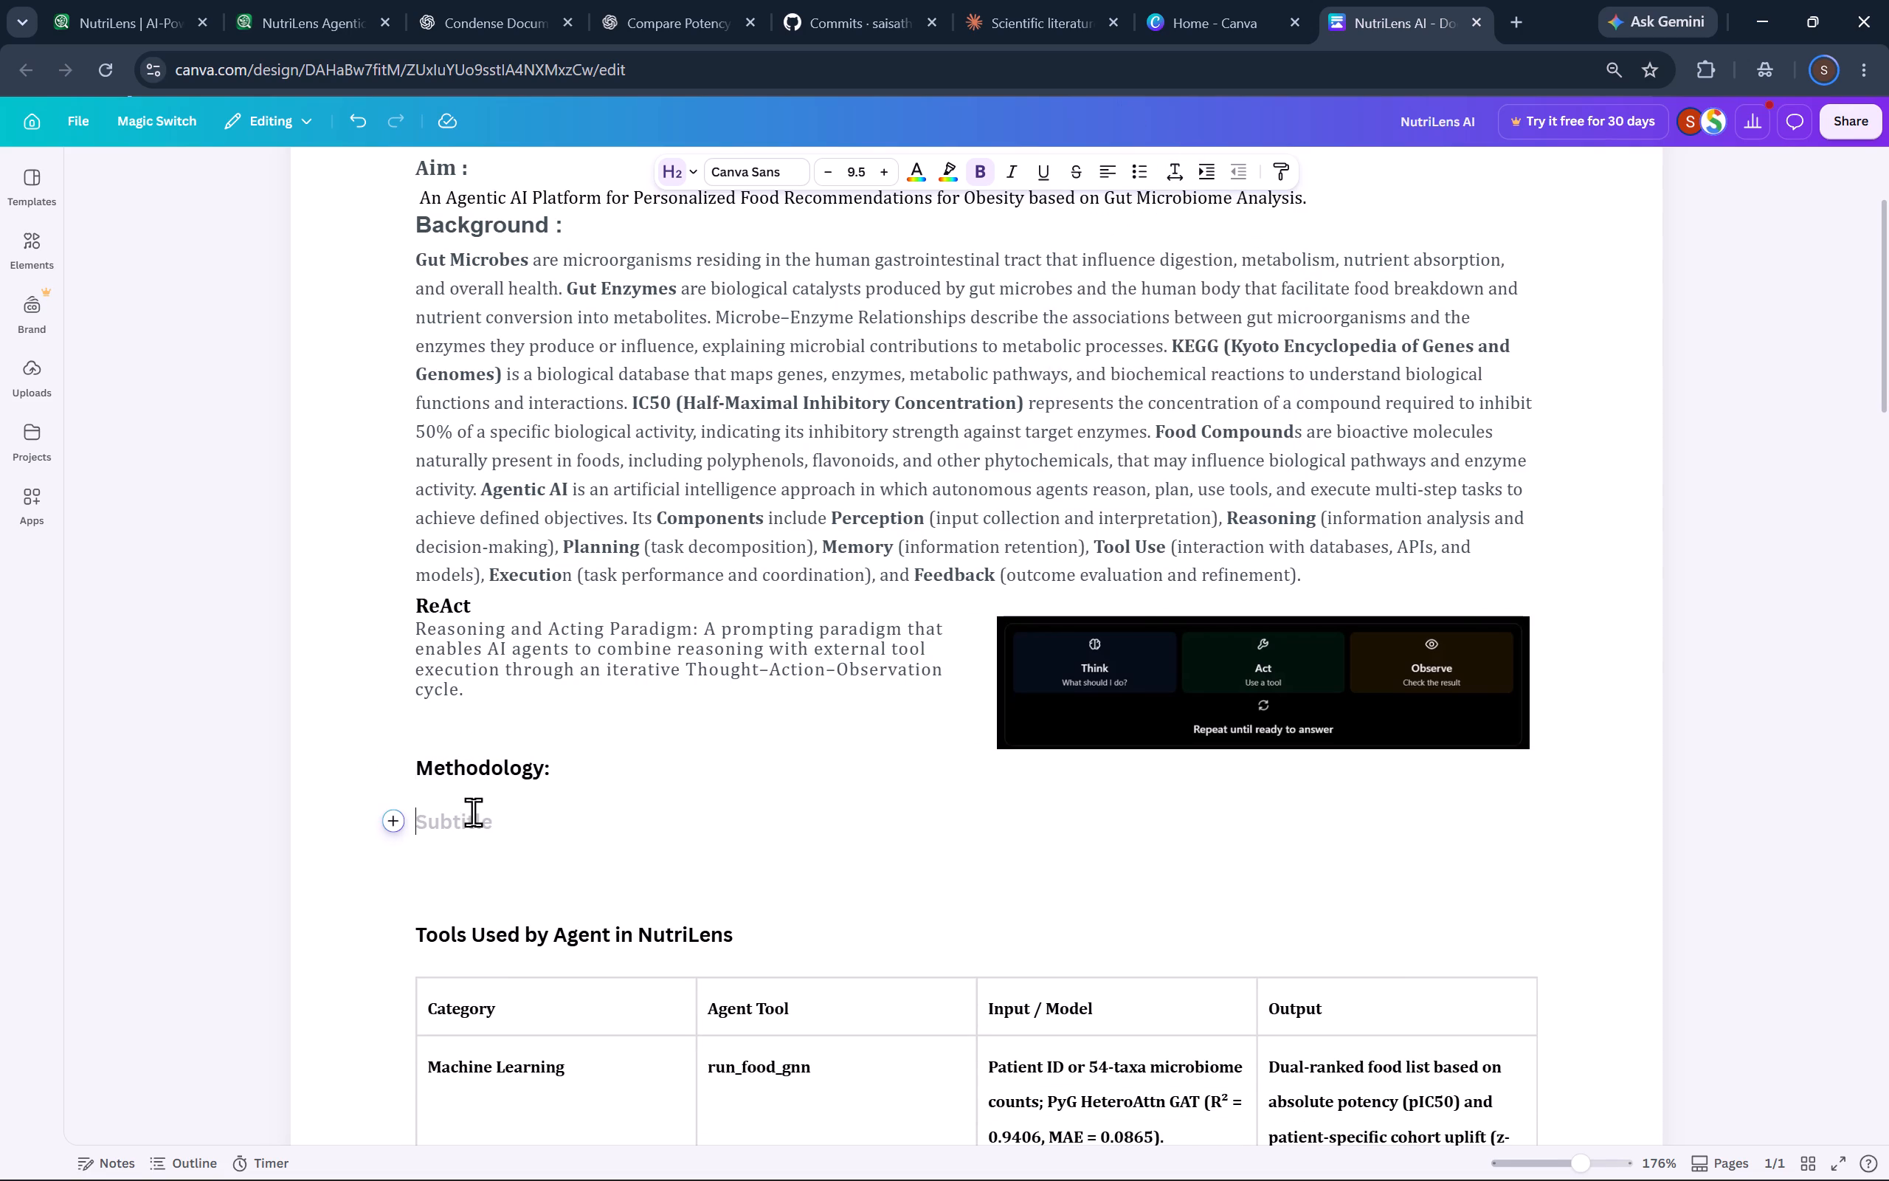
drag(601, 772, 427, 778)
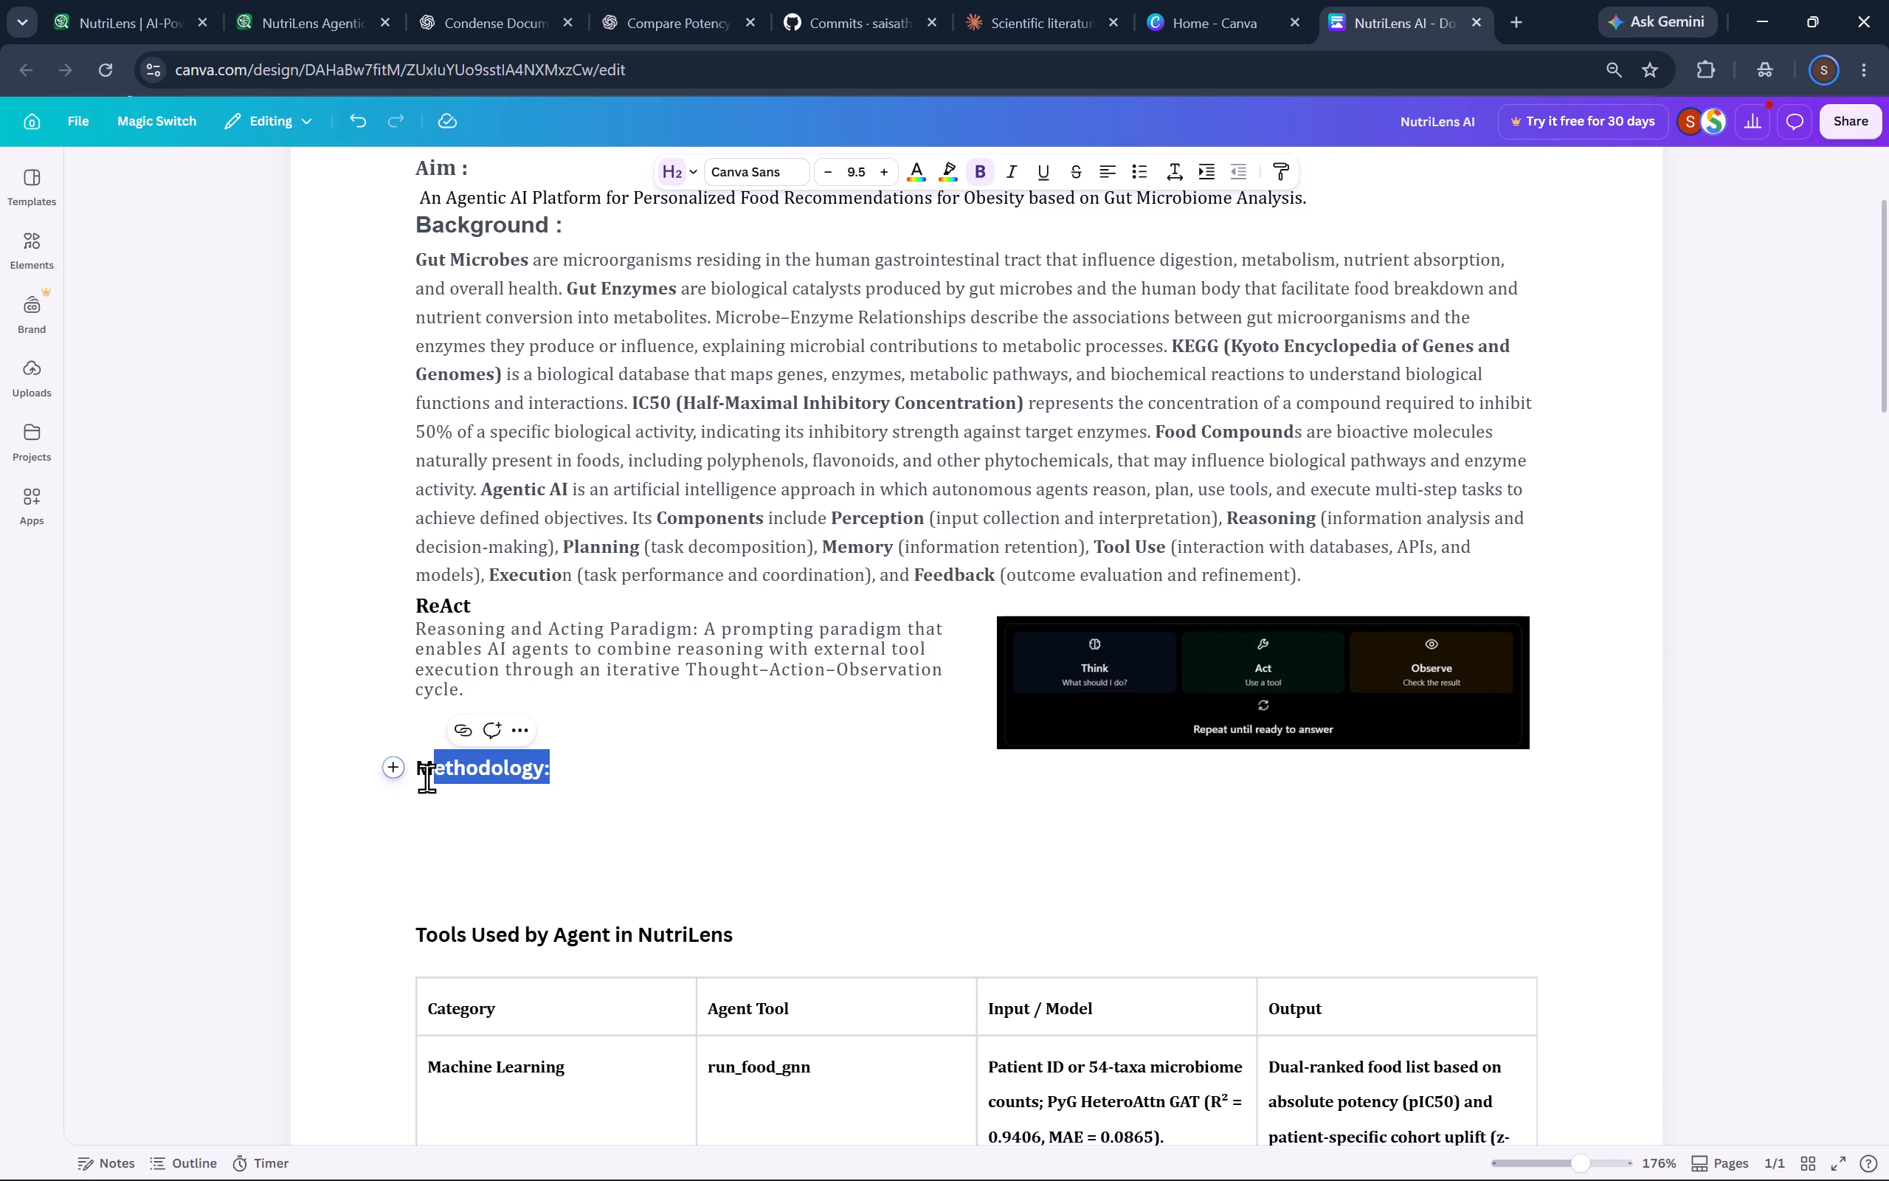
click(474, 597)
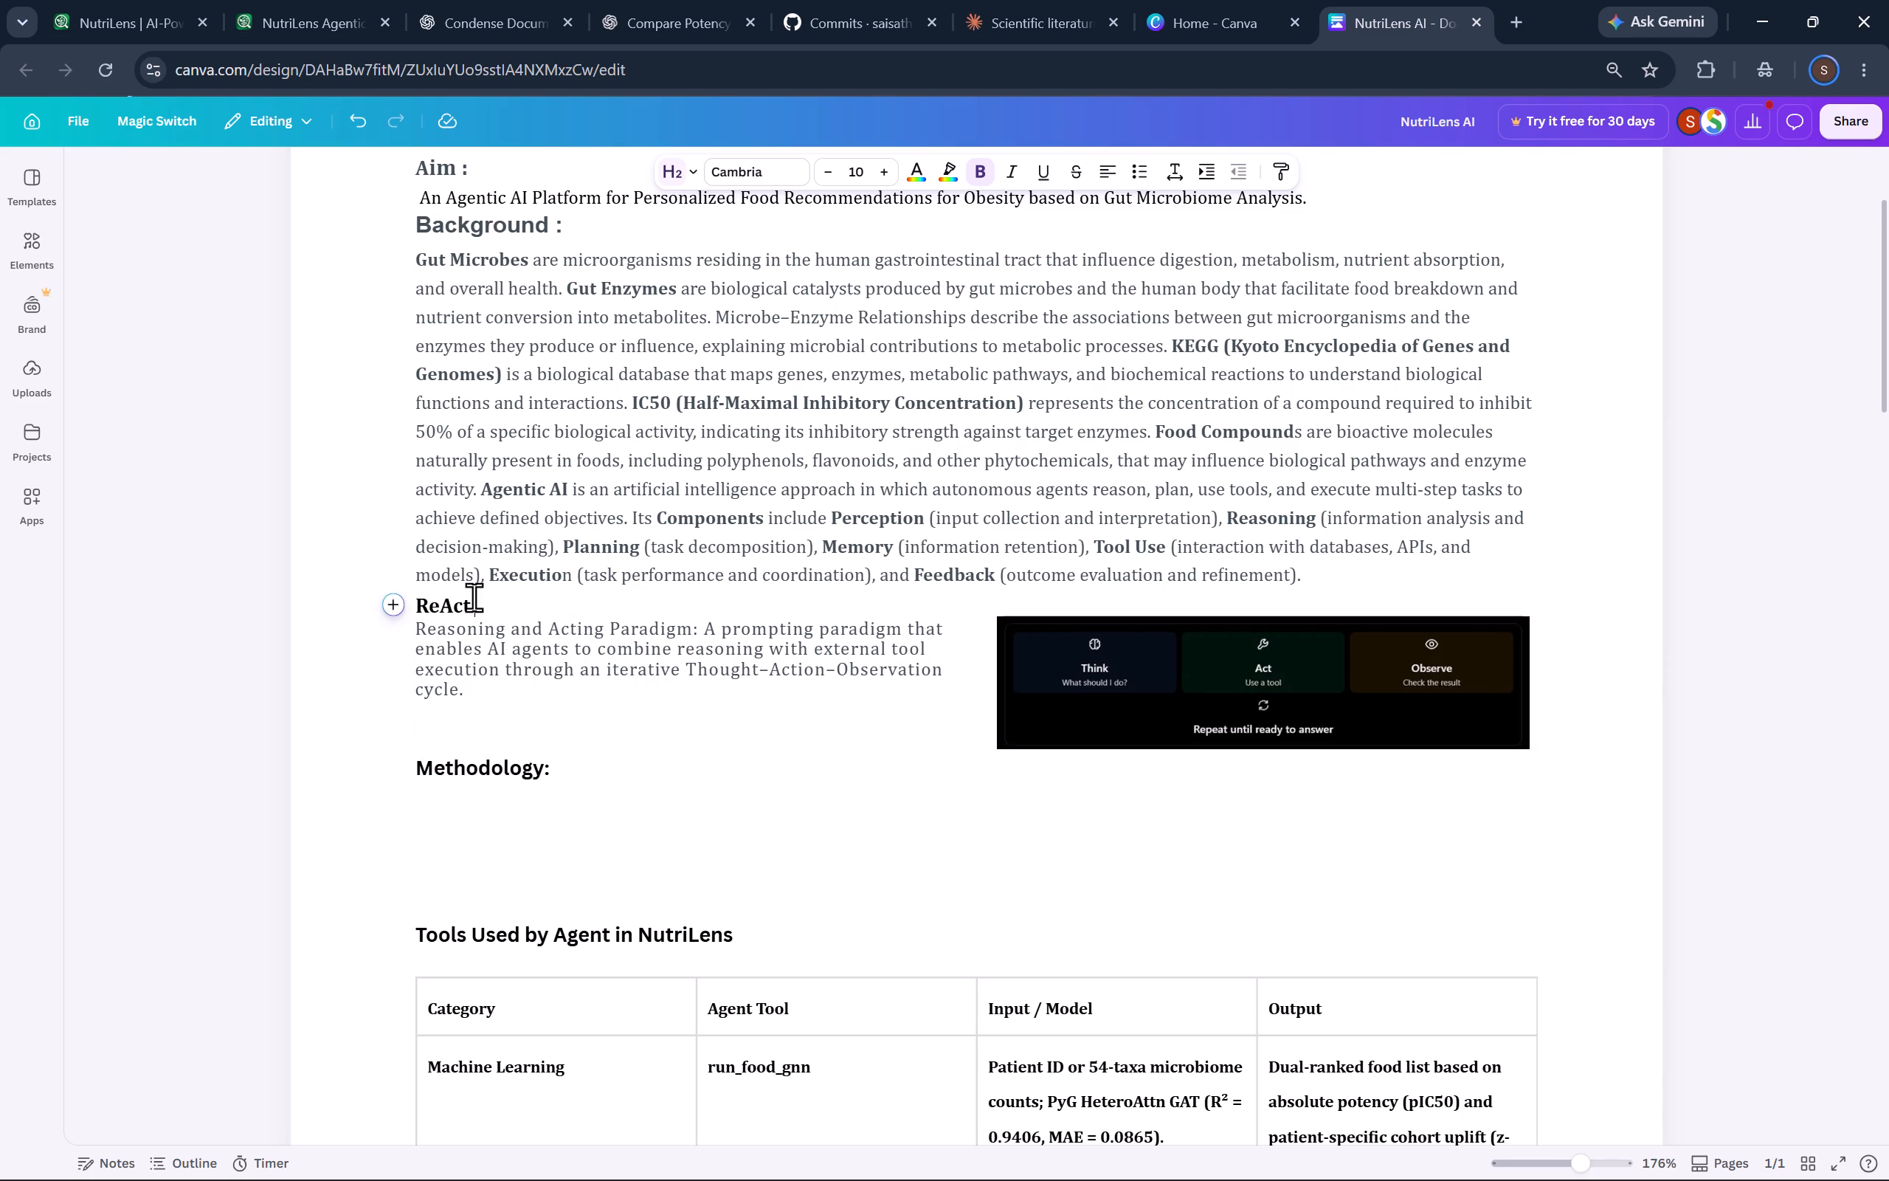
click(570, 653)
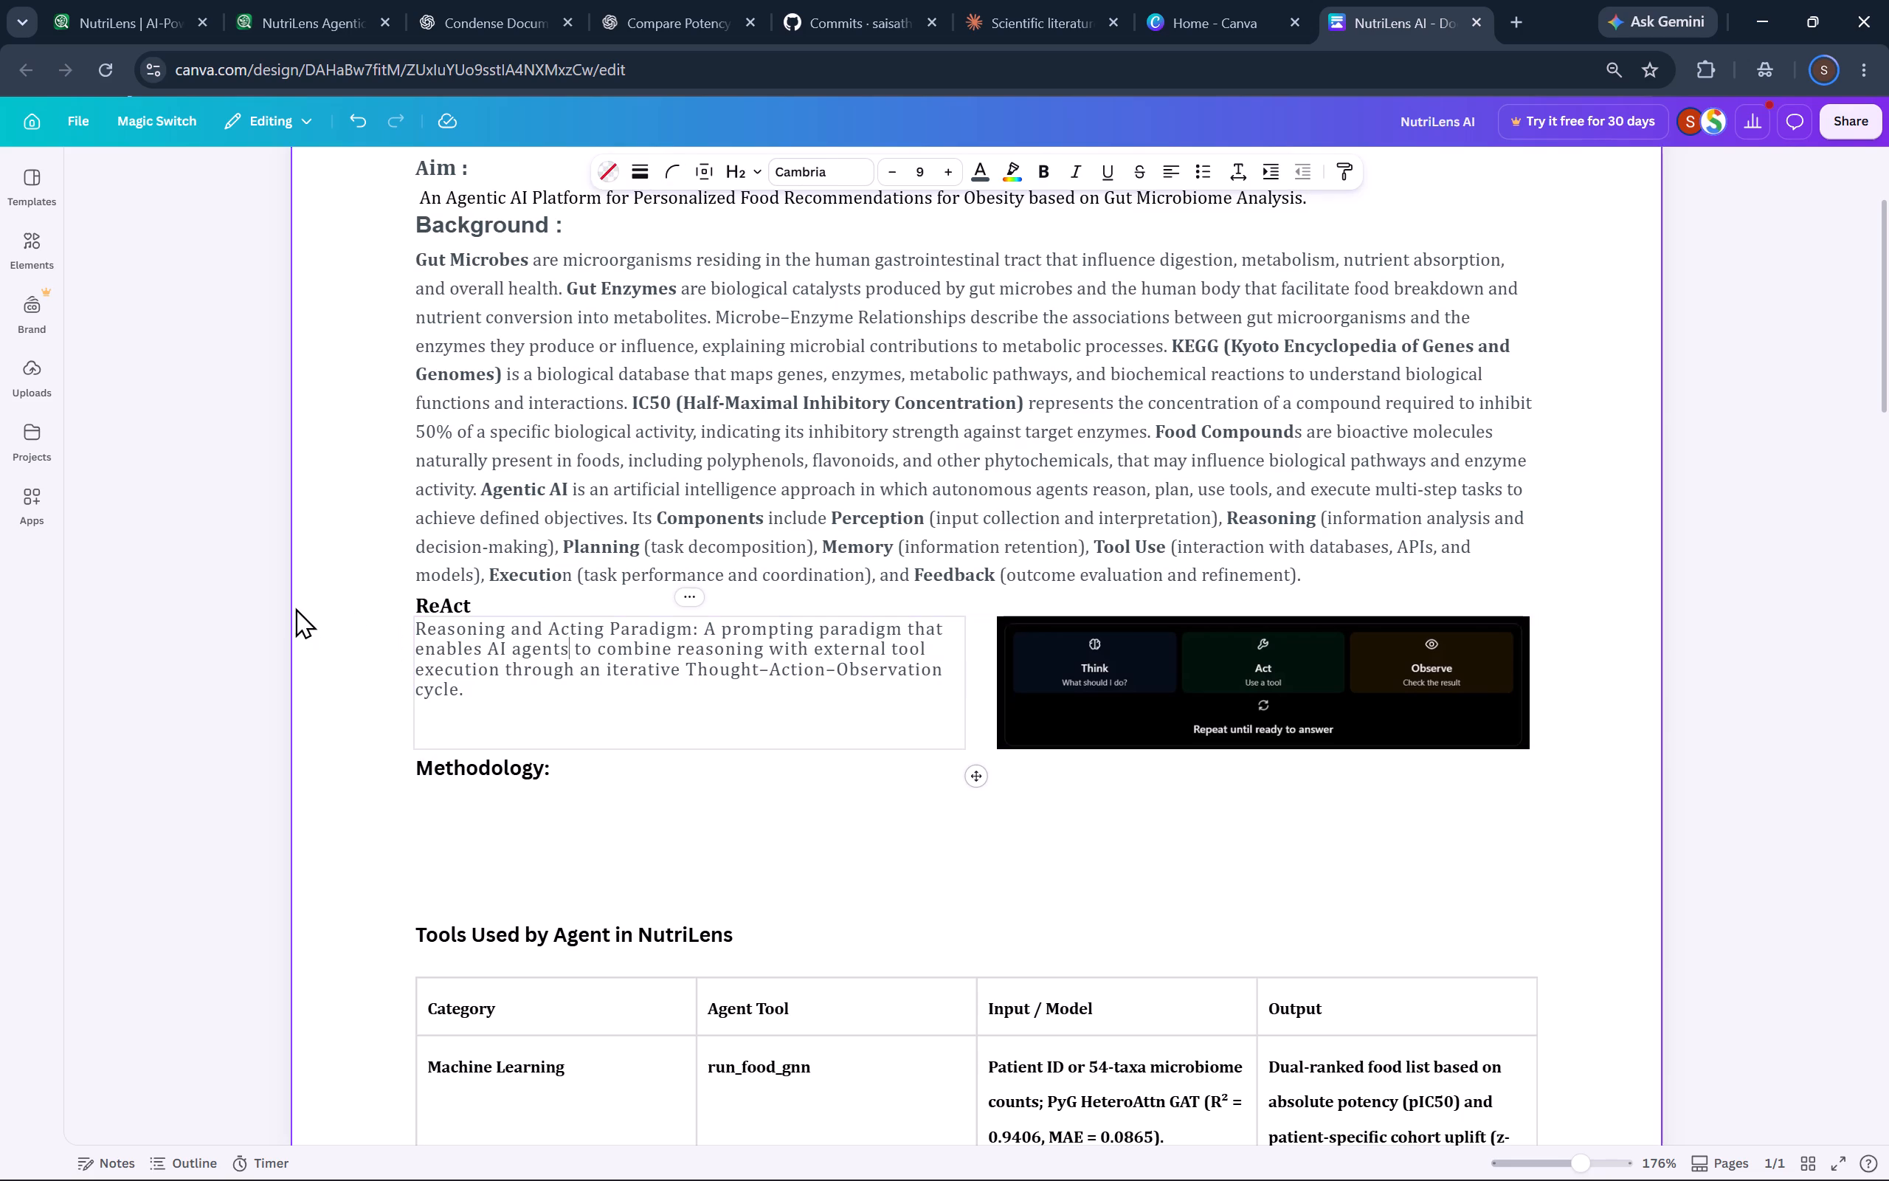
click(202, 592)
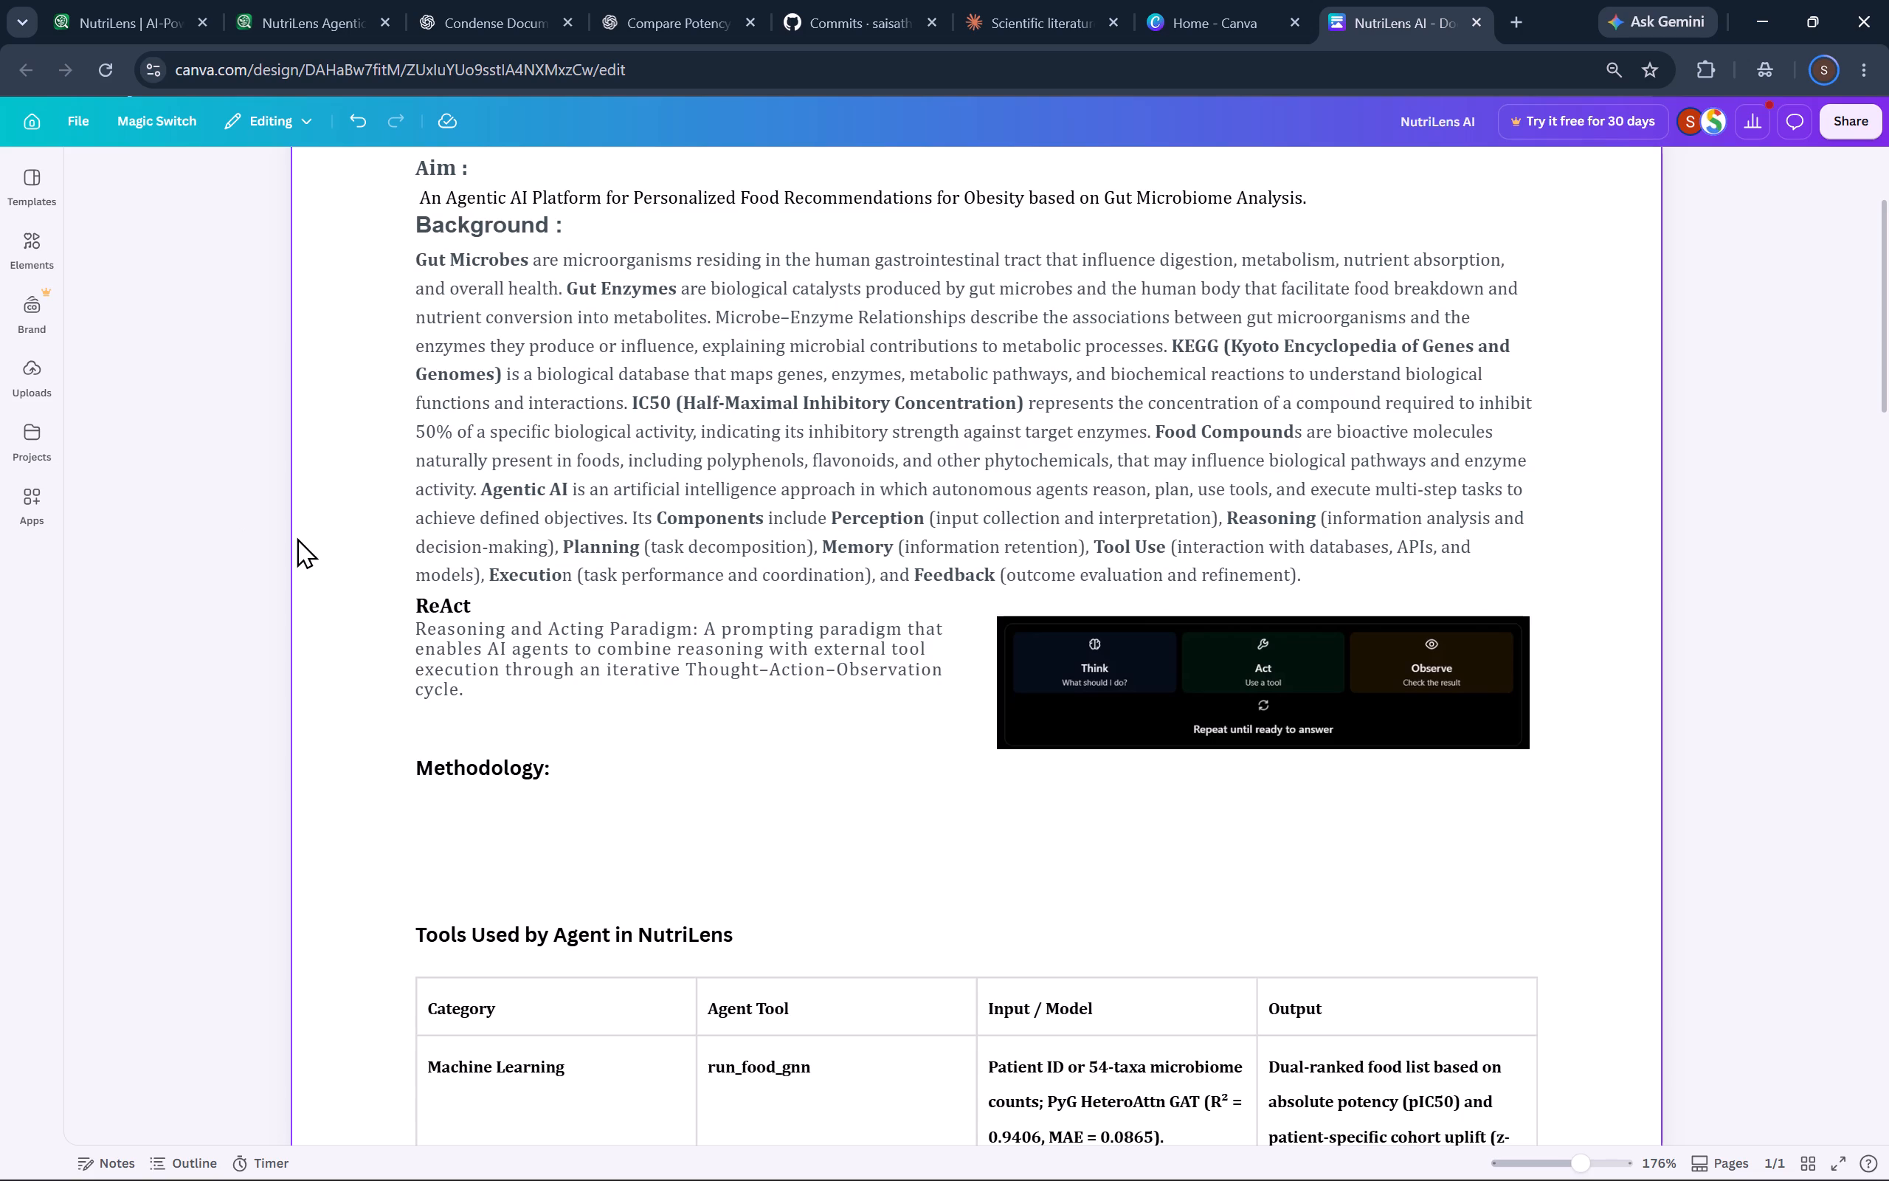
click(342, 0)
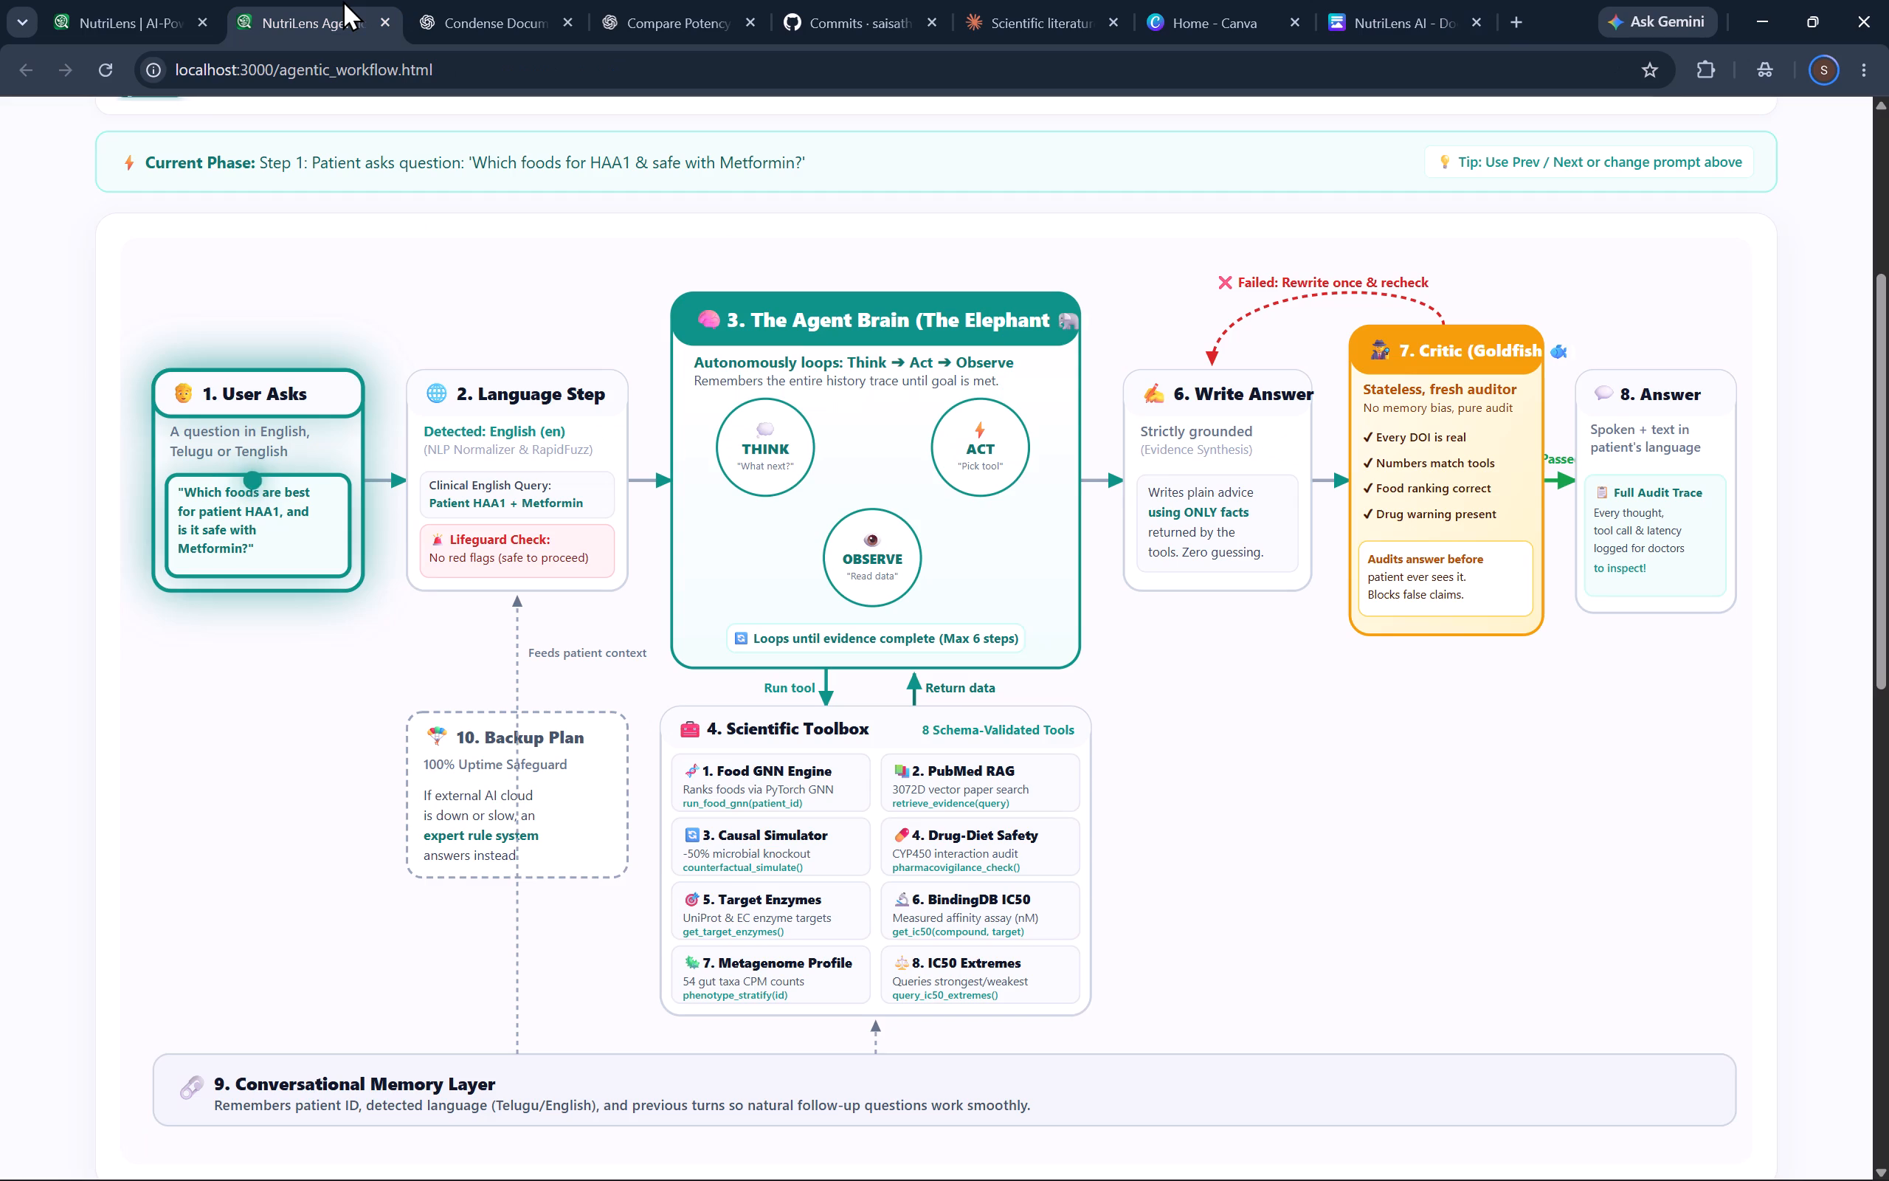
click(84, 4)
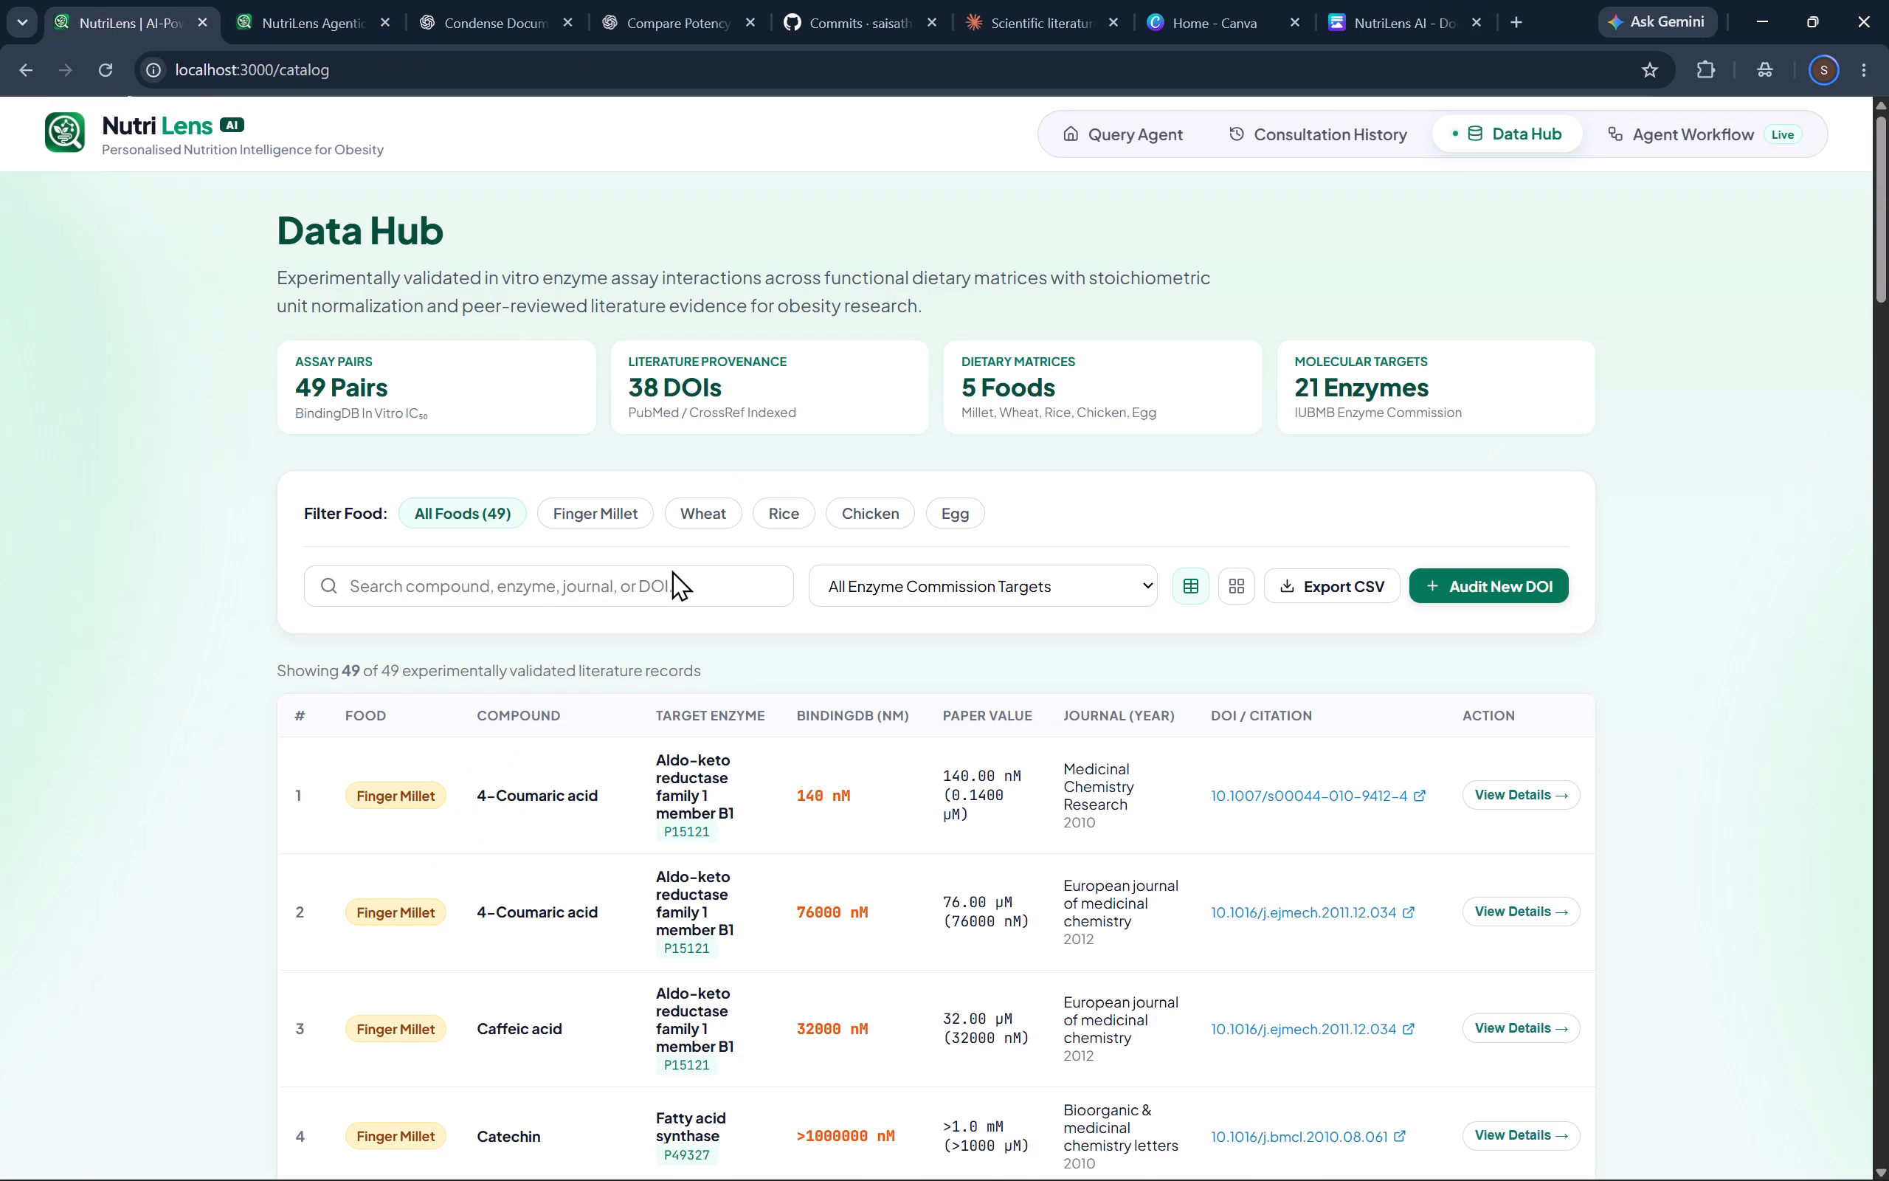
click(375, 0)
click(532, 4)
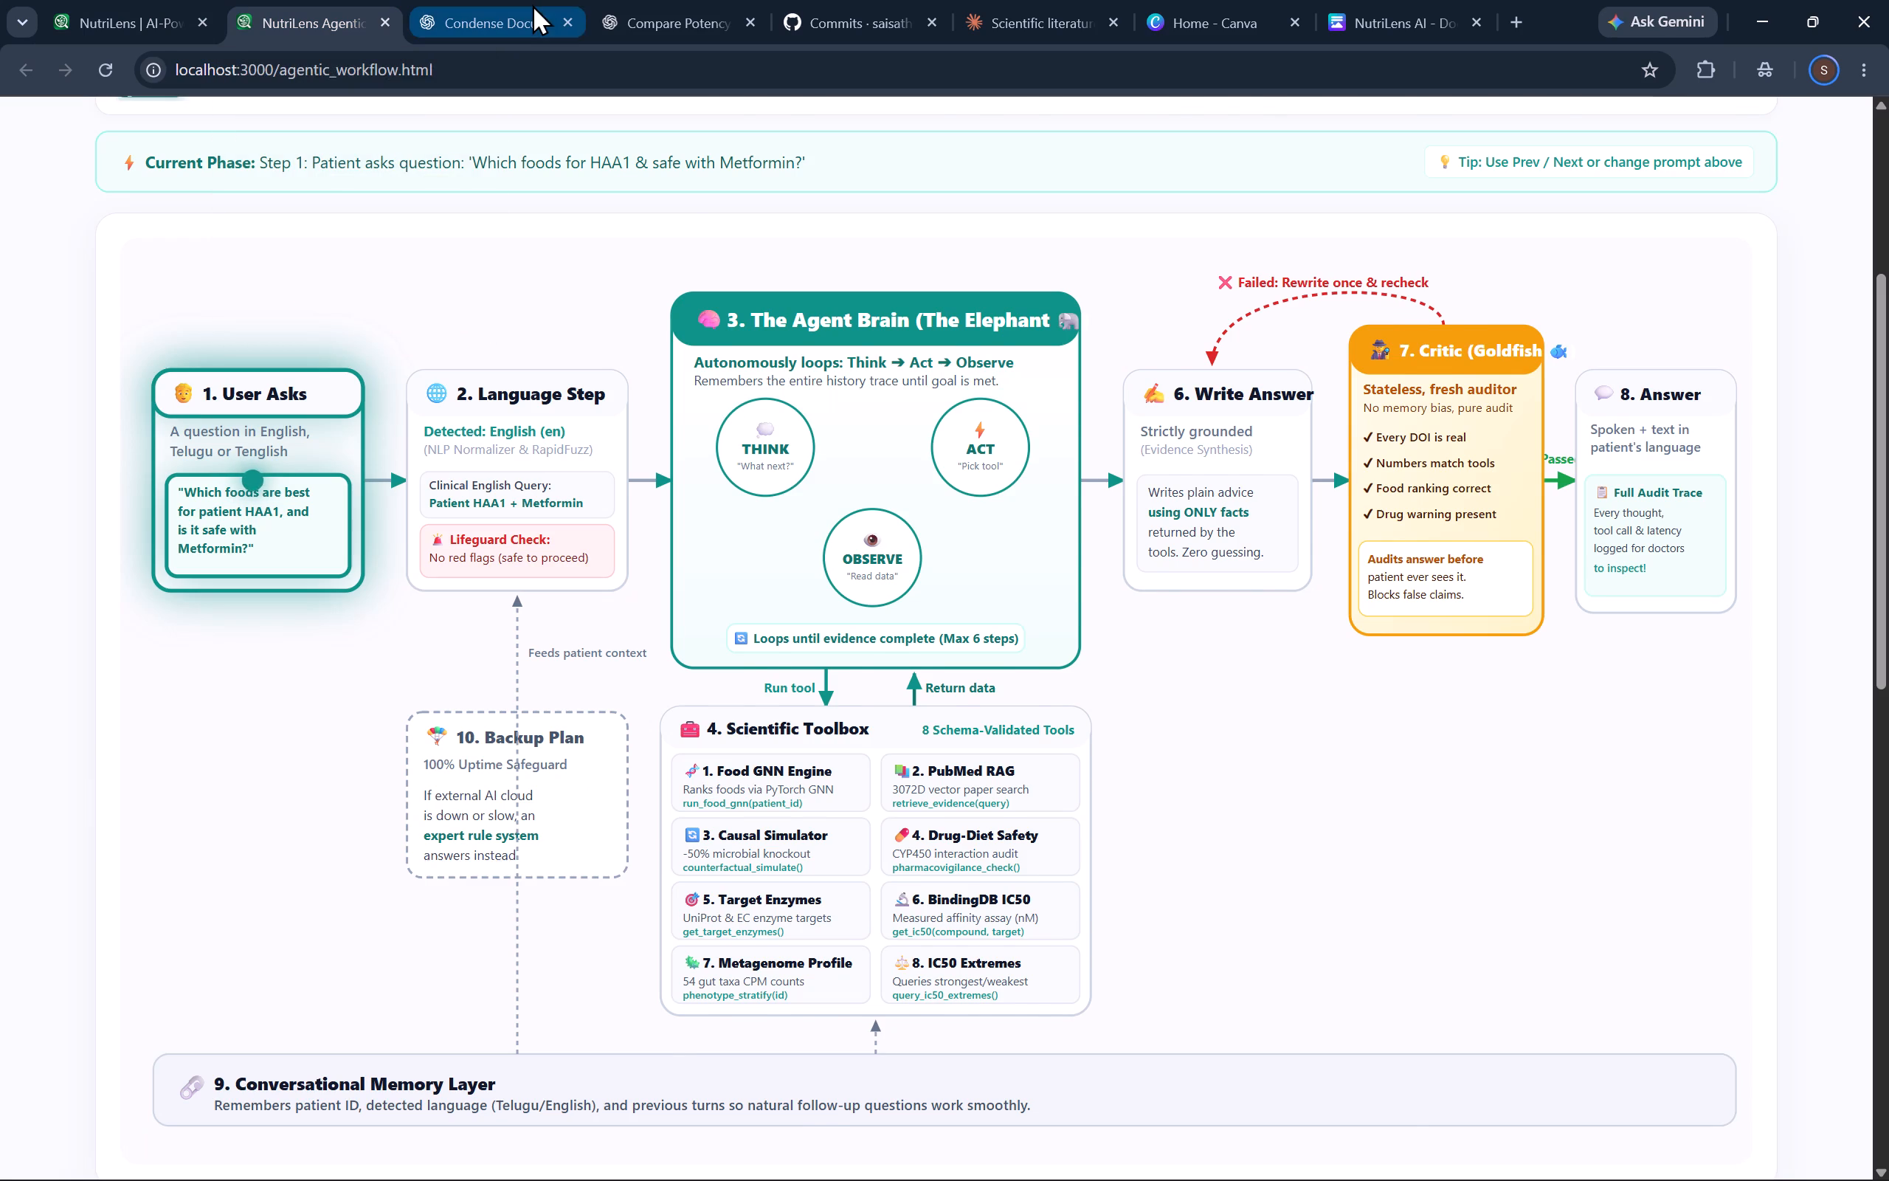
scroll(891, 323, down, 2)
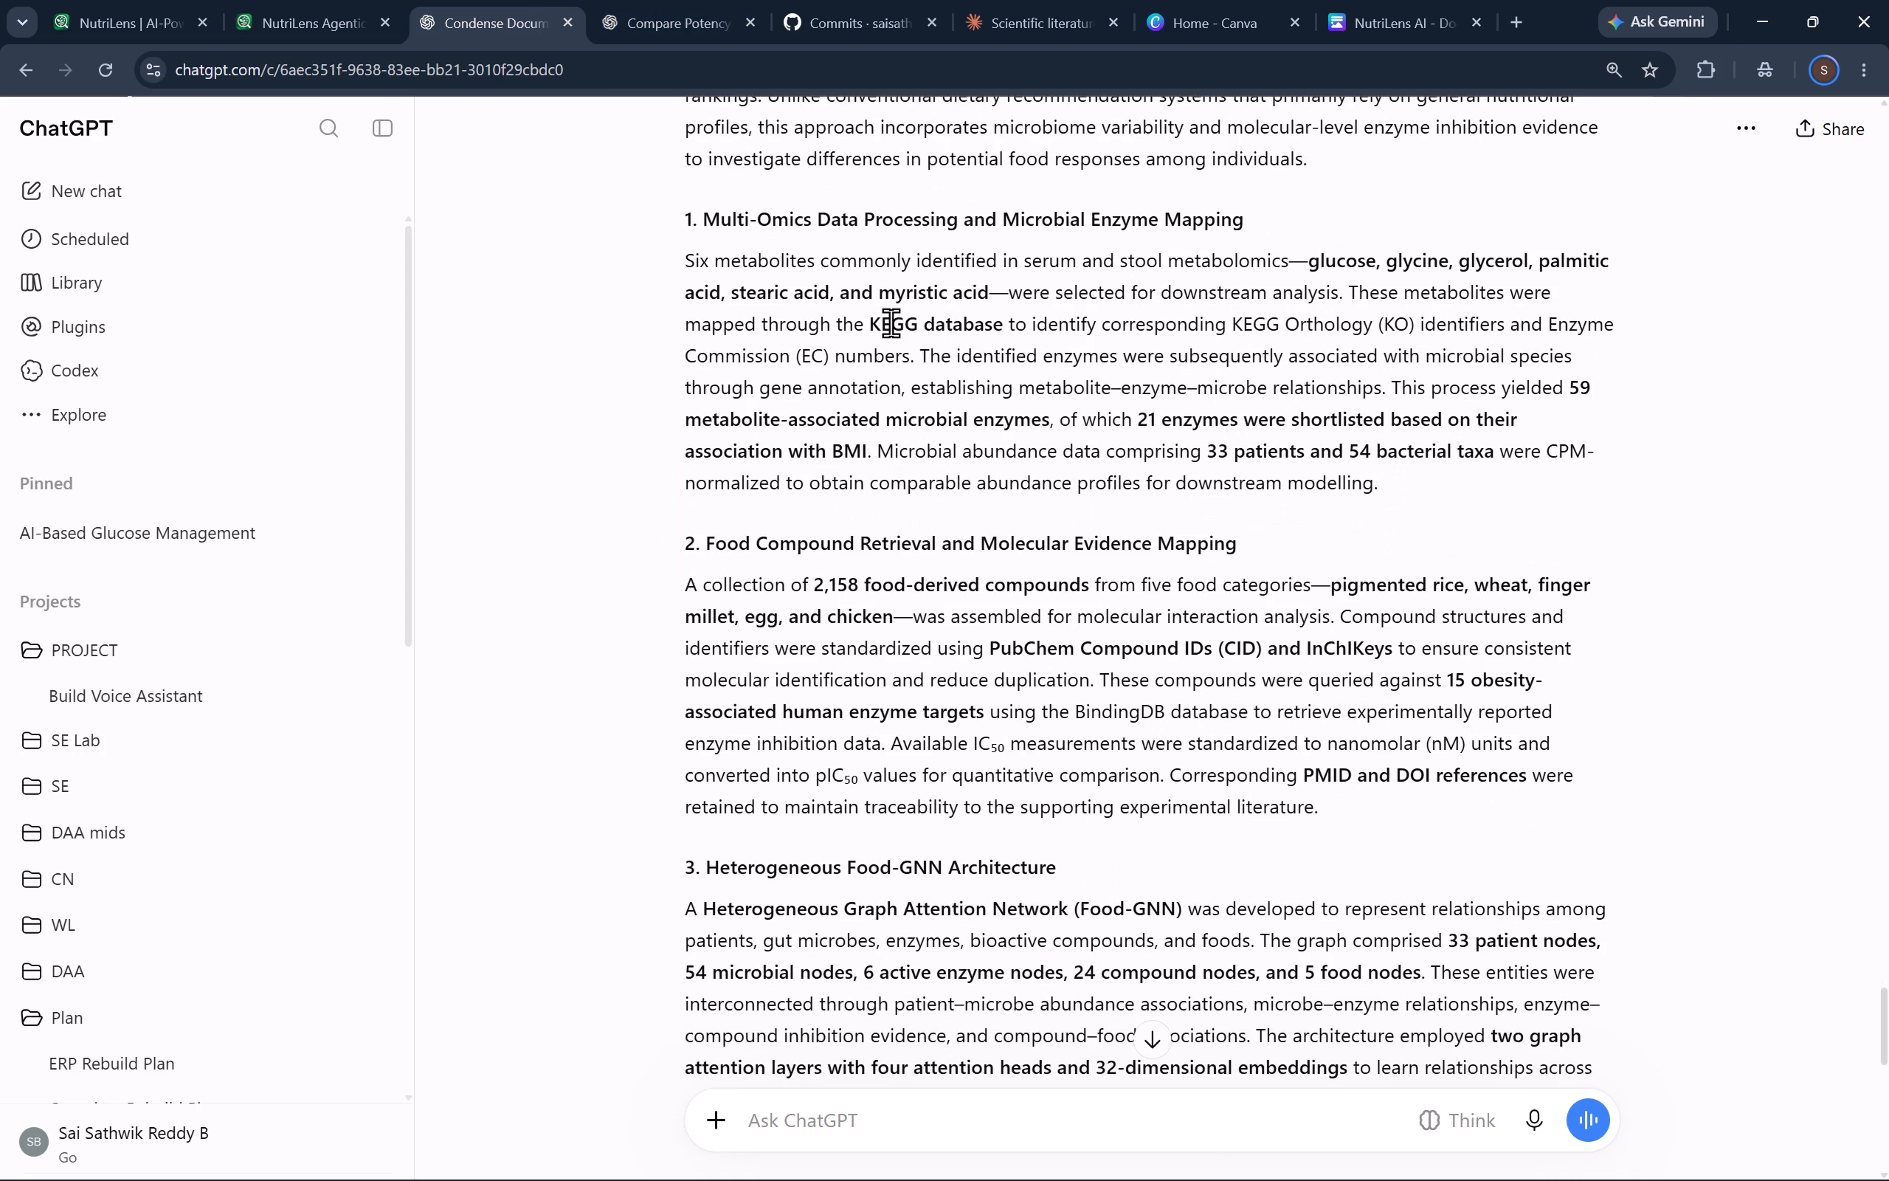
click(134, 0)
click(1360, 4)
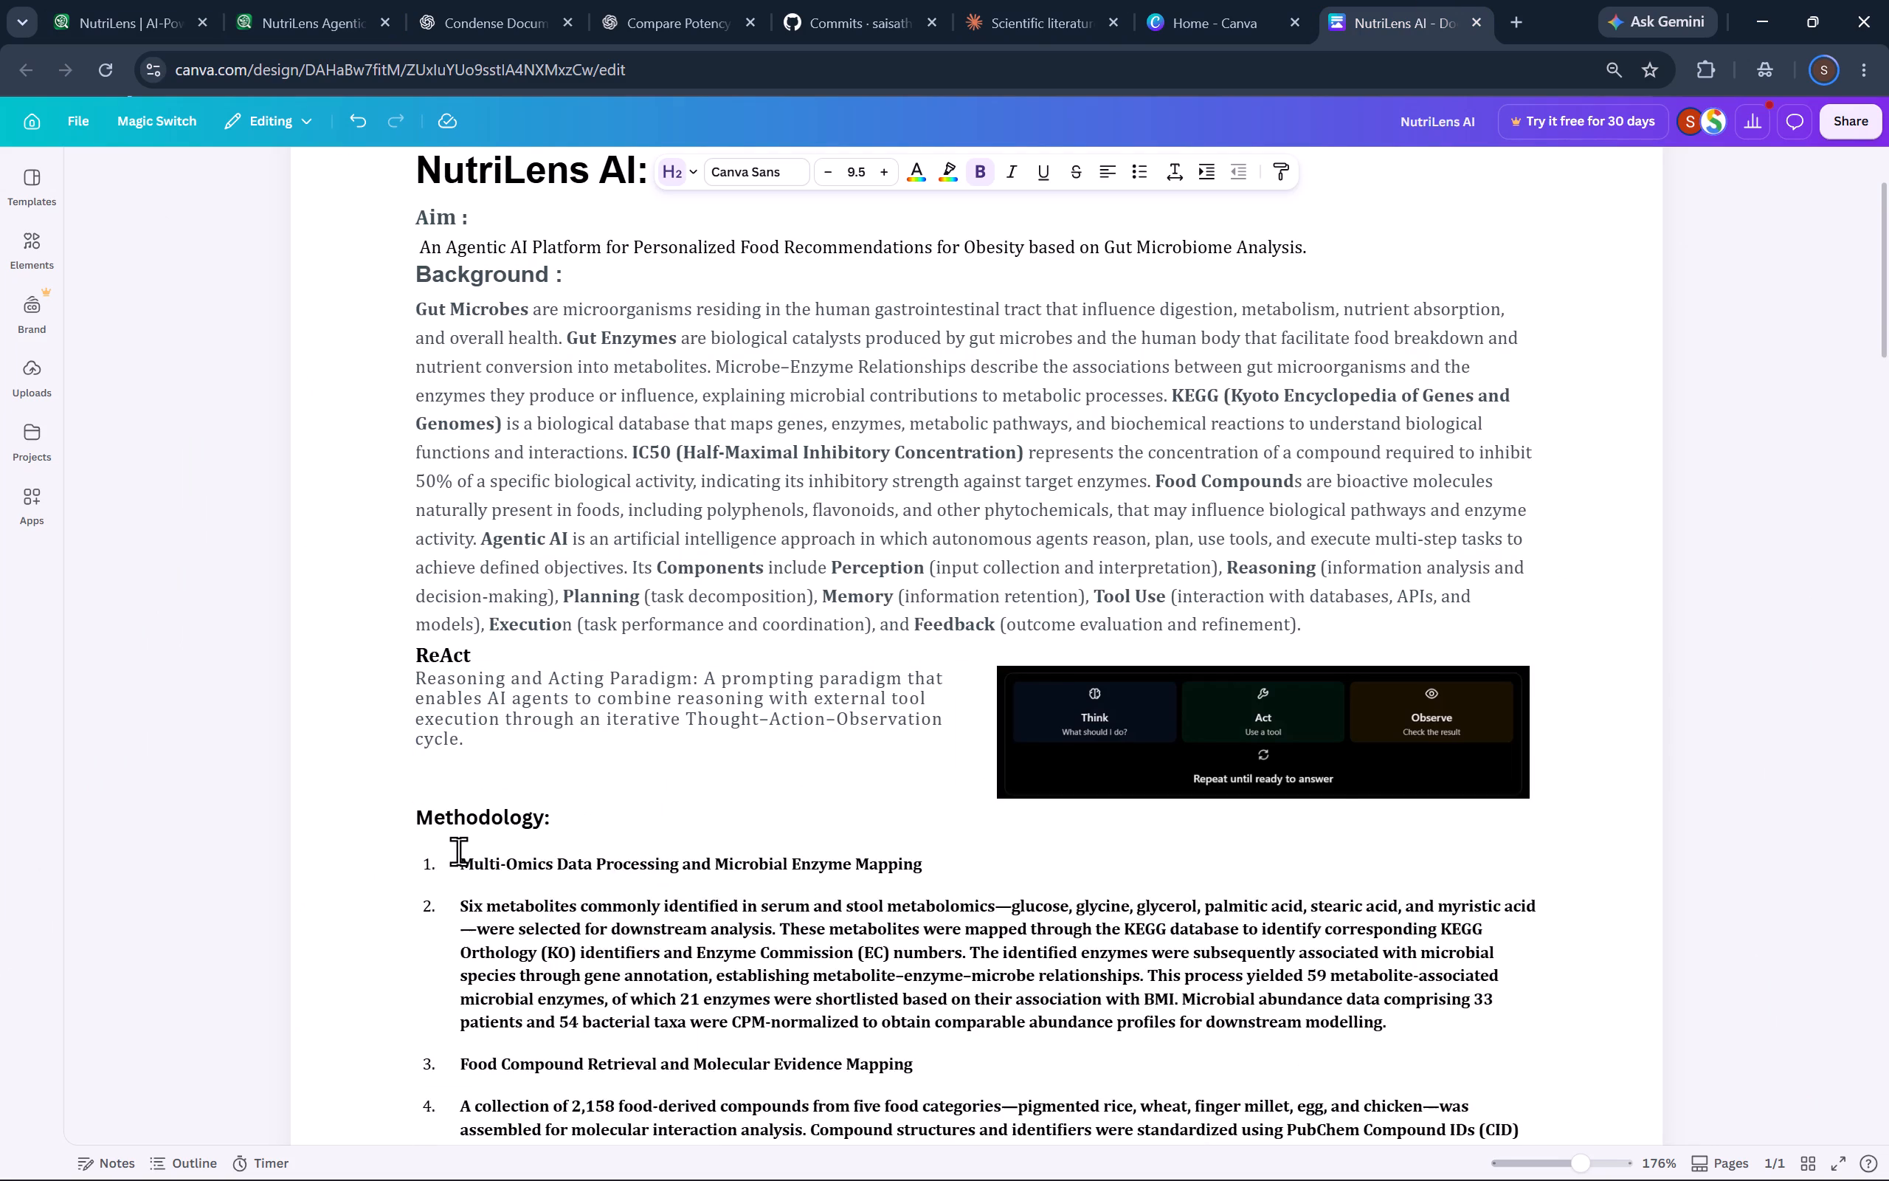
Remove the bold and the list formatting from all the pasted Methodology text, from the Multi-Omics heading through the Final Output paragraph.
scroll(458, 851, down, 1)
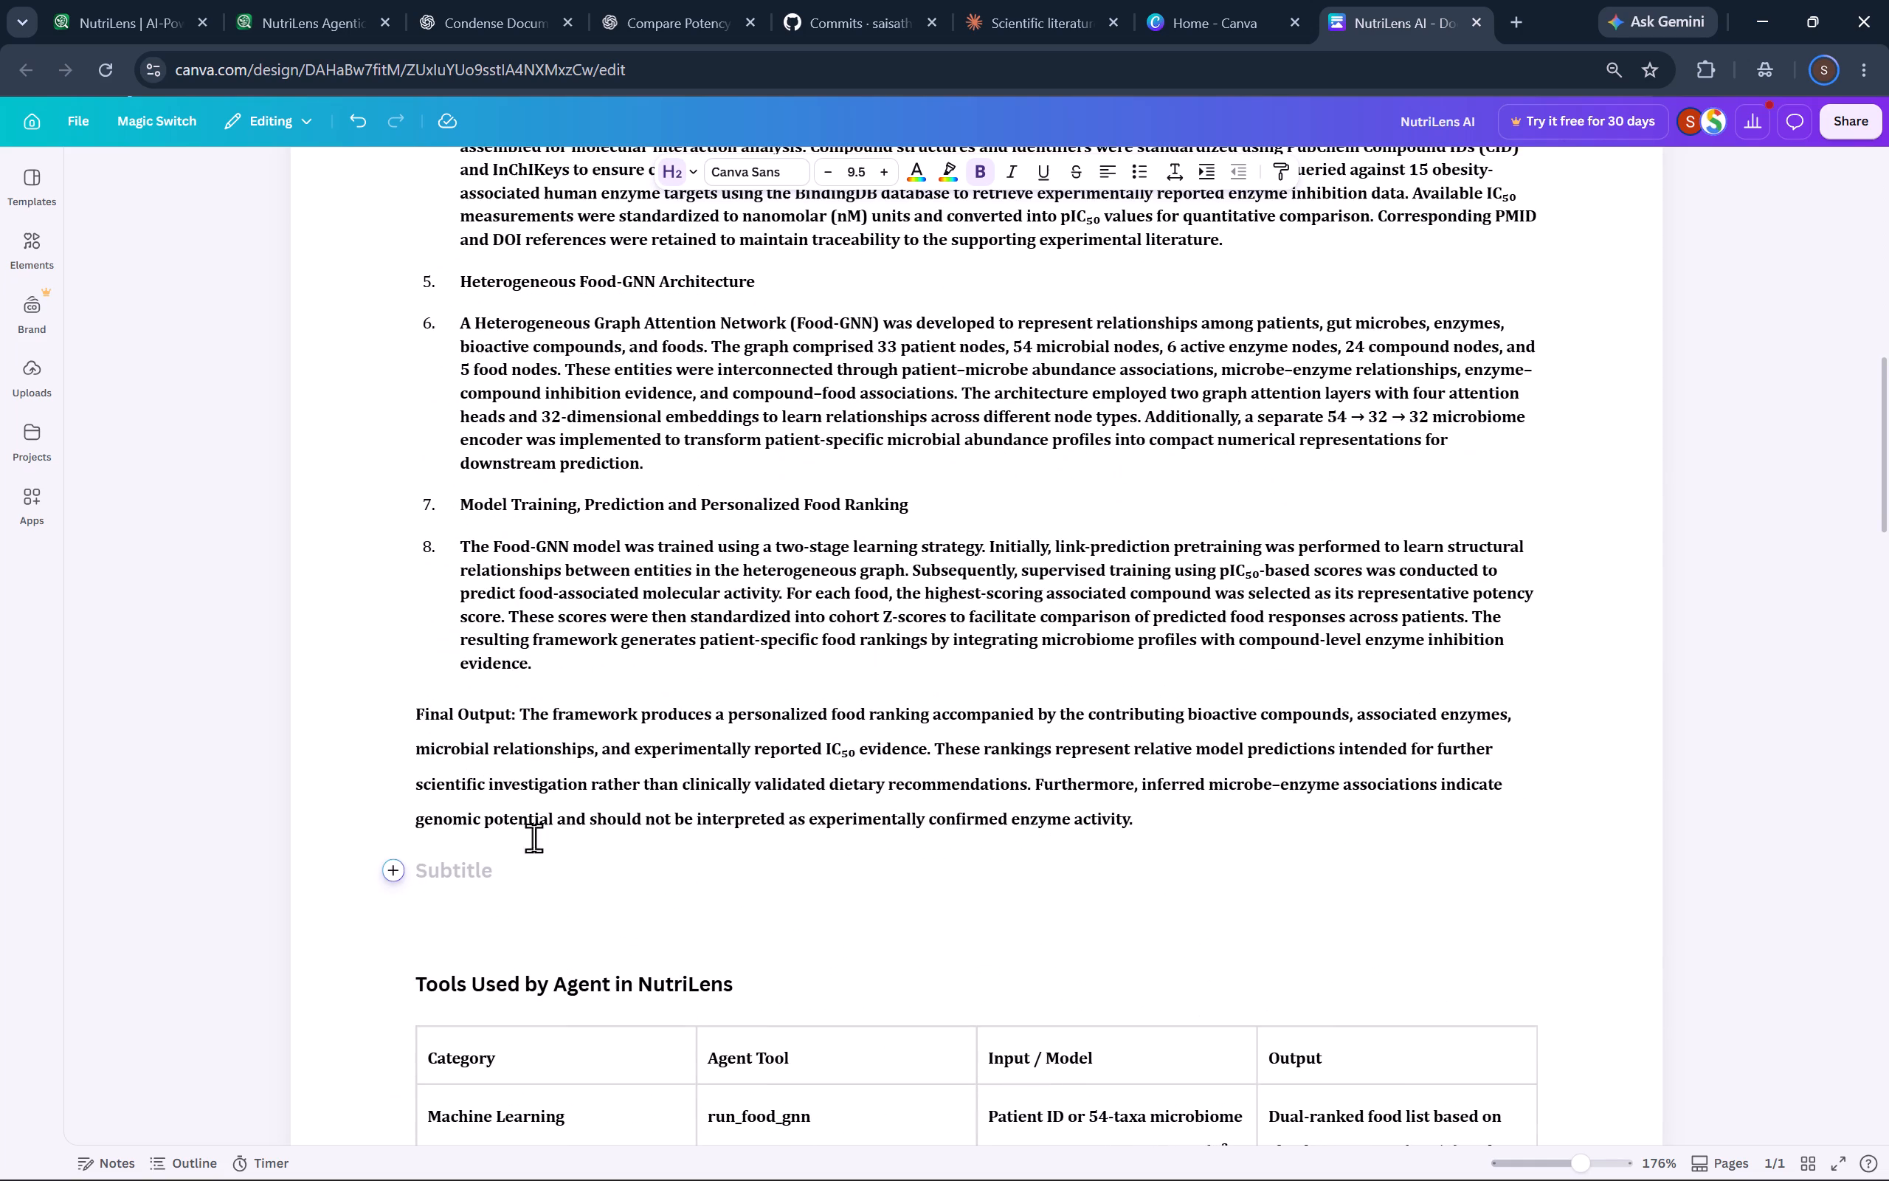
drag(1148, 824, 585, 215)
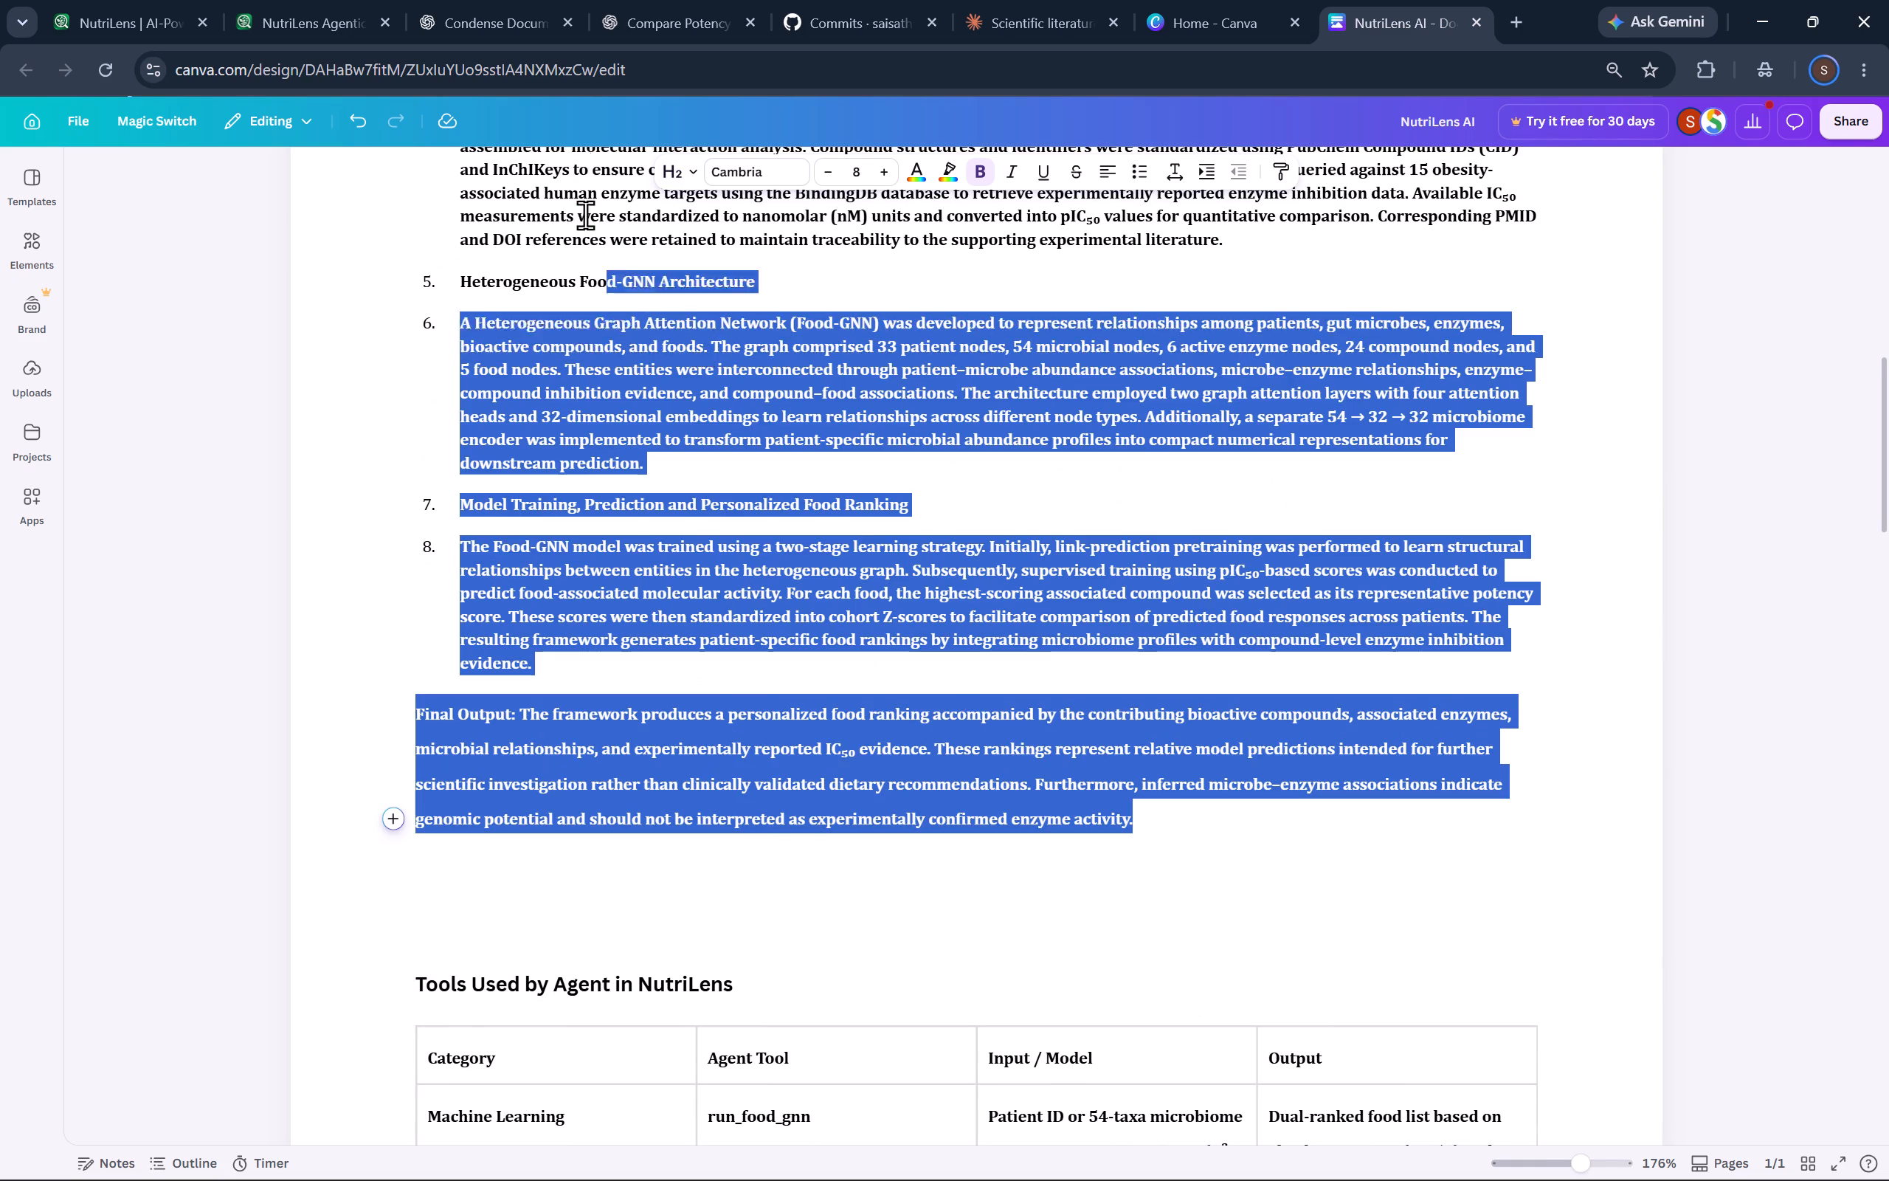
drag(585, 215, 452, 848)
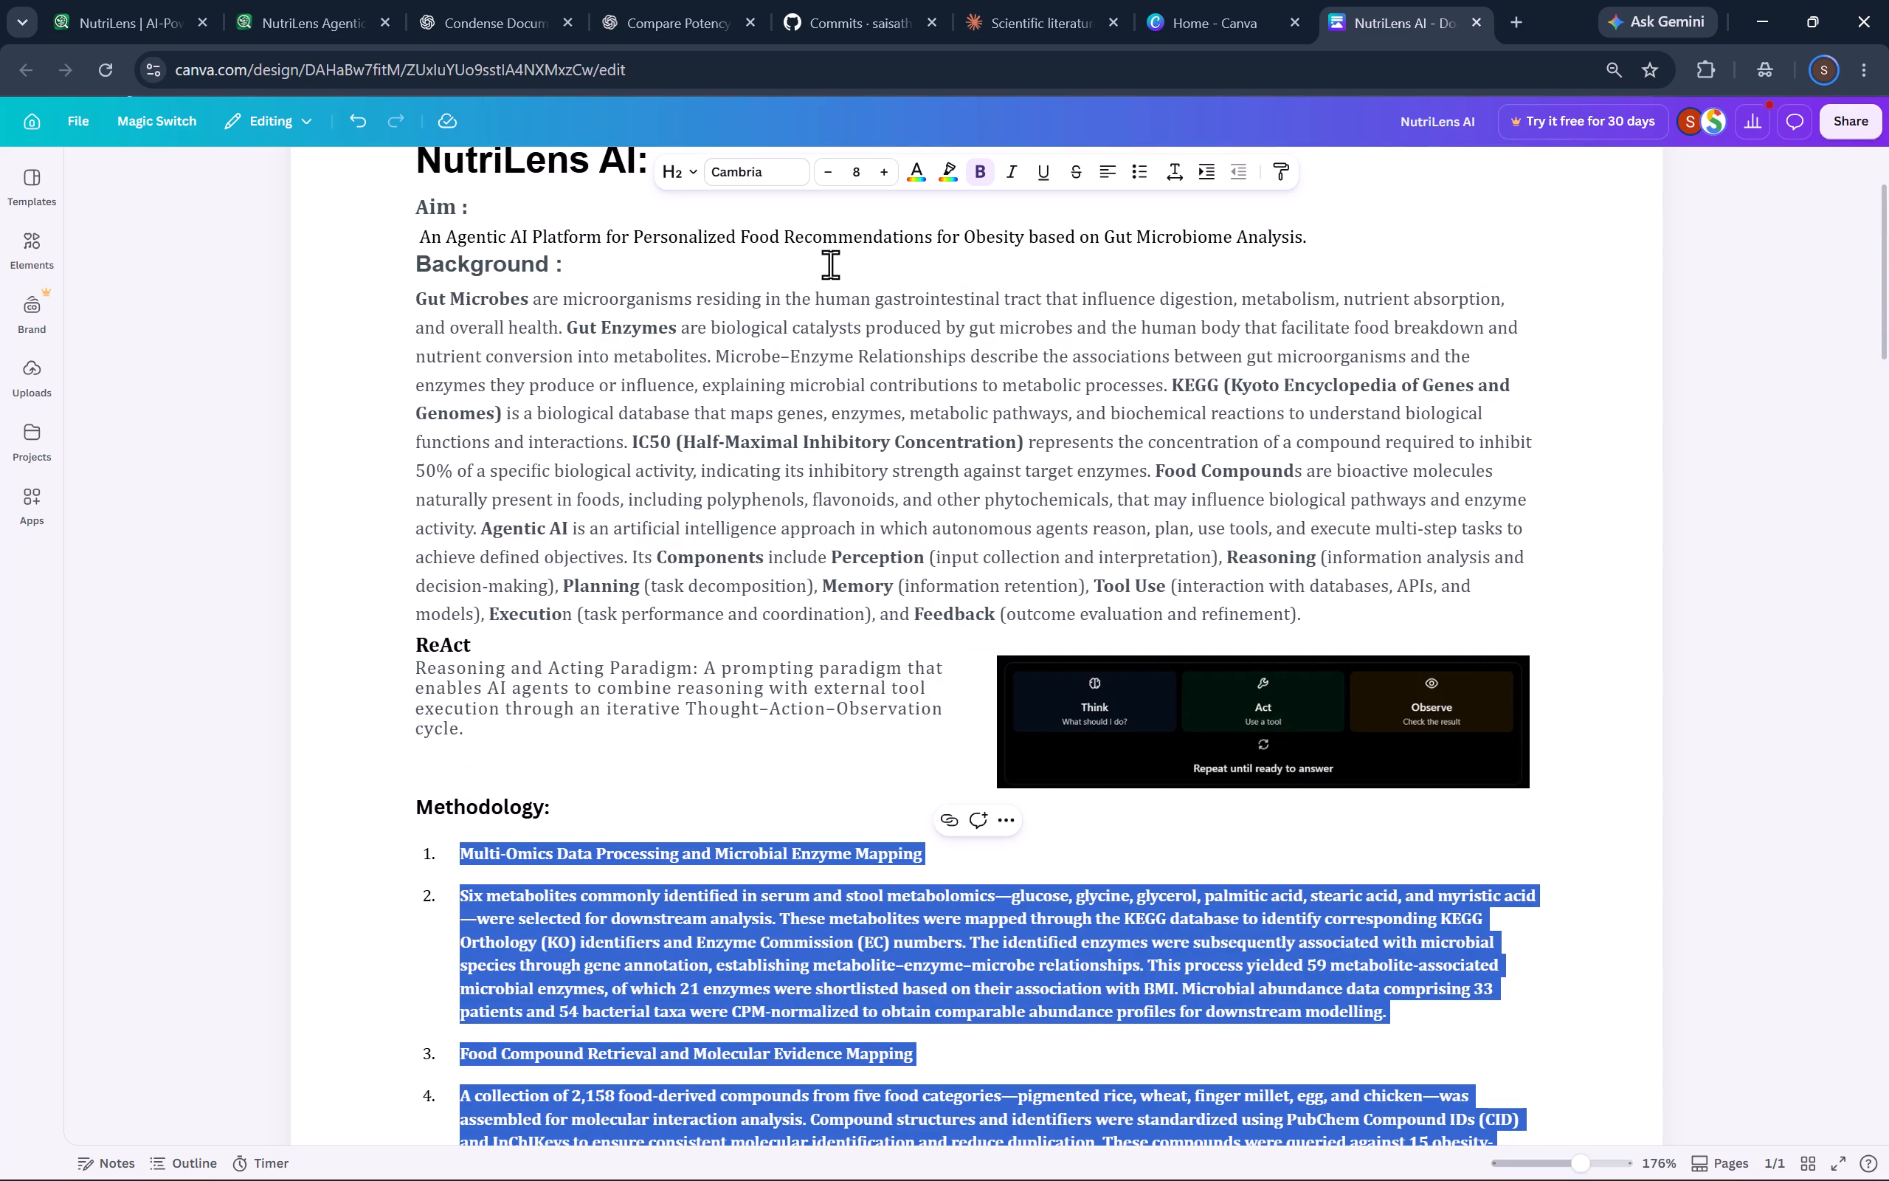
click(670, 657)
scroll(1157, 1138, down, 1)
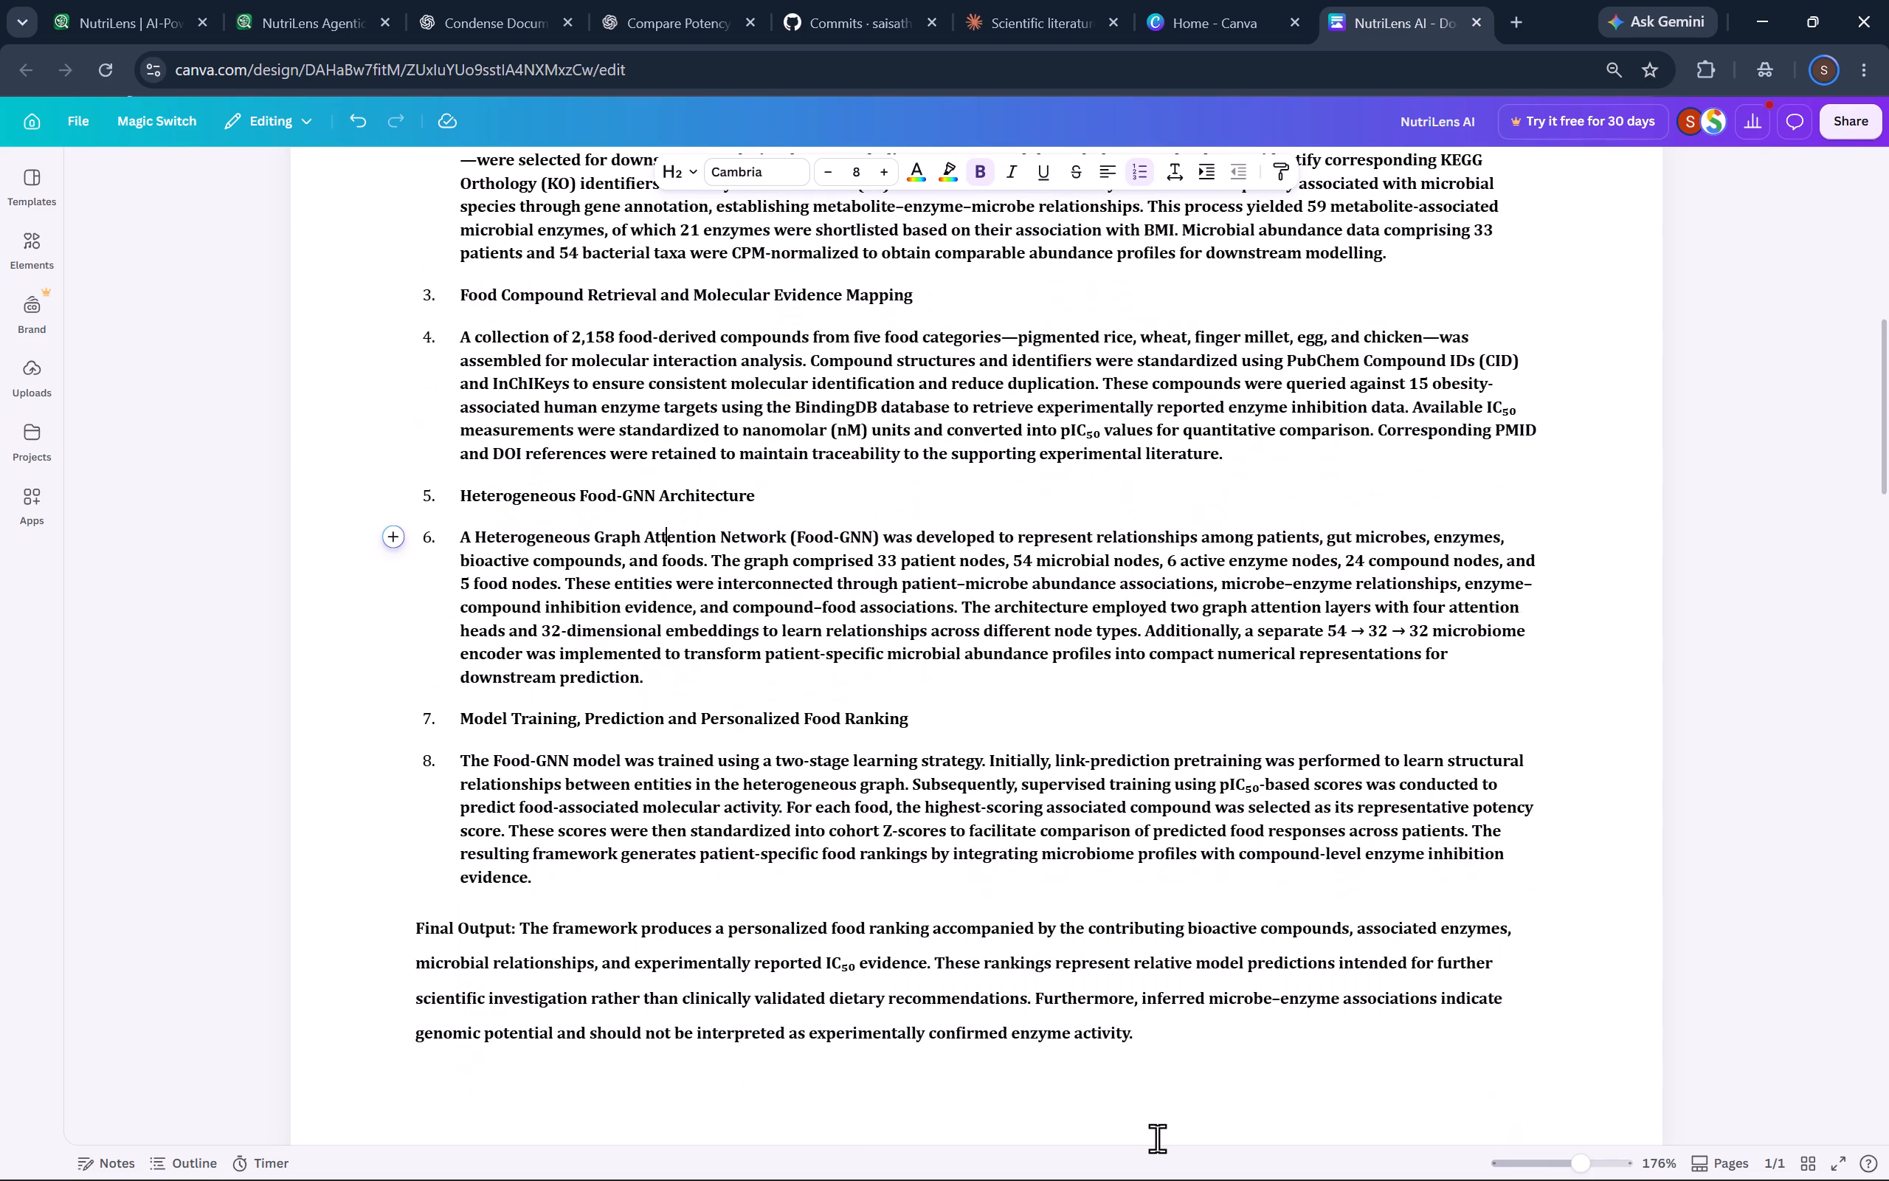
drag(1154, 1046, 515, 177)
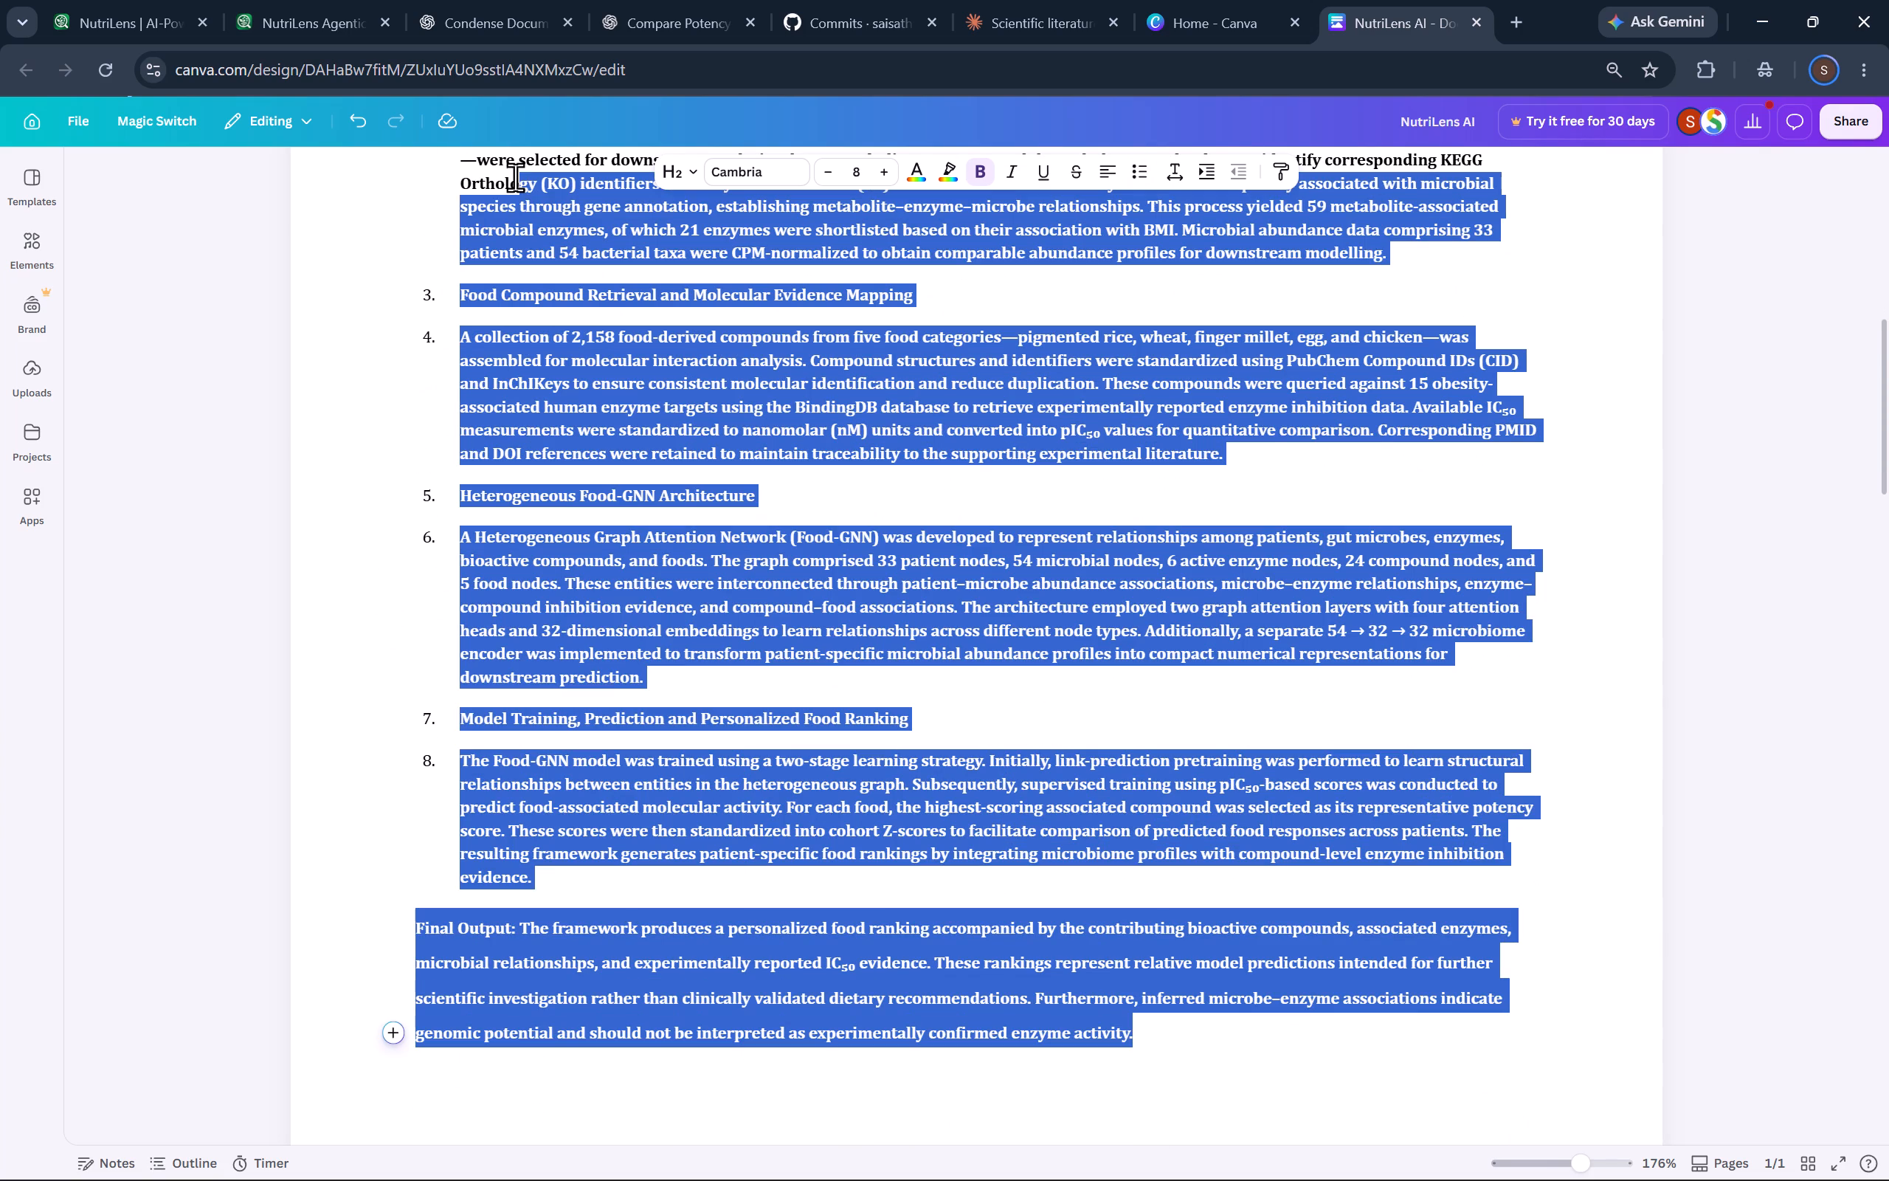
drag(515, 177, 449, 597)
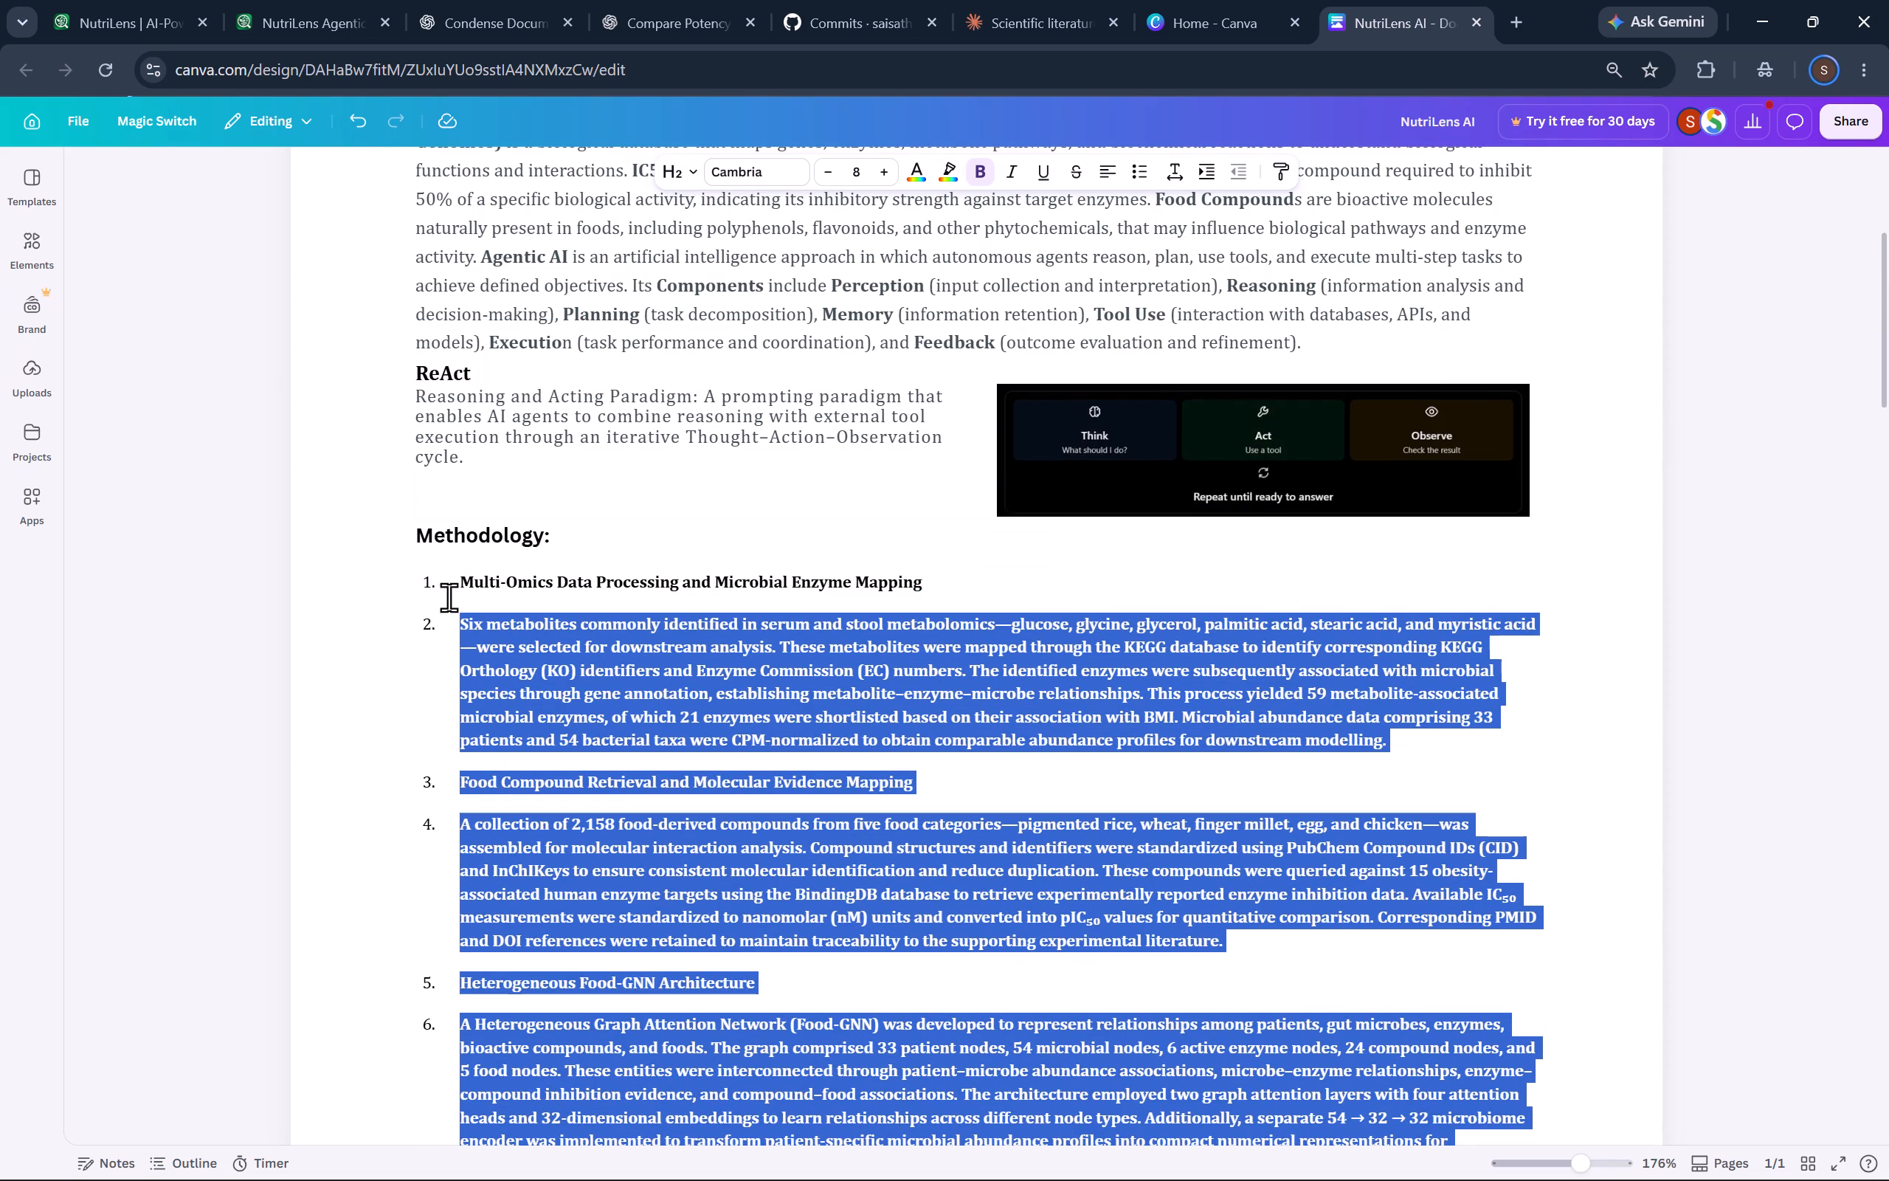
drag(449, 597, 454, 579)
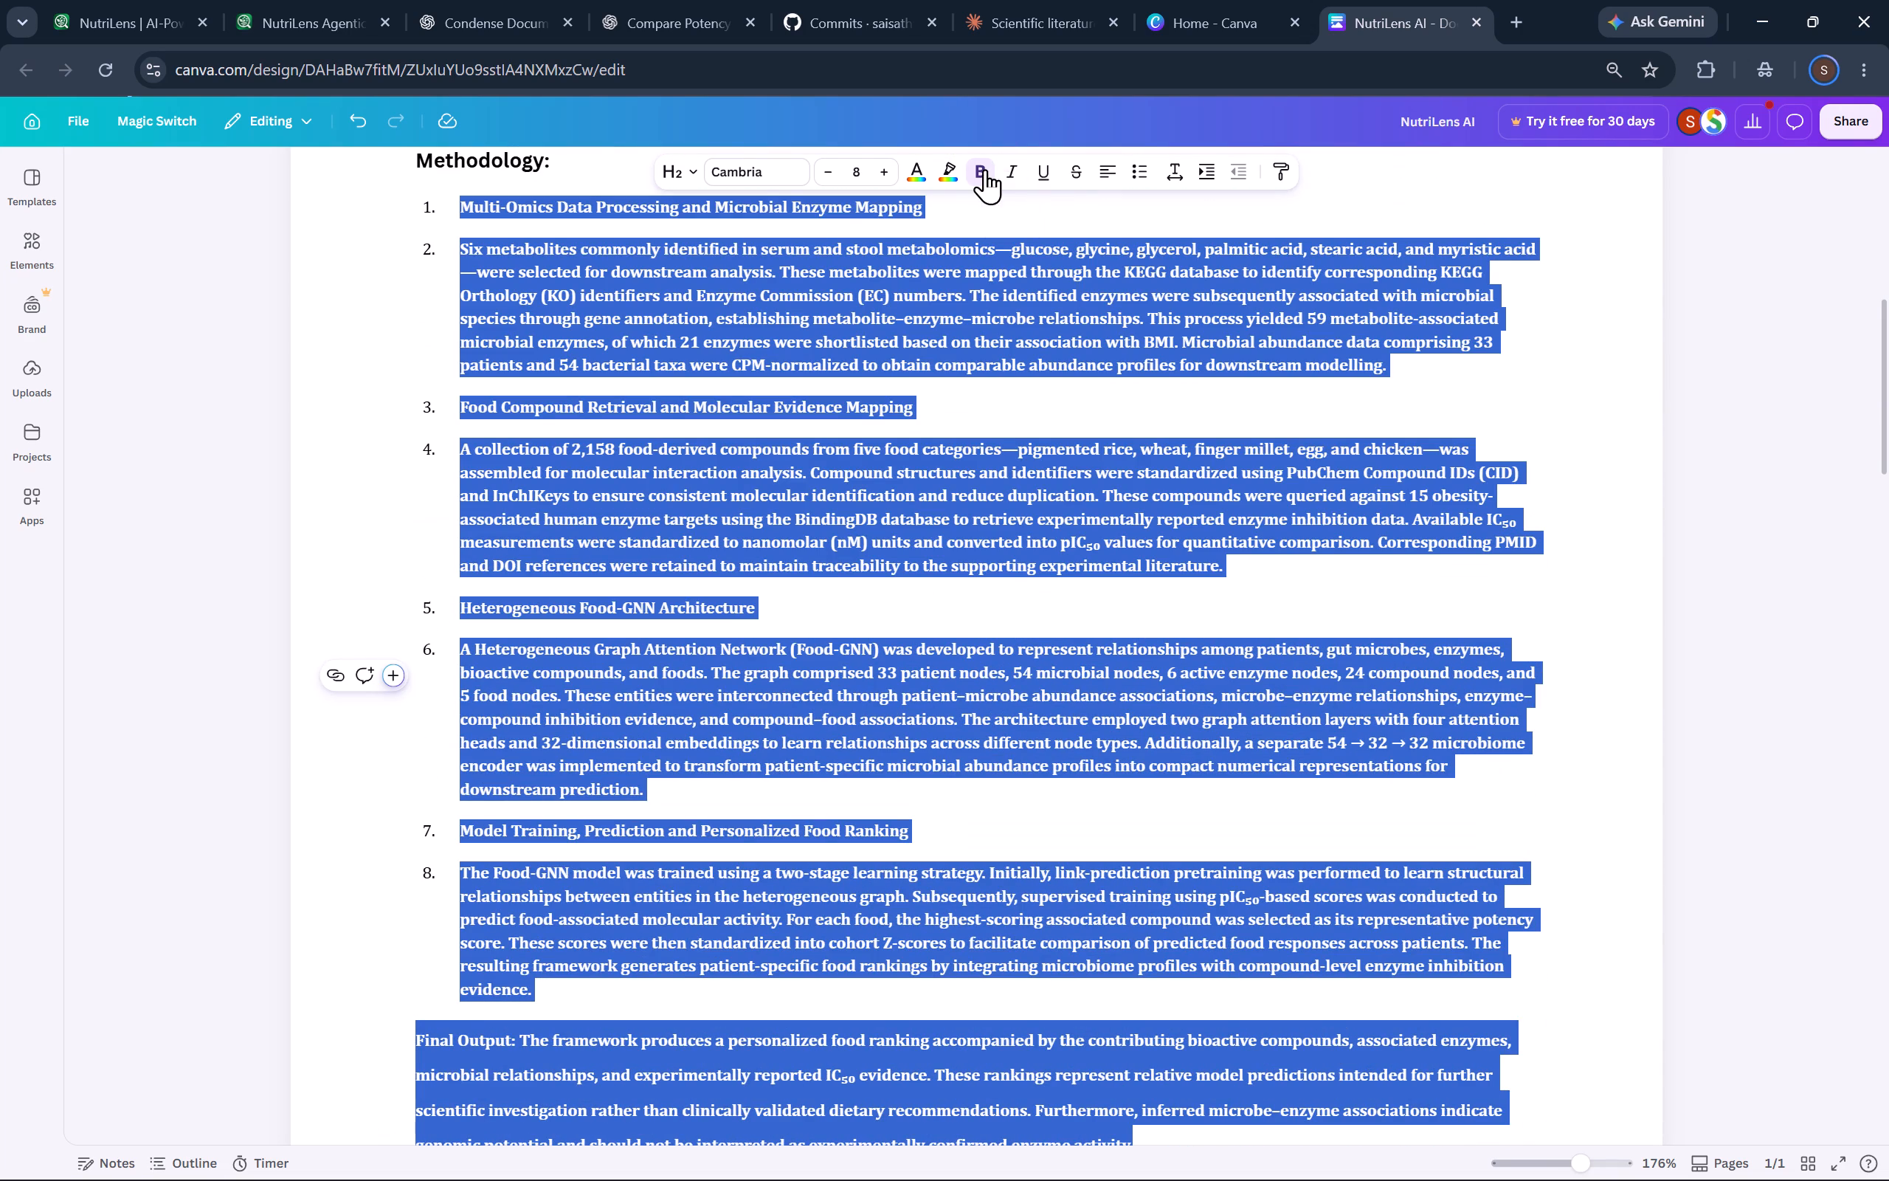
click(983, 169)
click(1134, 174)
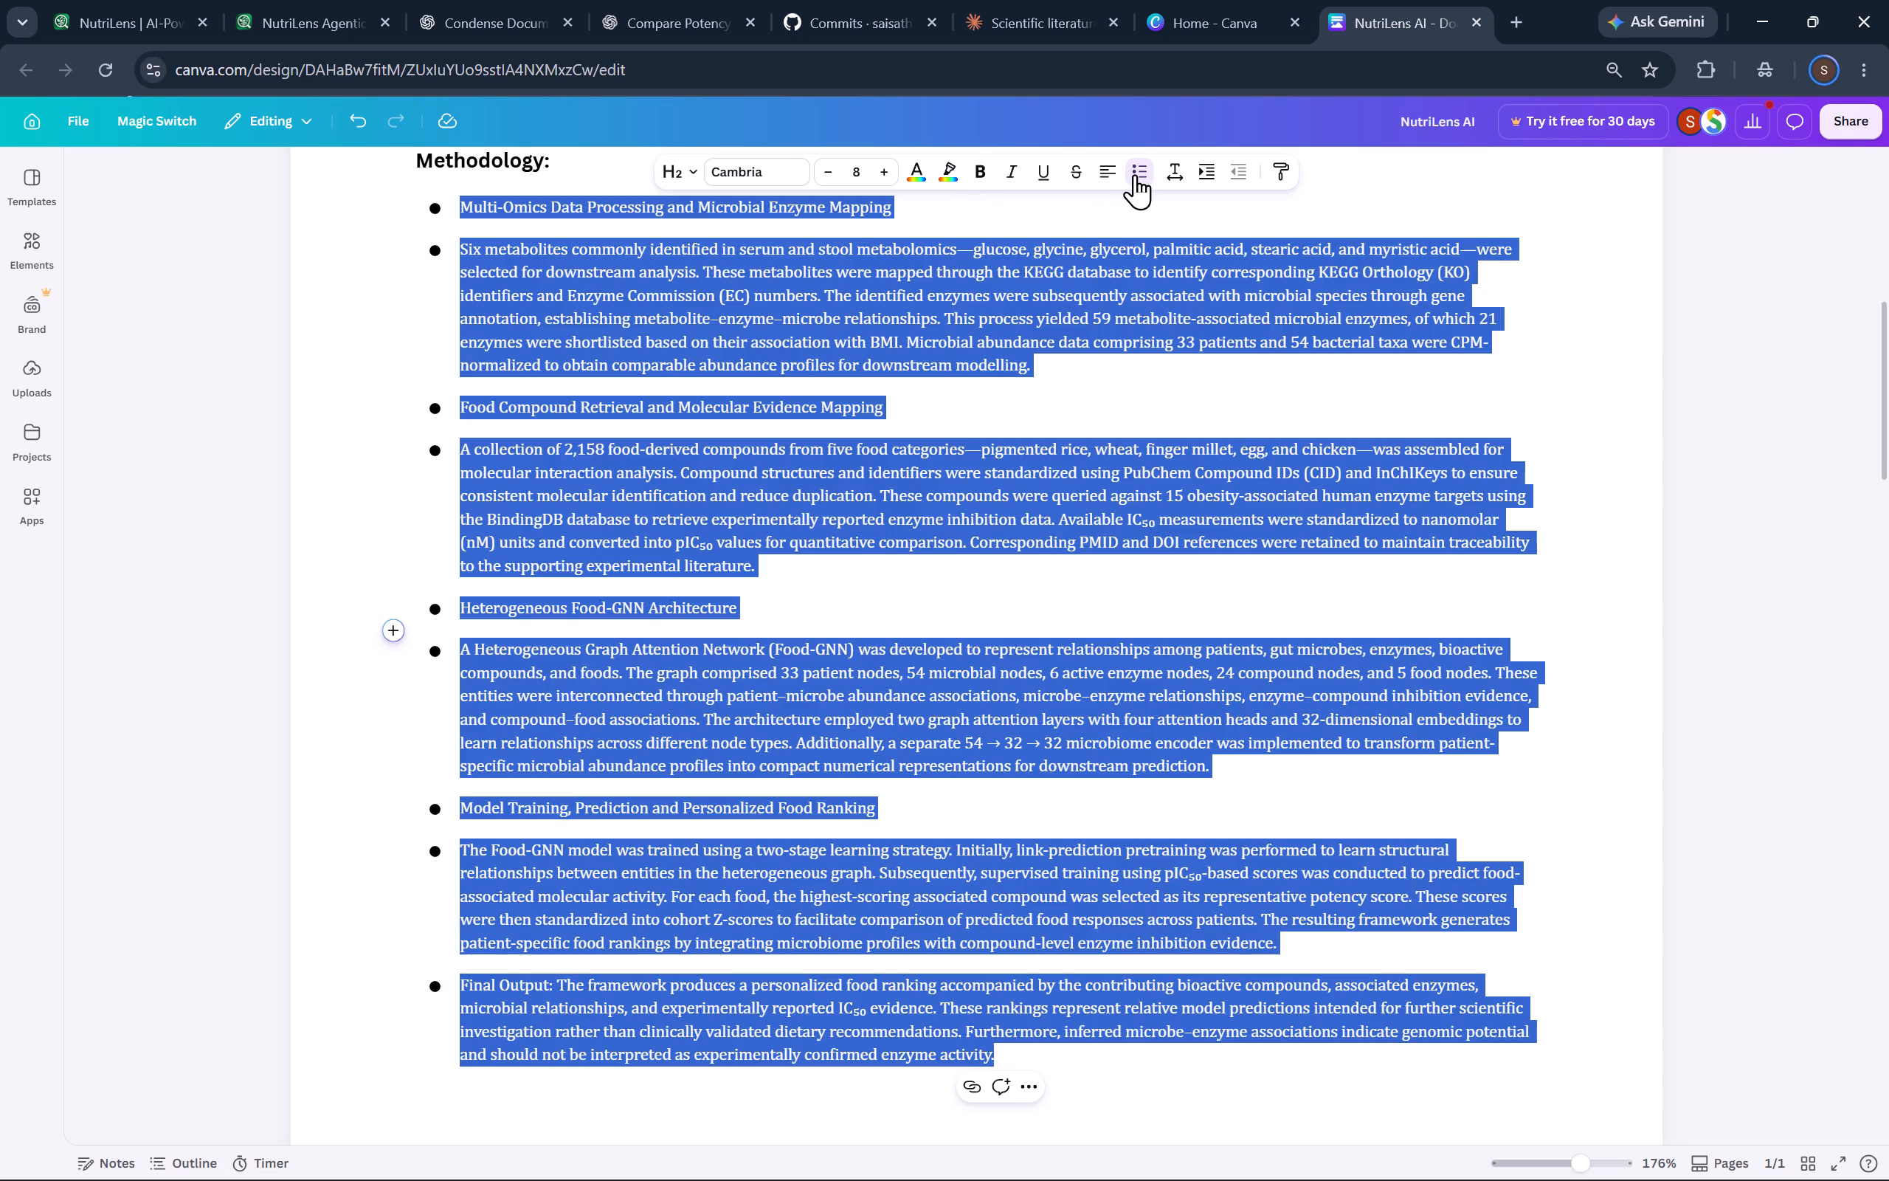
click(1136, 174)
click(1136, 174)
click(1136, 174)
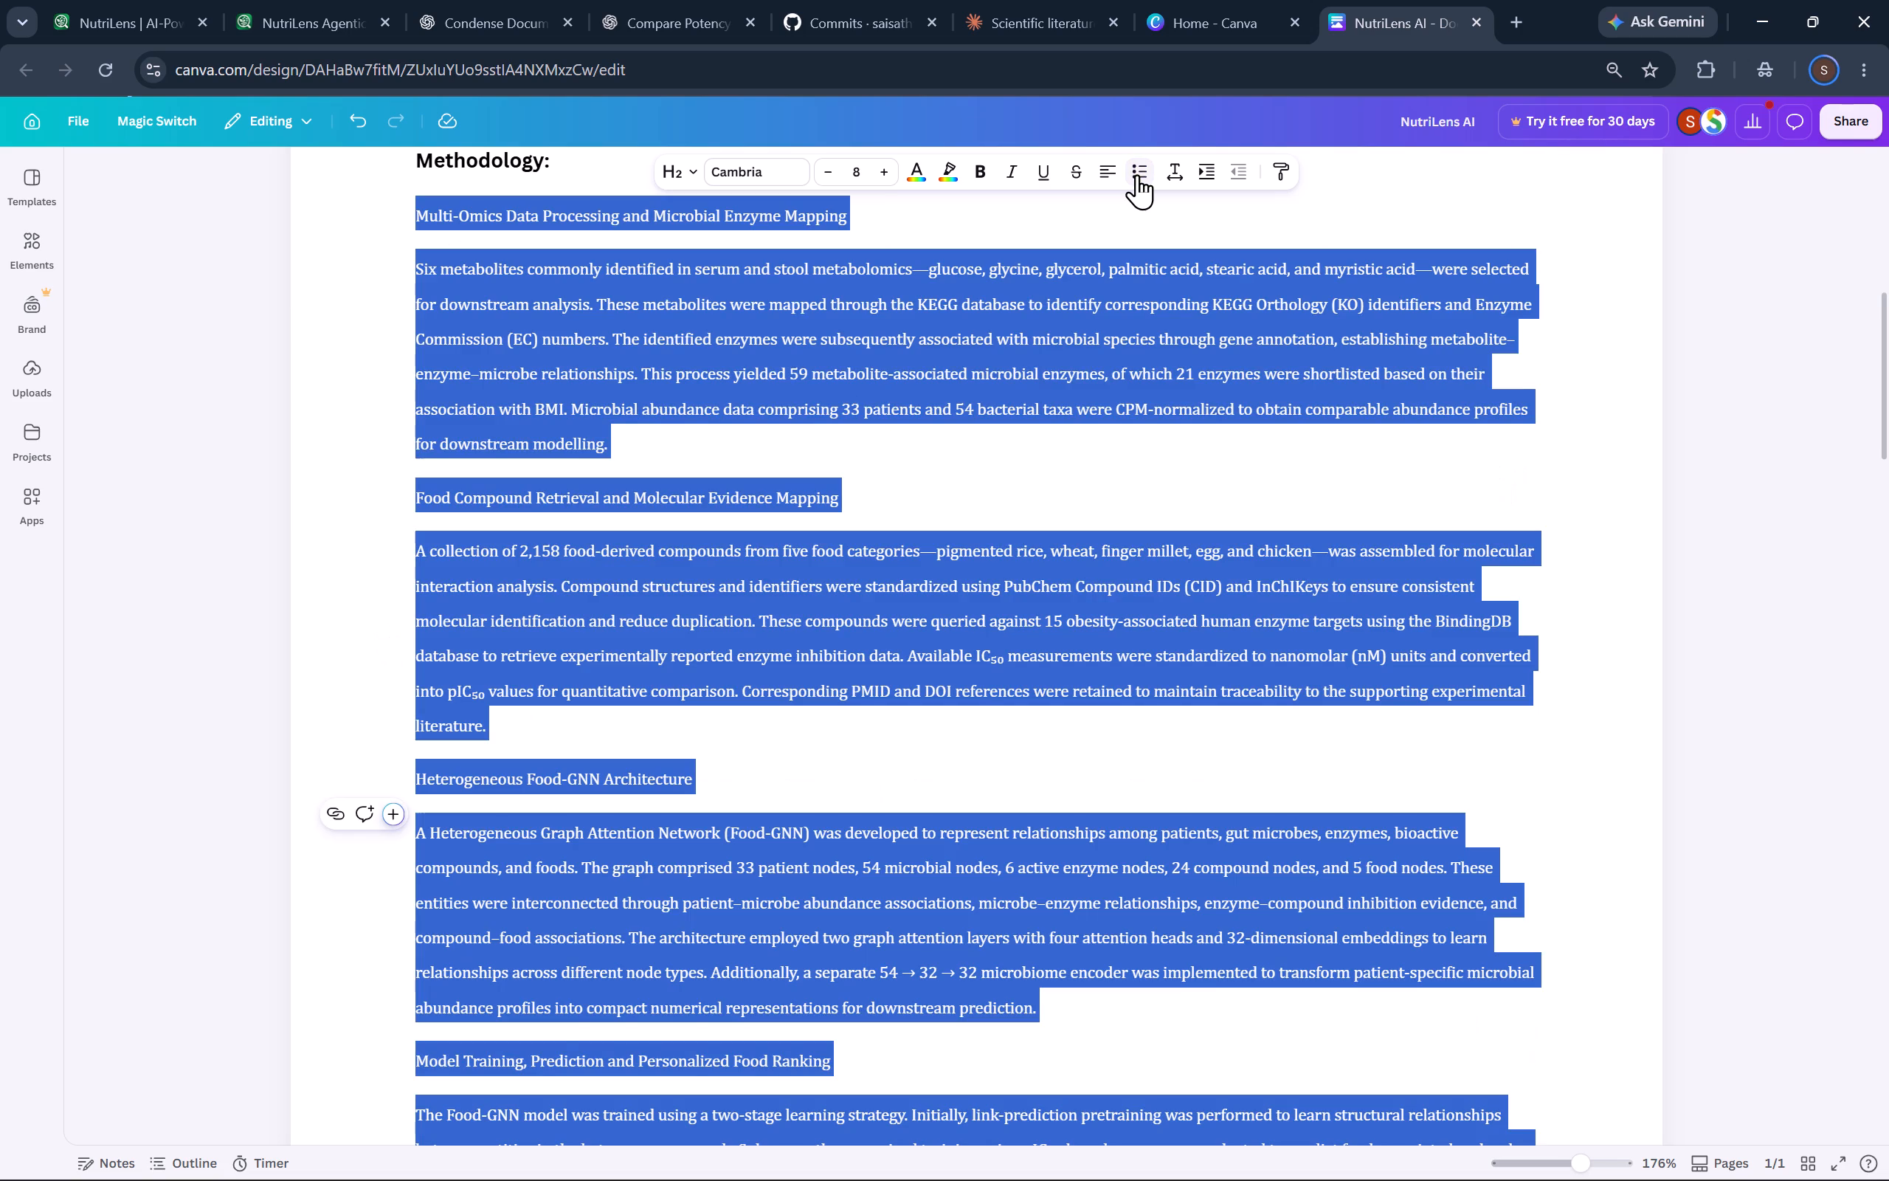
click(954, 469)
Format the "Multi-Omics Data Processing and Microbial Enzyme Mapping" heading as a numbered list item, size 10 and bold.
scroll(954, 469, up, 2)
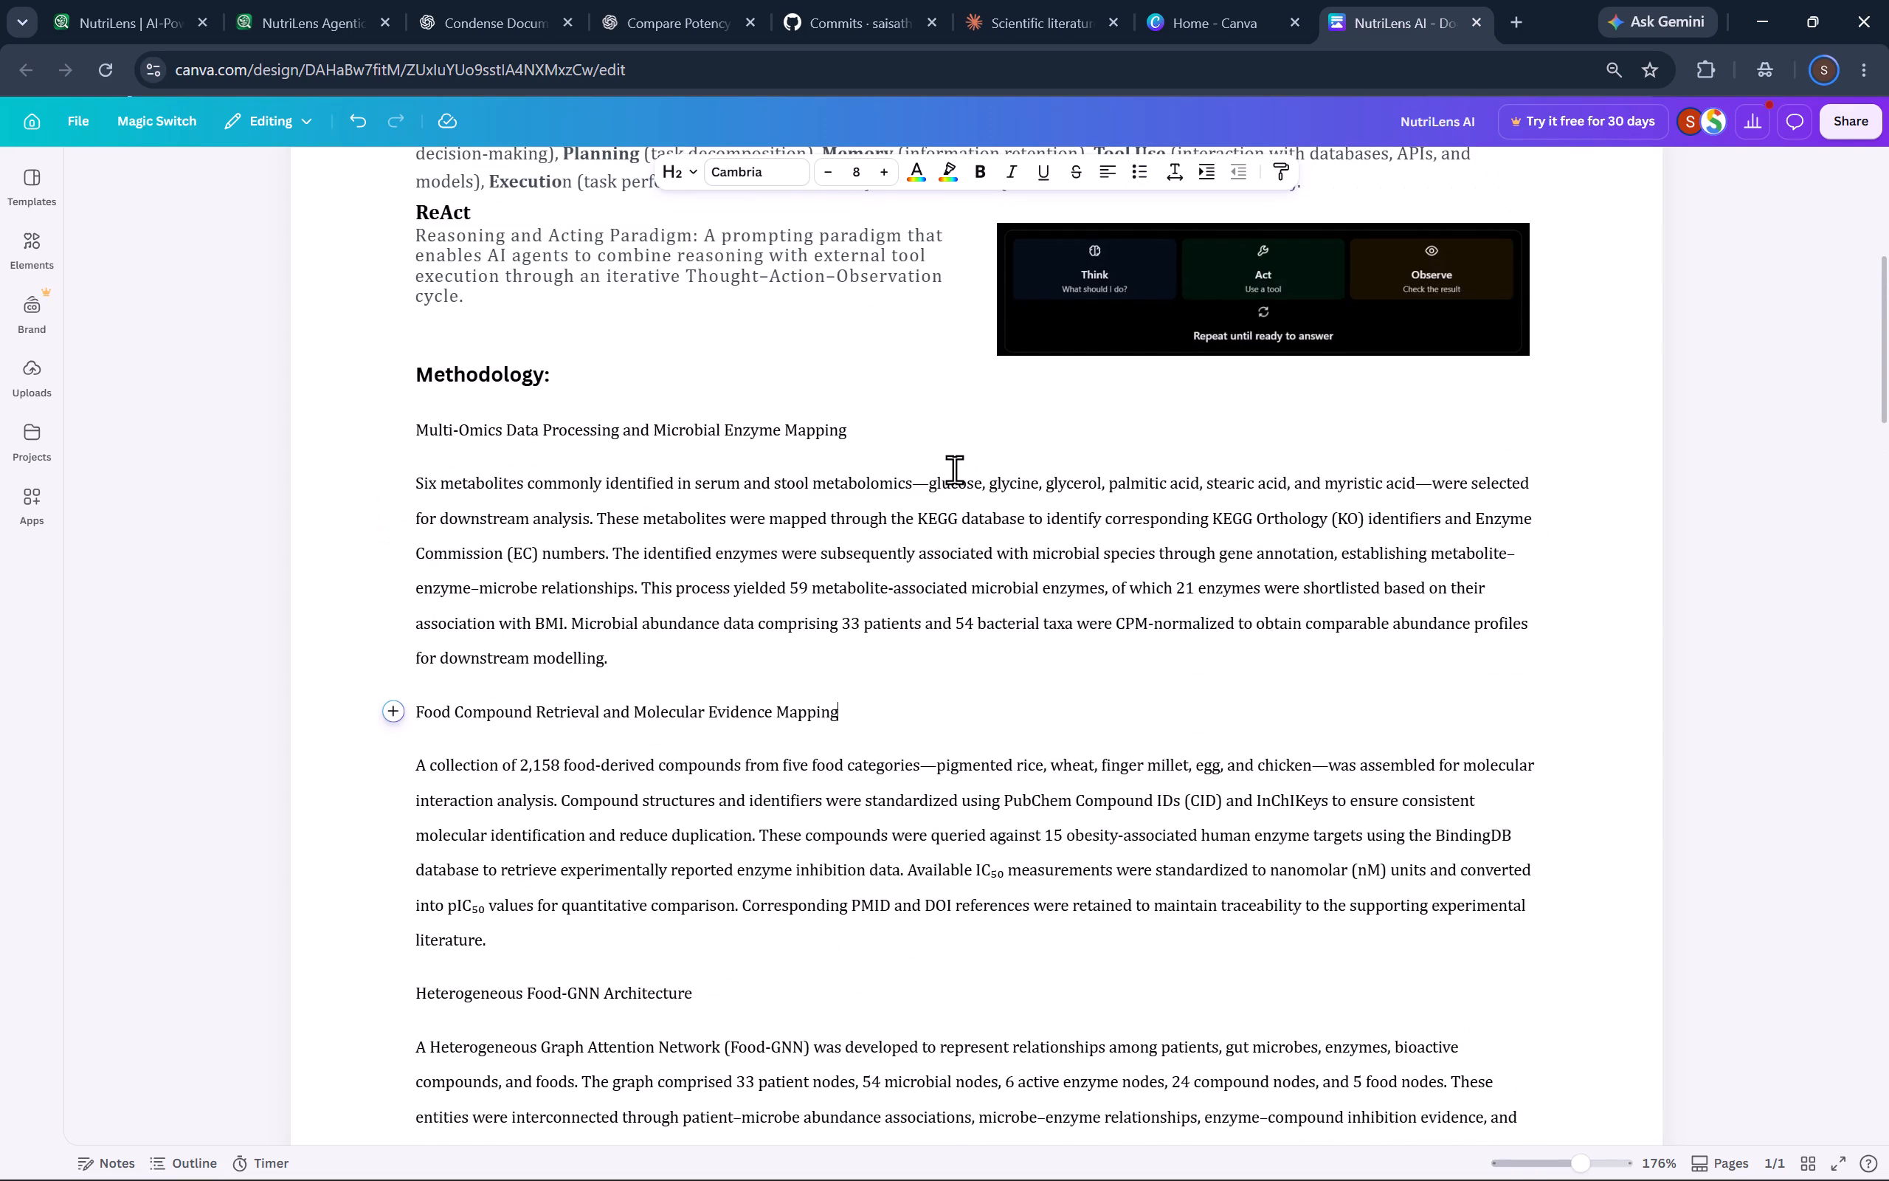
drag(863, 425, 464, 427)
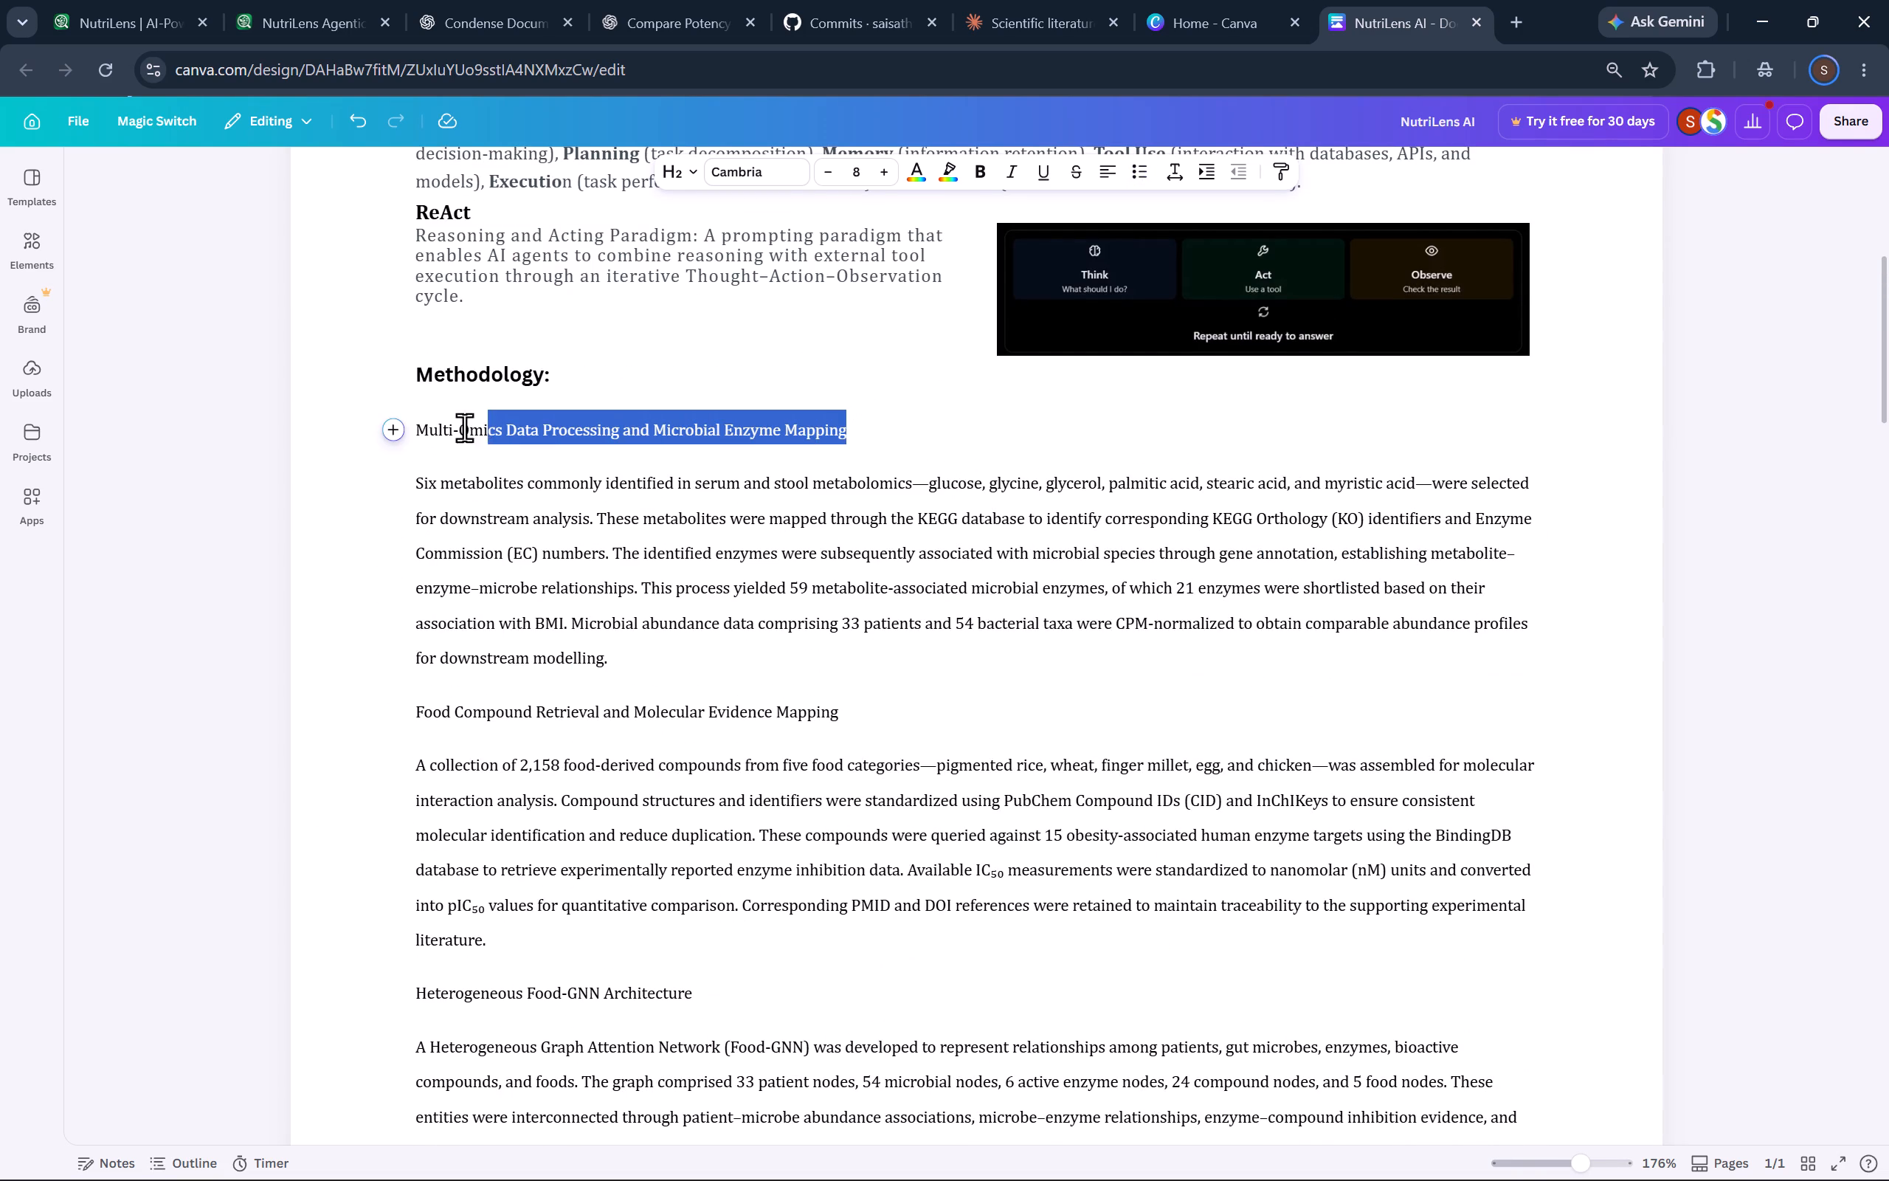
drag(464, 427, 418, 430)
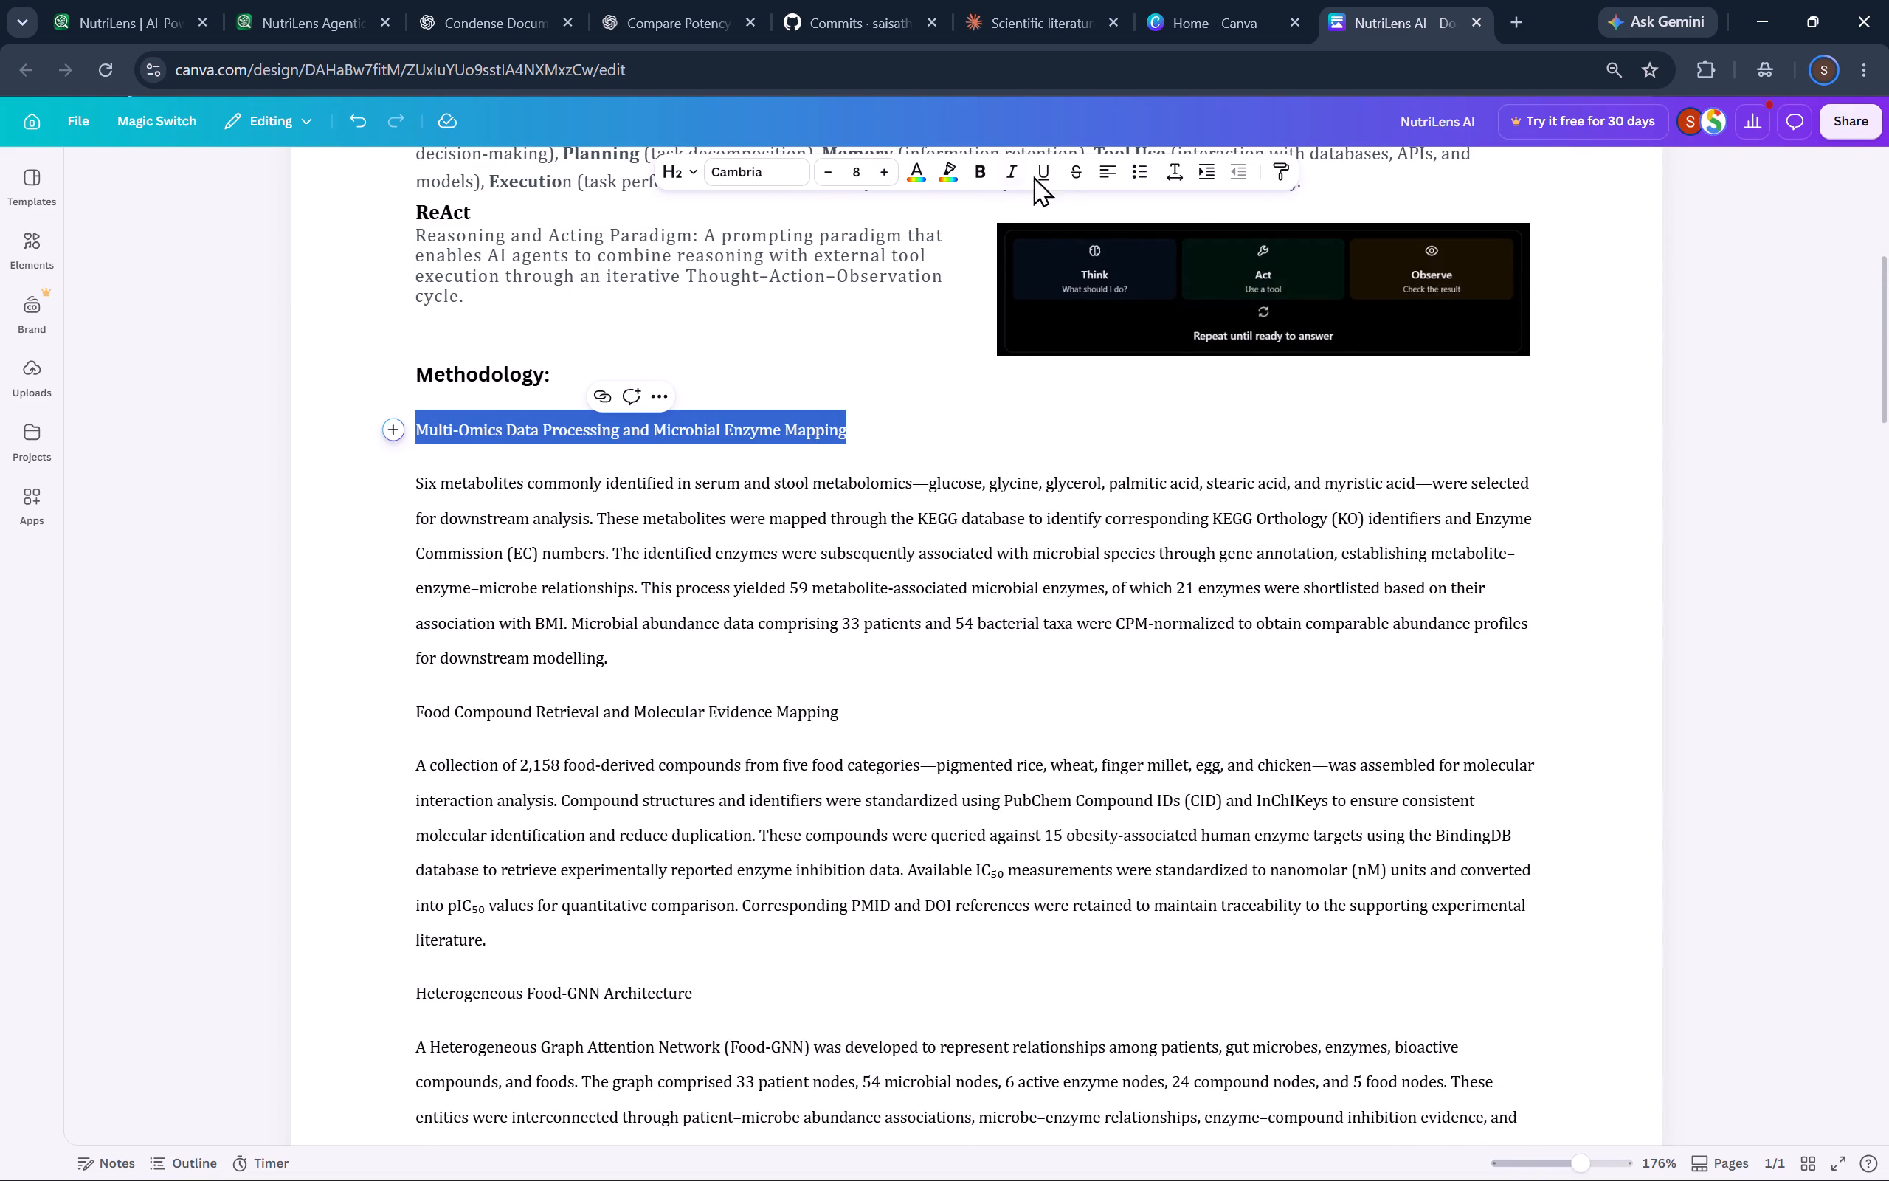
click(1134, 174)
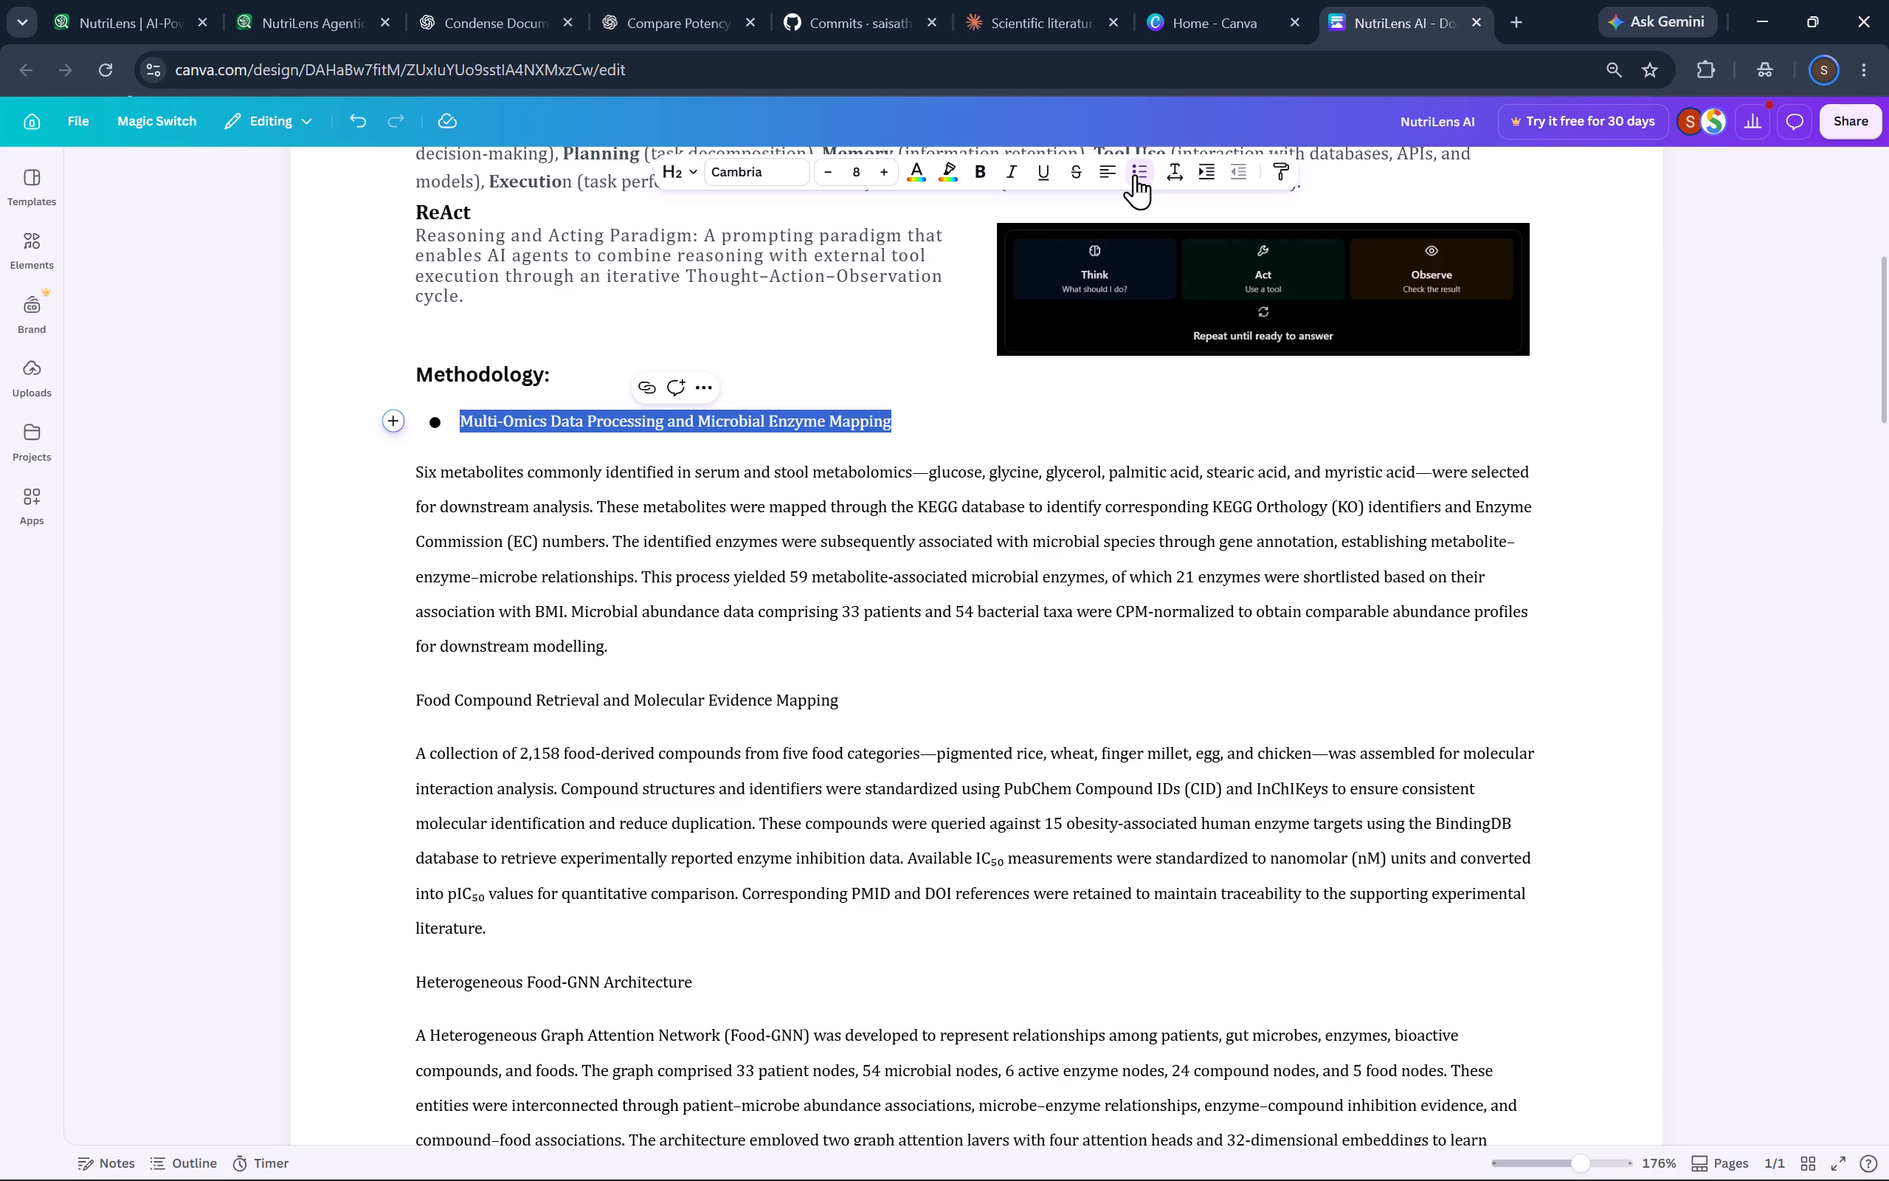
click(1134, 174)
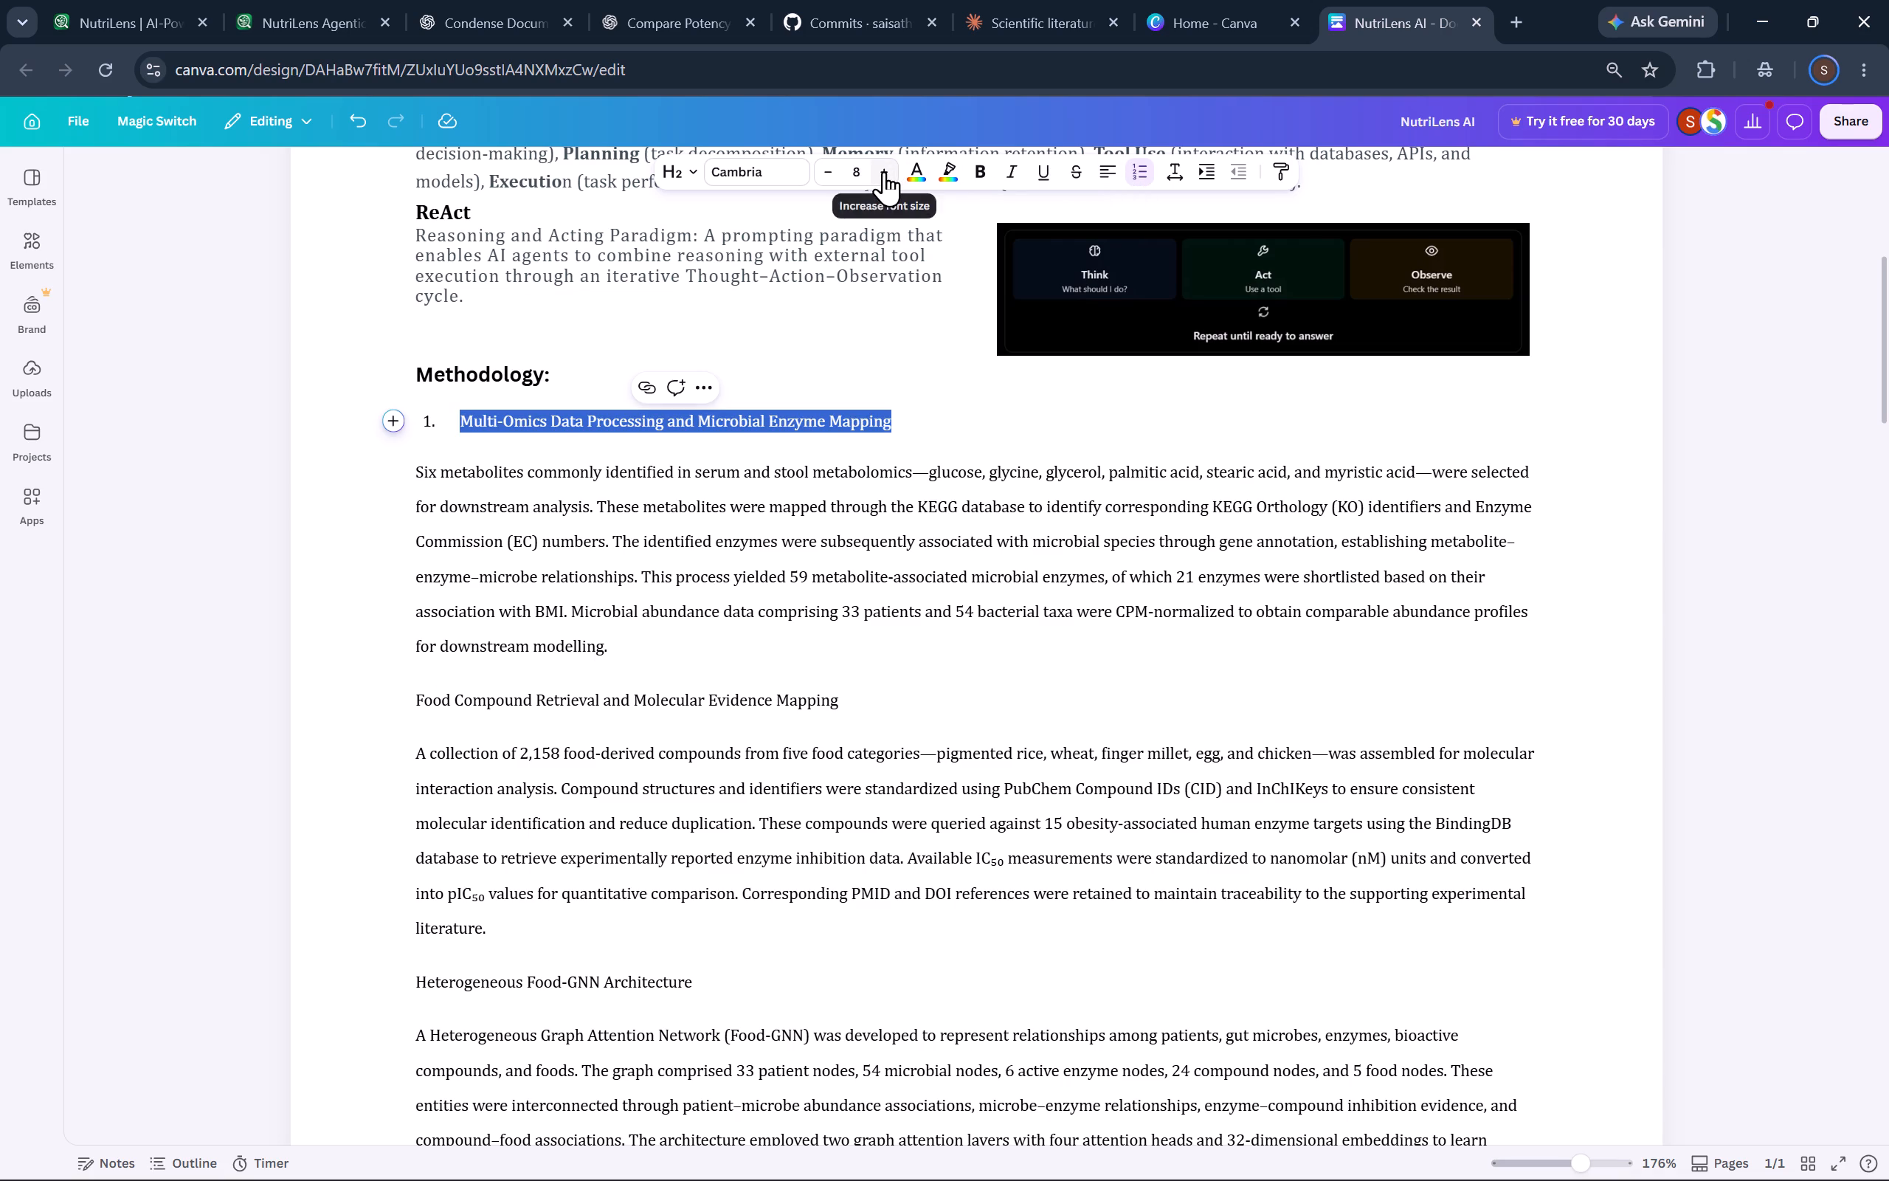
click(884, 171)
click(885, 171)
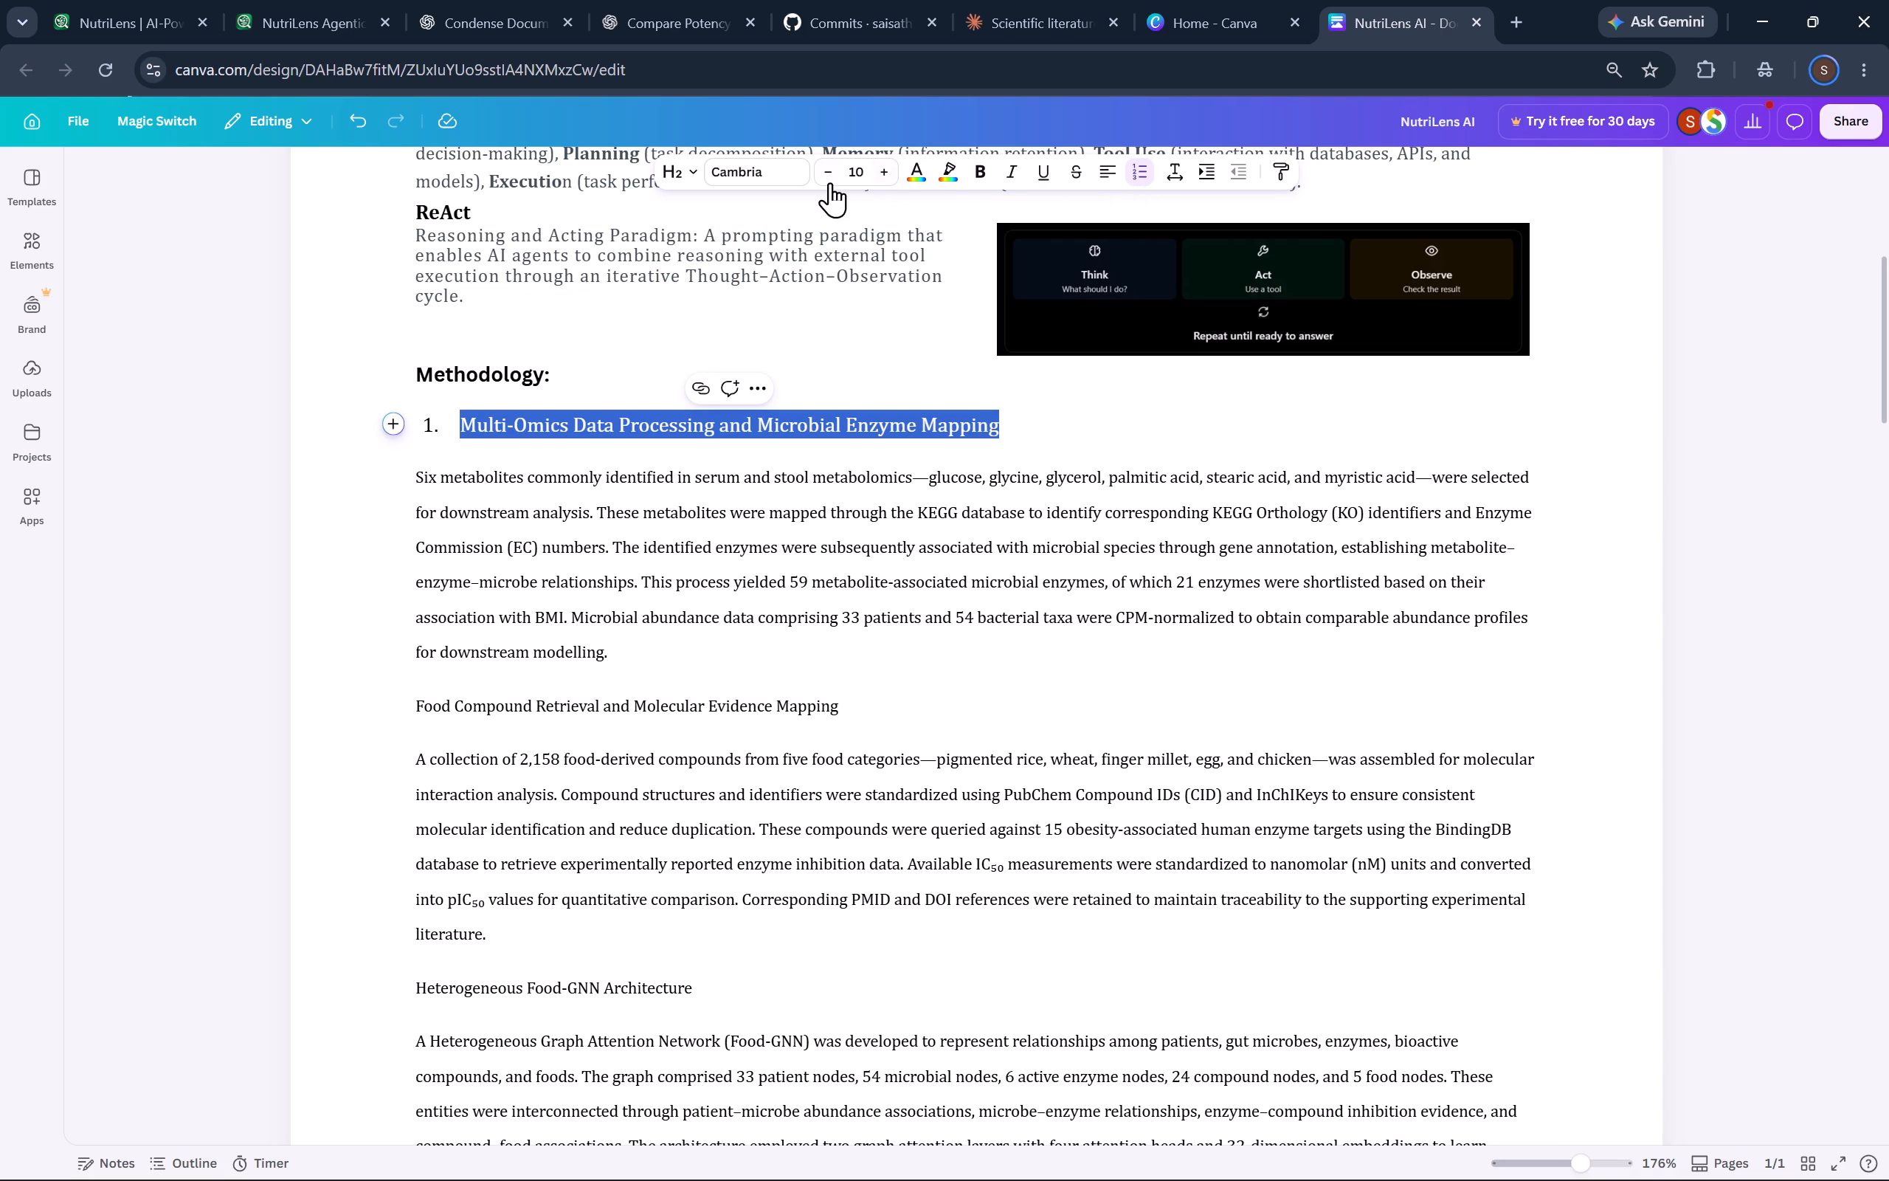
click(981, 173)
click(649, 344)
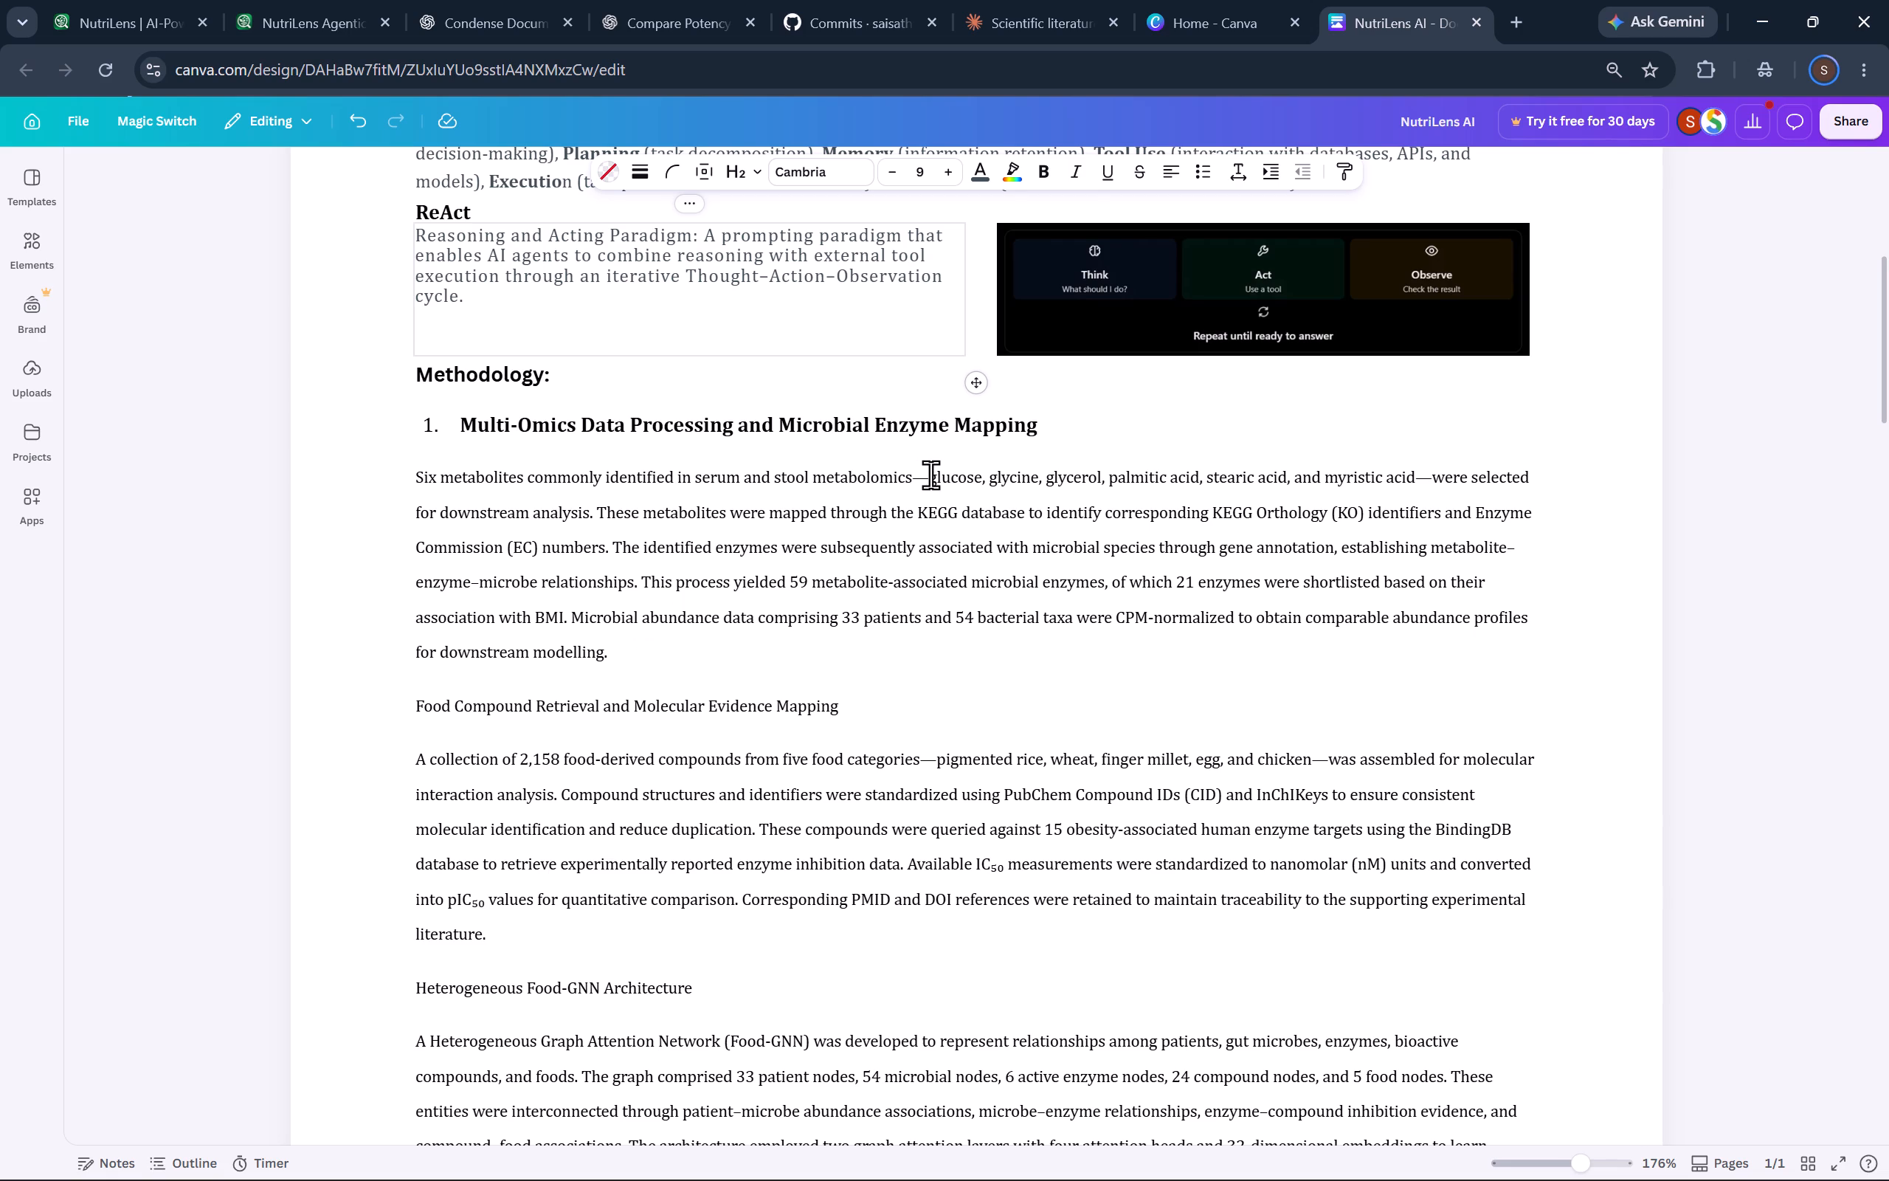
Bold "glucose, glycine, glycerol, palmitic acid, stearic acid, and myristic acid" in the first Methodology paragraph.
drag(931, 475, 1423, 469)
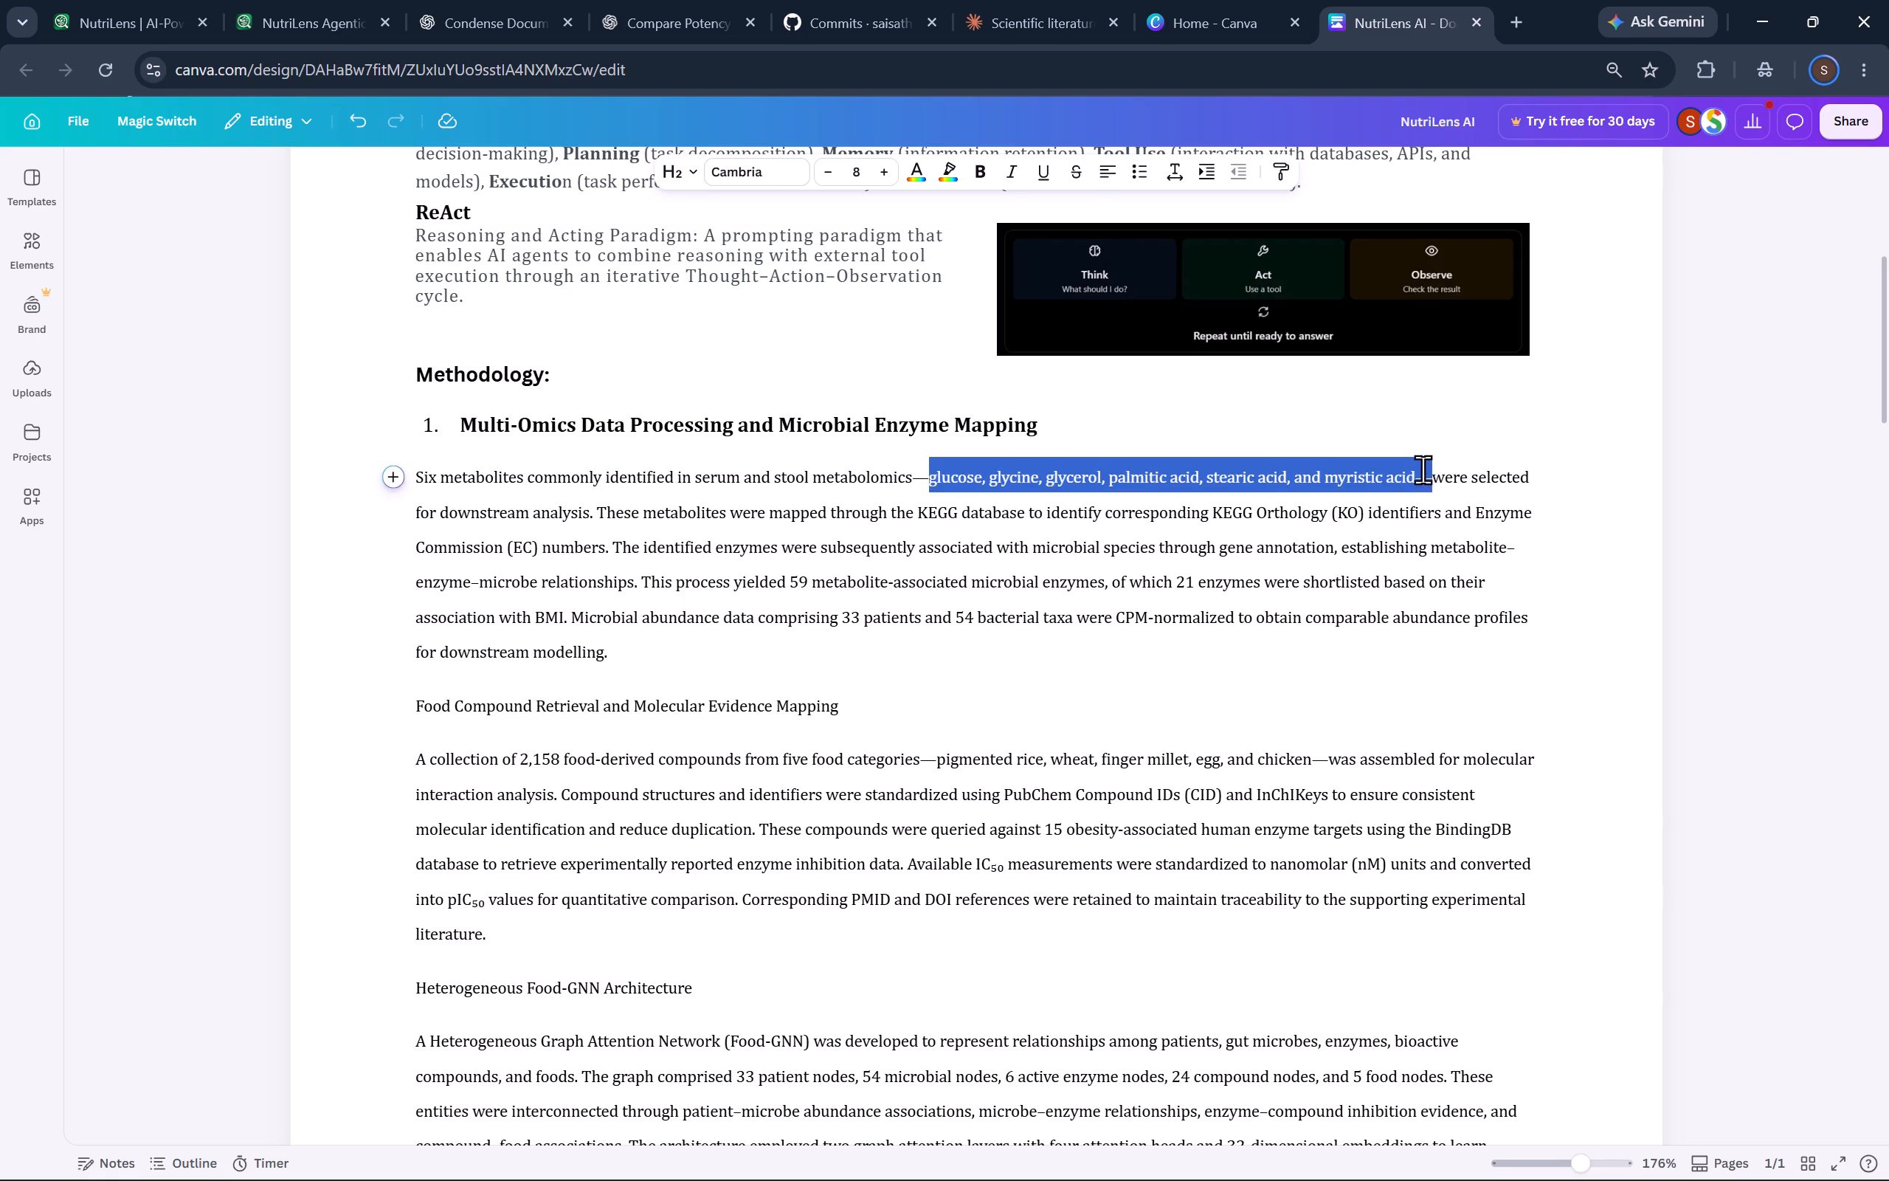
drag(1423, 469, 1420, 465)
click(981, 172)
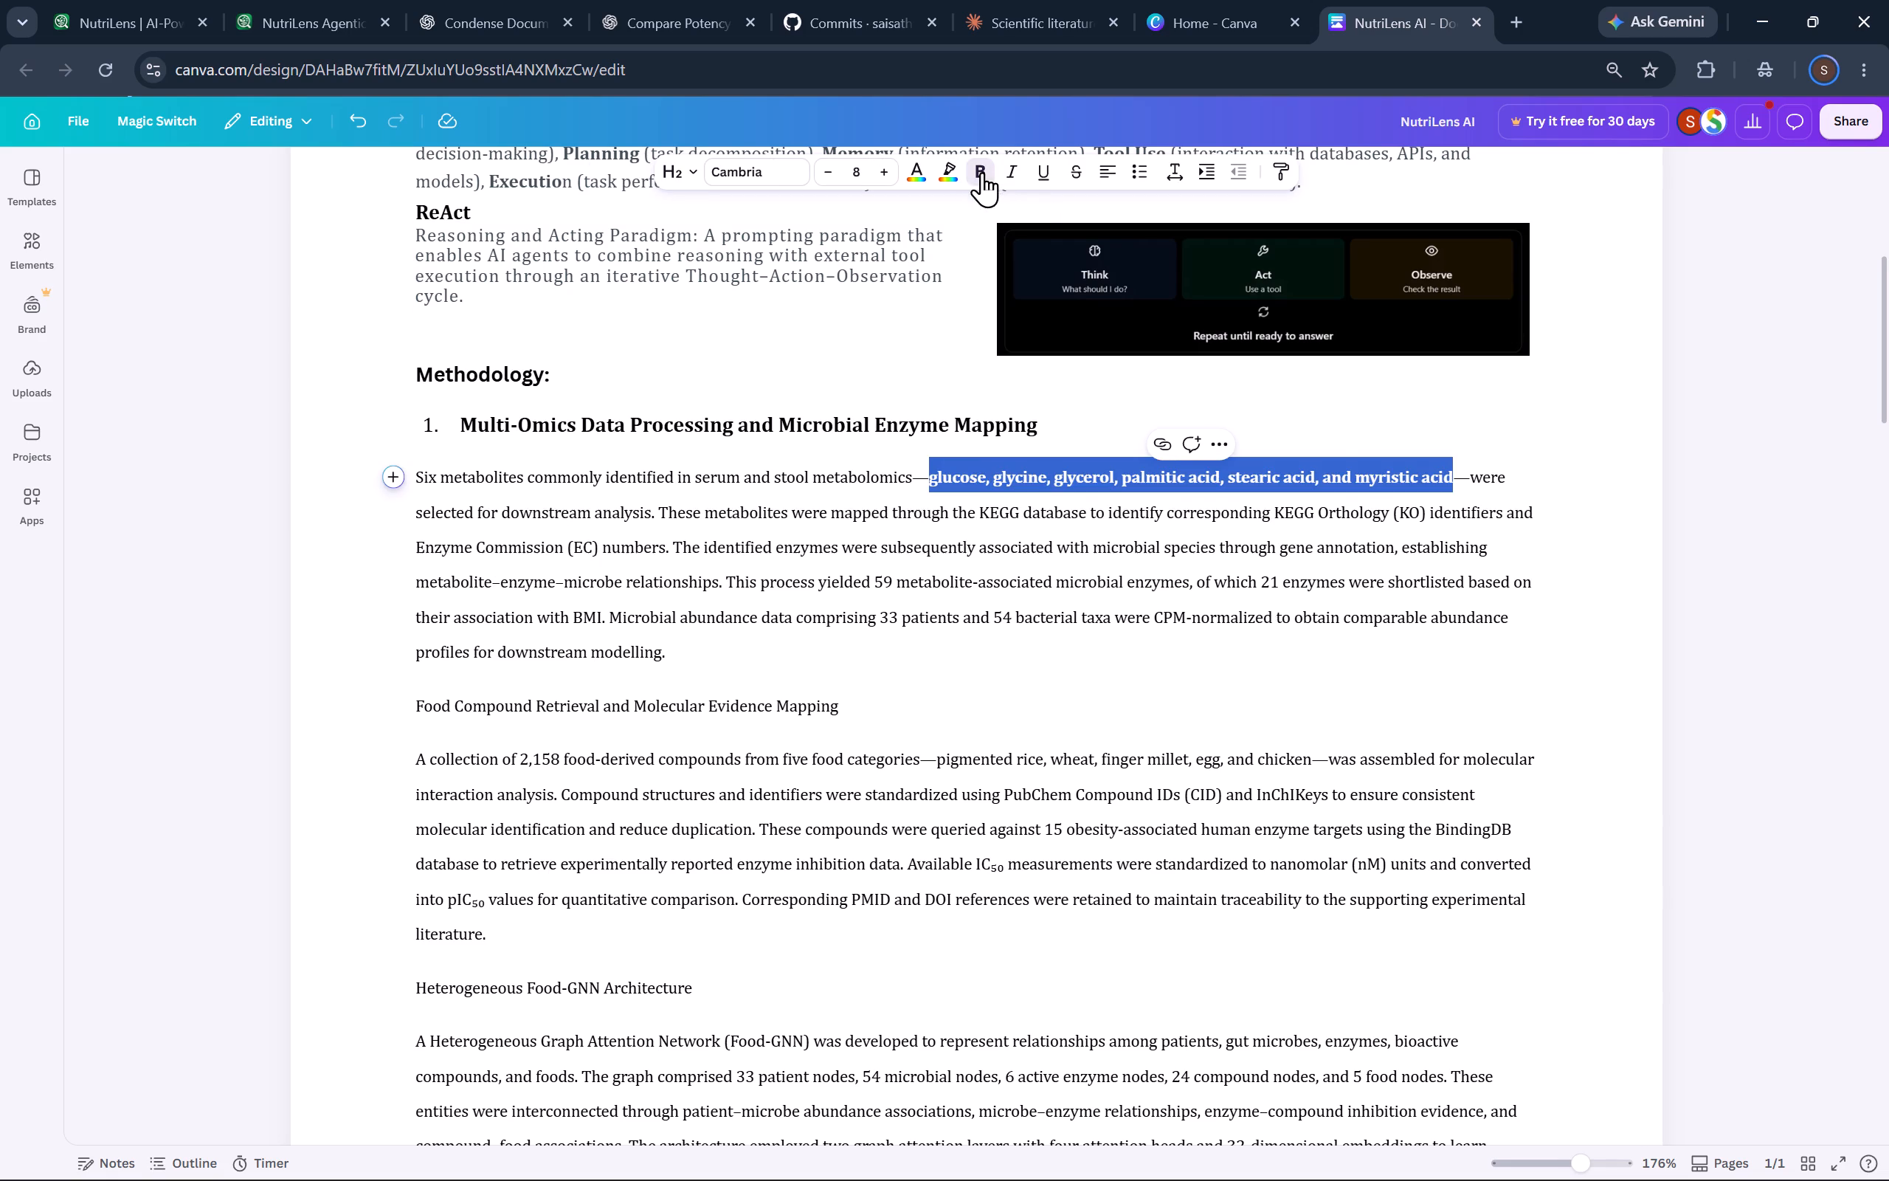
click(1023, 706)
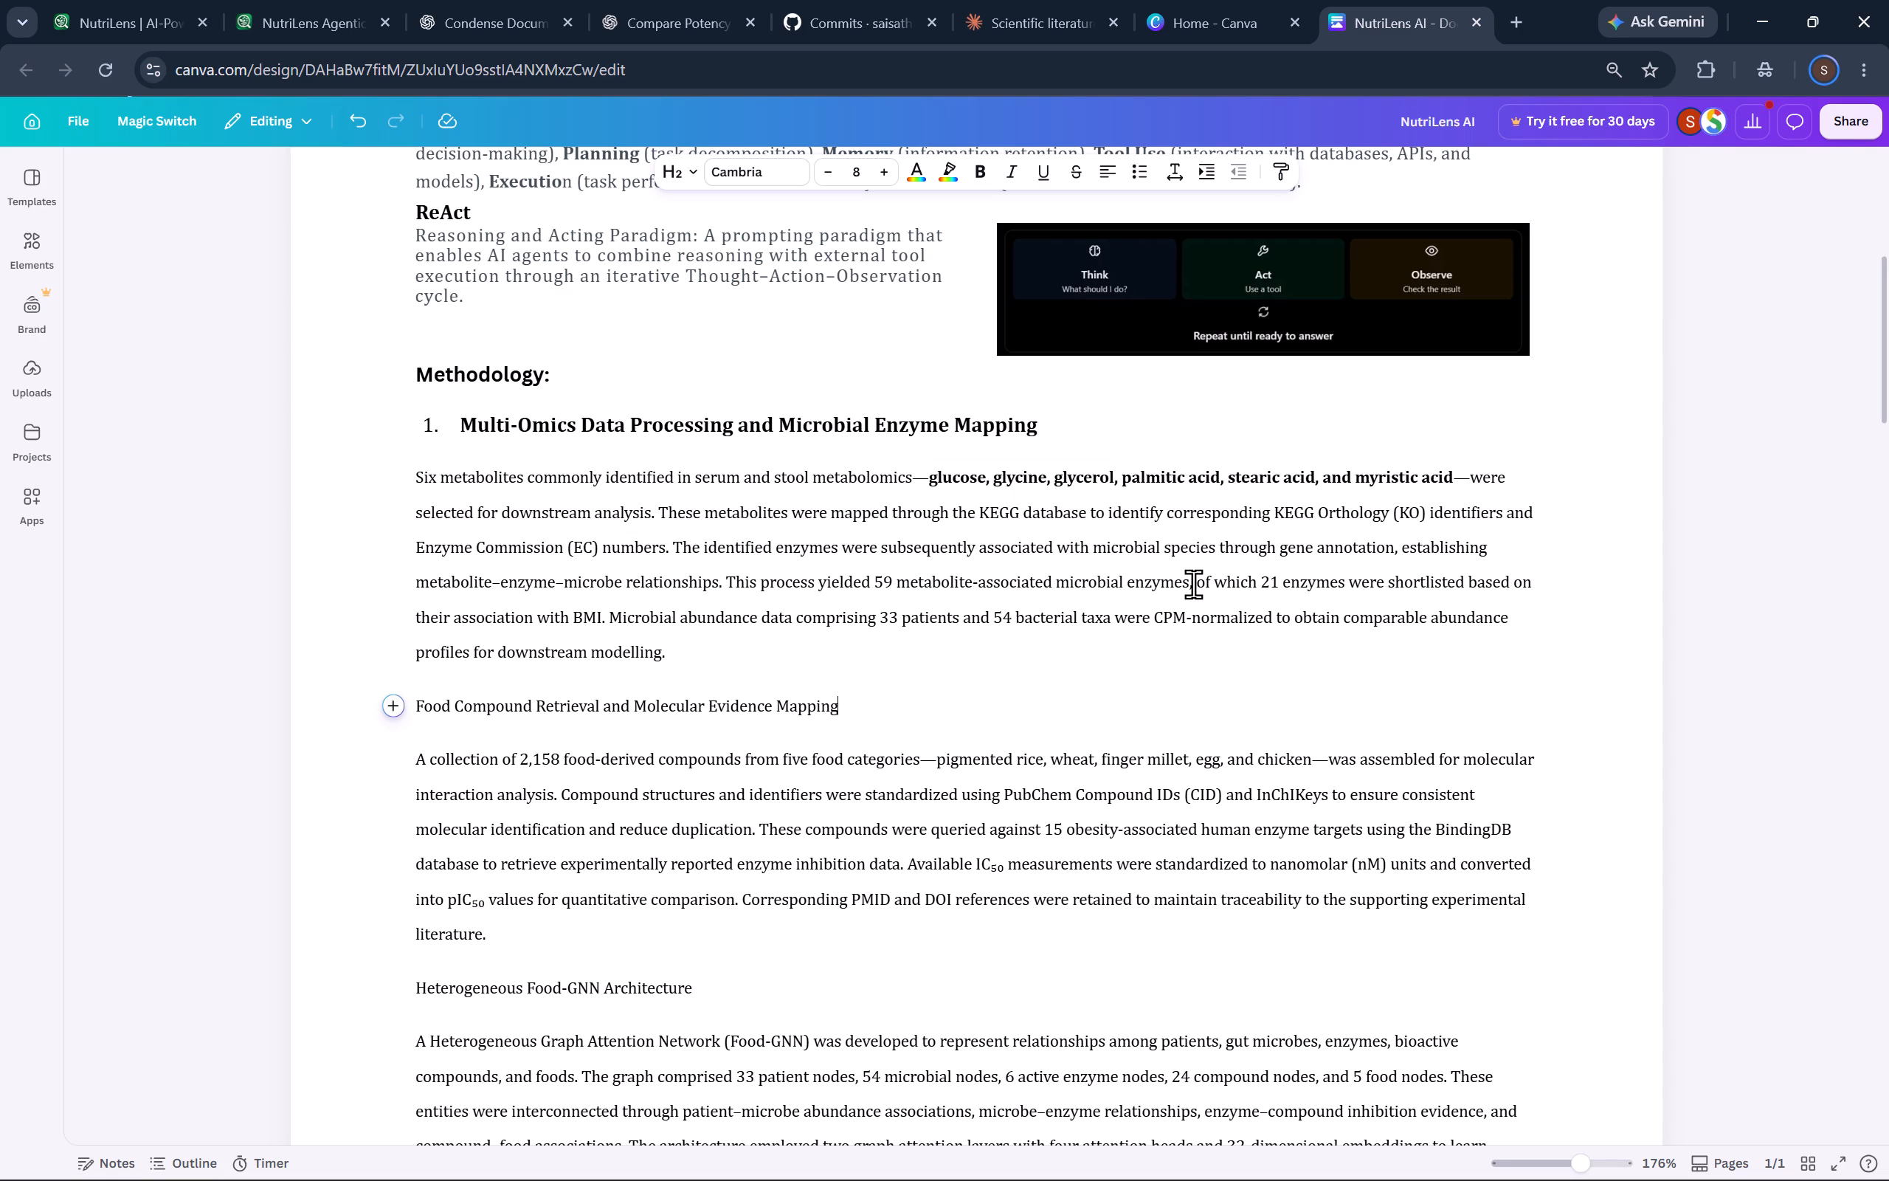
Delete ", of which 21 enzymes were shortlisted based on their association with BMI" from the first Methodology paragraph and end the sentence with a period.
drag(1187, 585, 613, 619)
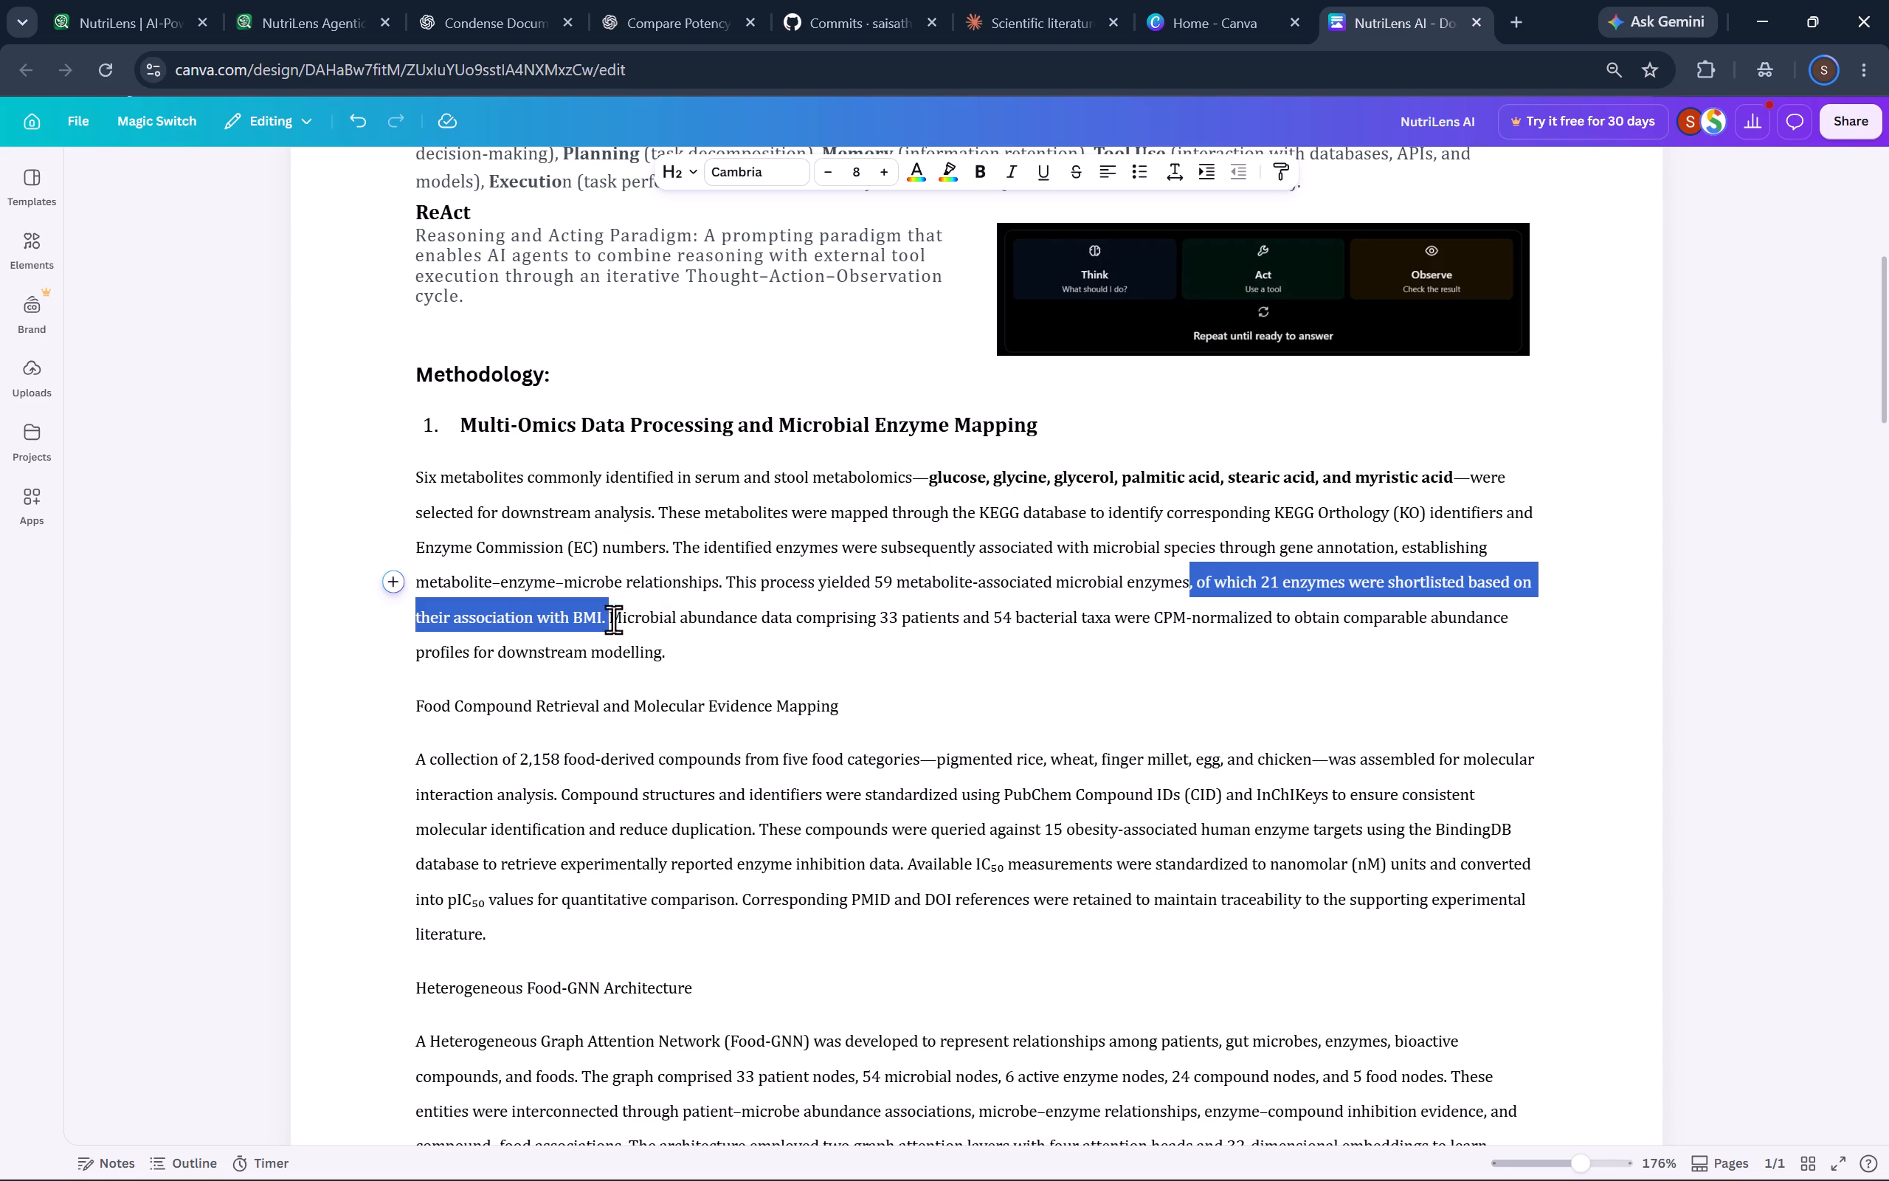
drag(613, 619, 604, 610)
key(BackSpace)
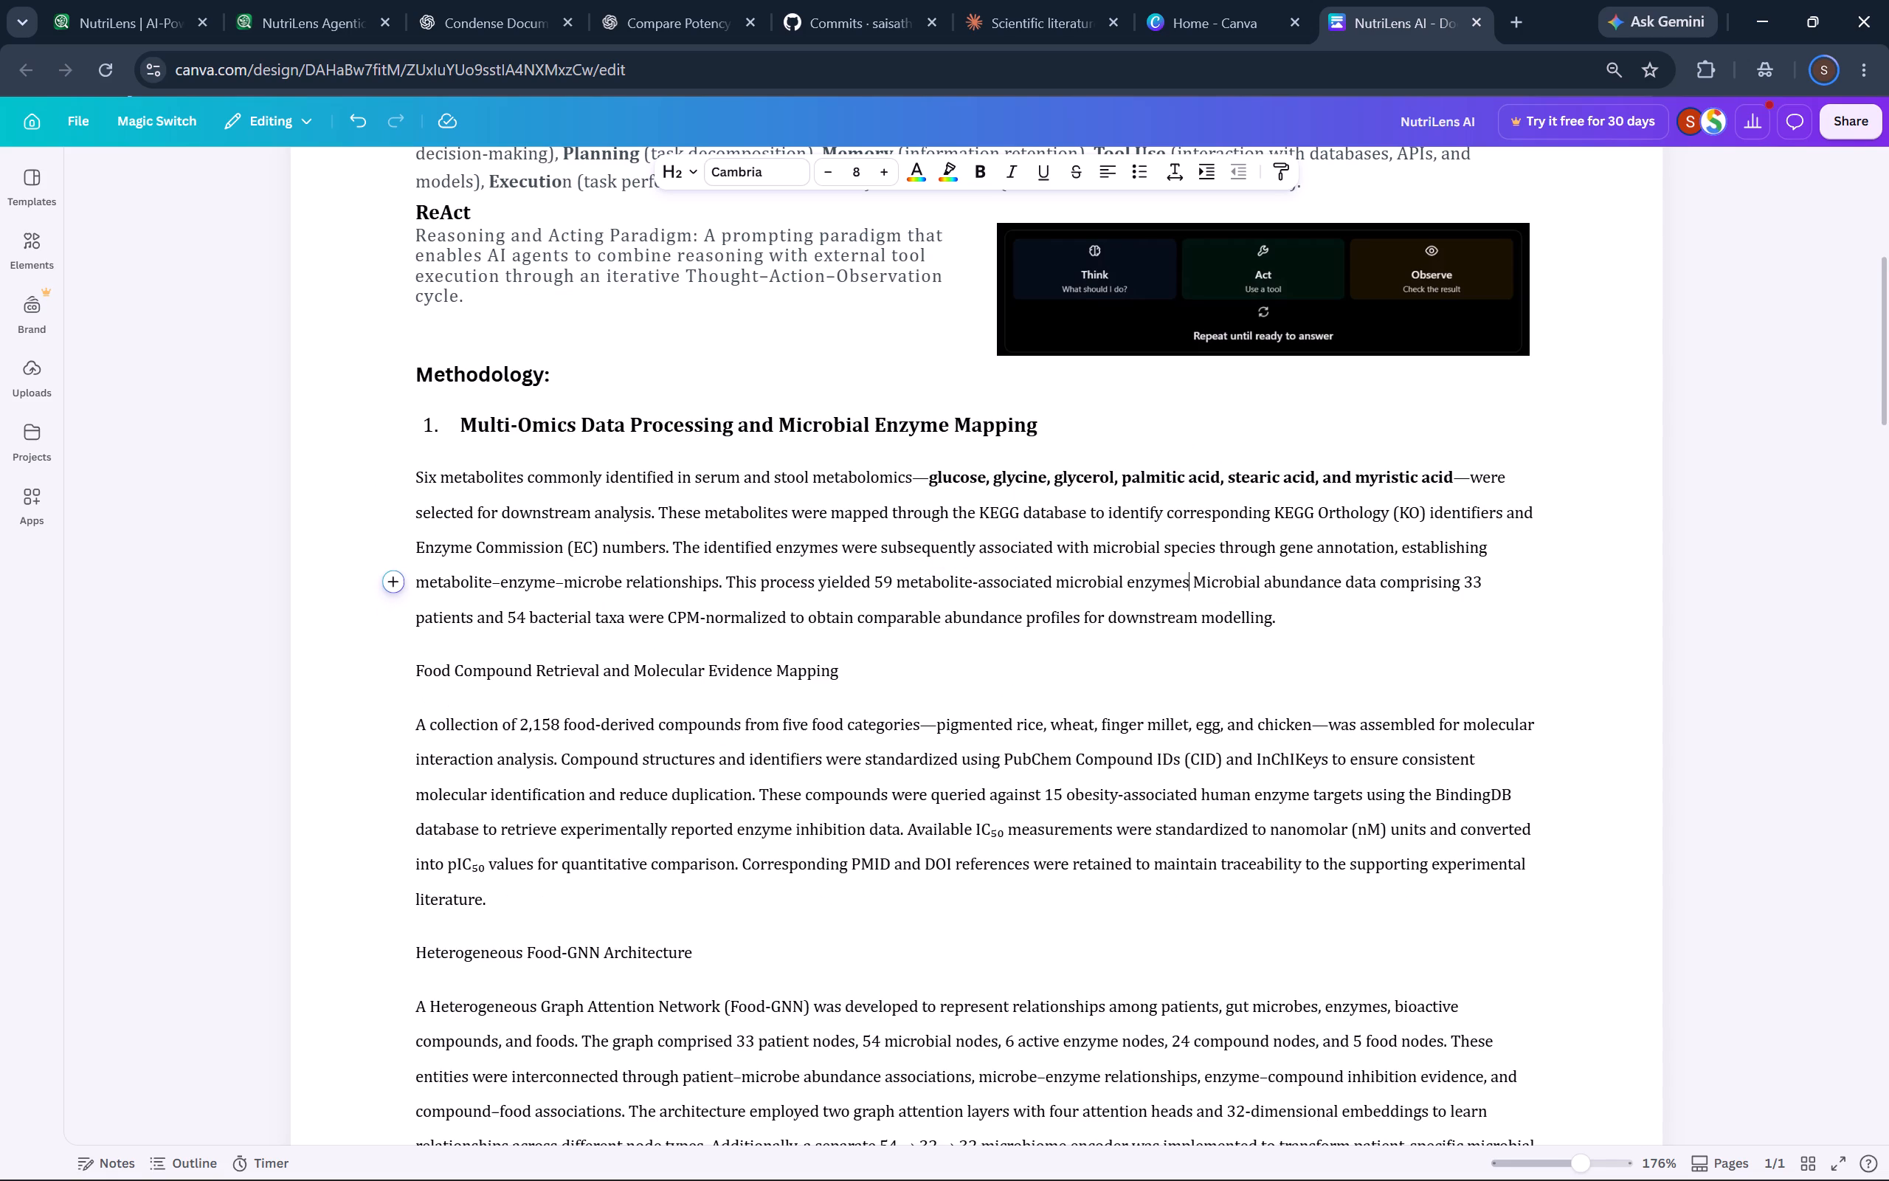
key(period)
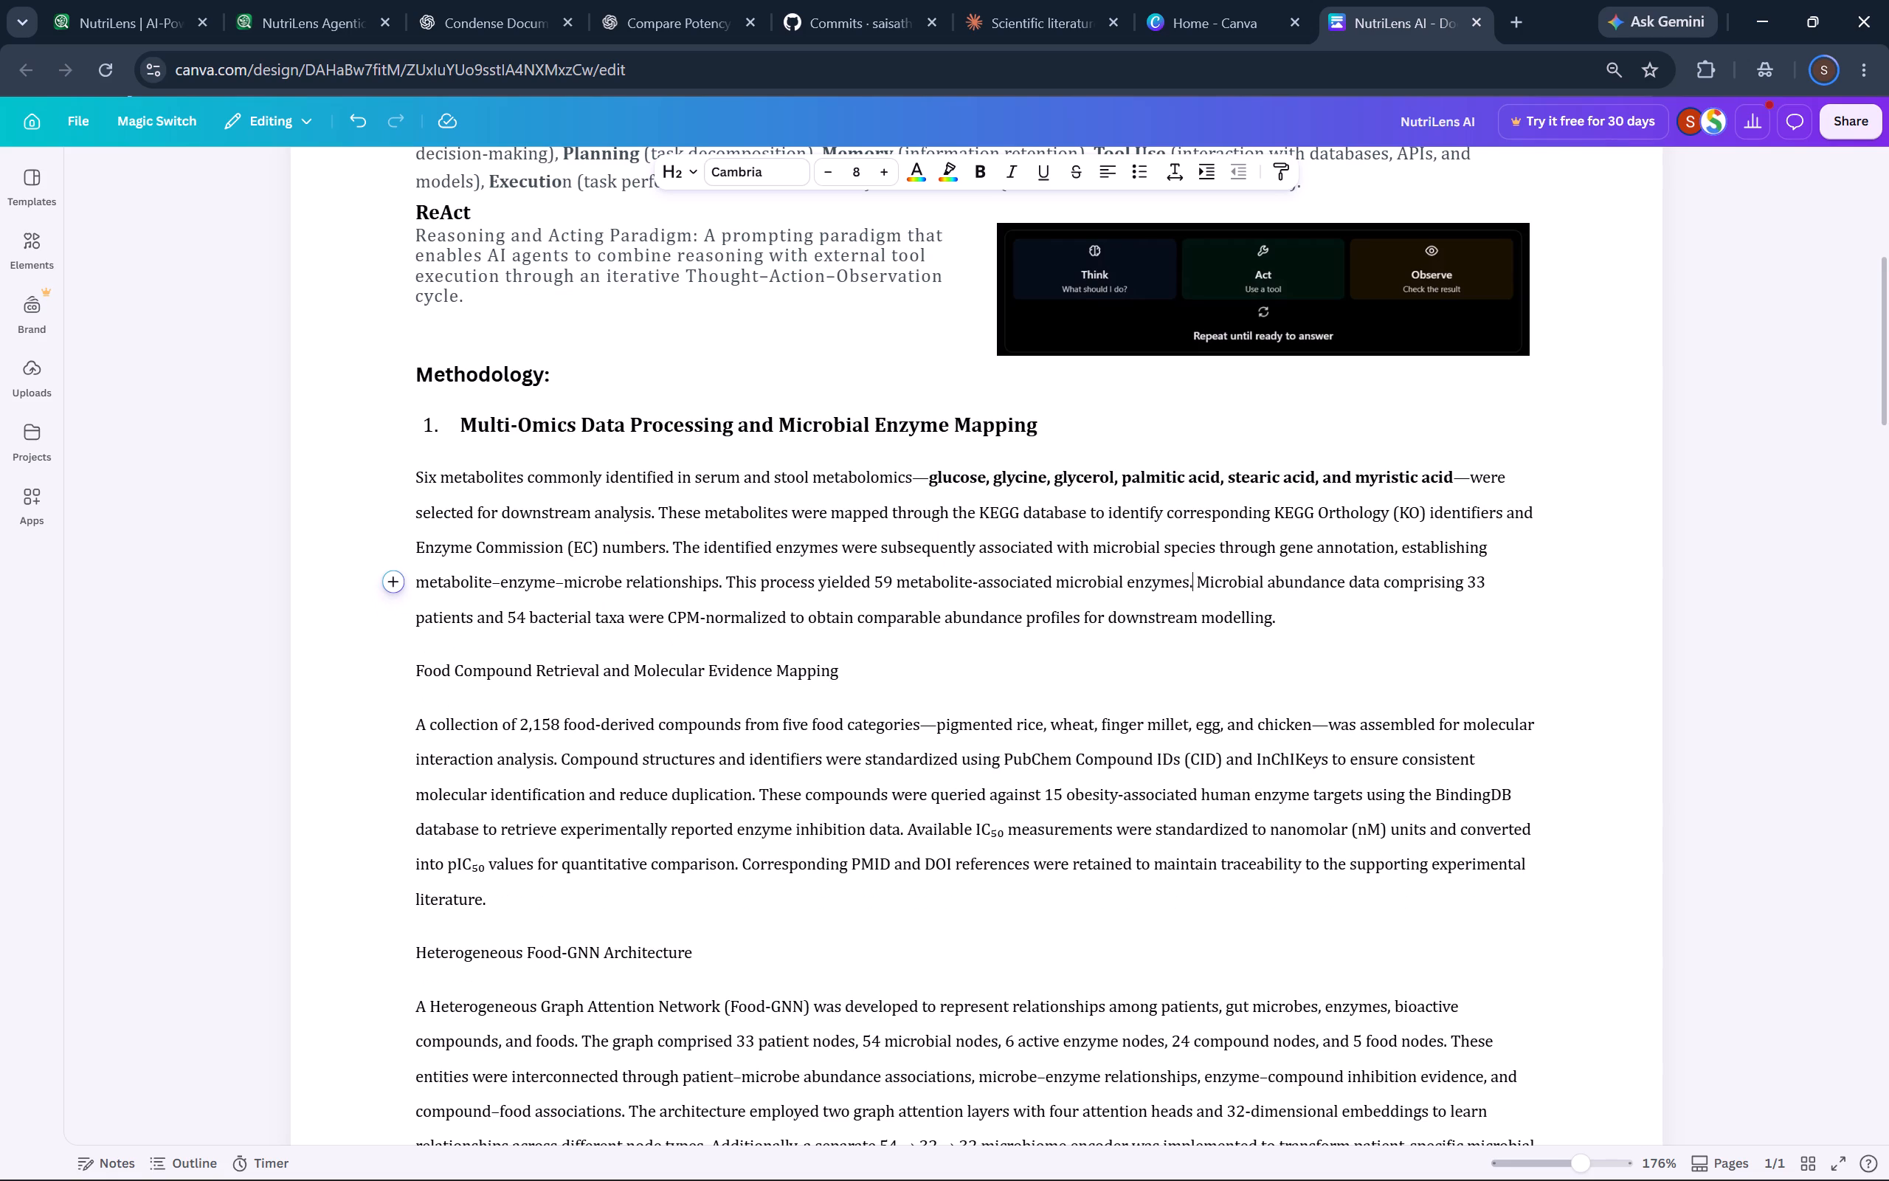
Set the "Food Compound Retrieval and Molecular Evidence Mapping" heading to size 10 and bold.
click(939, 665)
drag(920, 670, 413, 664)
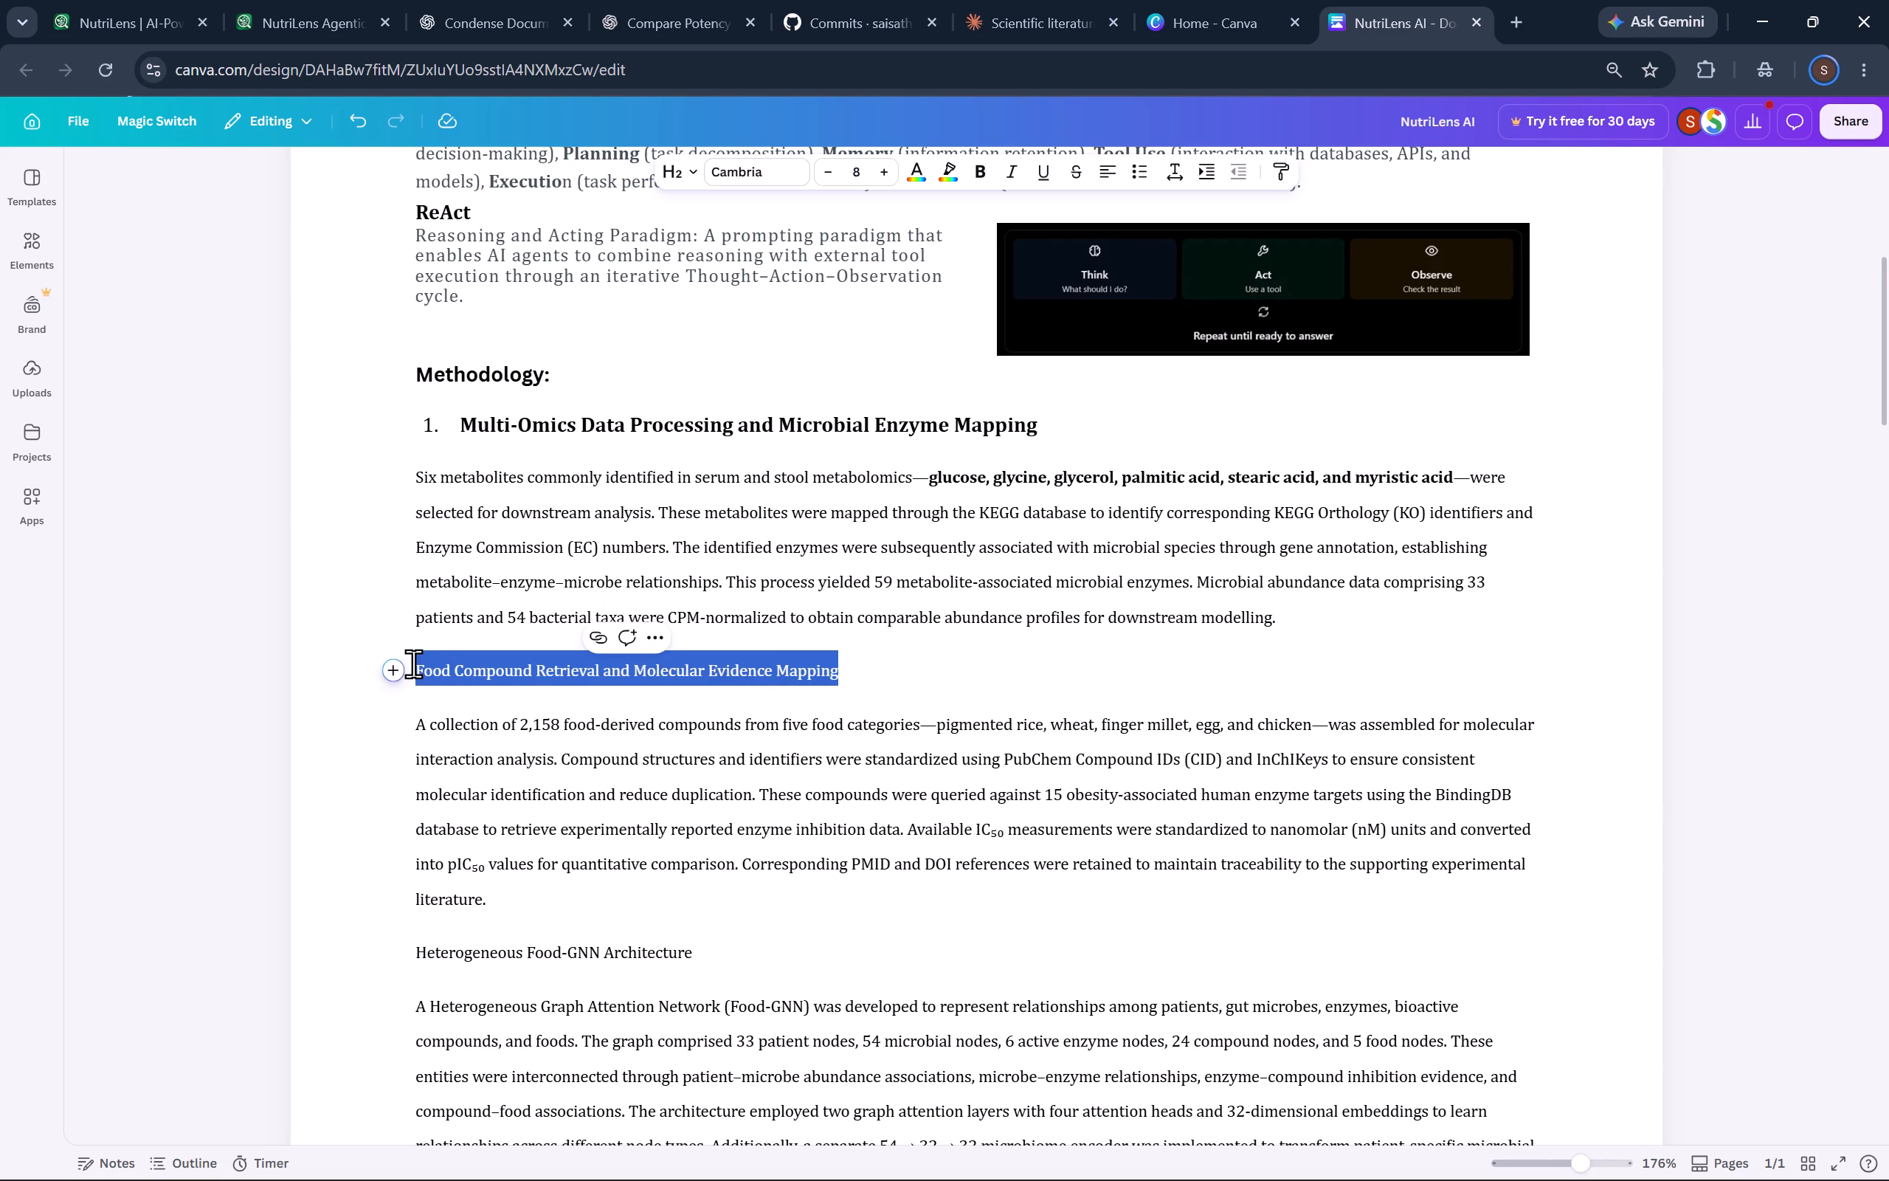
double_click(888, 173)
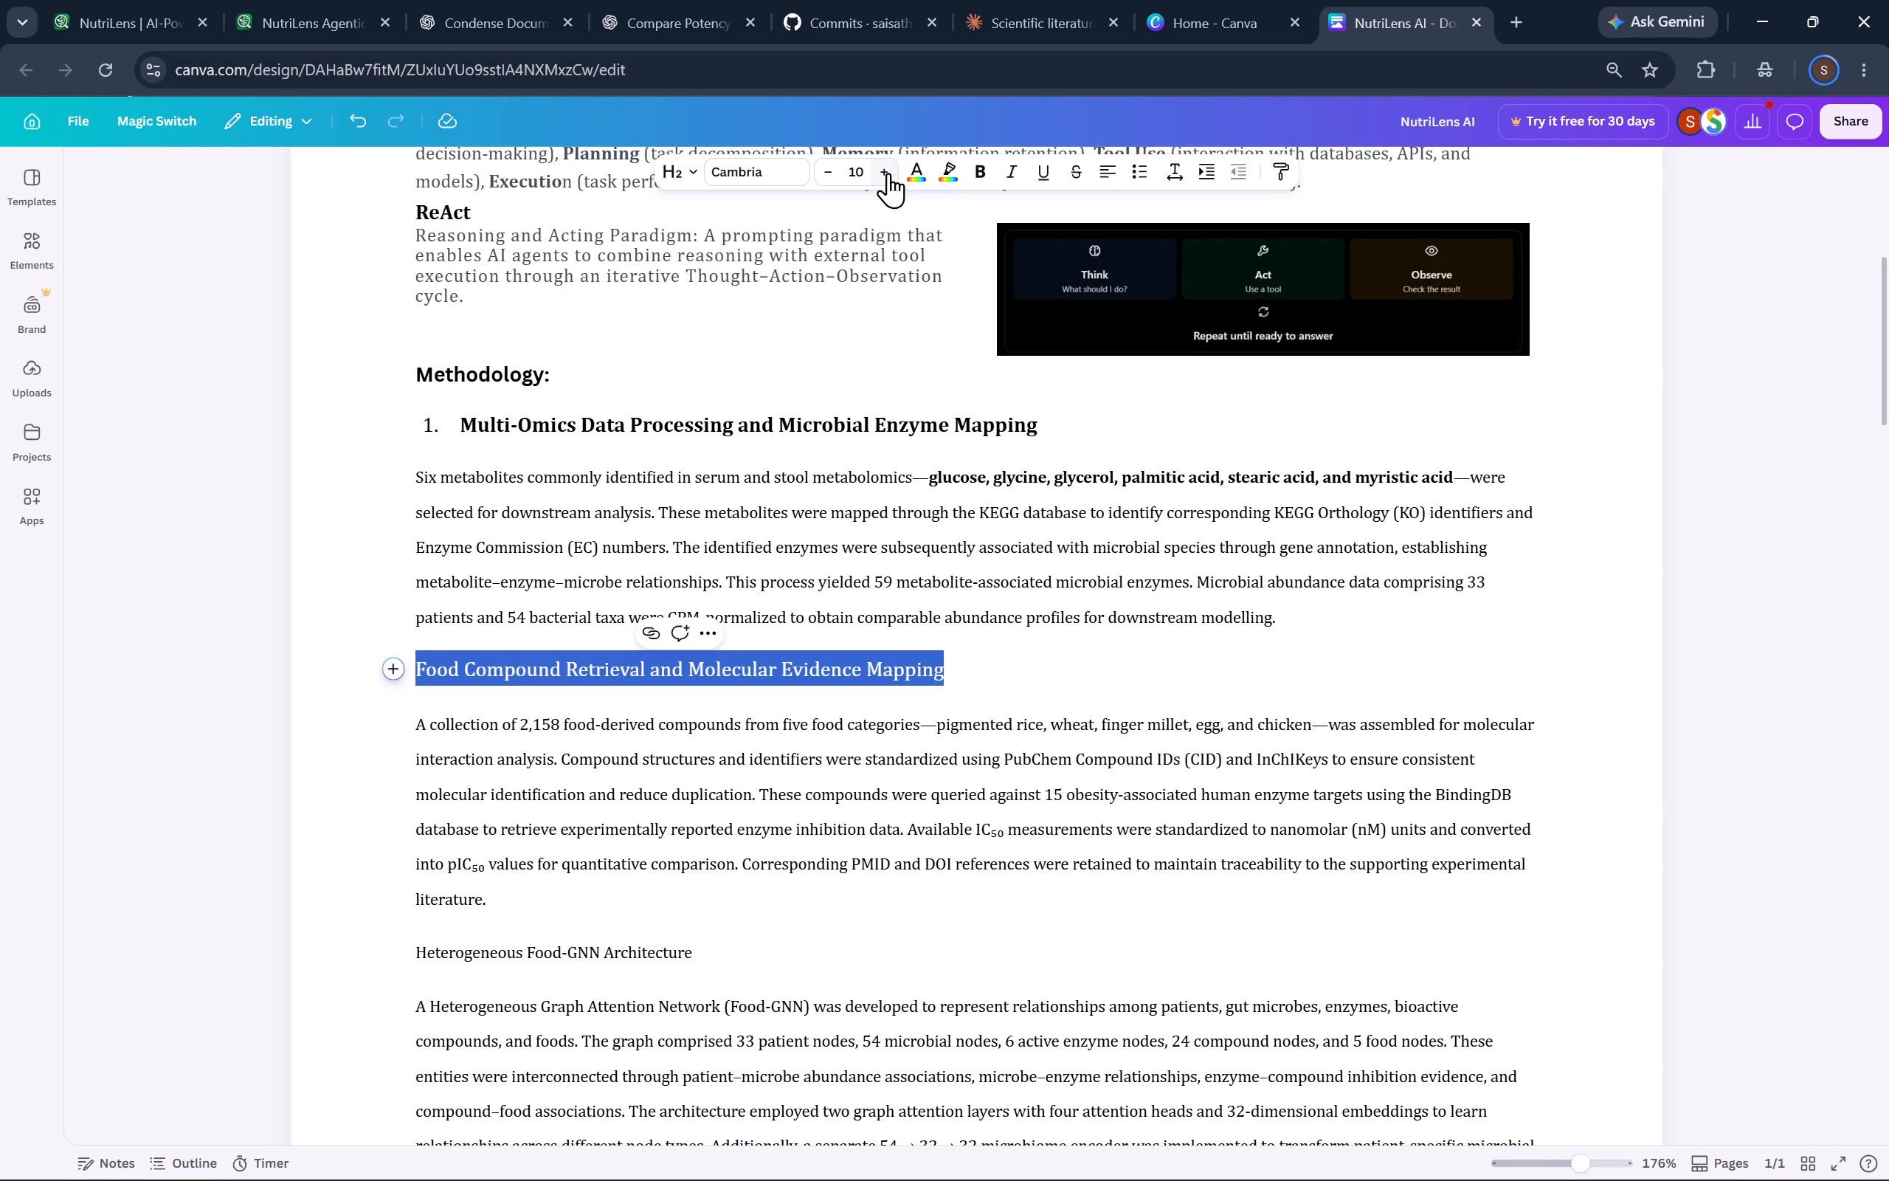
click(973, 172)
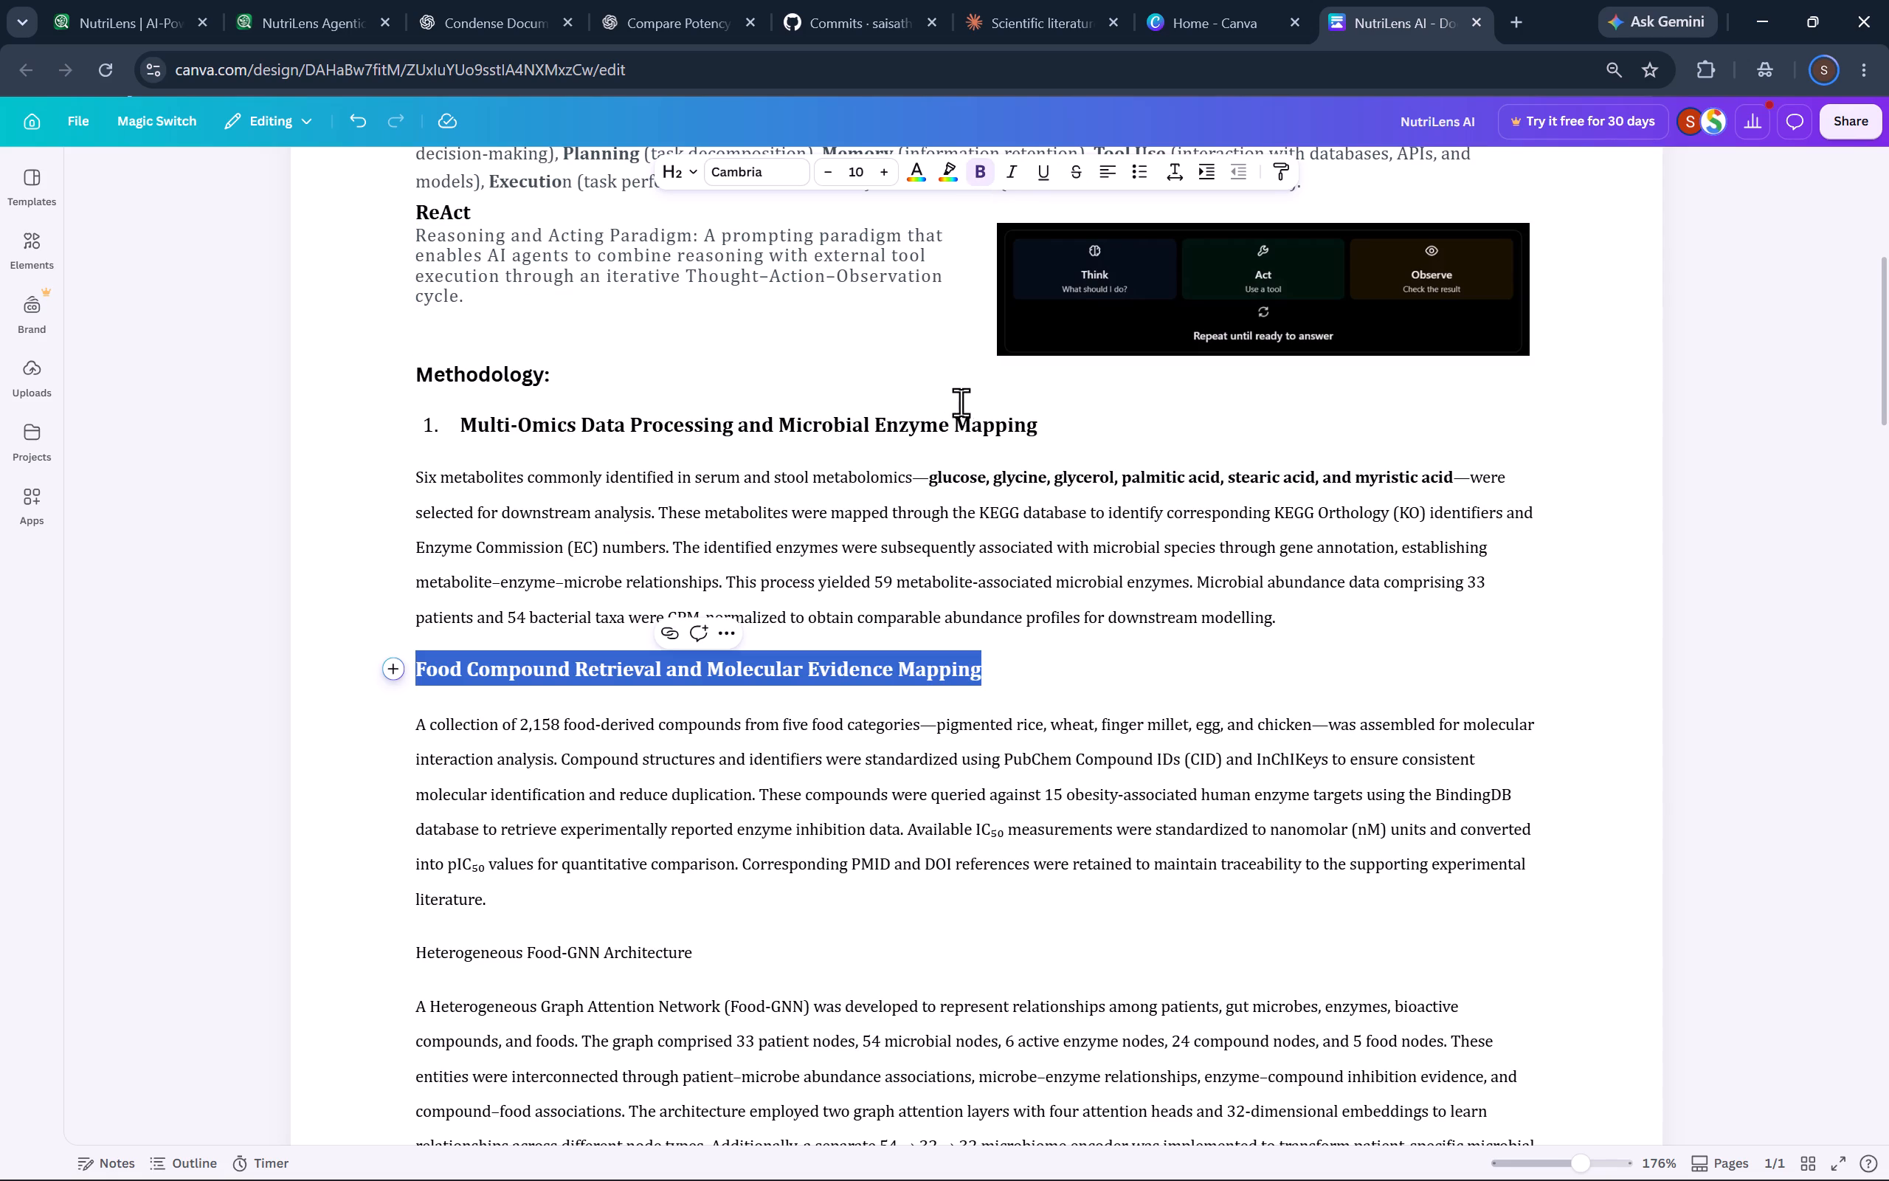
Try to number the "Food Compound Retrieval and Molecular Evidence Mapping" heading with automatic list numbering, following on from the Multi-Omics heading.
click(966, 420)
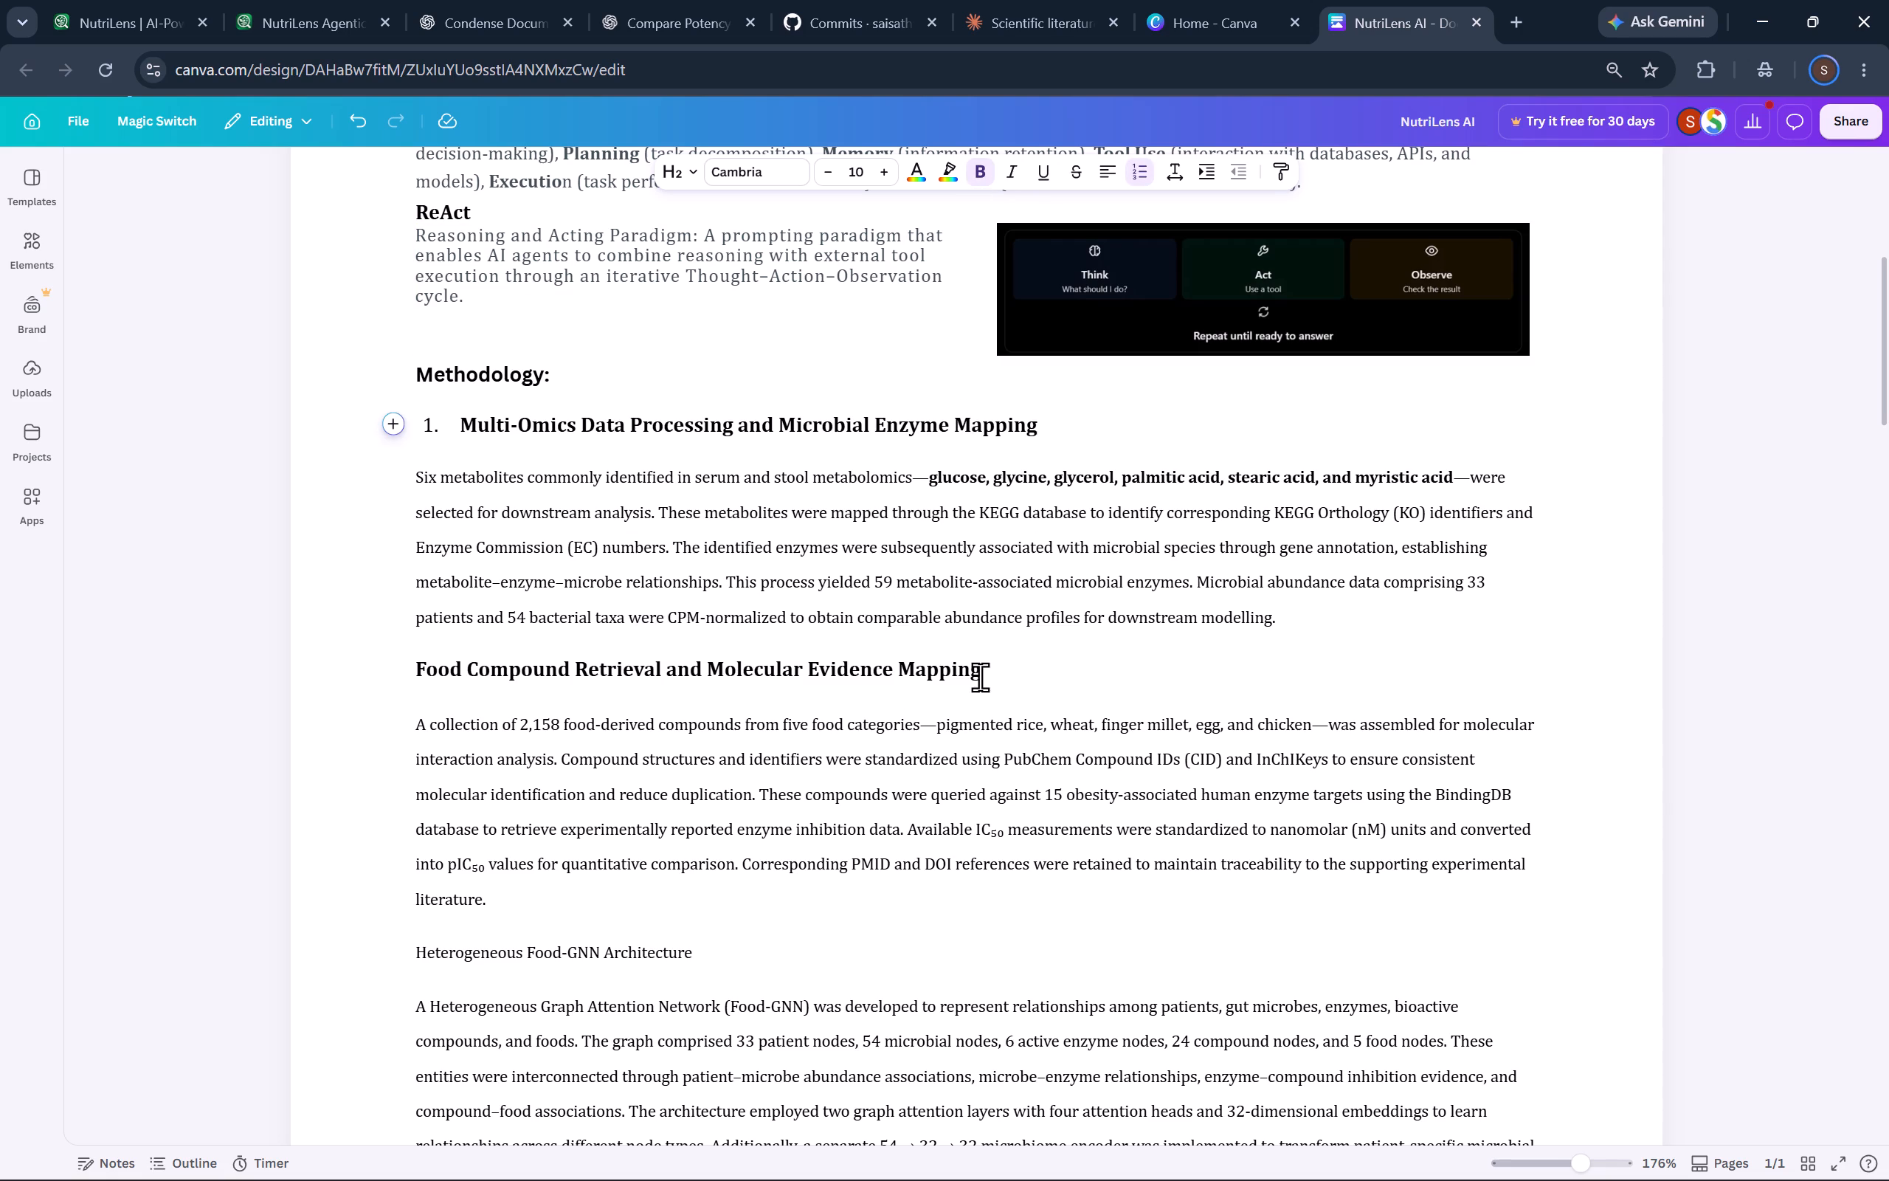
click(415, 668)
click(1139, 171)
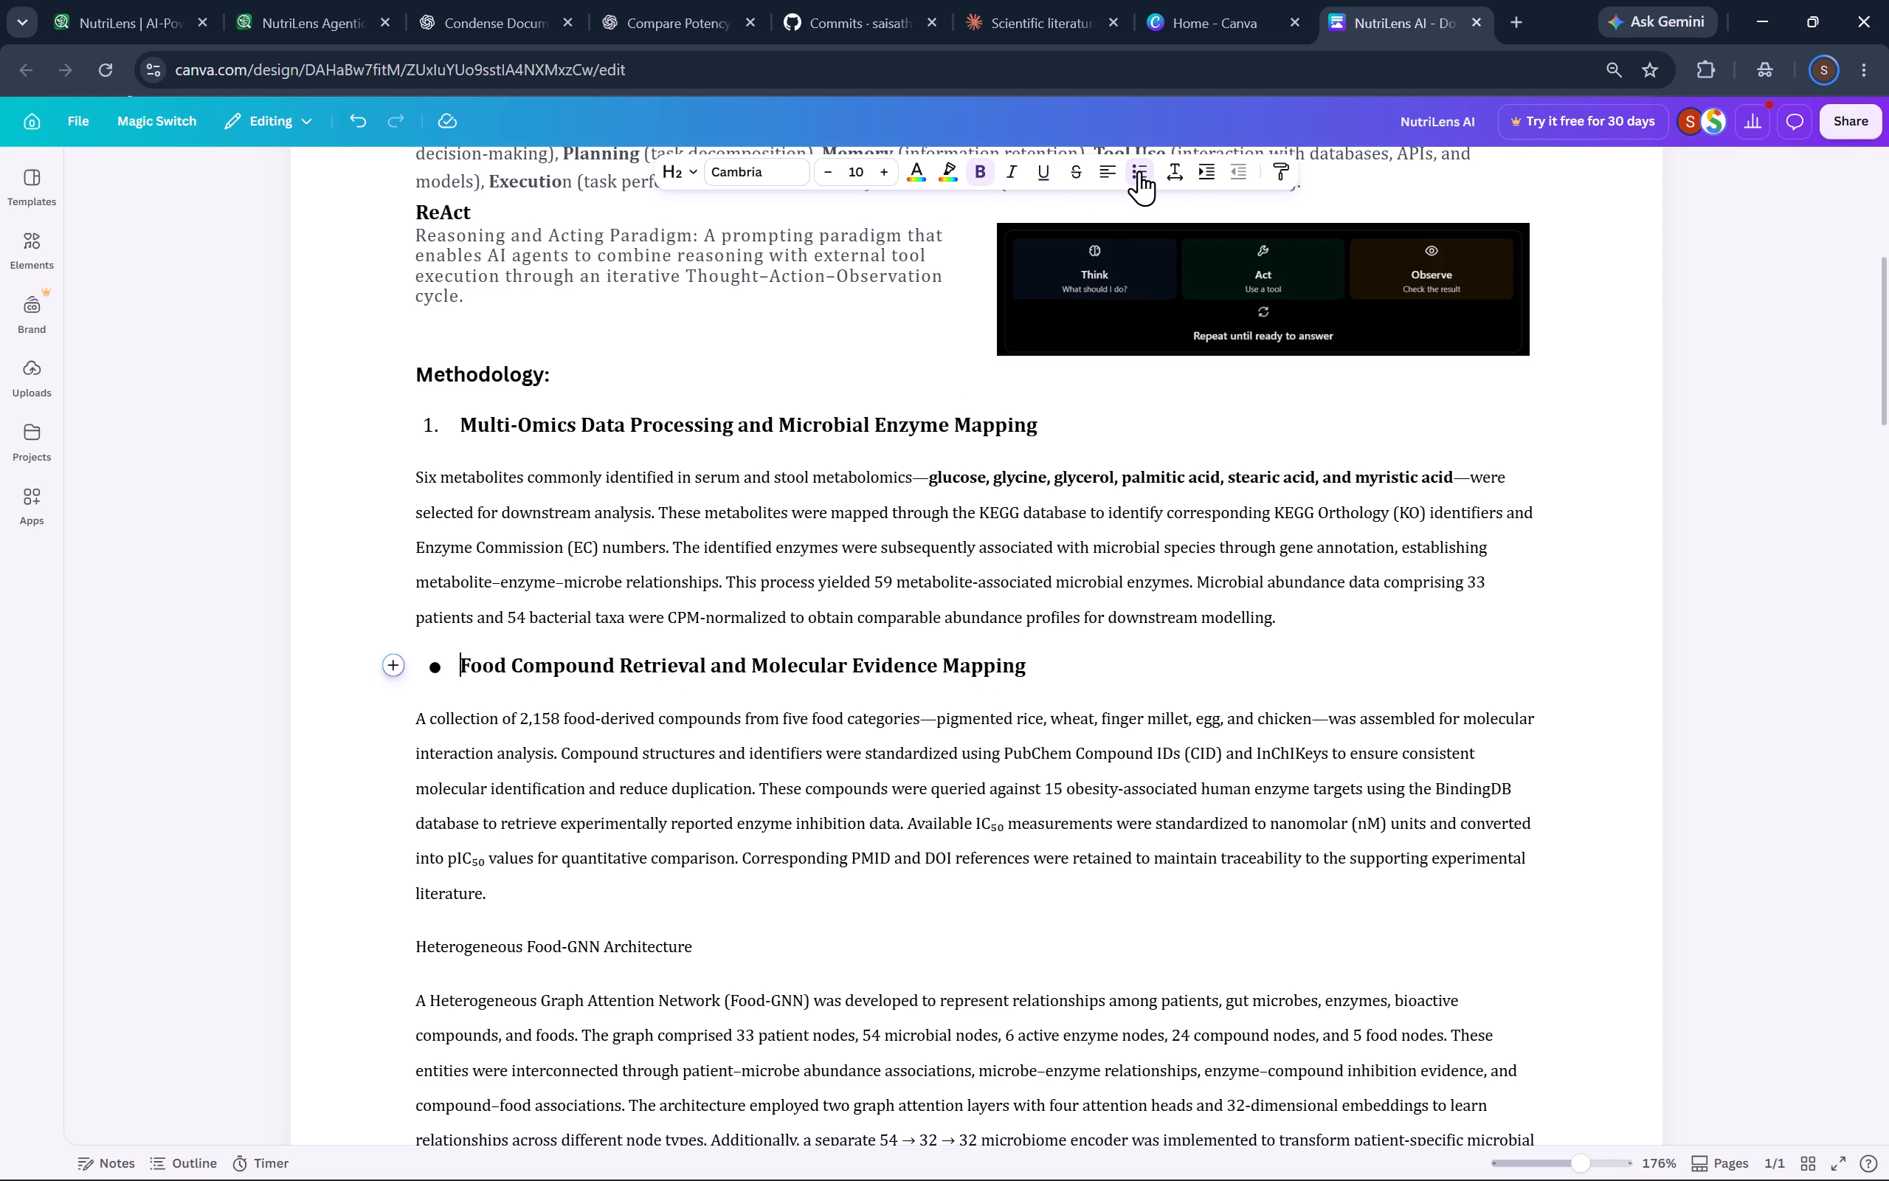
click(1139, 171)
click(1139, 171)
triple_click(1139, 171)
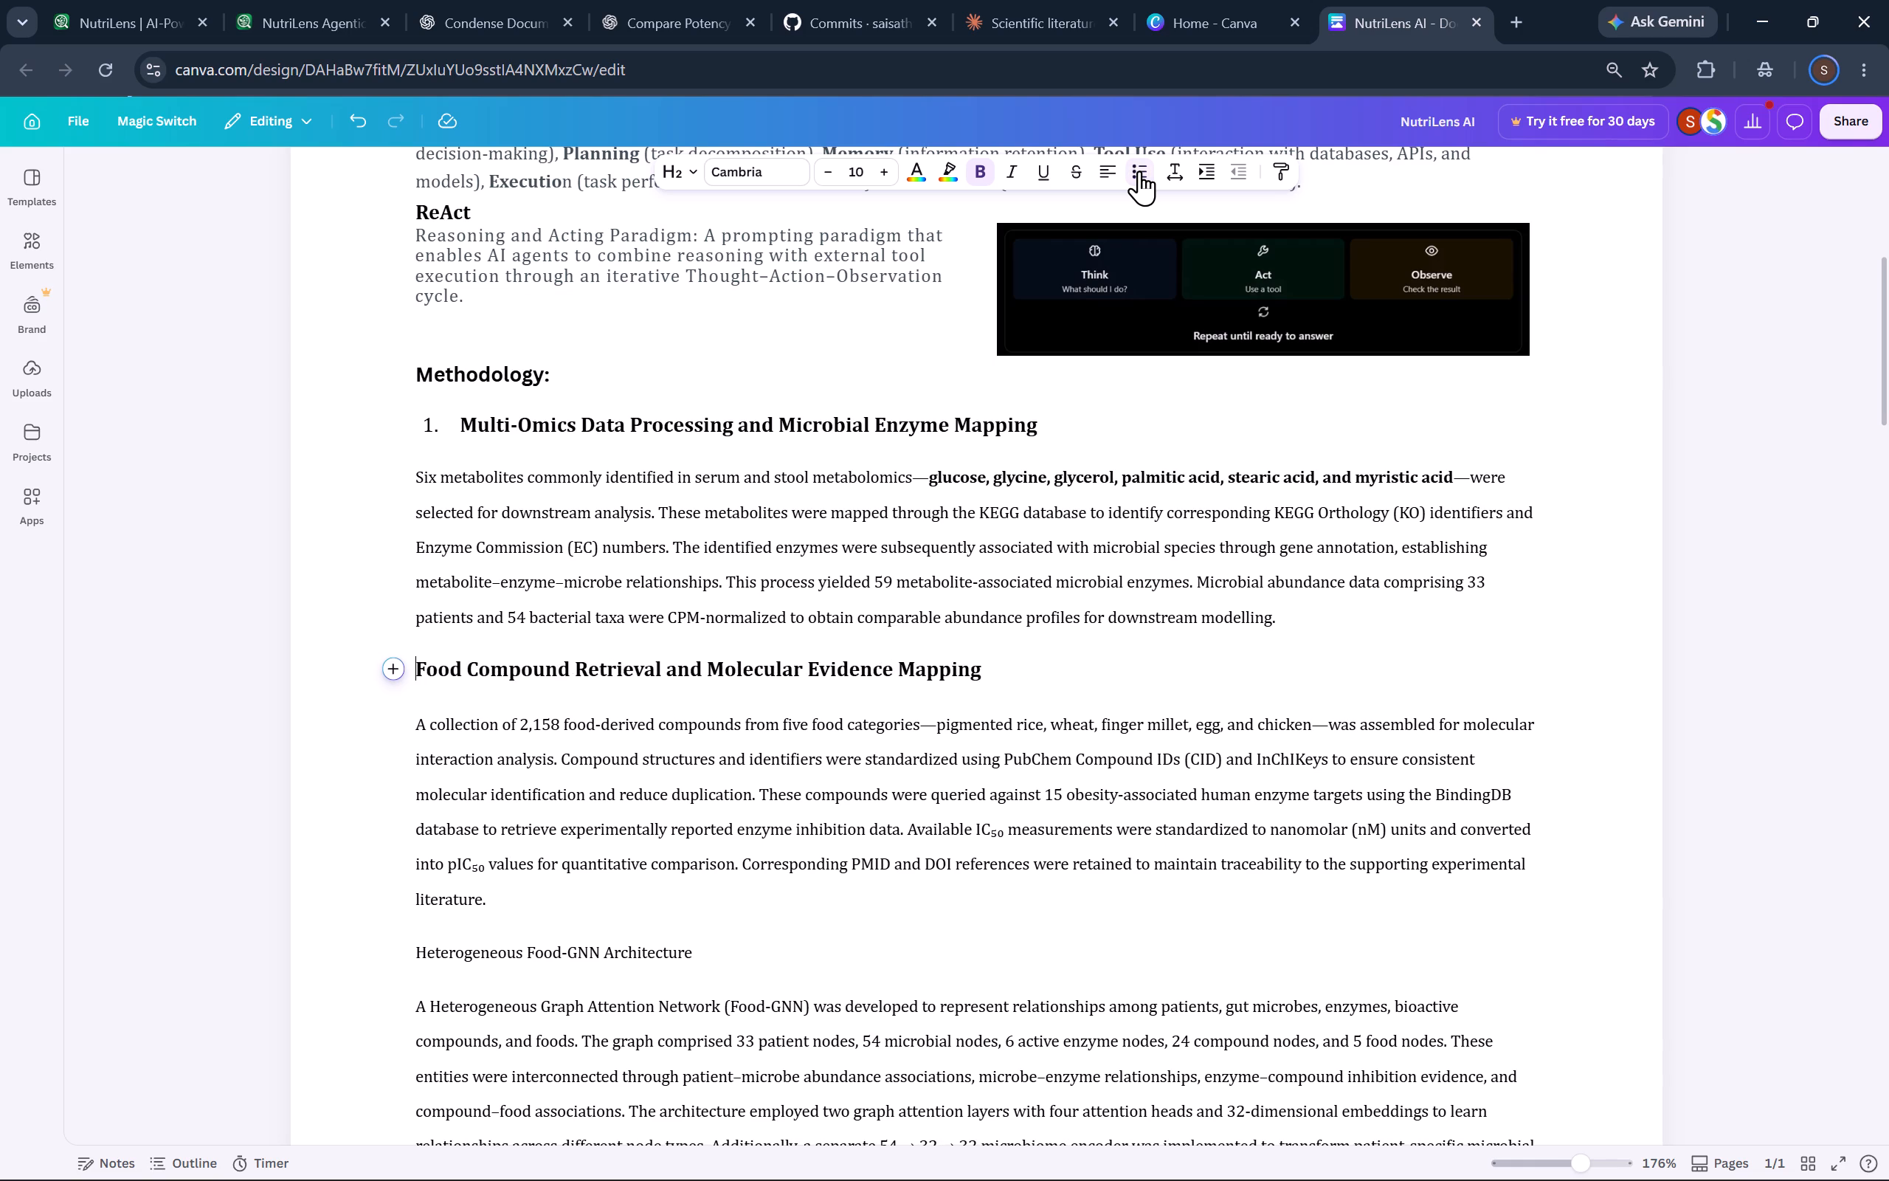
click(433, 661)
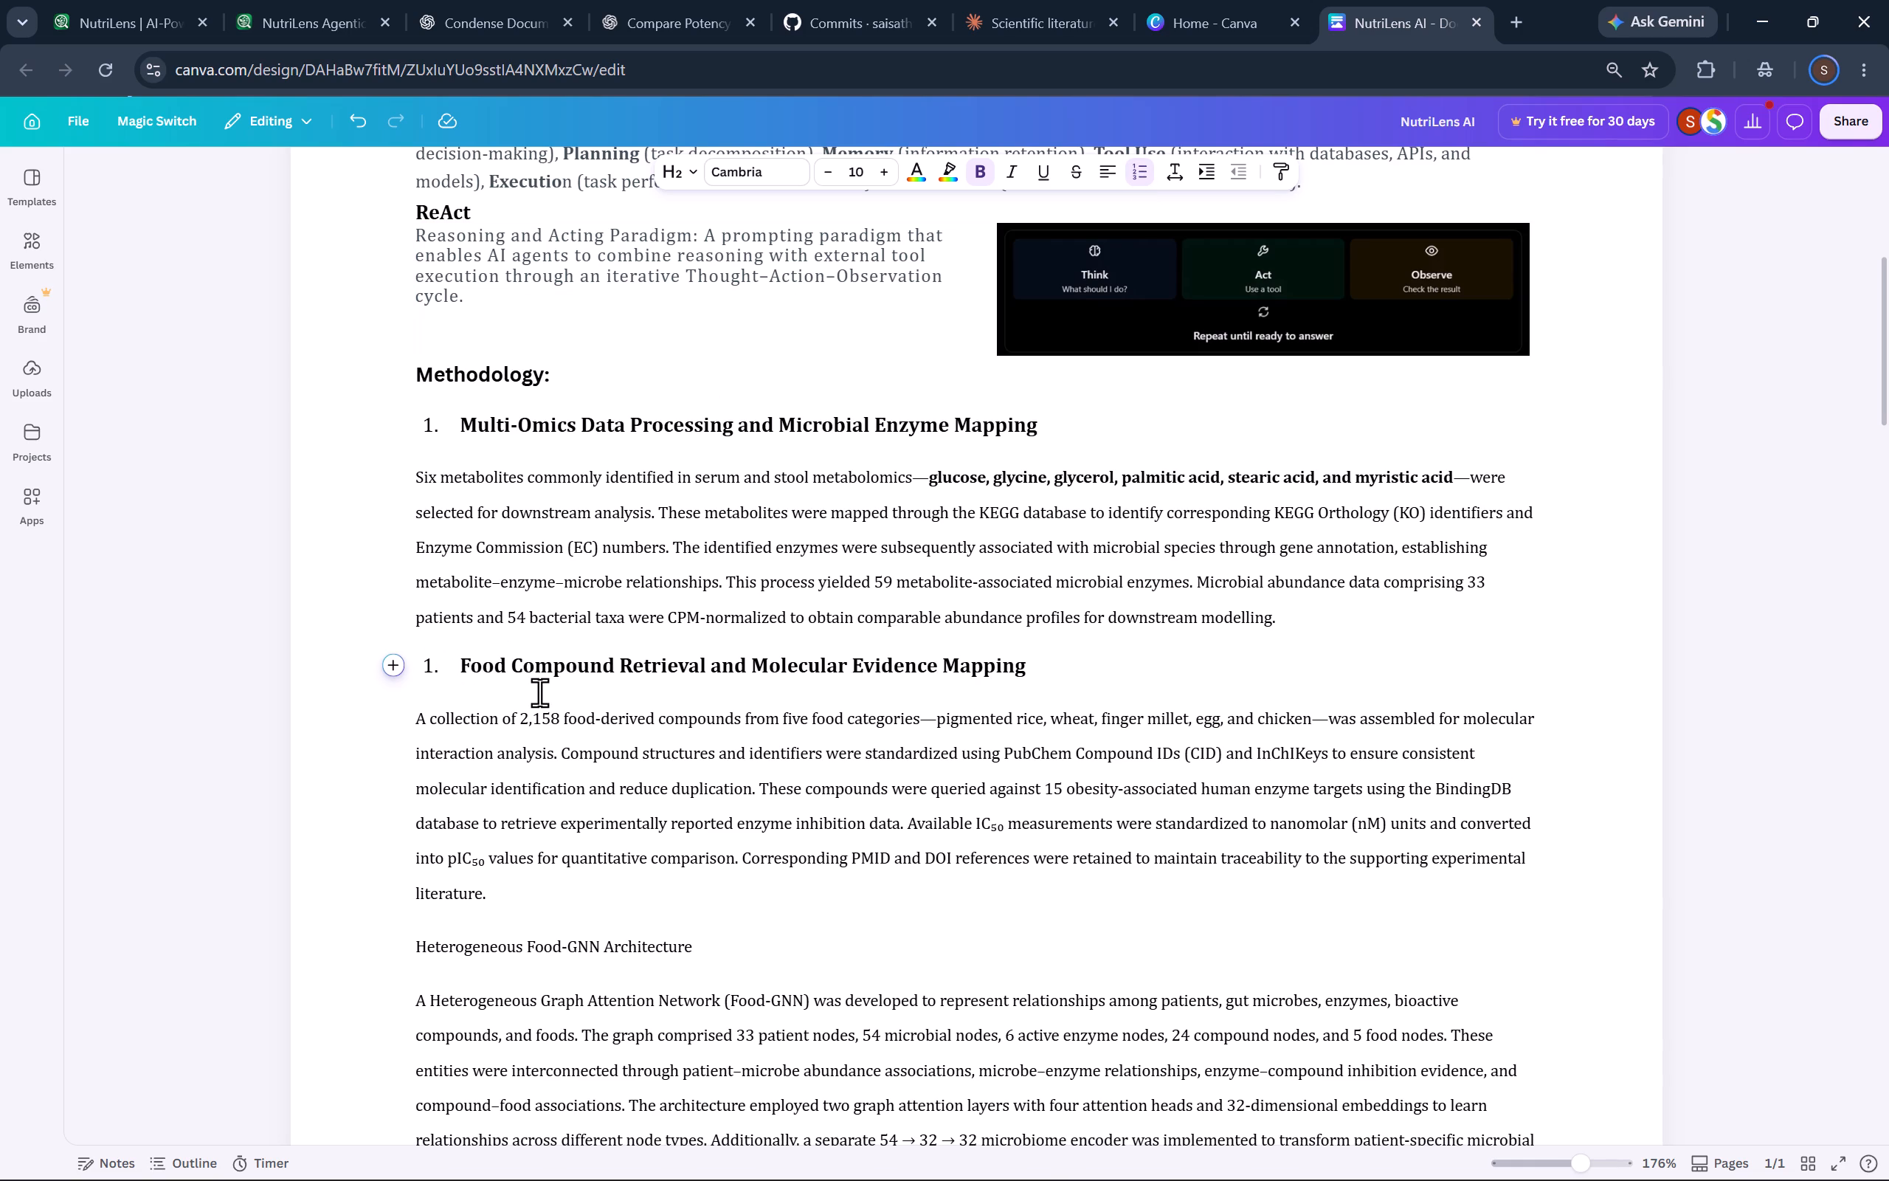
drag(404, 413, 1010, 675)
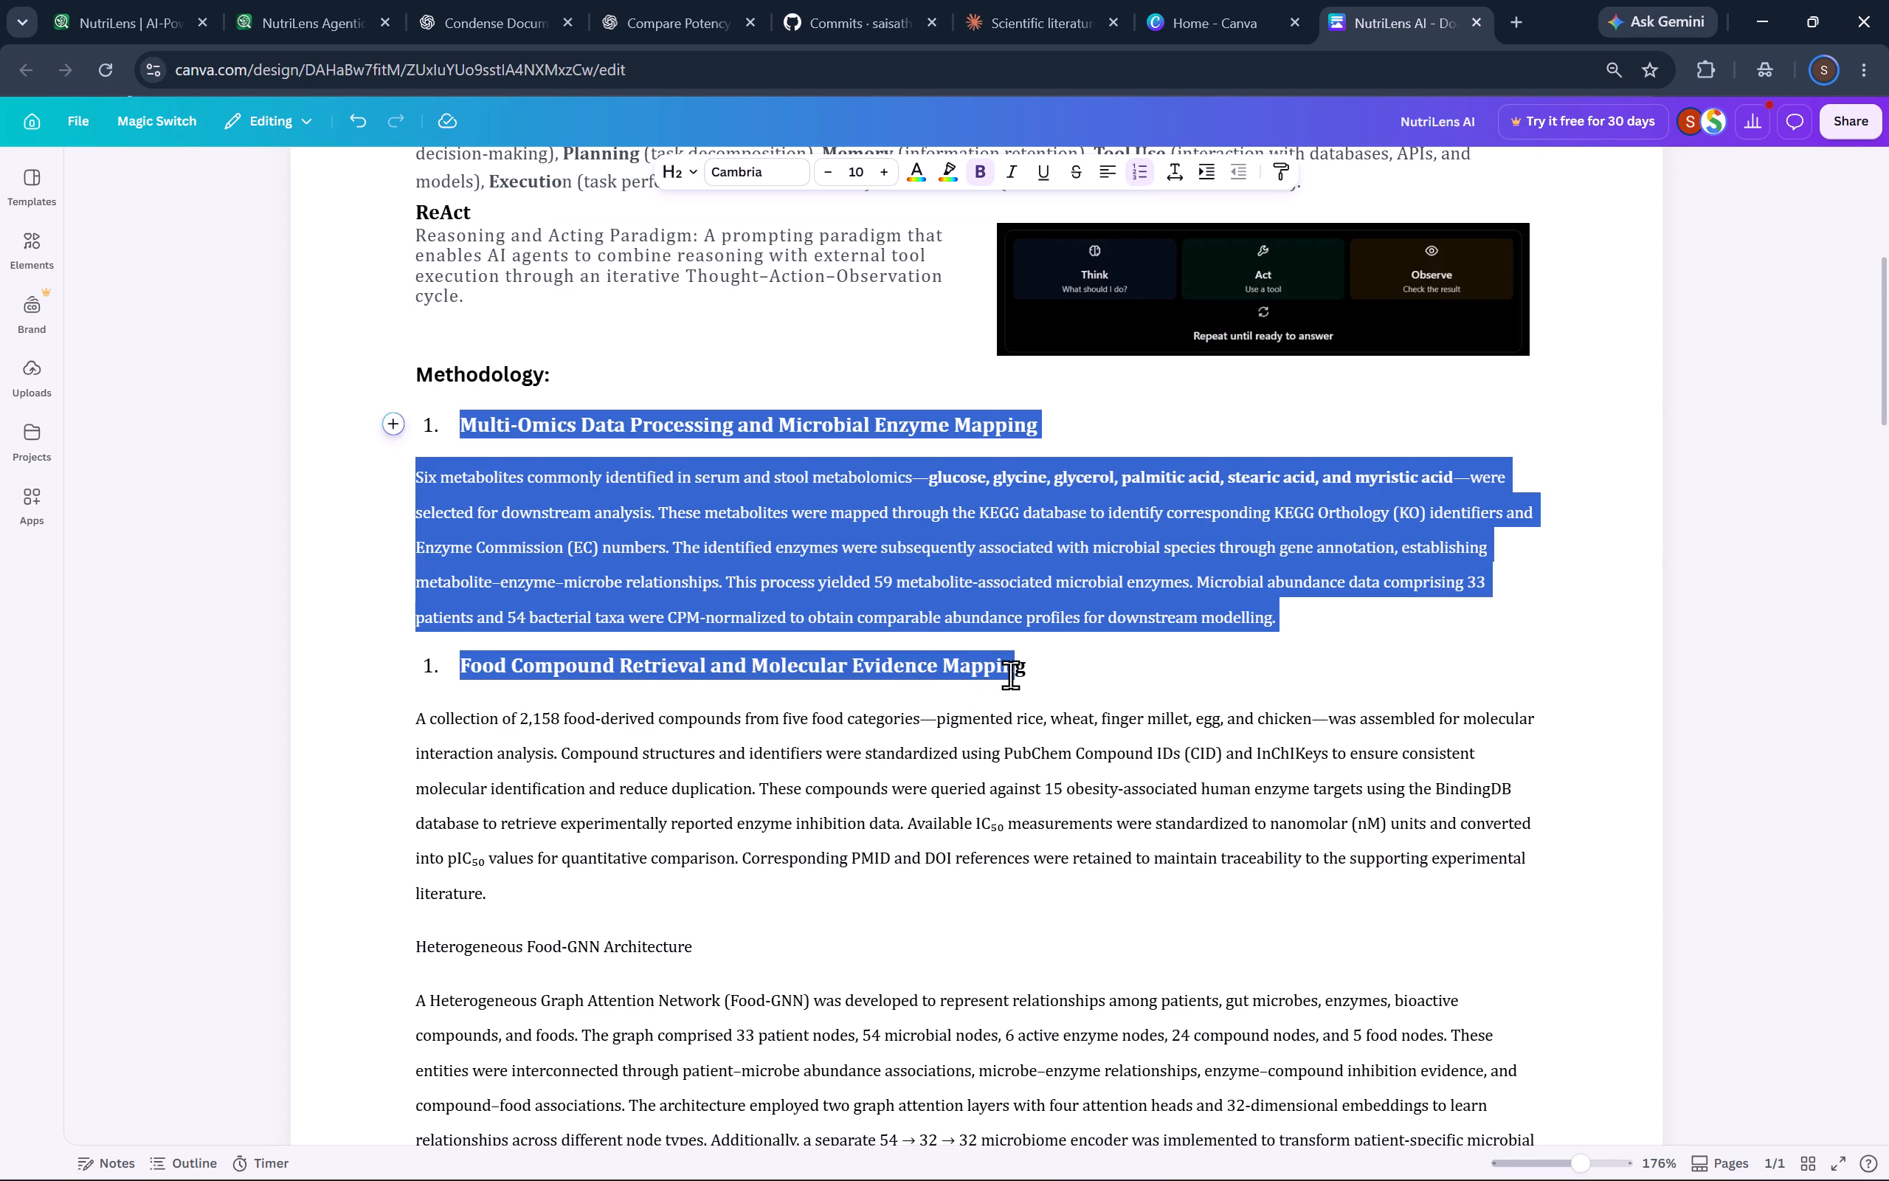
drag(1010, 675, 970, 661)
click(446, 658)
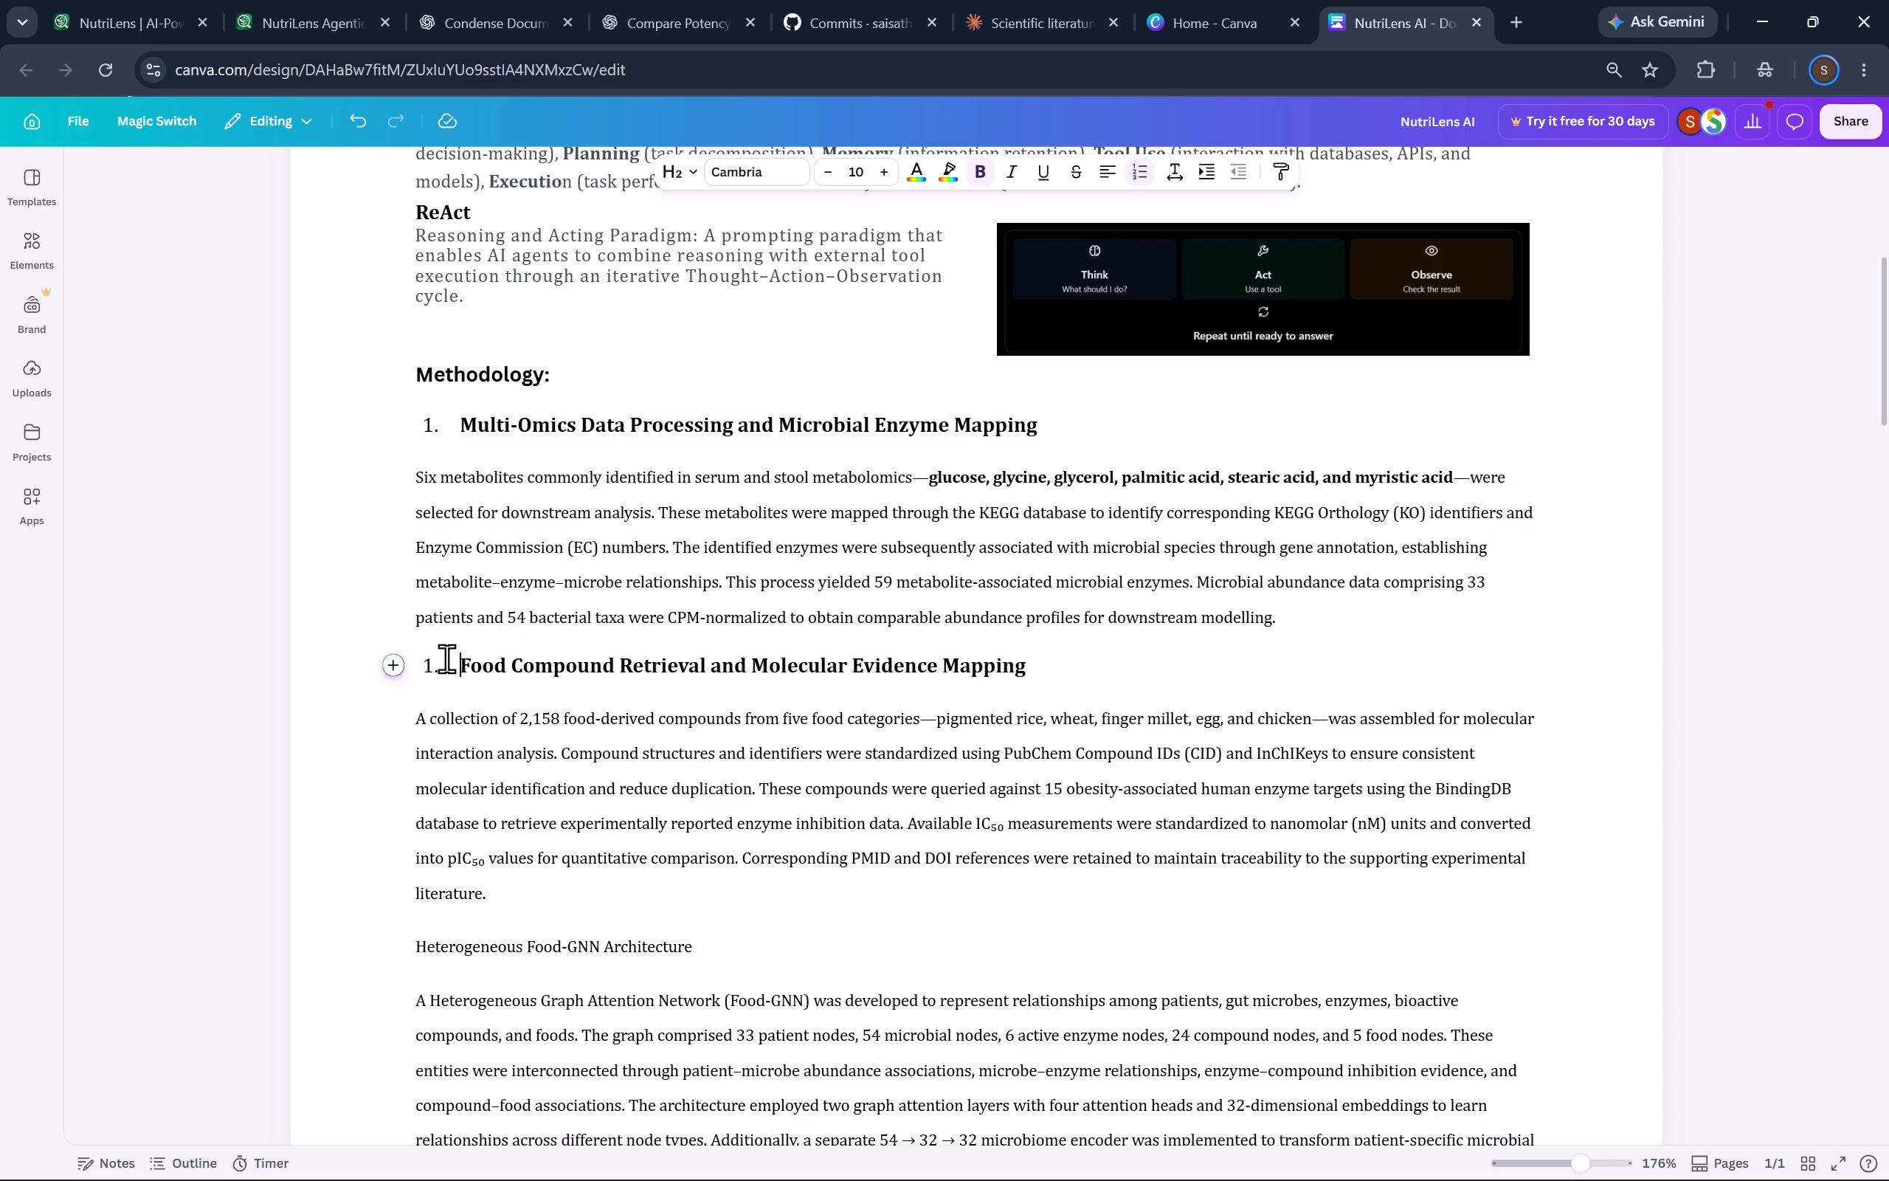
Number the "Food Compound Retrieval and Molecular Evidence Mapping" heading as 2., with the number in regular weight.
key(BackSpace)
key(2)
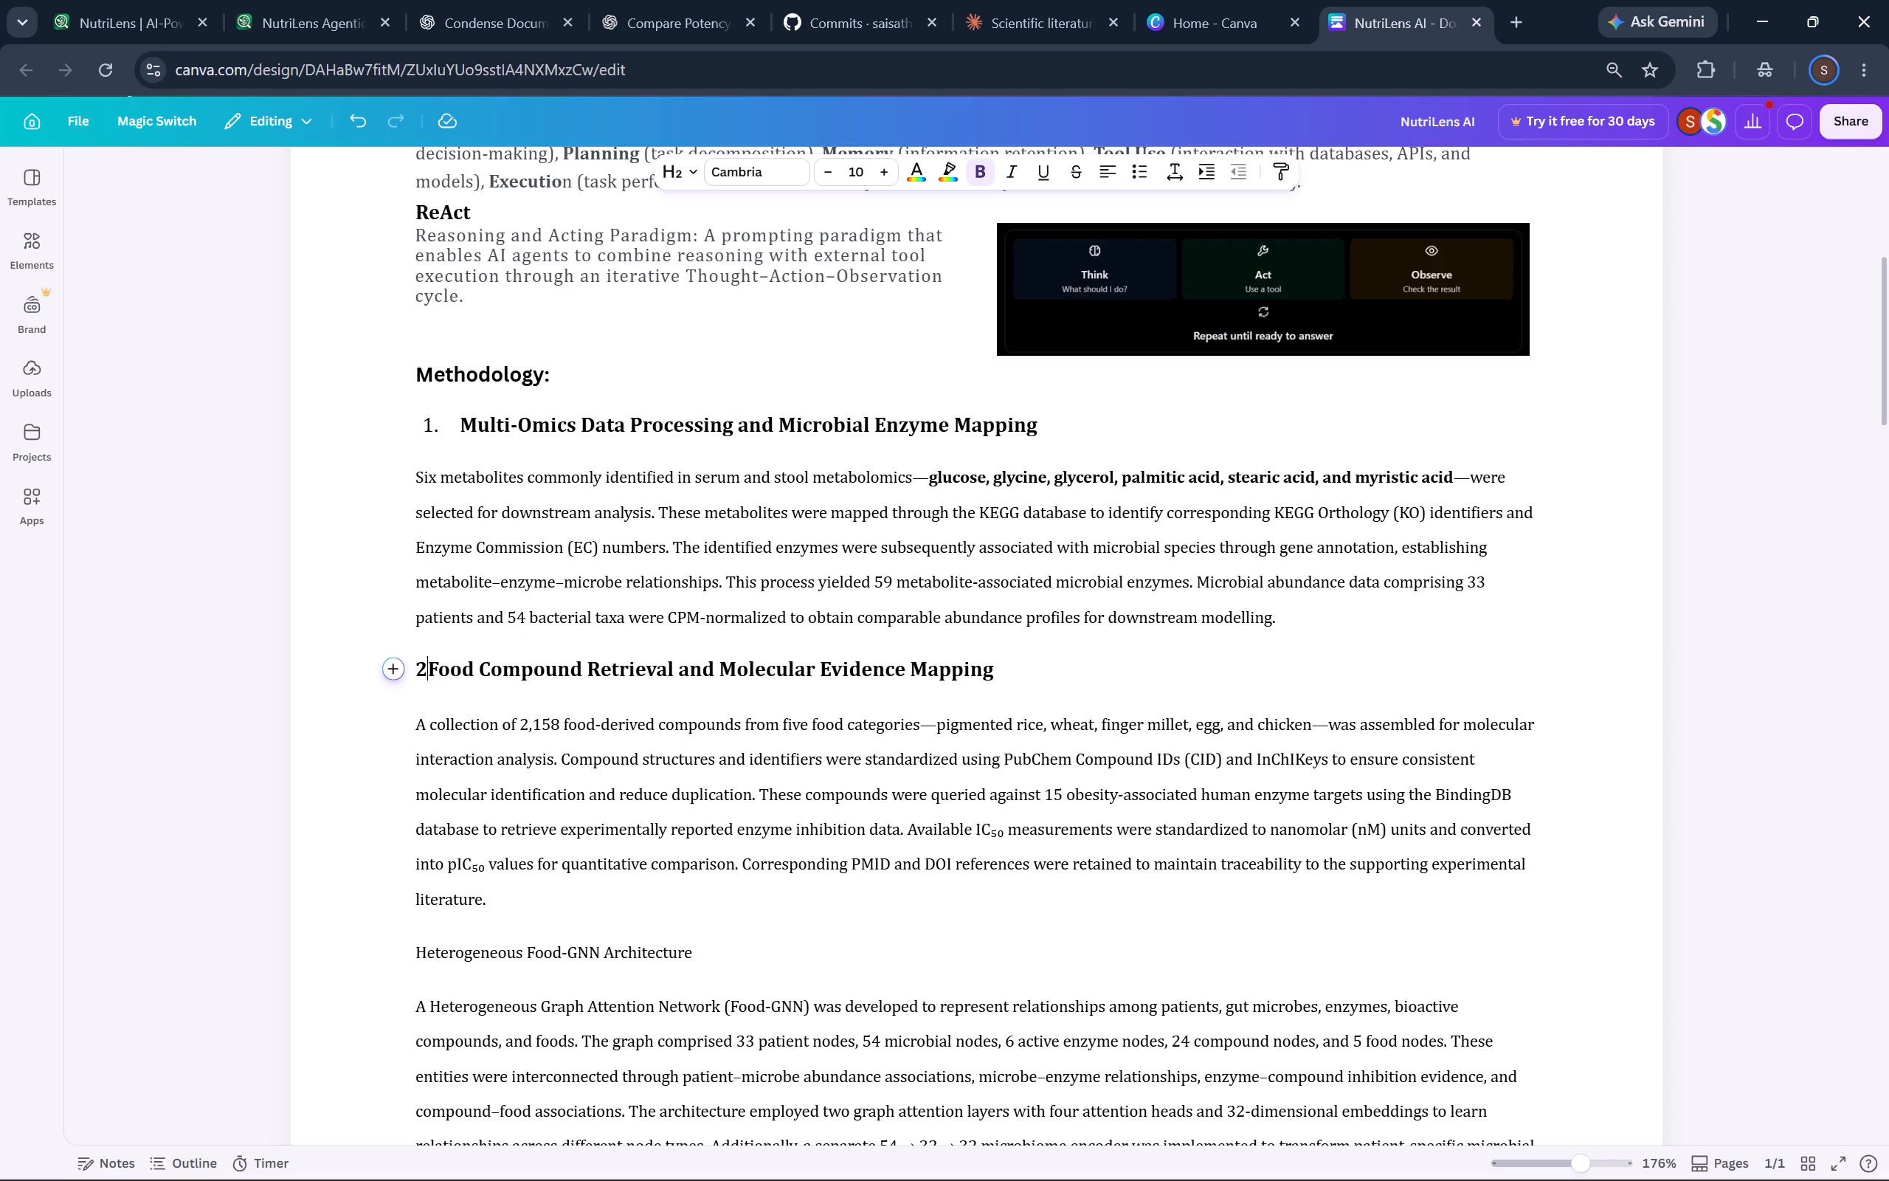
key(BackSpace)
key(BackSpace)
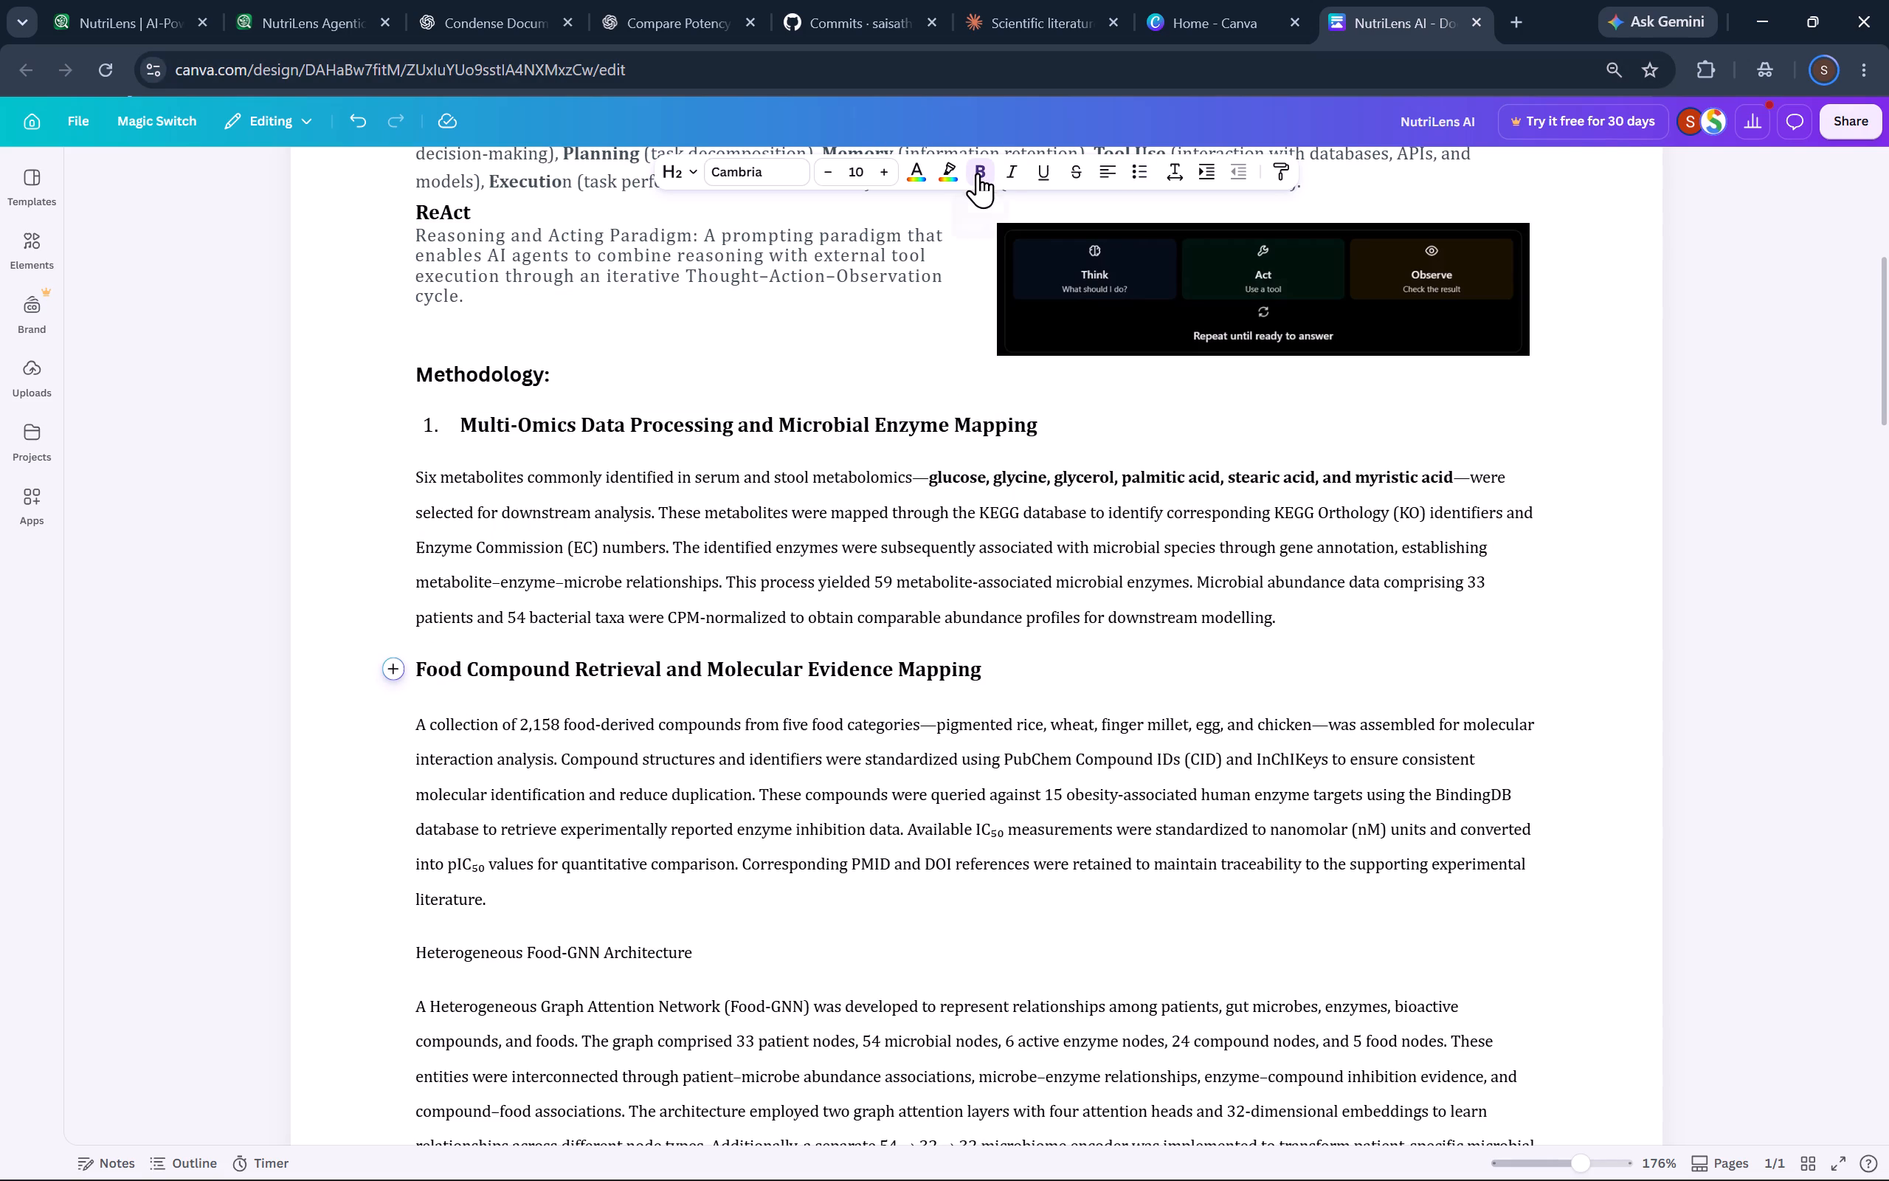
click(977, 173)
key(2)
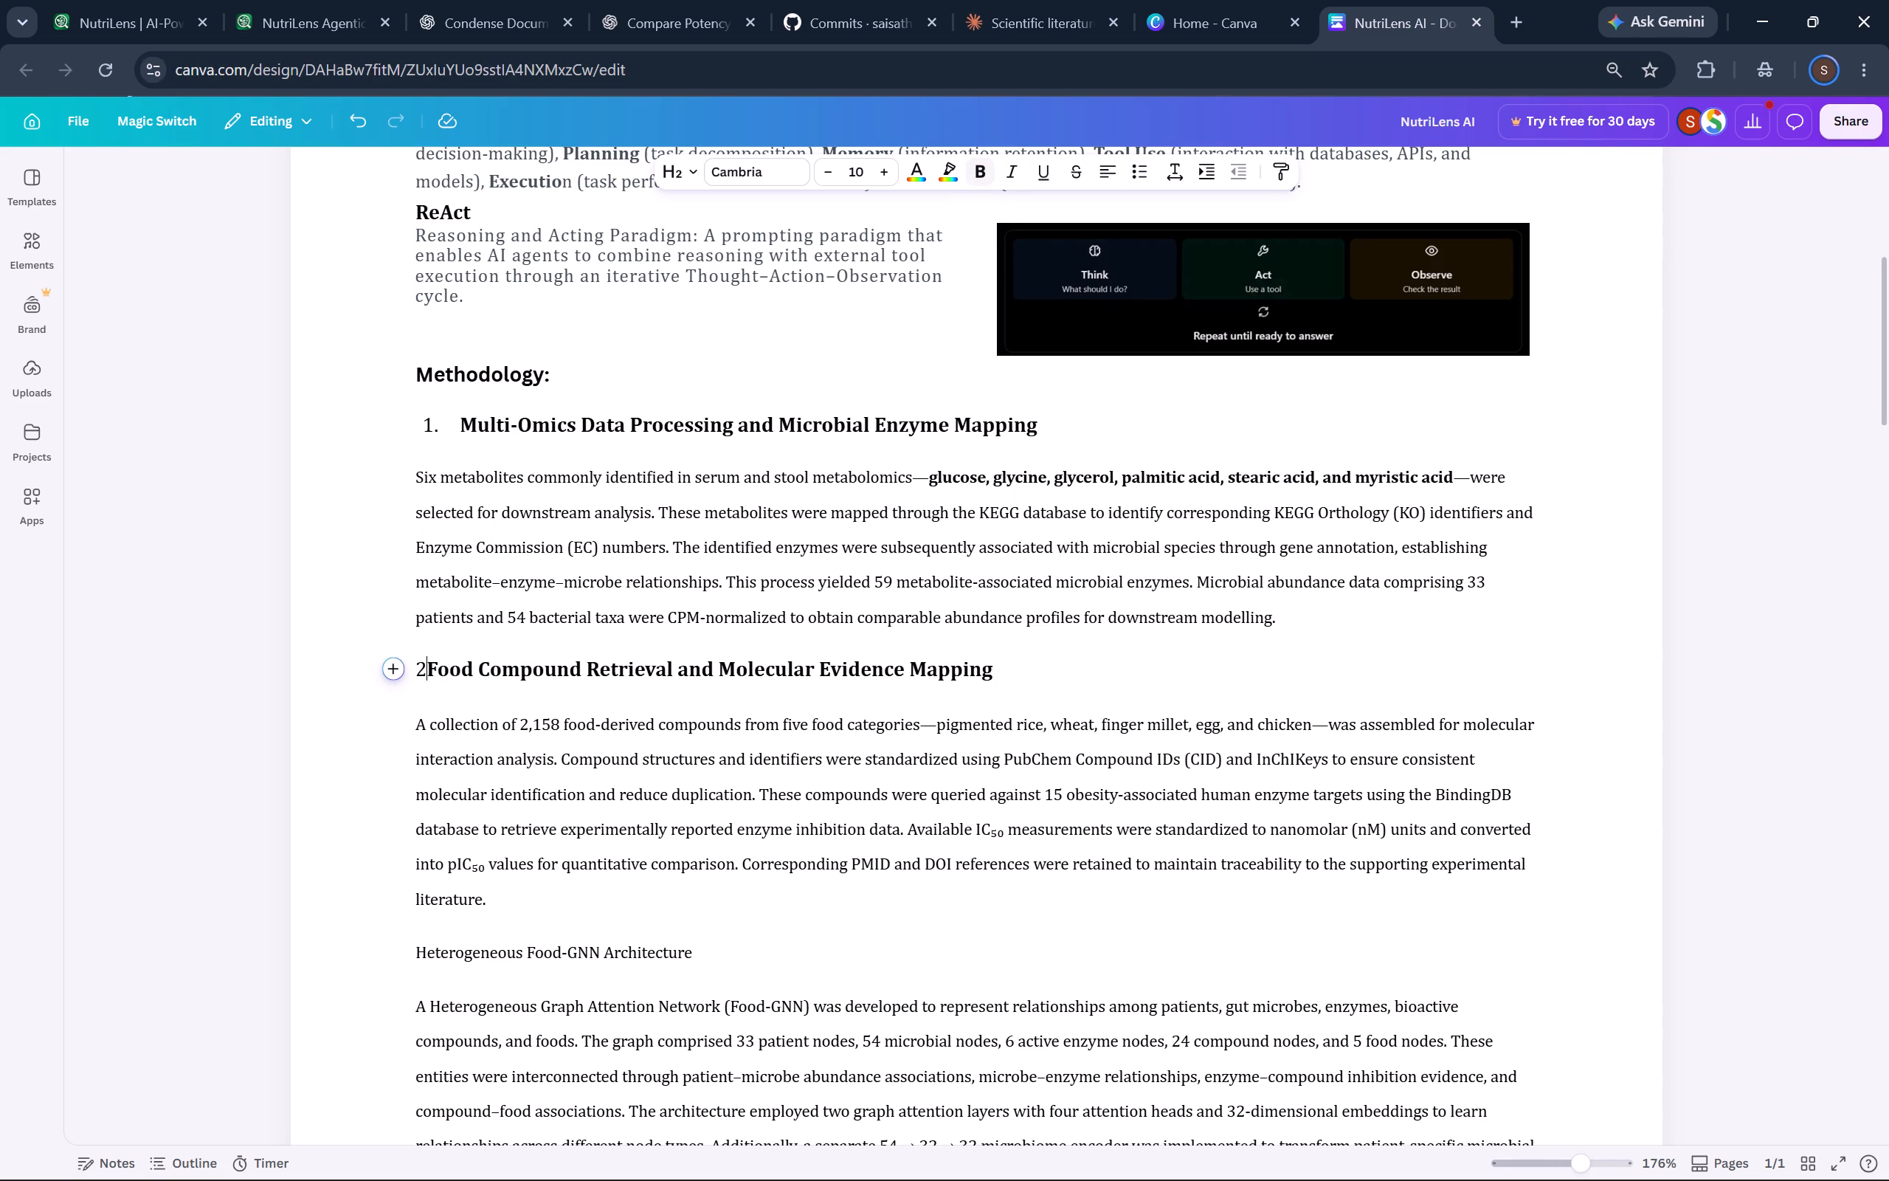
text(.)
key(space)
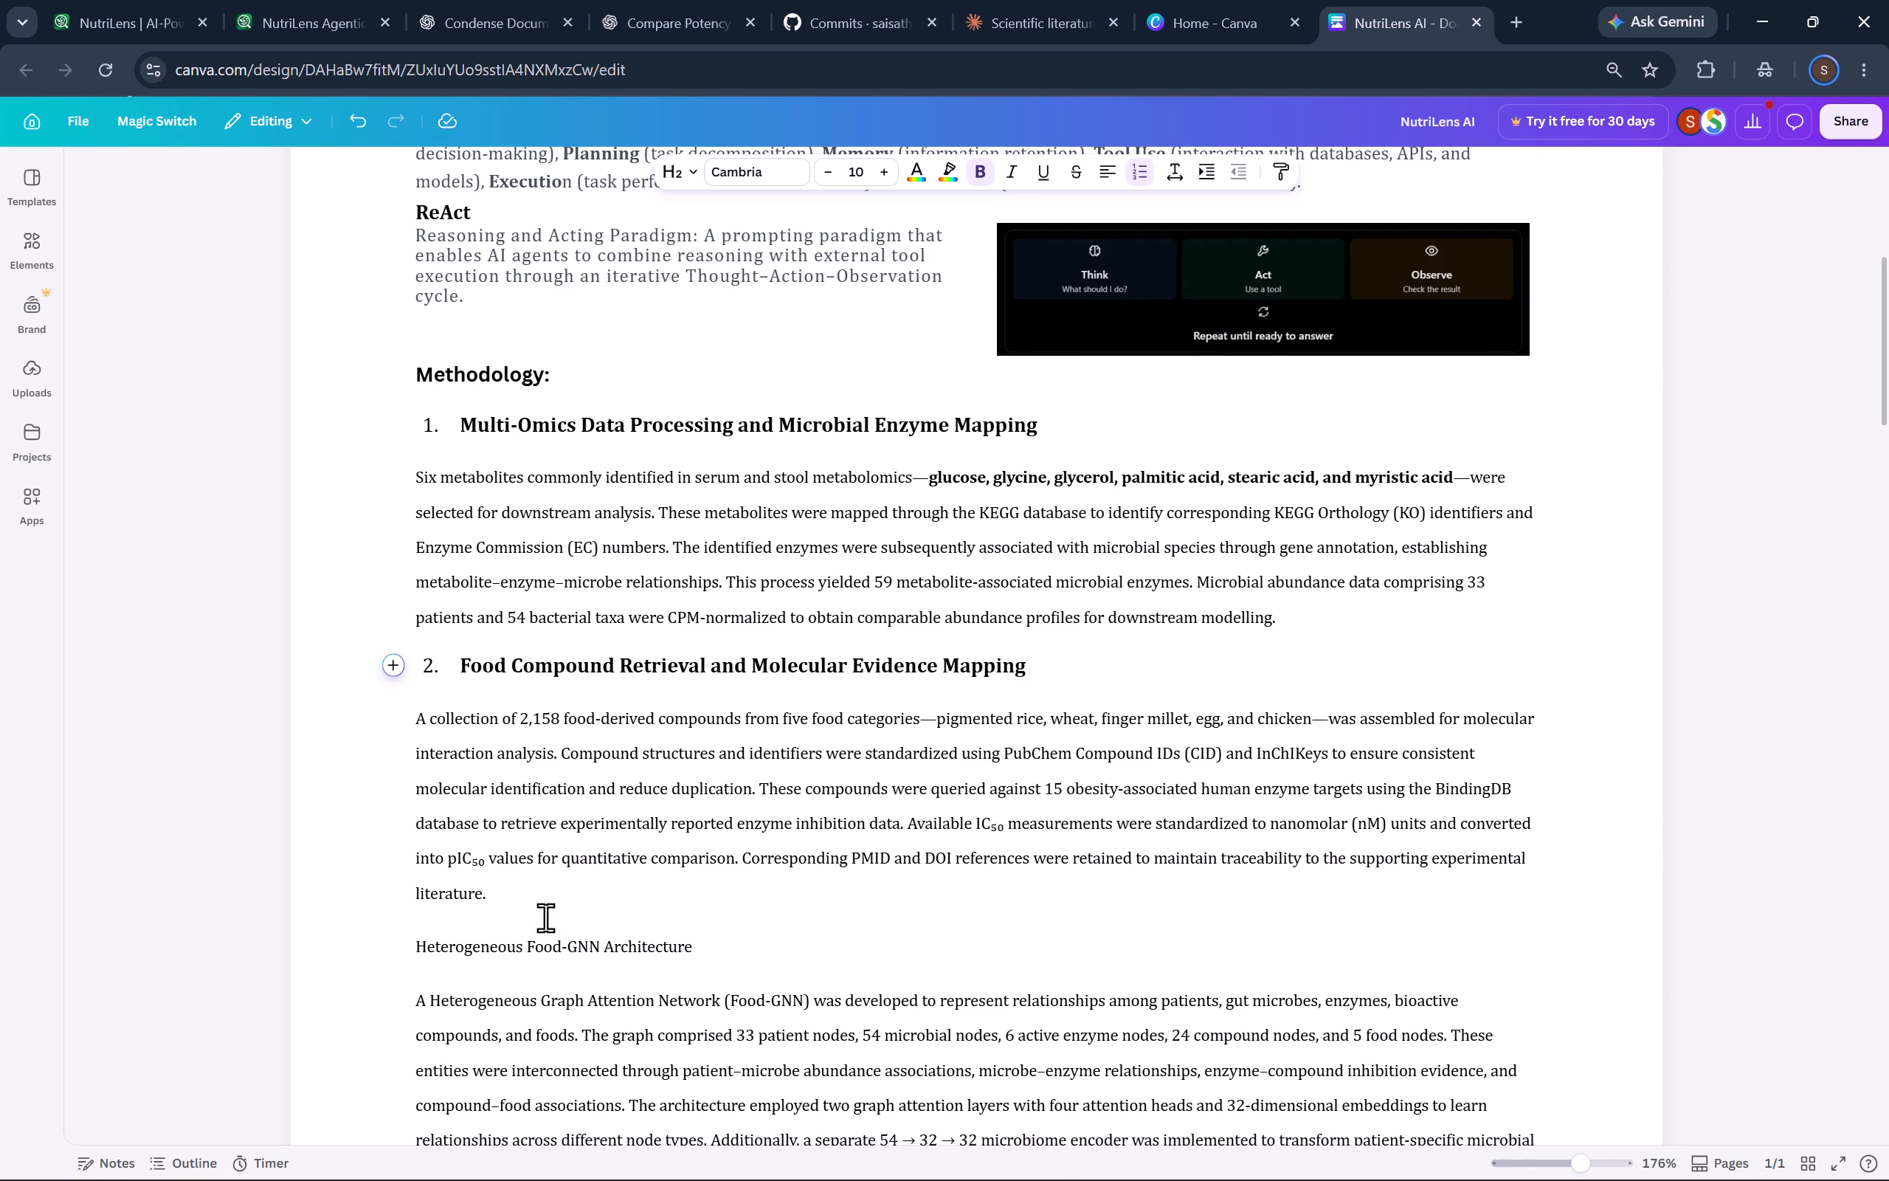
Number the "Heterogeneous Food-GNN Architecture" heading as 3. and set its text to size 10 and bold.
click(417, 948)
text(3.)
key(space)
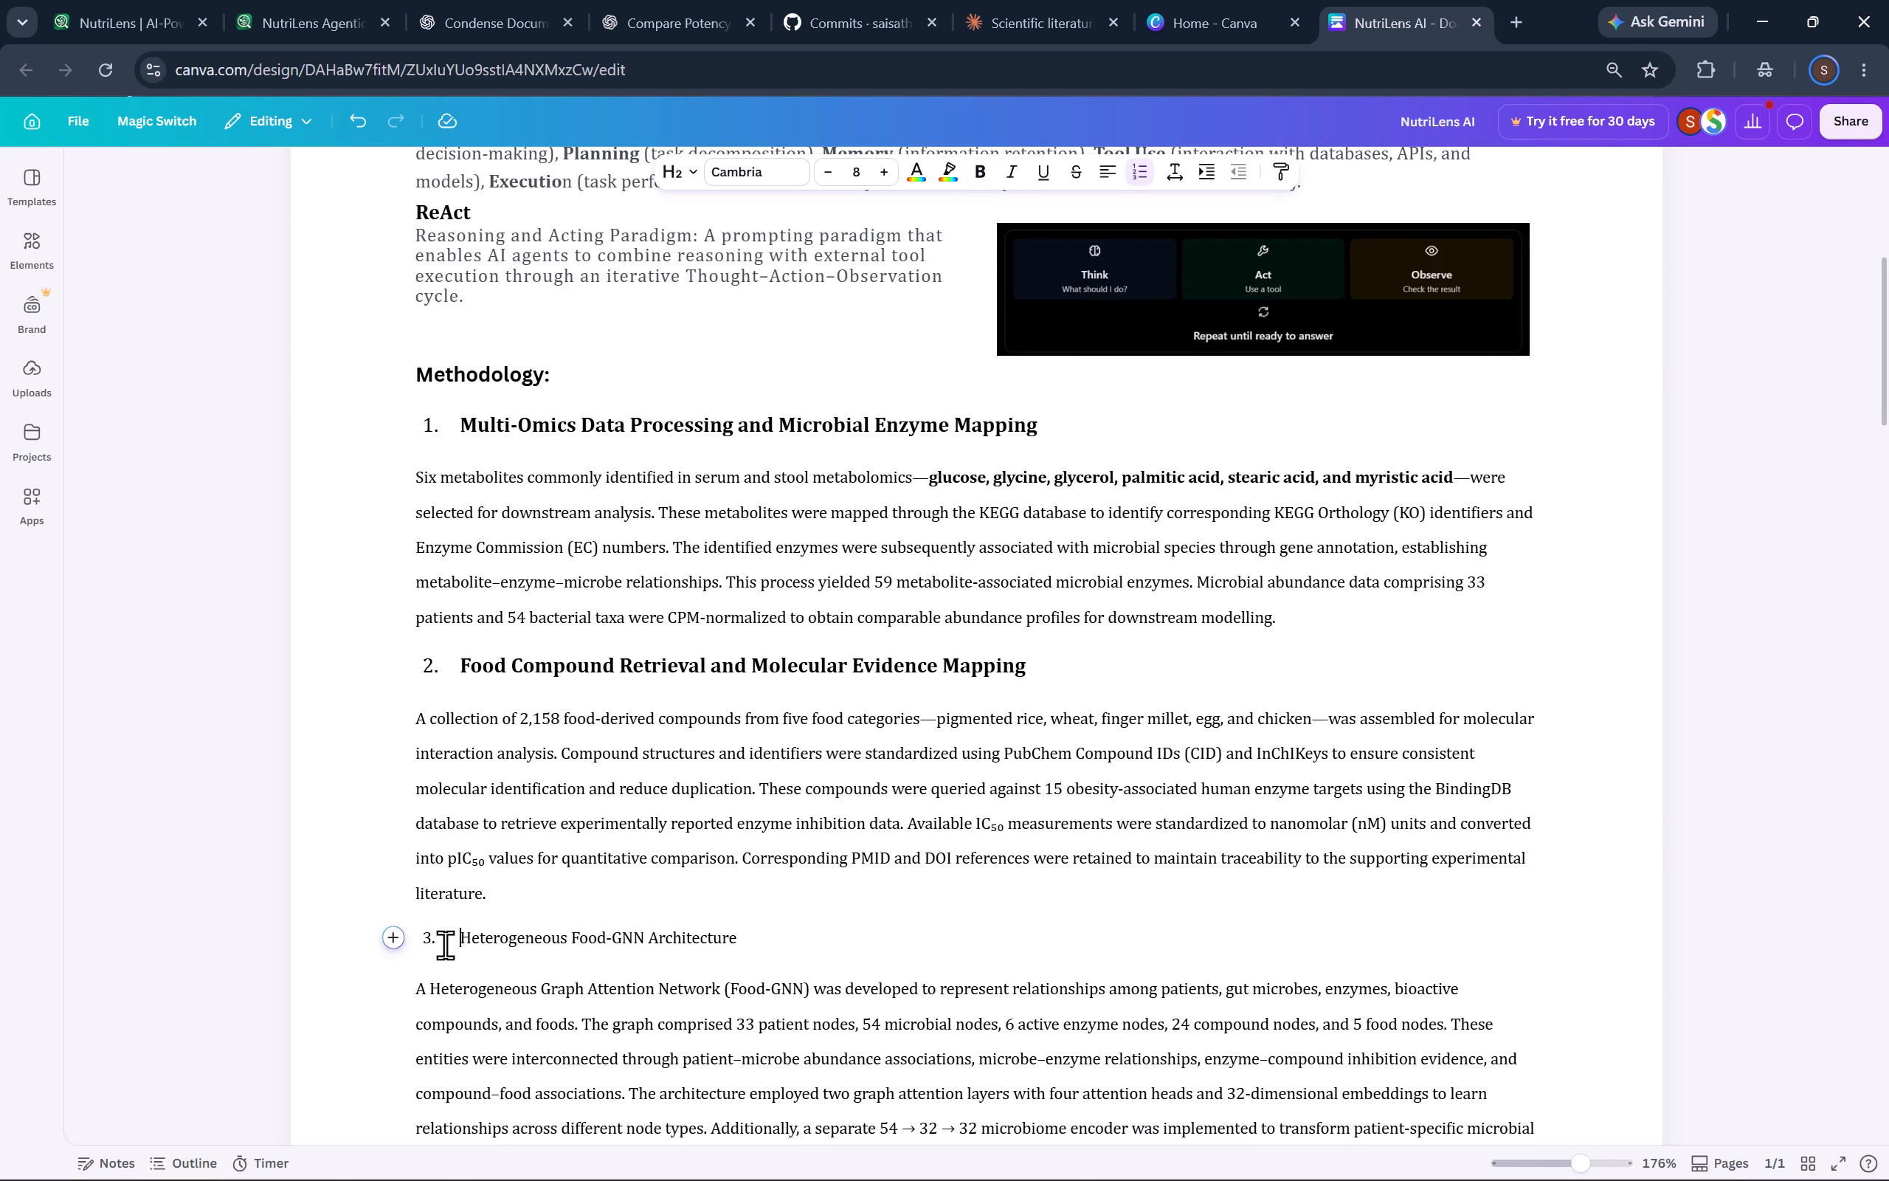
drag(422, 940, 771, 934)
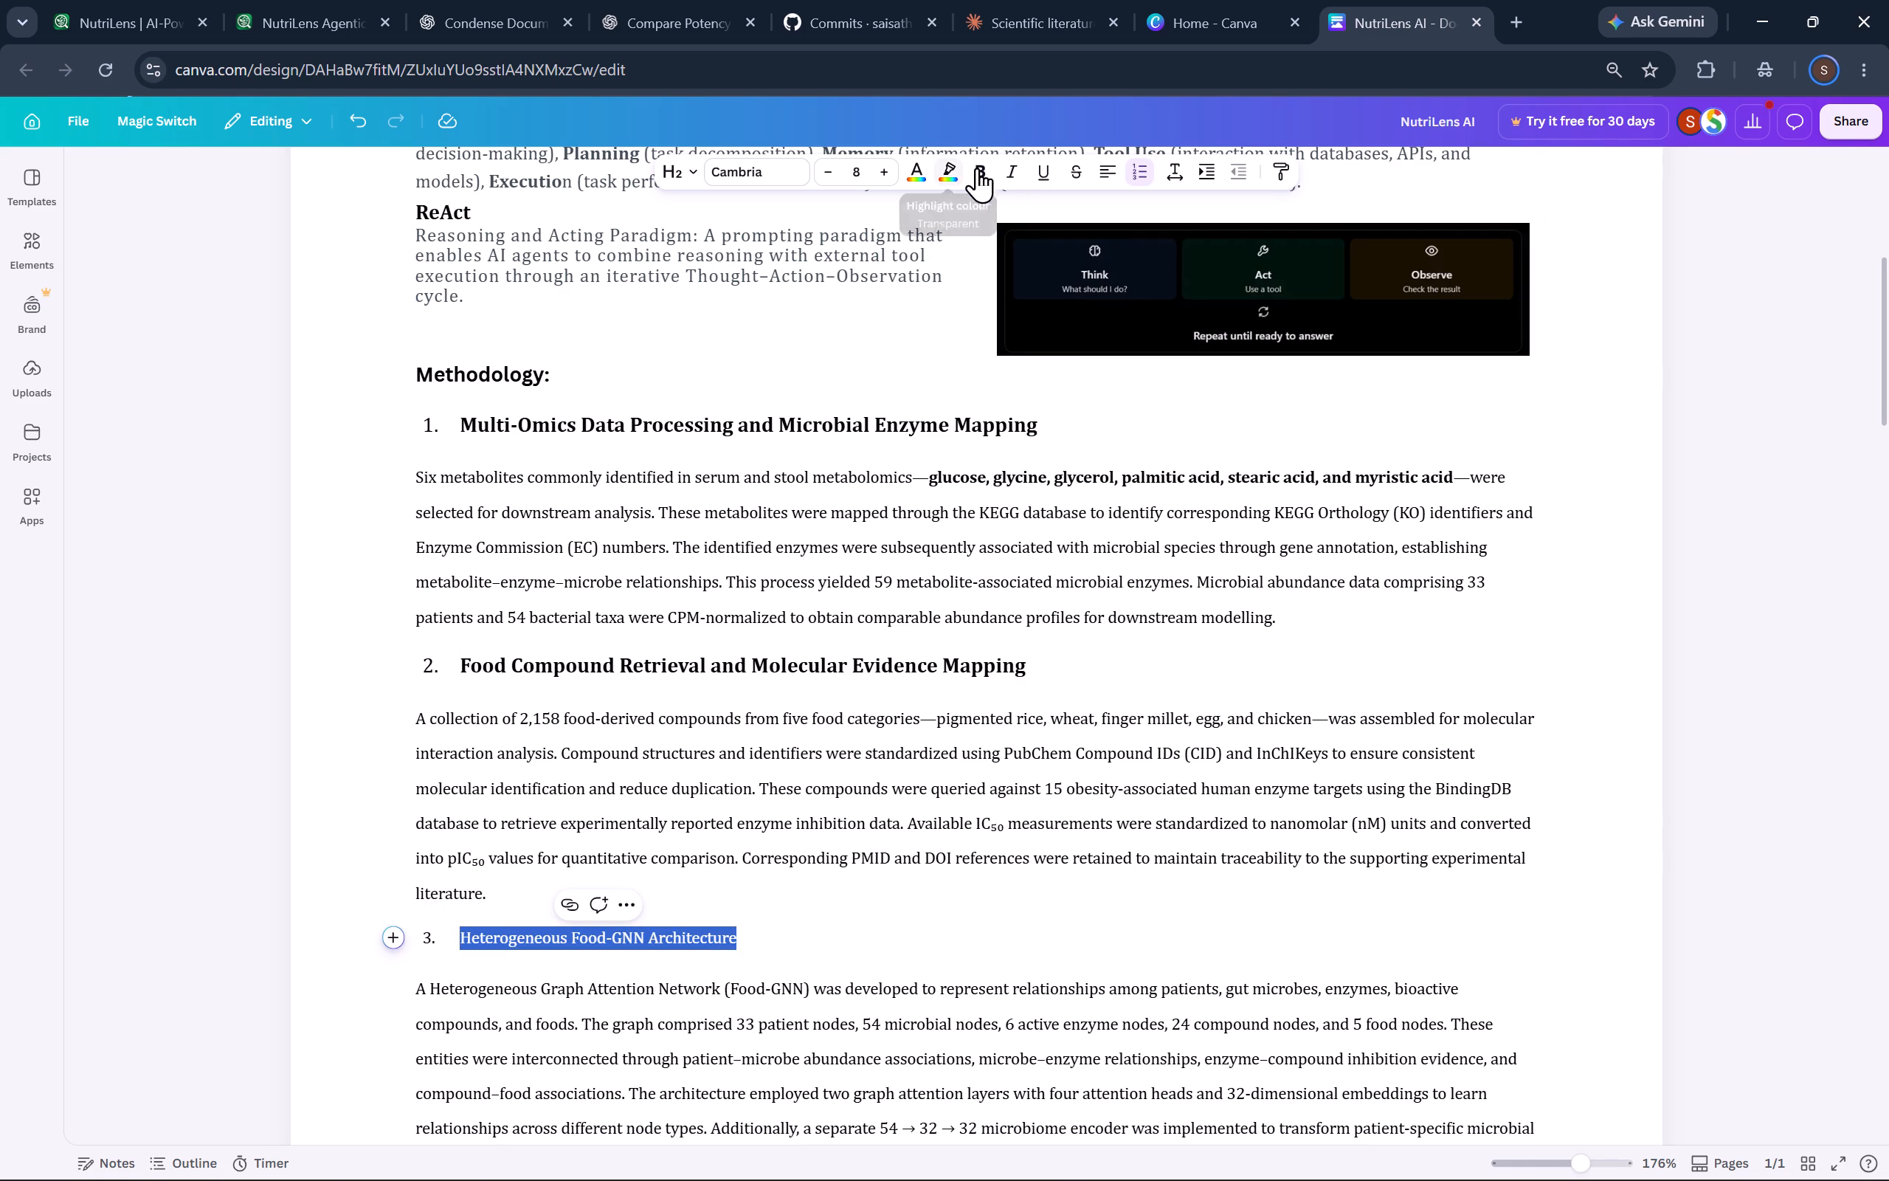
click(892, 171)
click(892, 171)
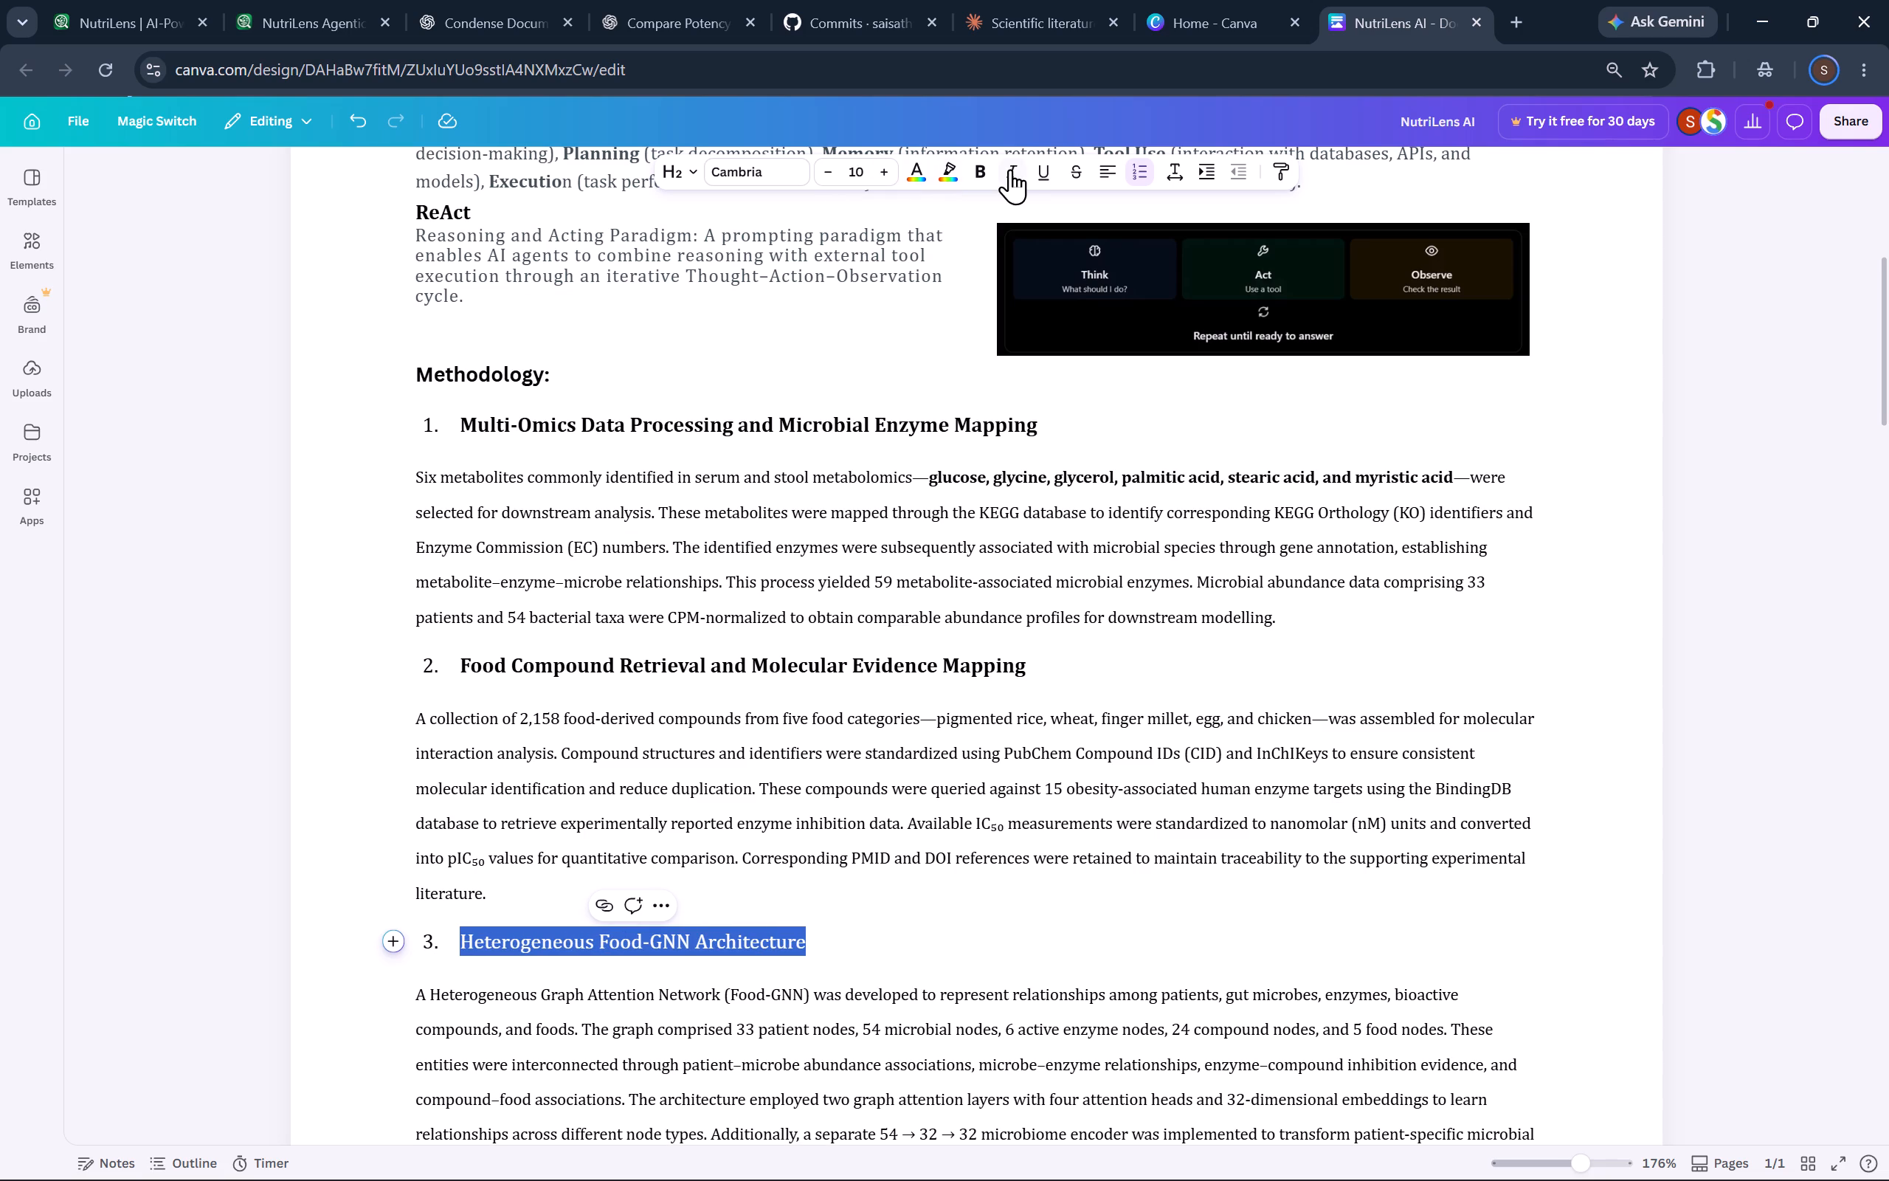
click(977, 164)
Set the "Model Training, Prediction and Personalized Food Ranking" heading to size 10 and bold, and number it as 4.
scroll(859, 751, down, 3)
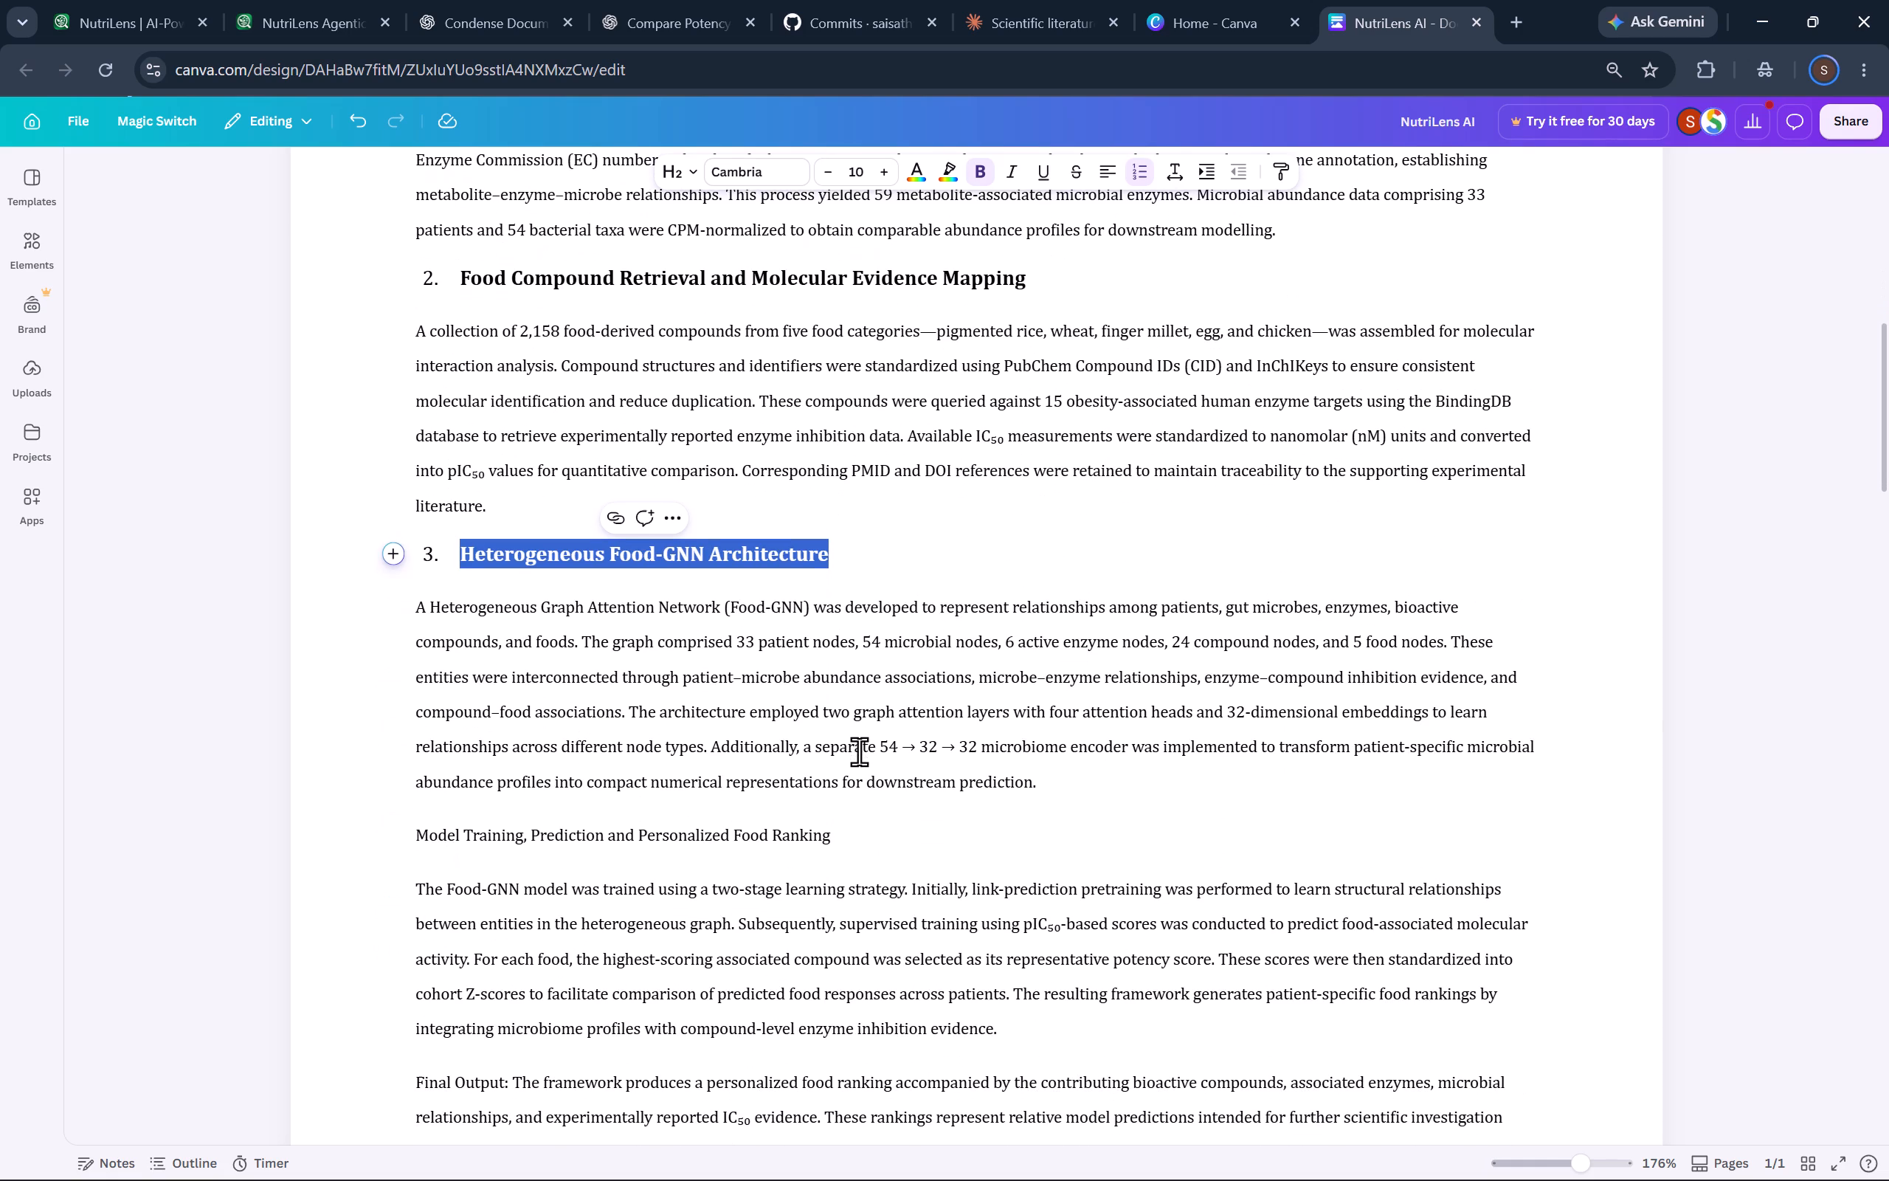
drag(854, 836, 383, 832)
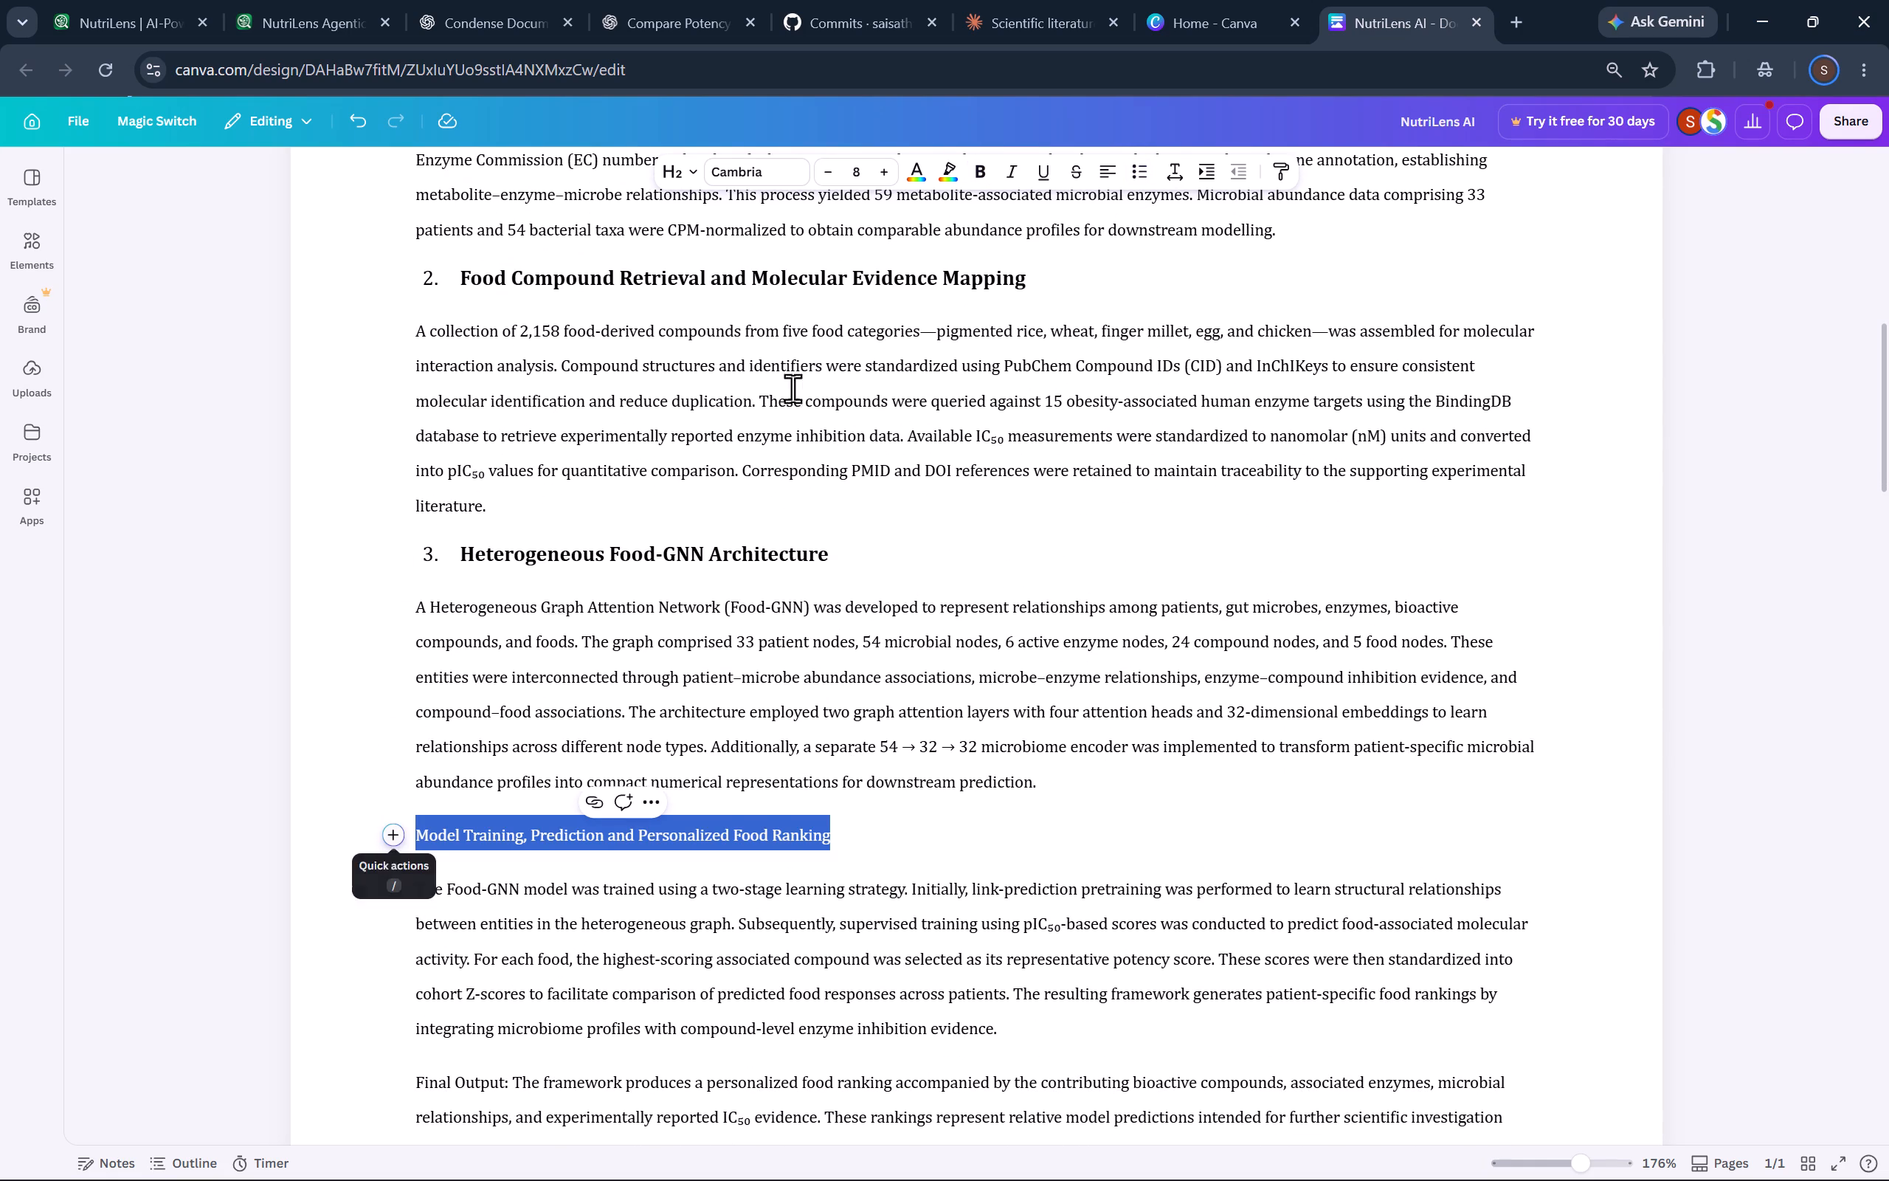
double_click(881, 171)
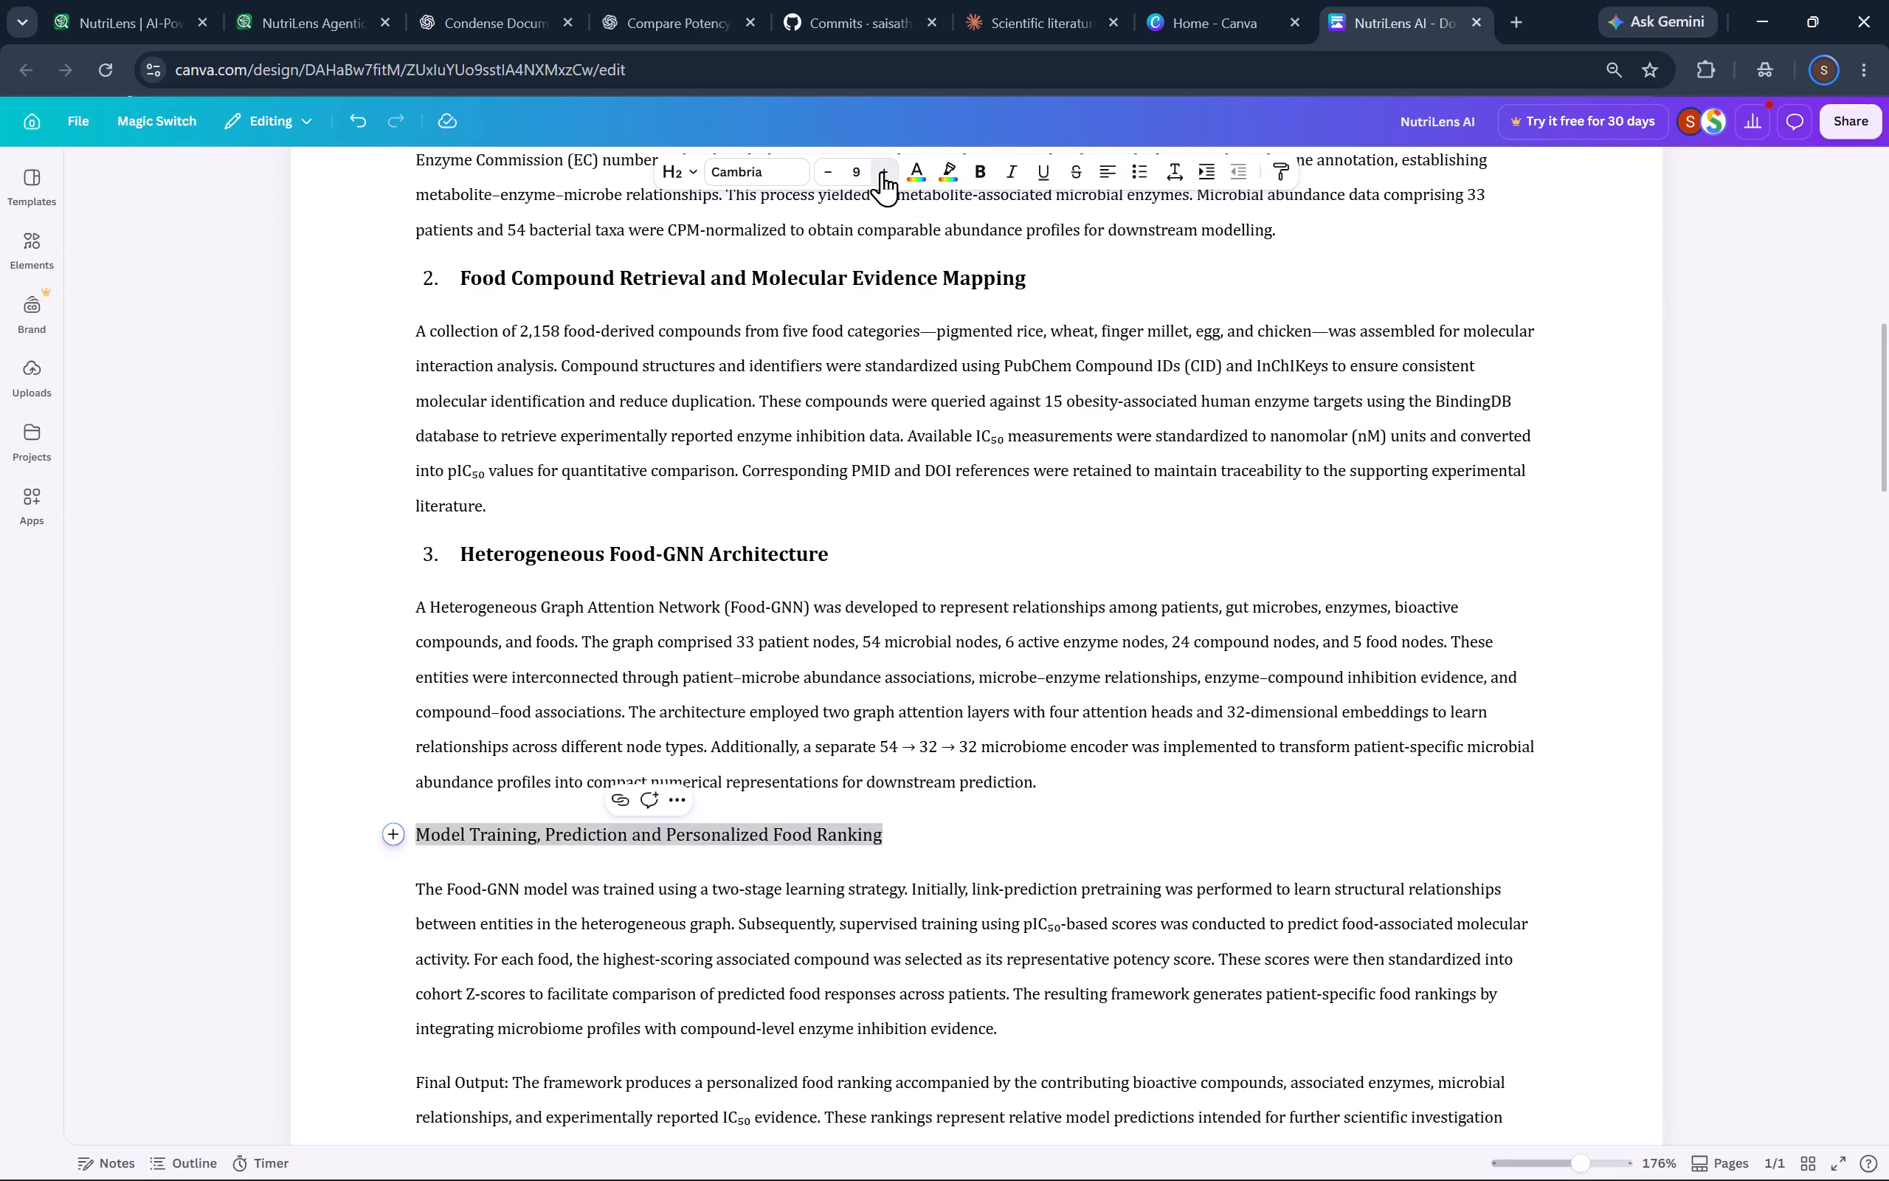
click(988, 179)
click(499, 871)
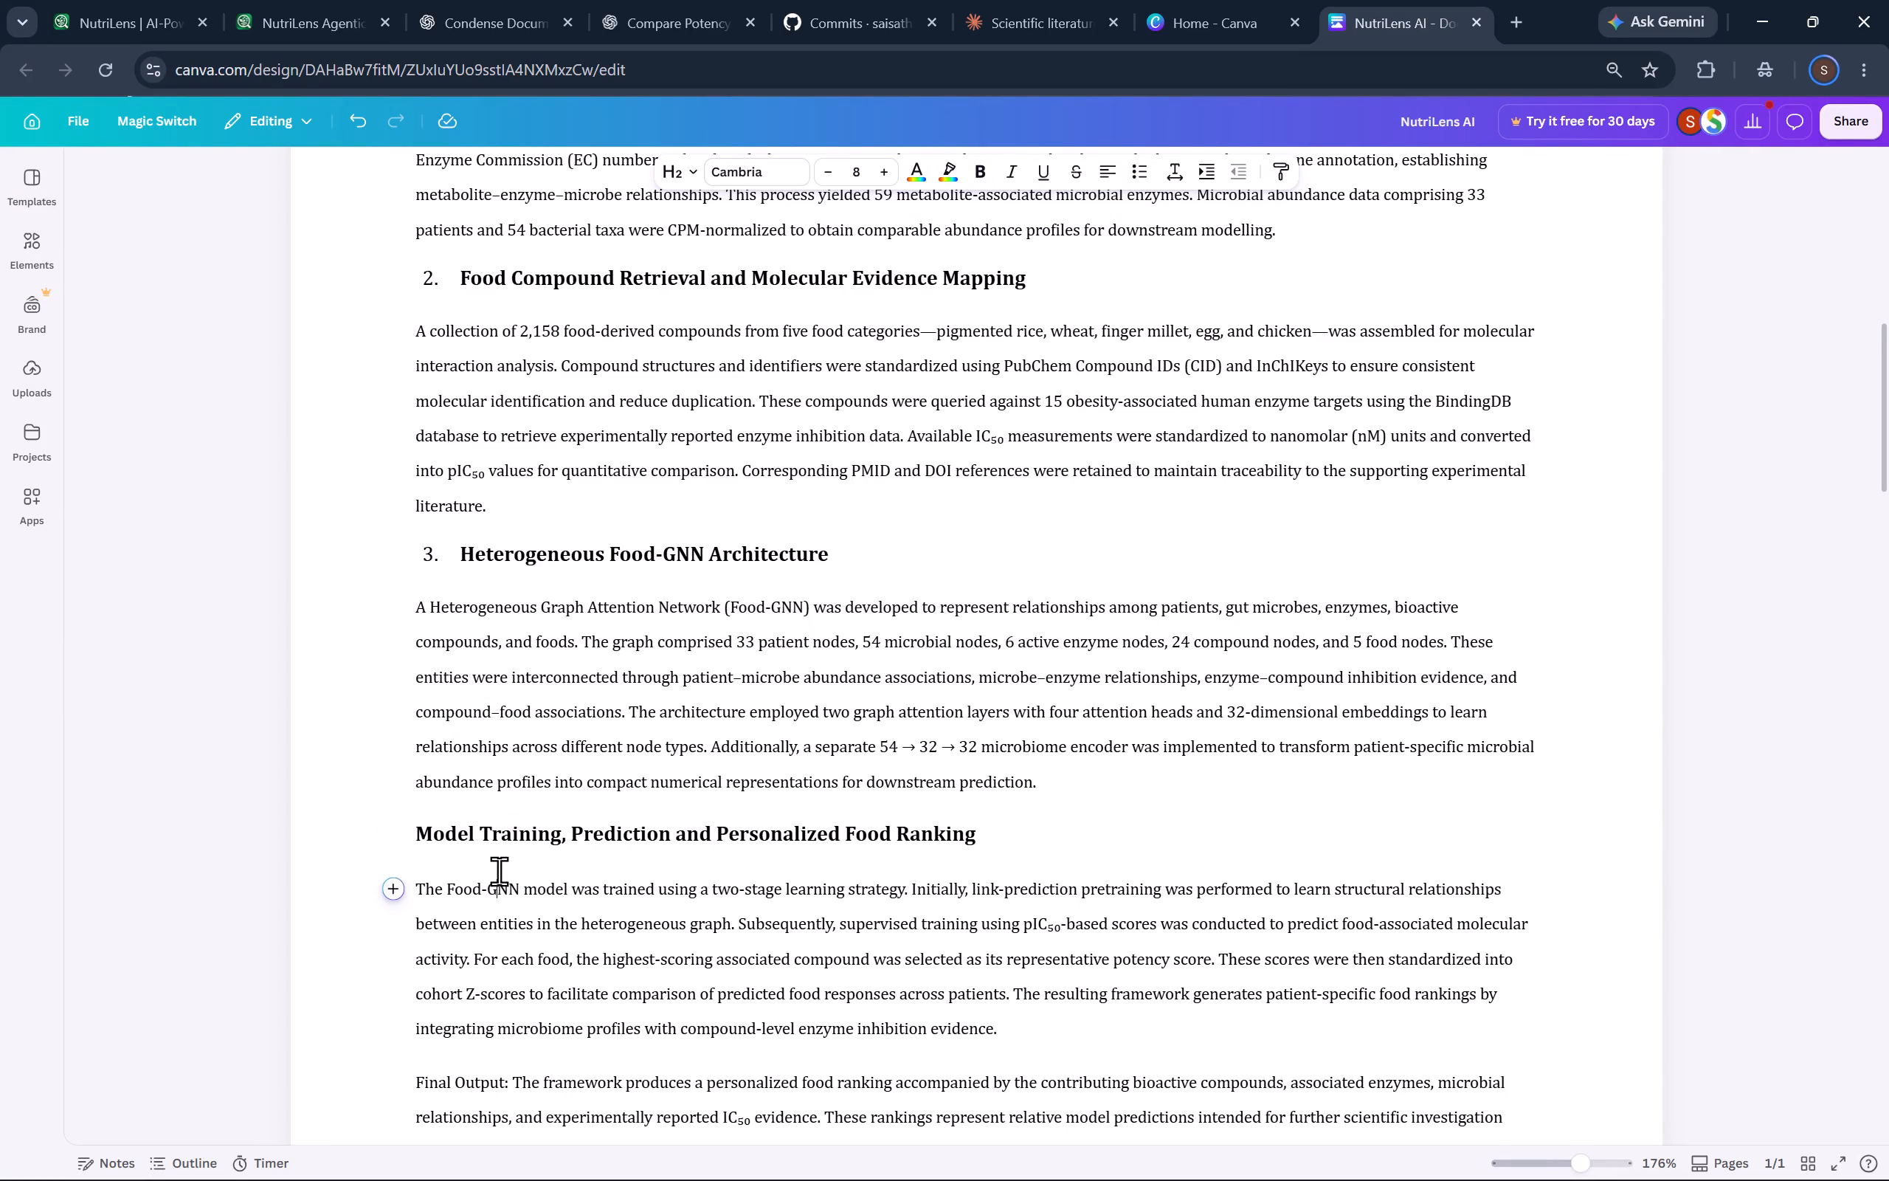
click(417, 839)
text(4.)
key(space)
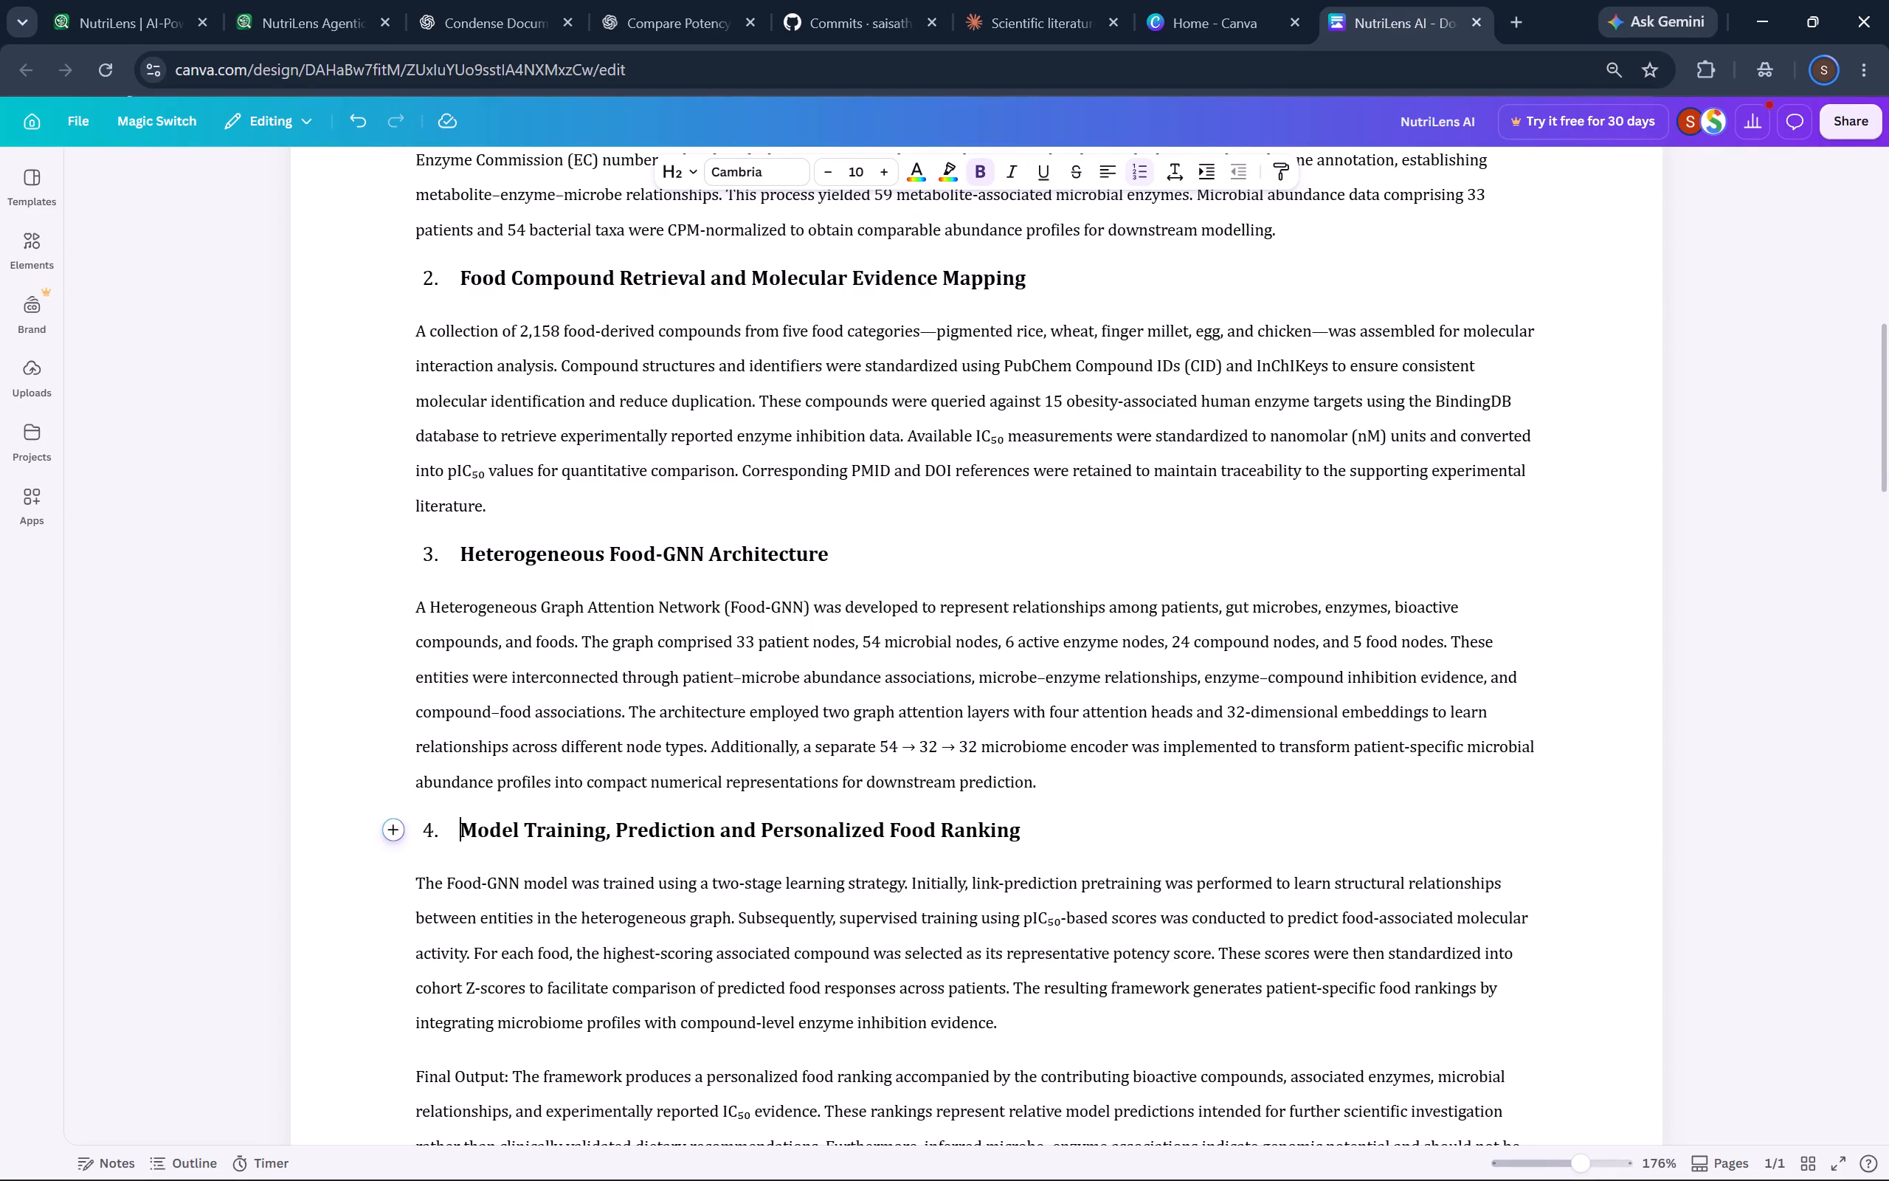
Bold the "Final Output:" label at the start of the last Methodology paragraph.
scroll(636, 994, down, 3)
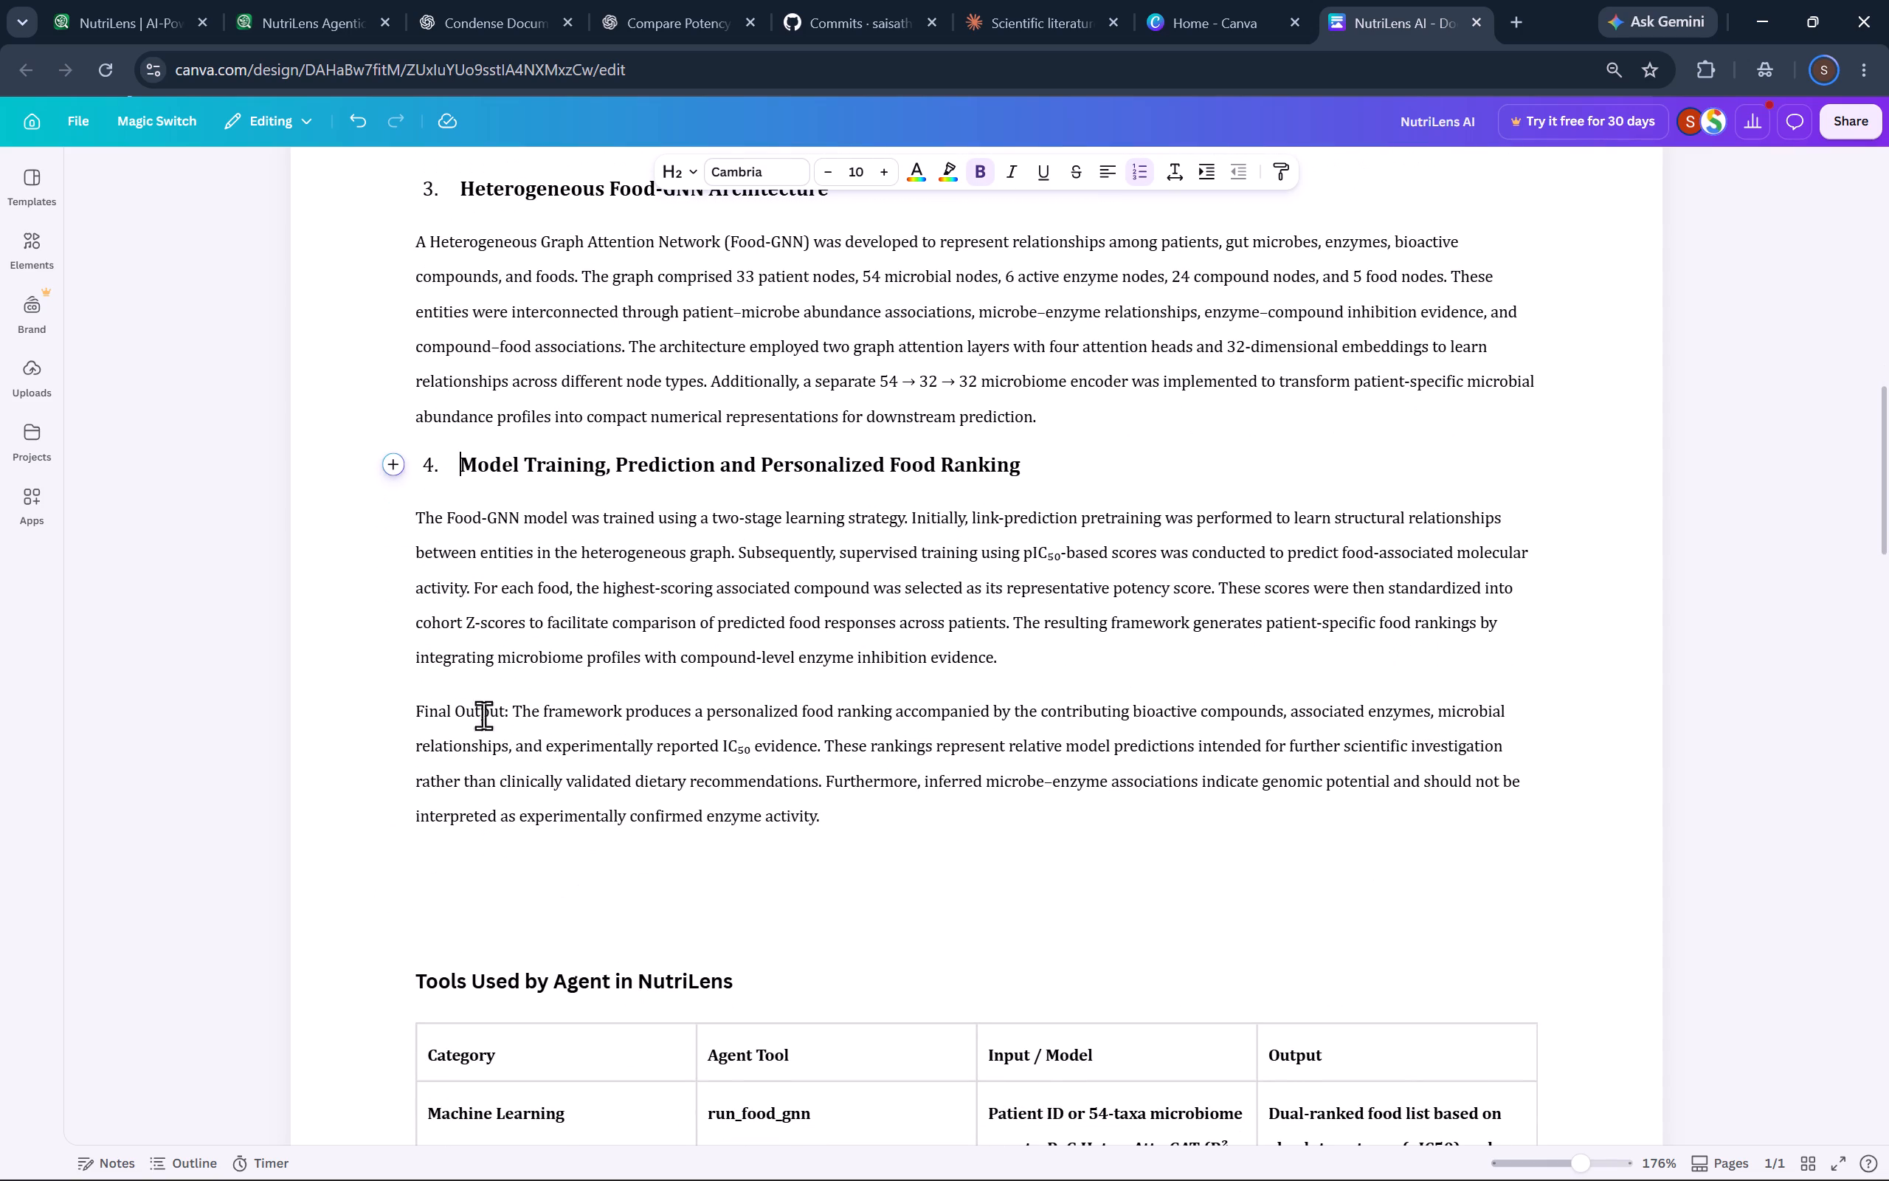
drag(413, 715, 443, 713)
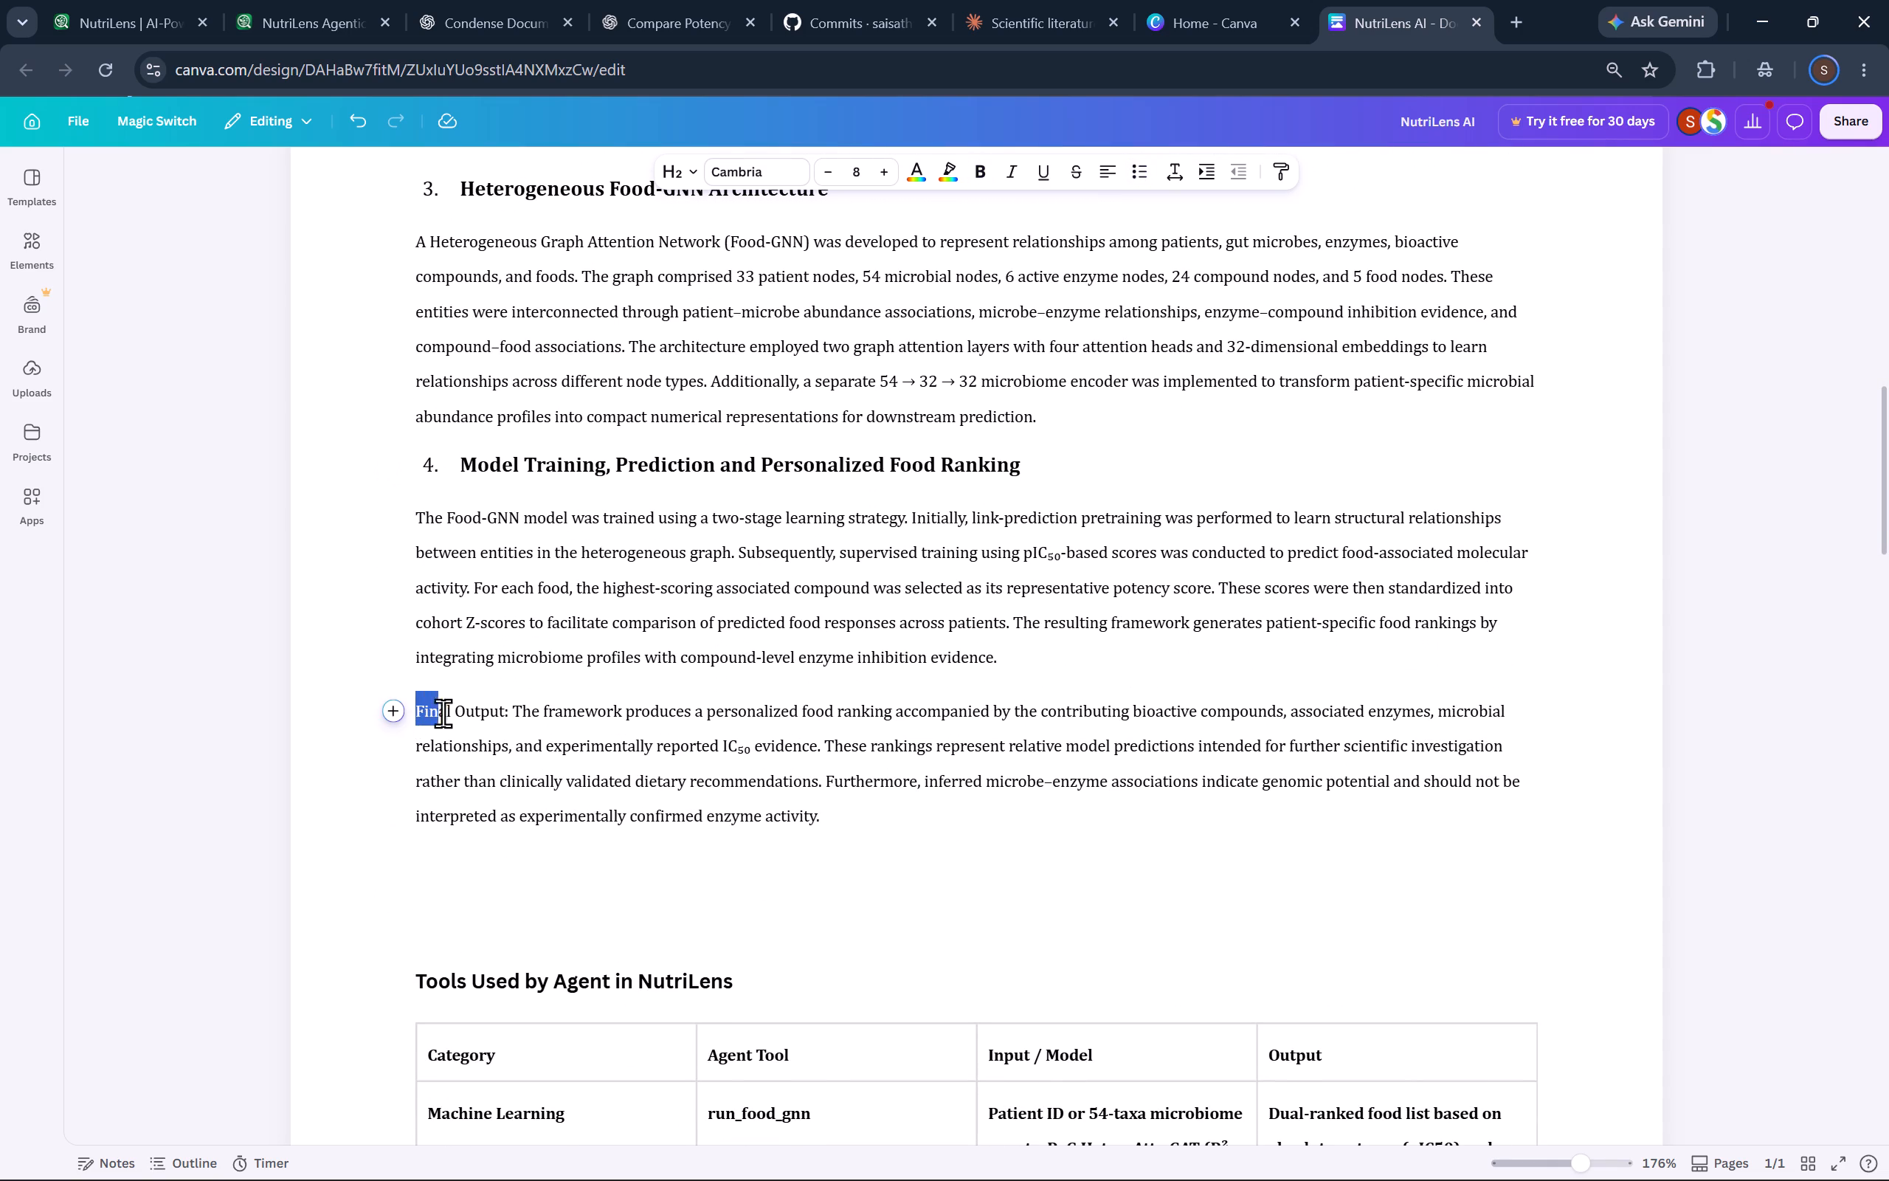
drag(443, 713, 507, 713)
click(973, 173)
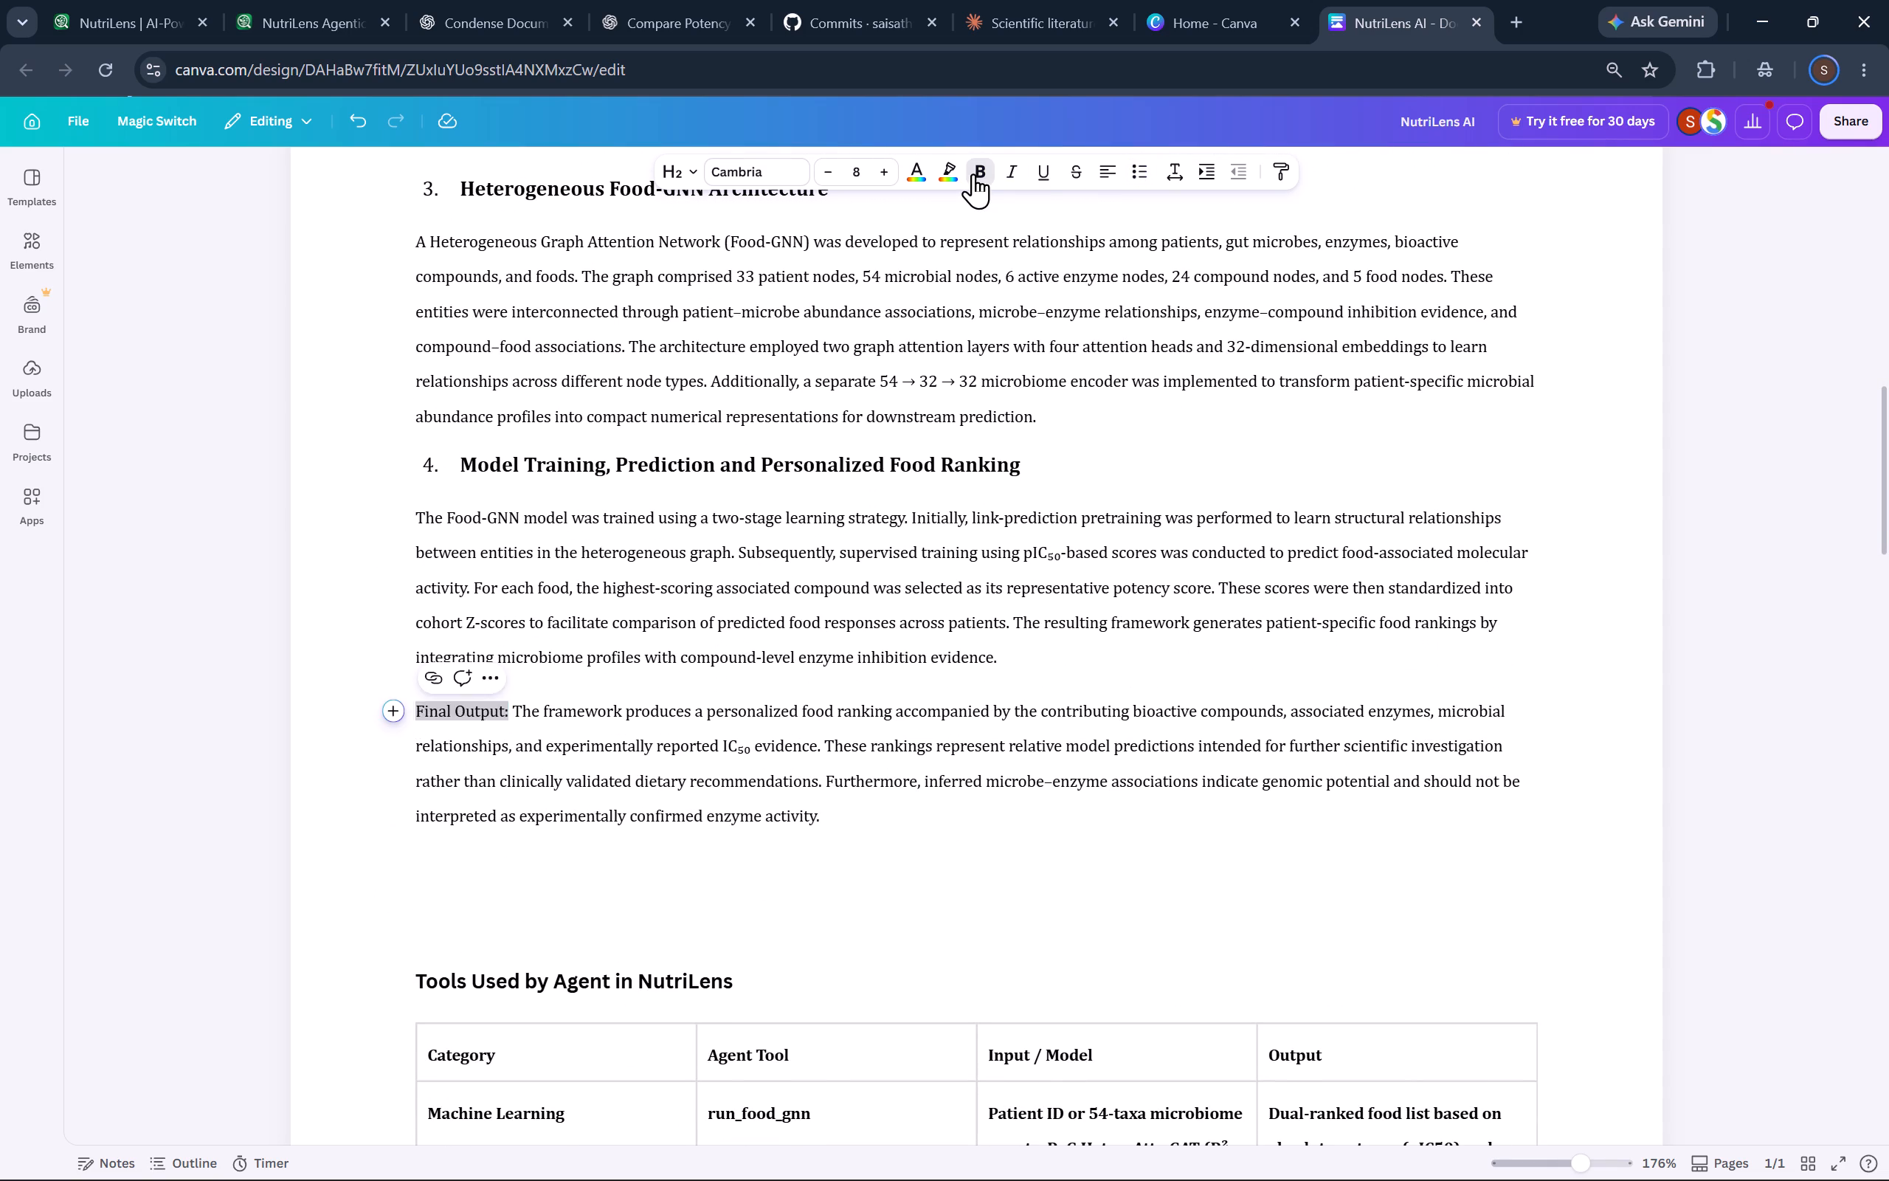
Reduce the gap above the "Tools Used by Agent in NutriLens" heading to a single blank line.
click(461, 950)
click(415, 974)
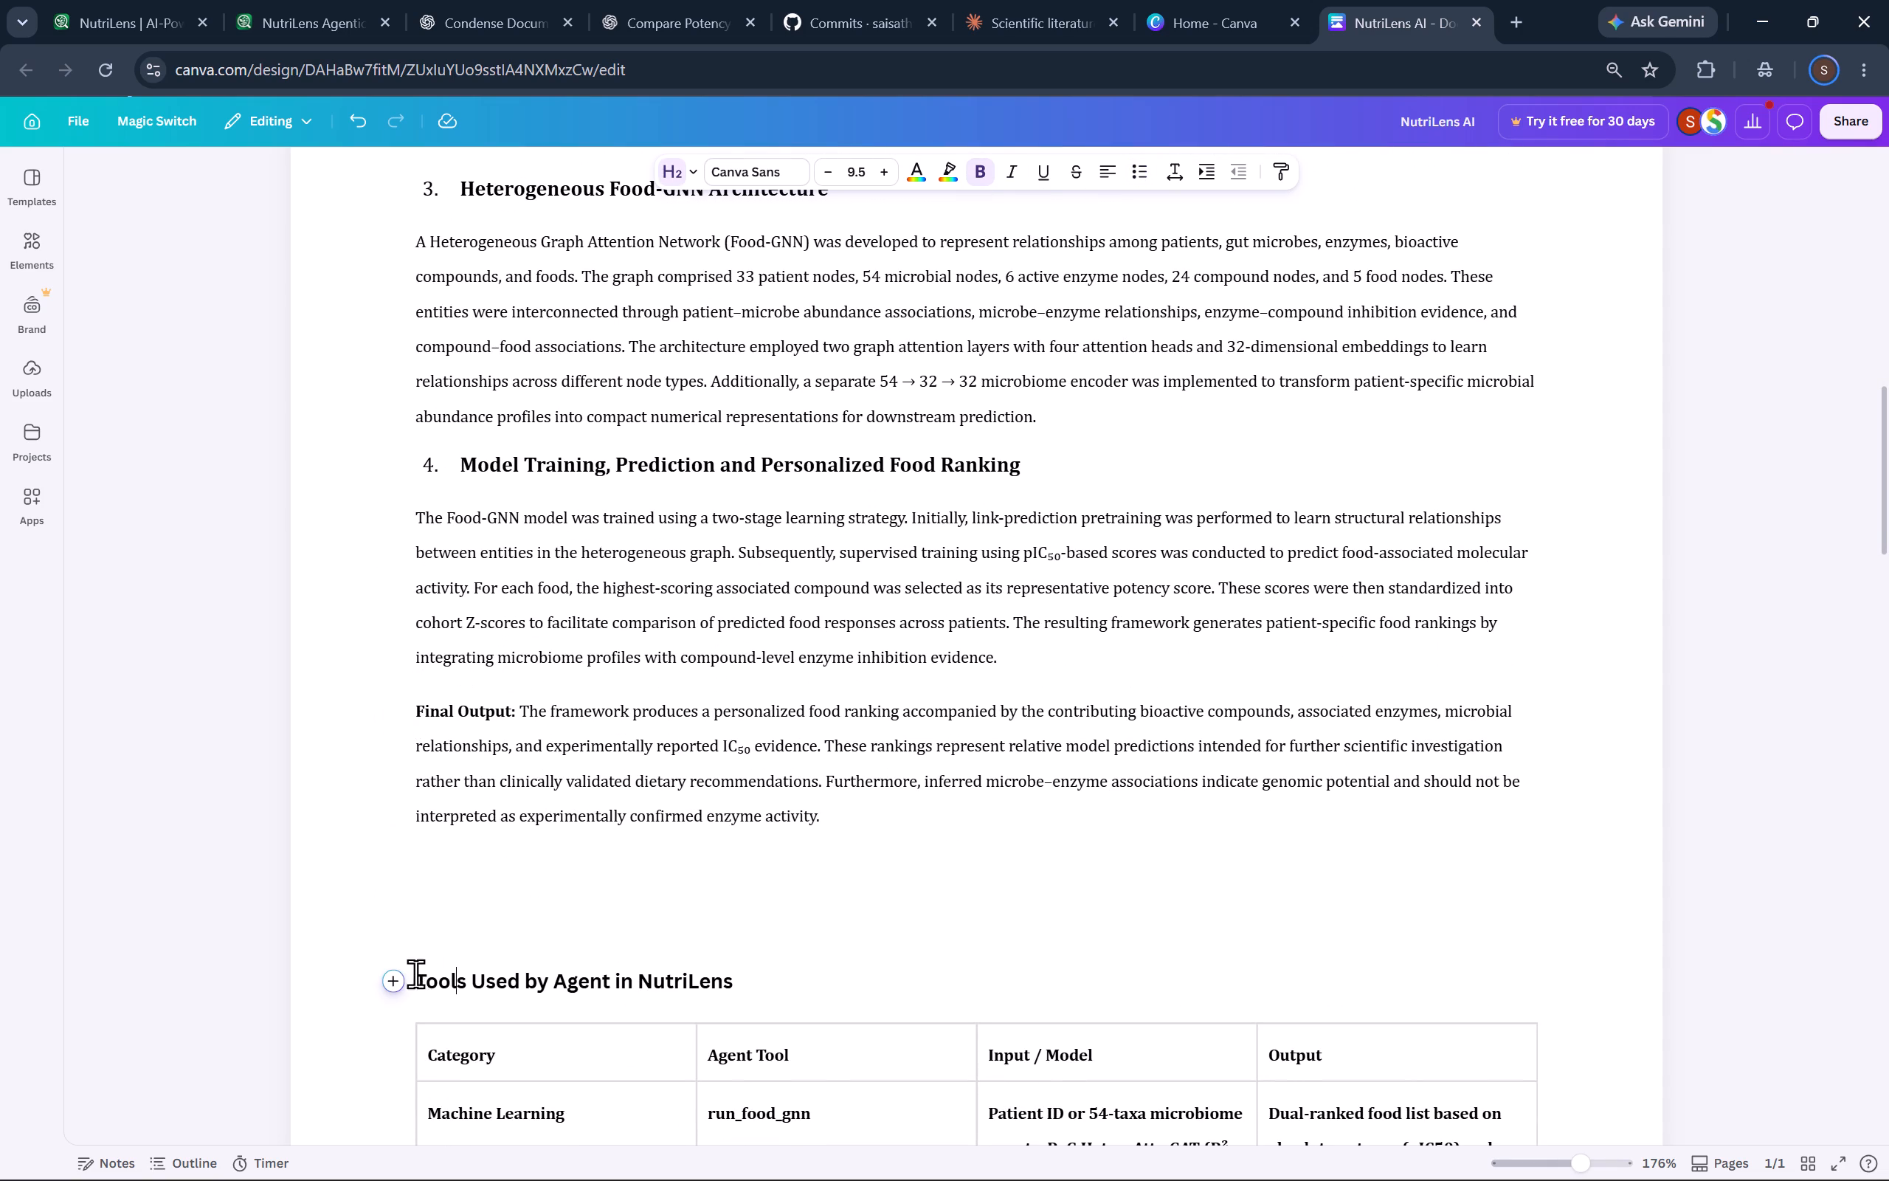
key(BackSpace)
key(BackSpace)
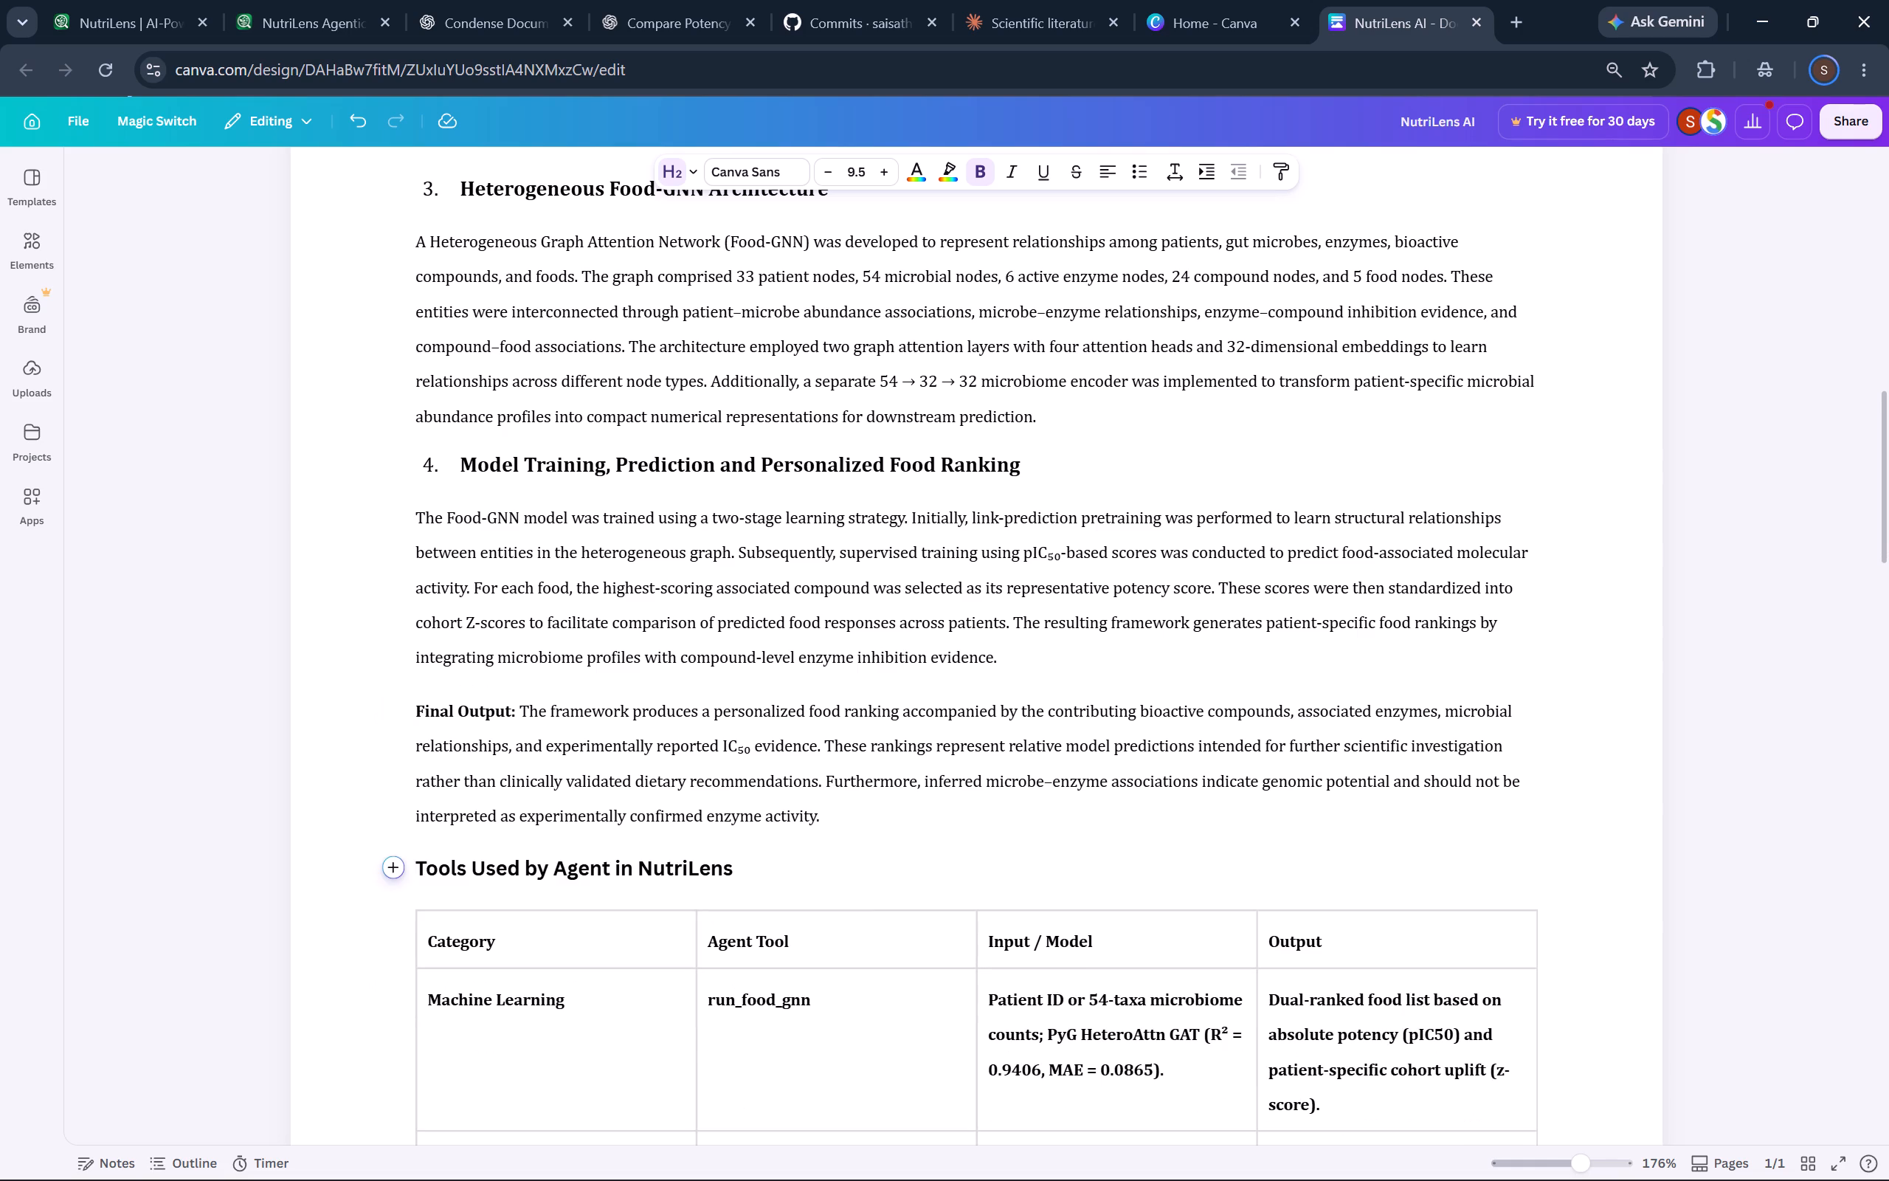
key(Return)
Delete the blank page between the agent tools table and the page of NutriLens screenshots.
scroll(477, 981, down, 9)
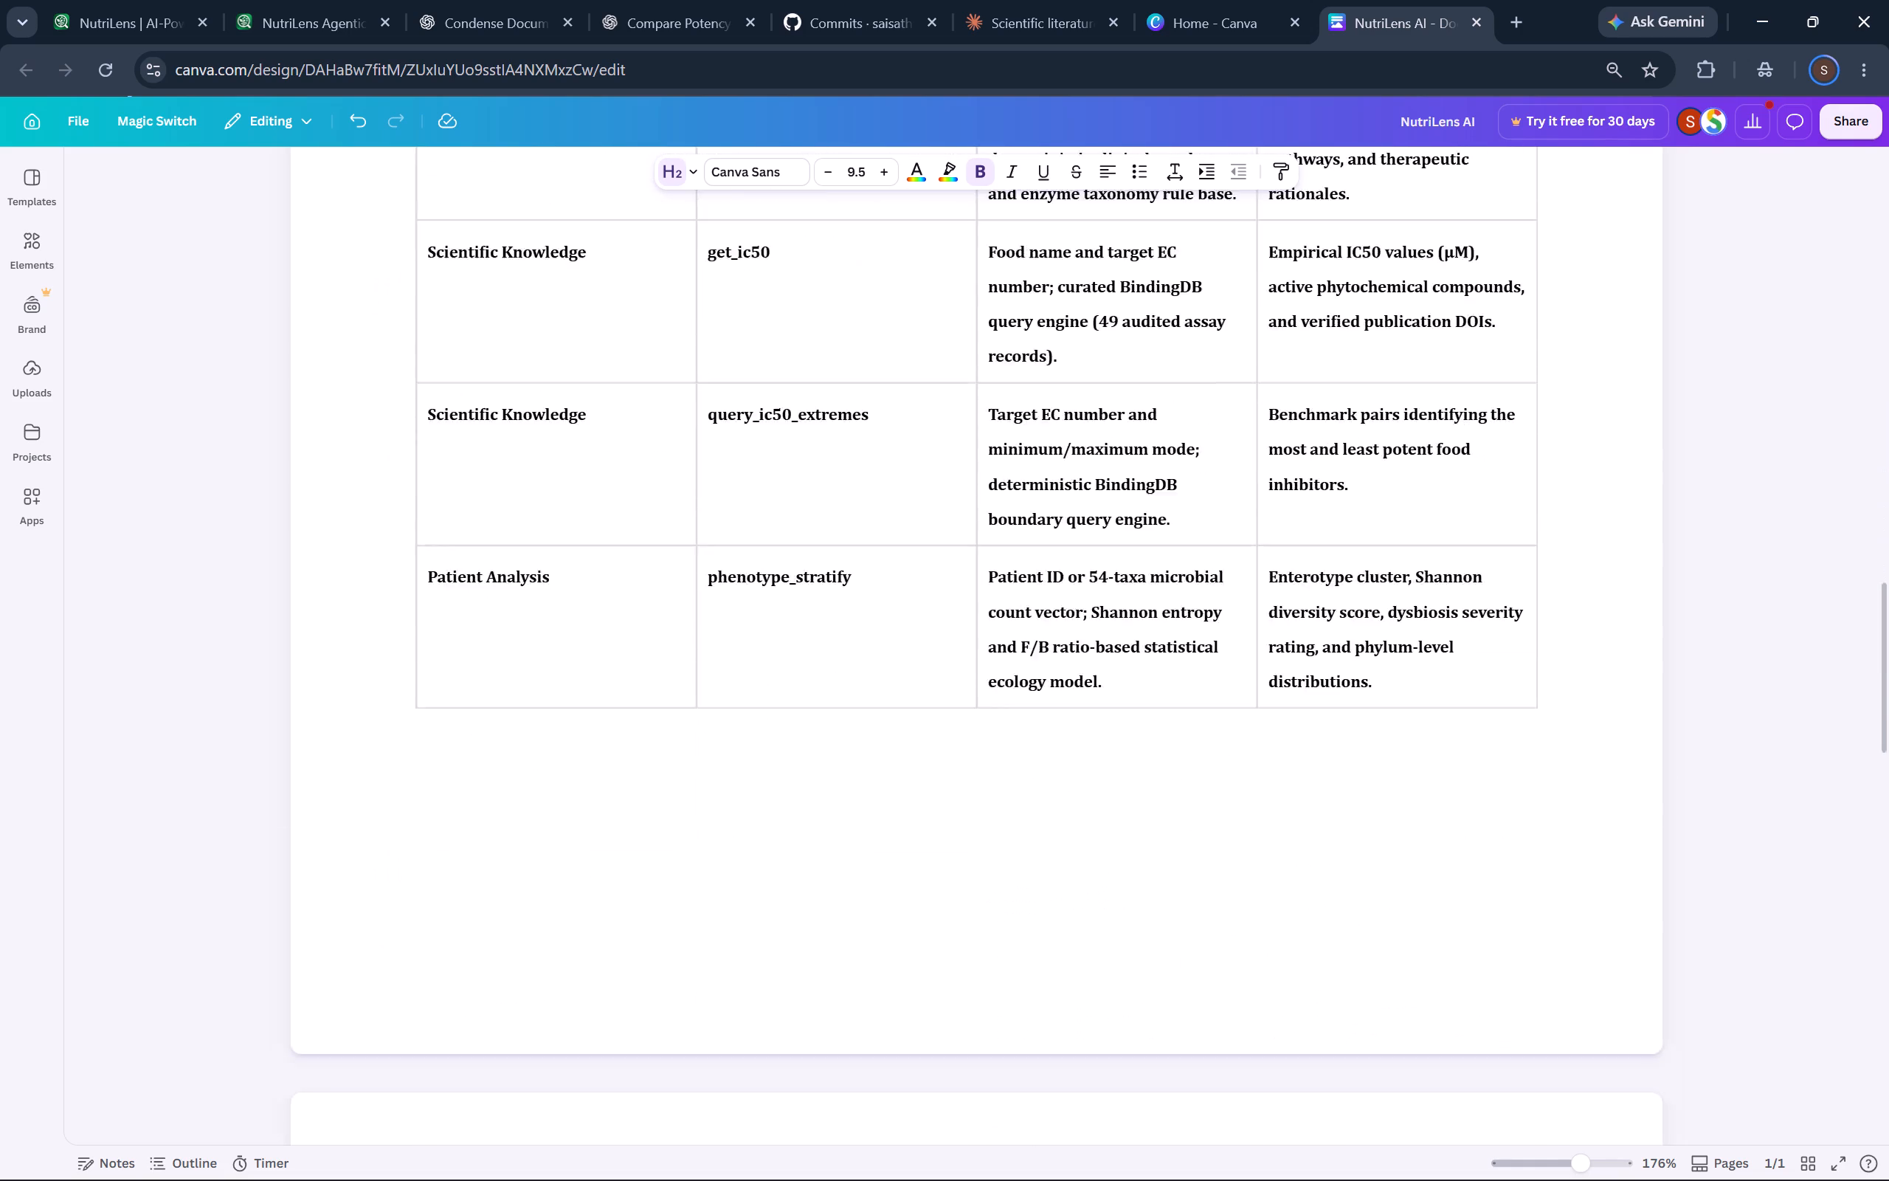
scroll(477, 981, up, 16)
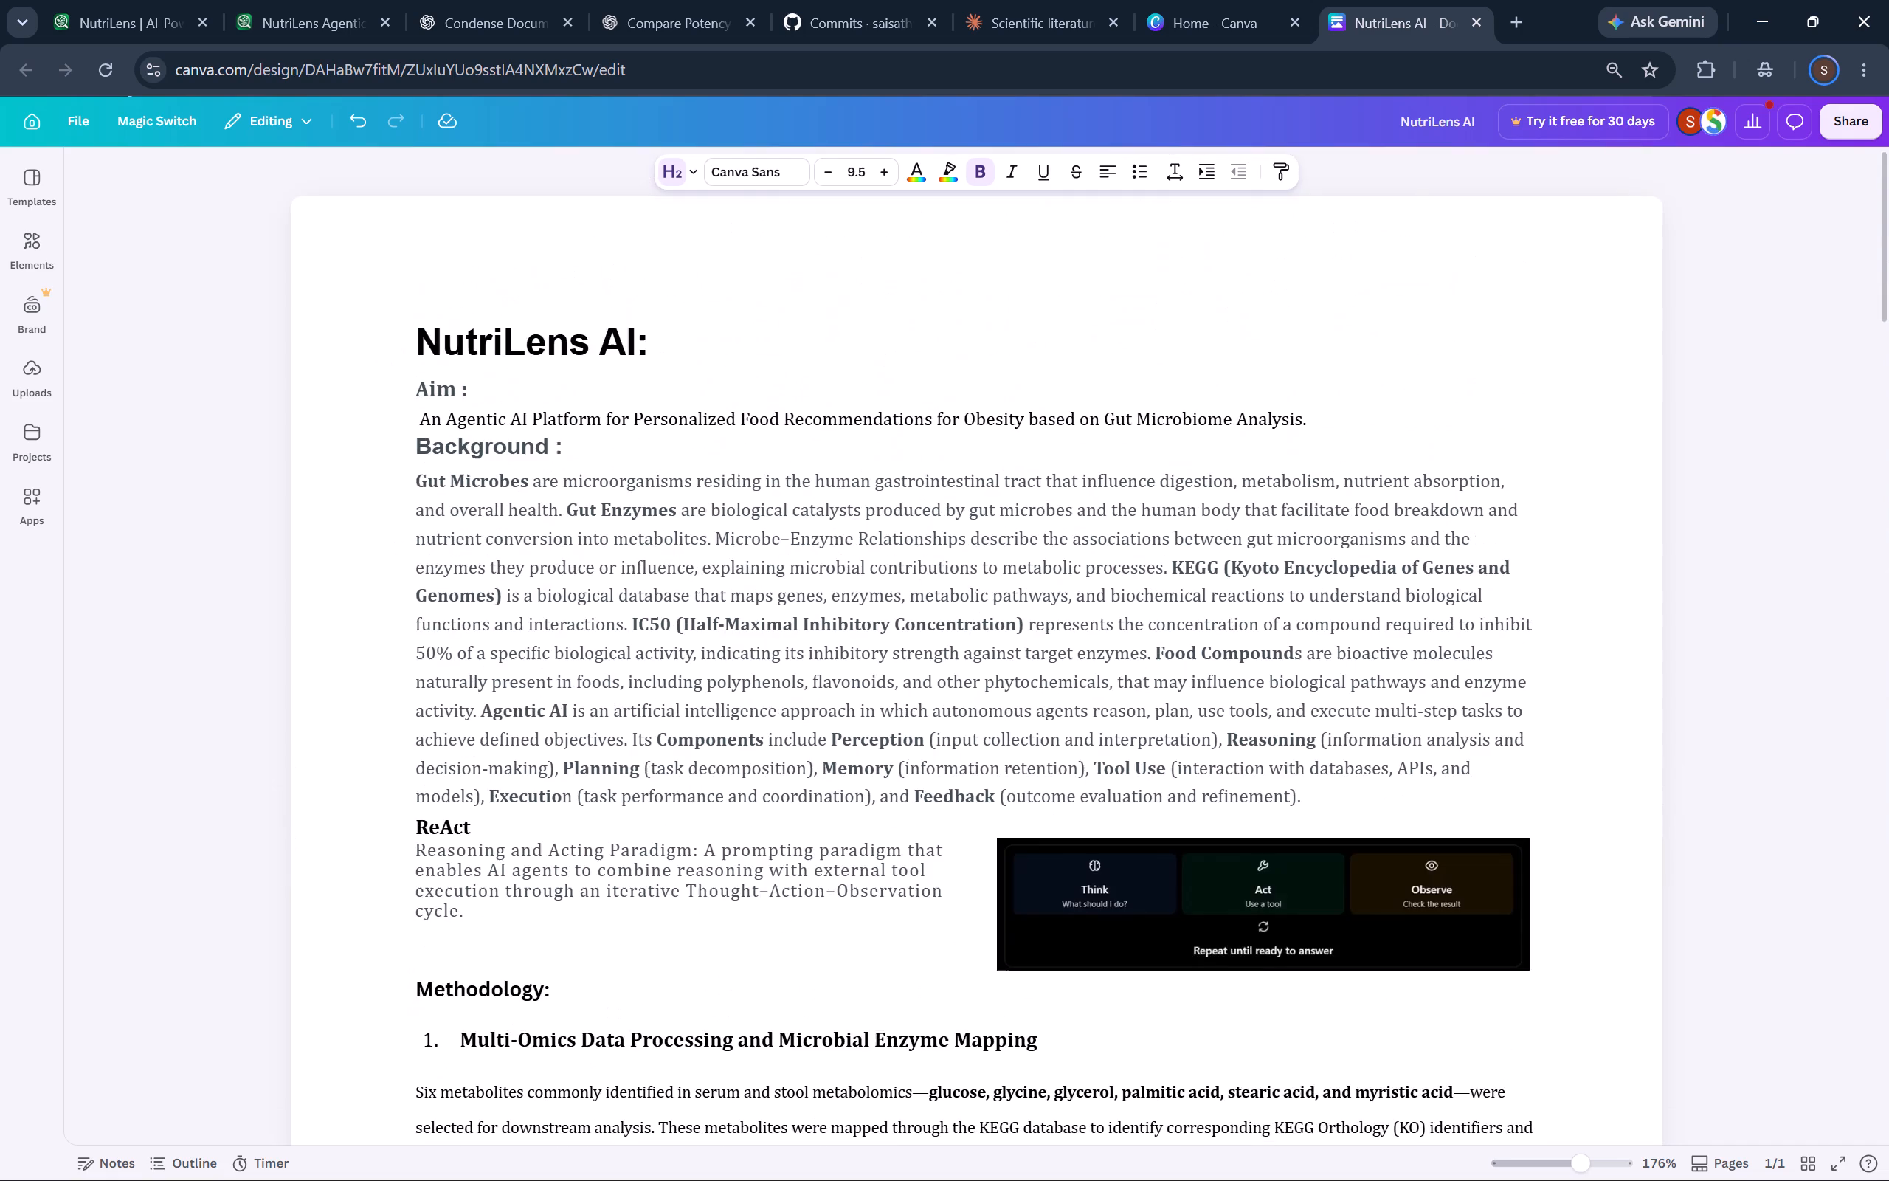
scroll(477, 981, down, 17)
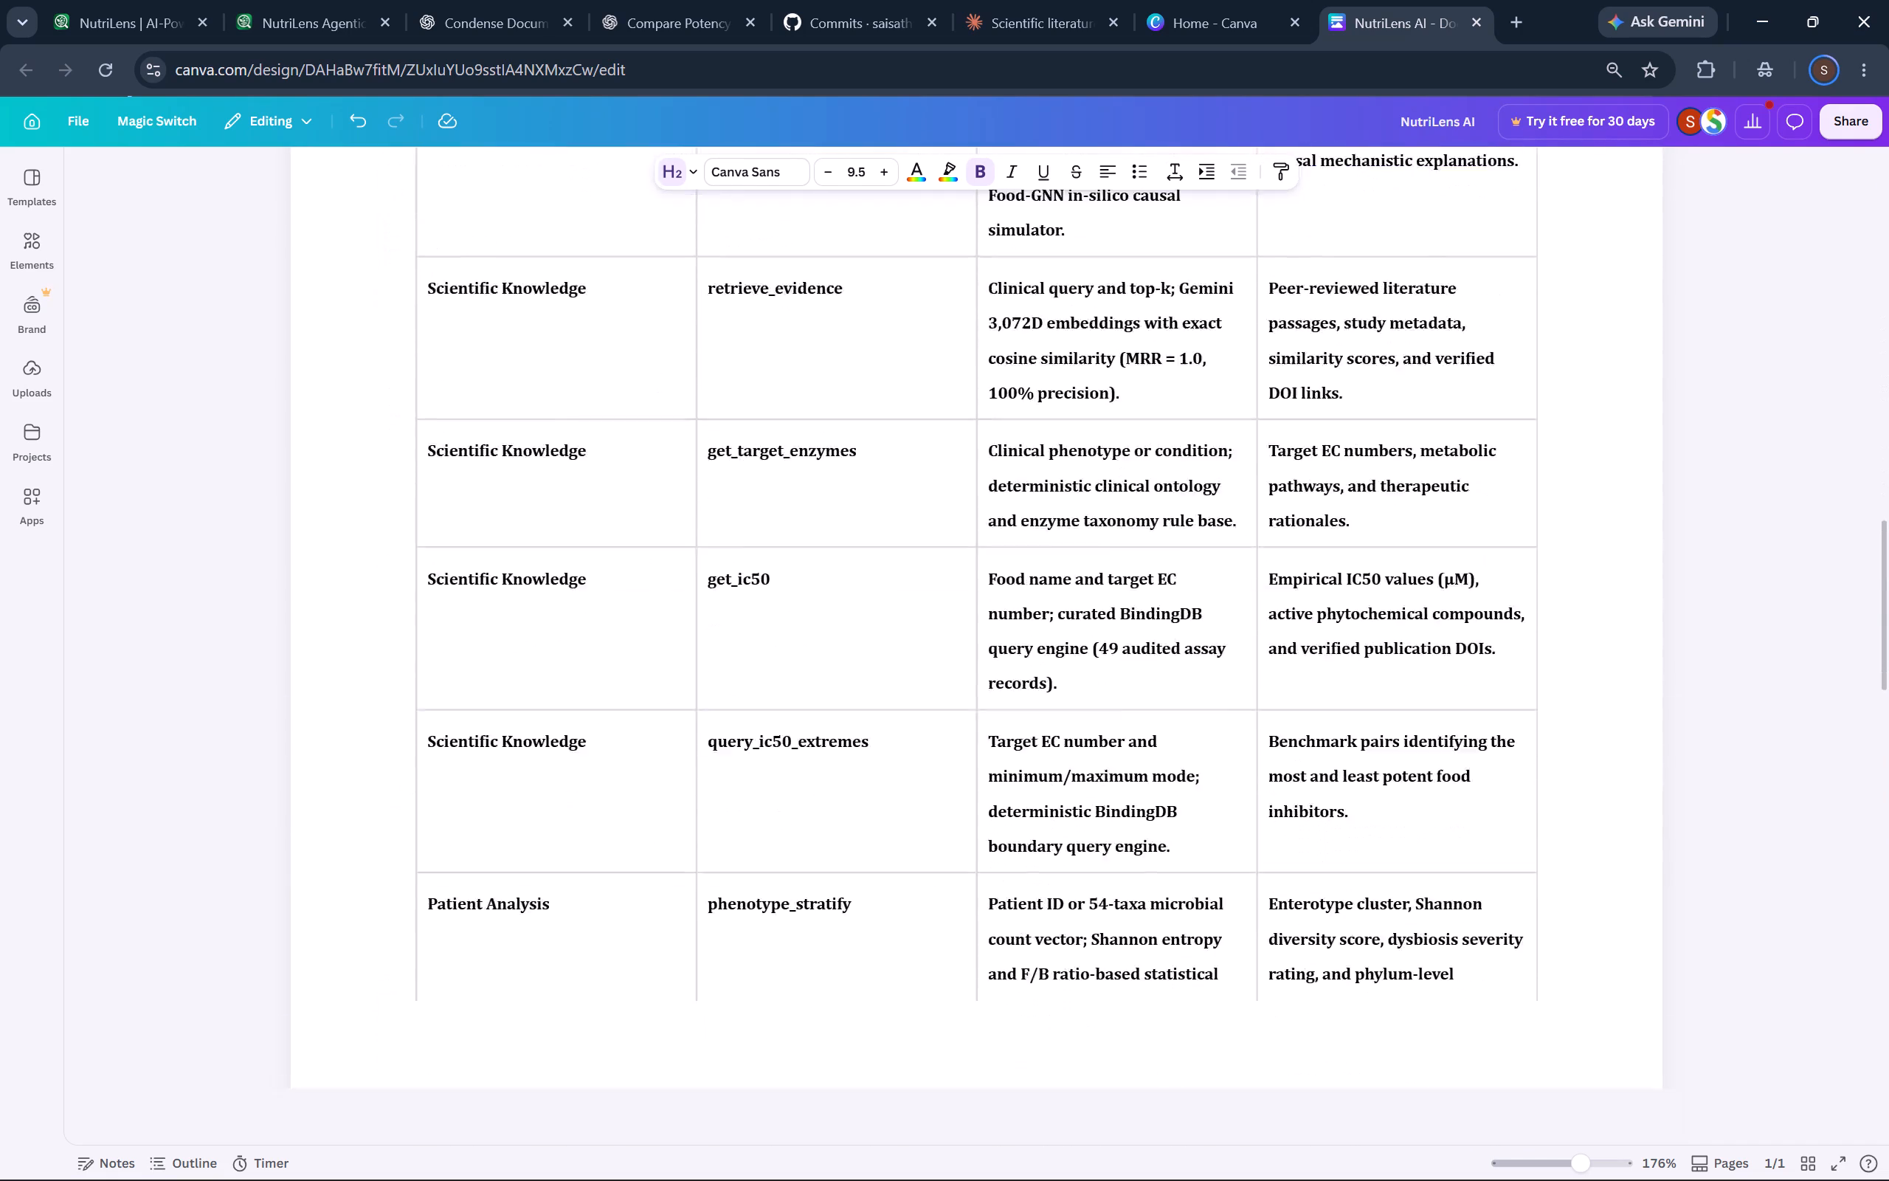
scroll(477, 981, down, 4)
scroll(477, 981, up, 6)
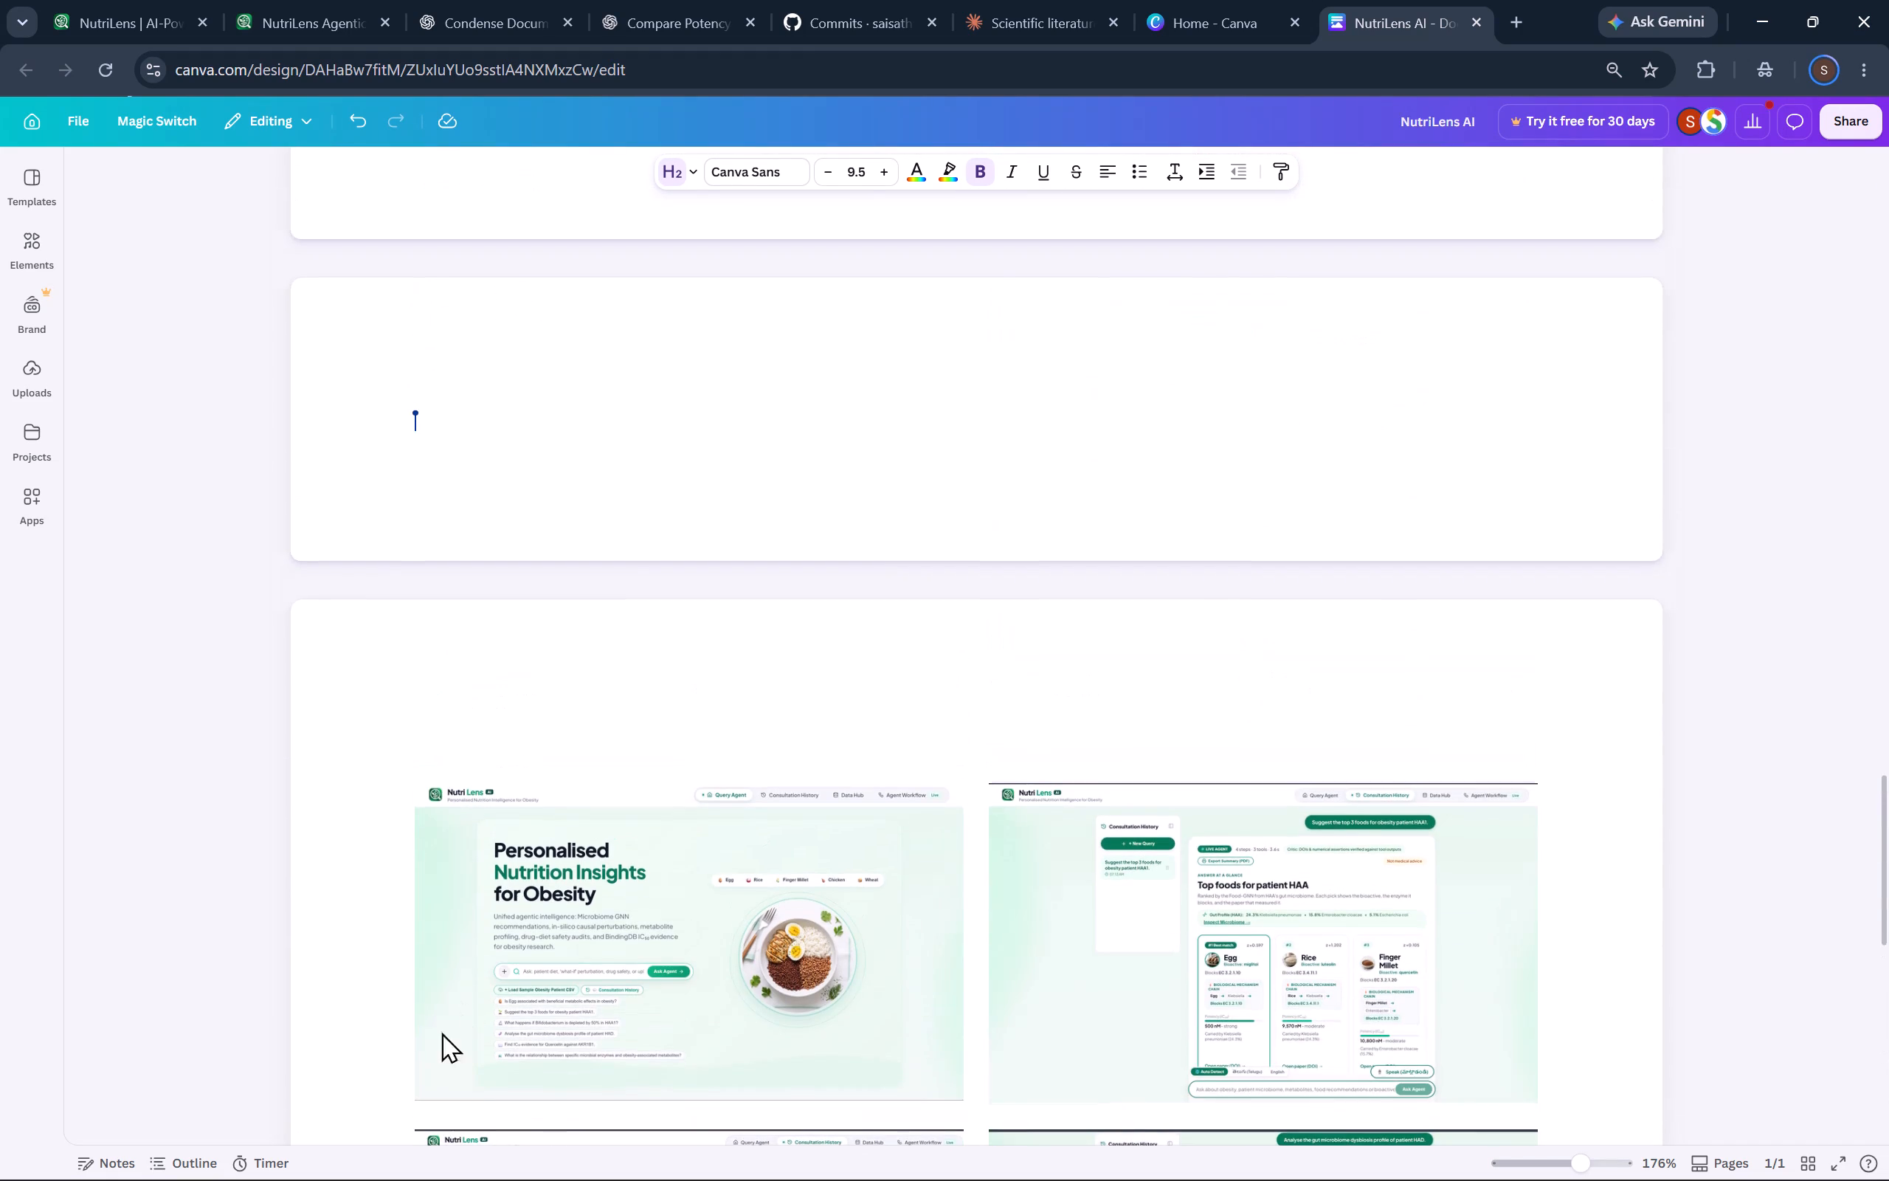
click(519, 386)
key(BackSpace)
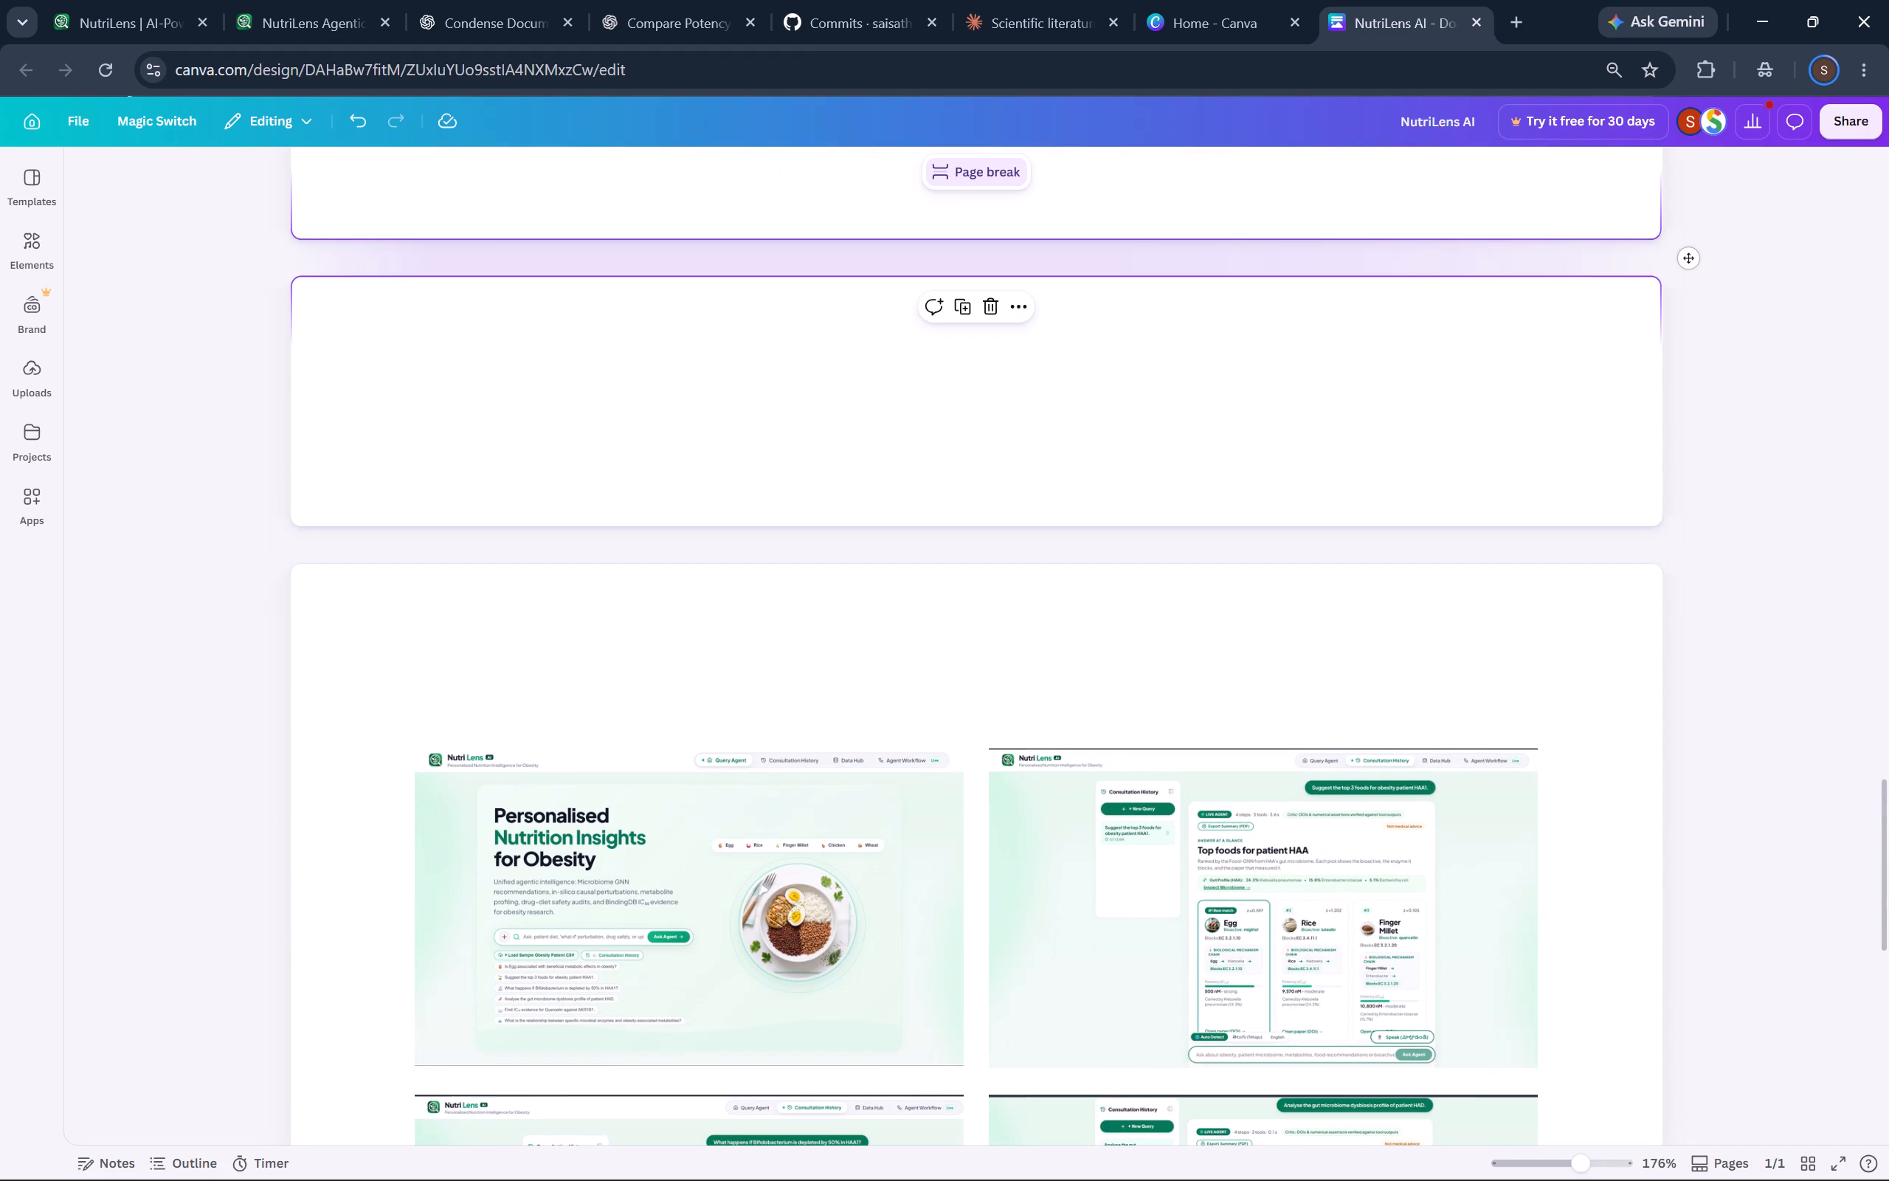
click(975, 424)
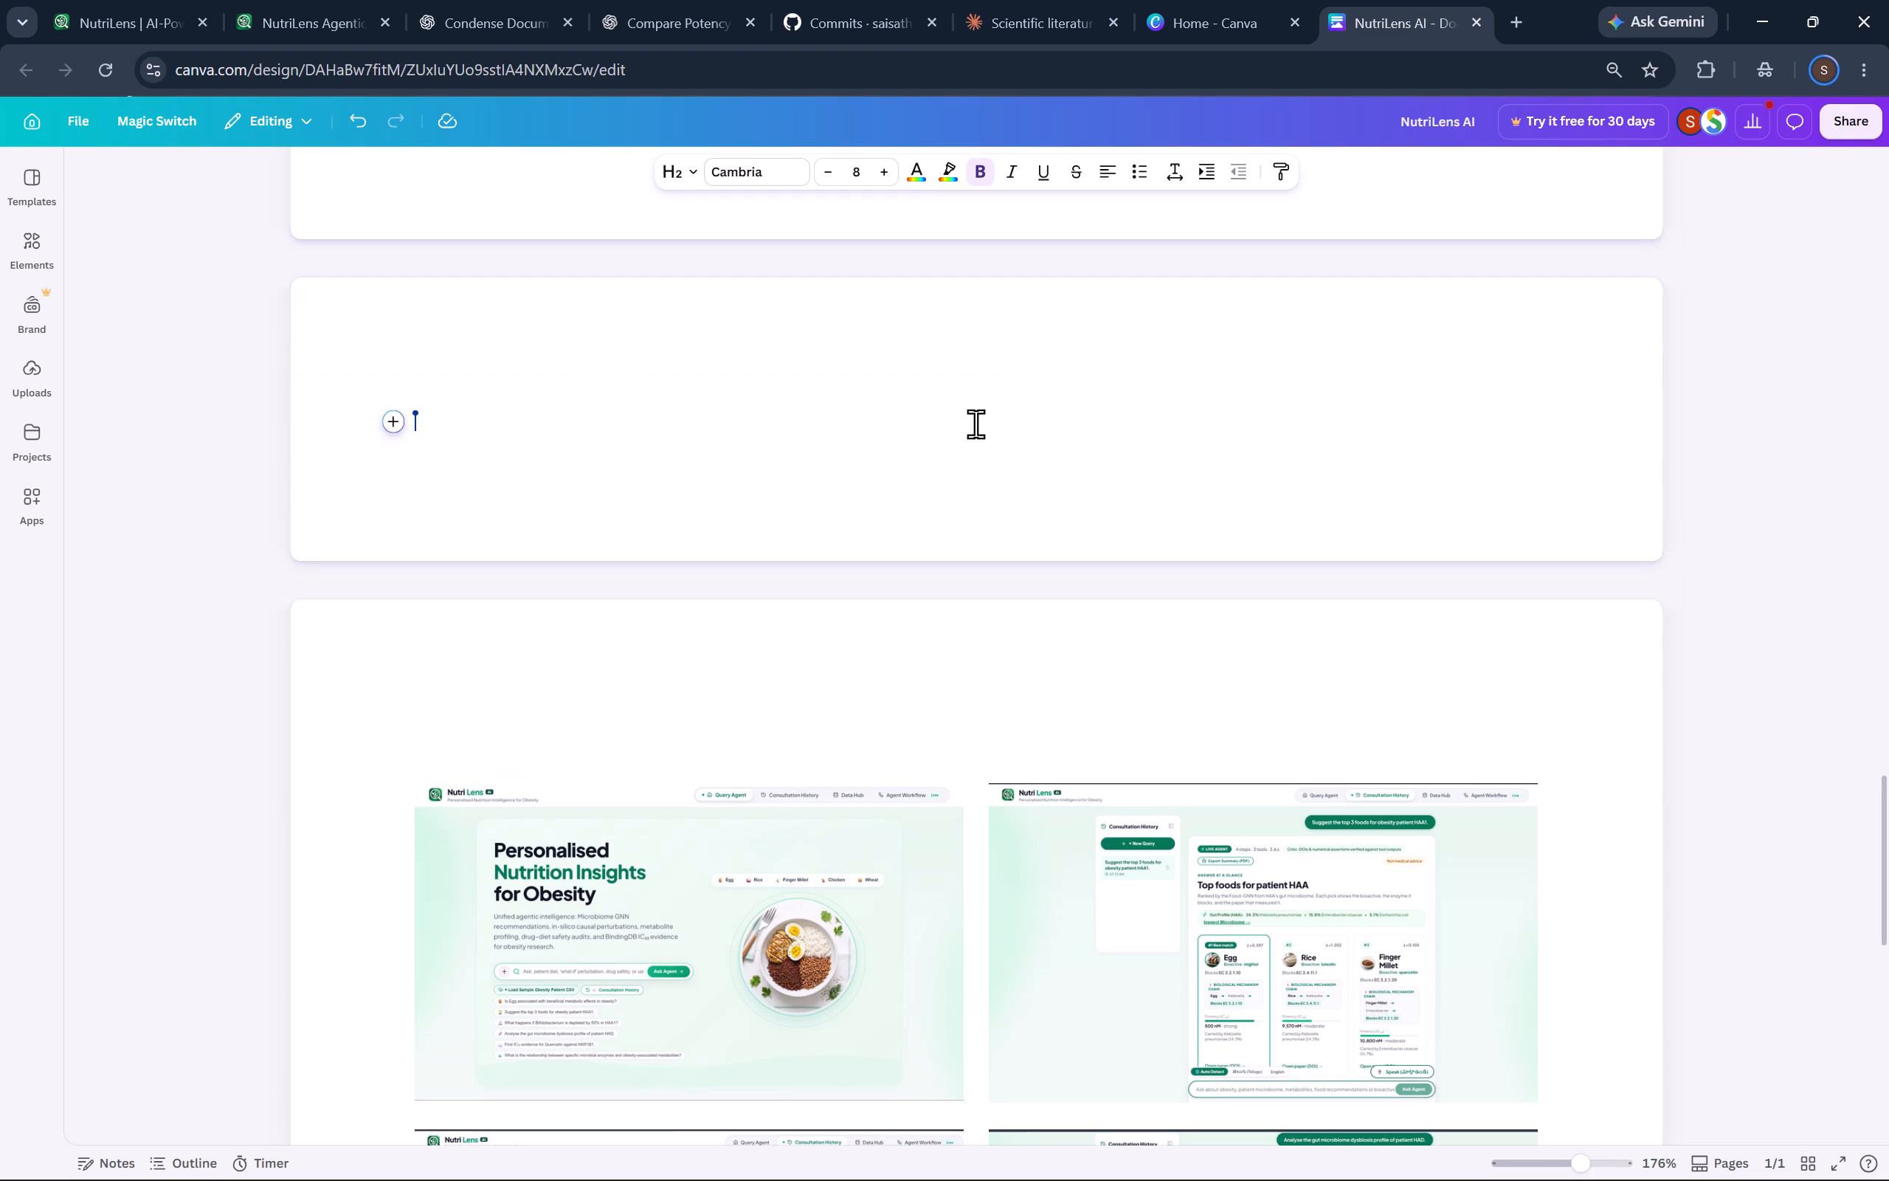
key(BackSpace)
key(BackSpace)
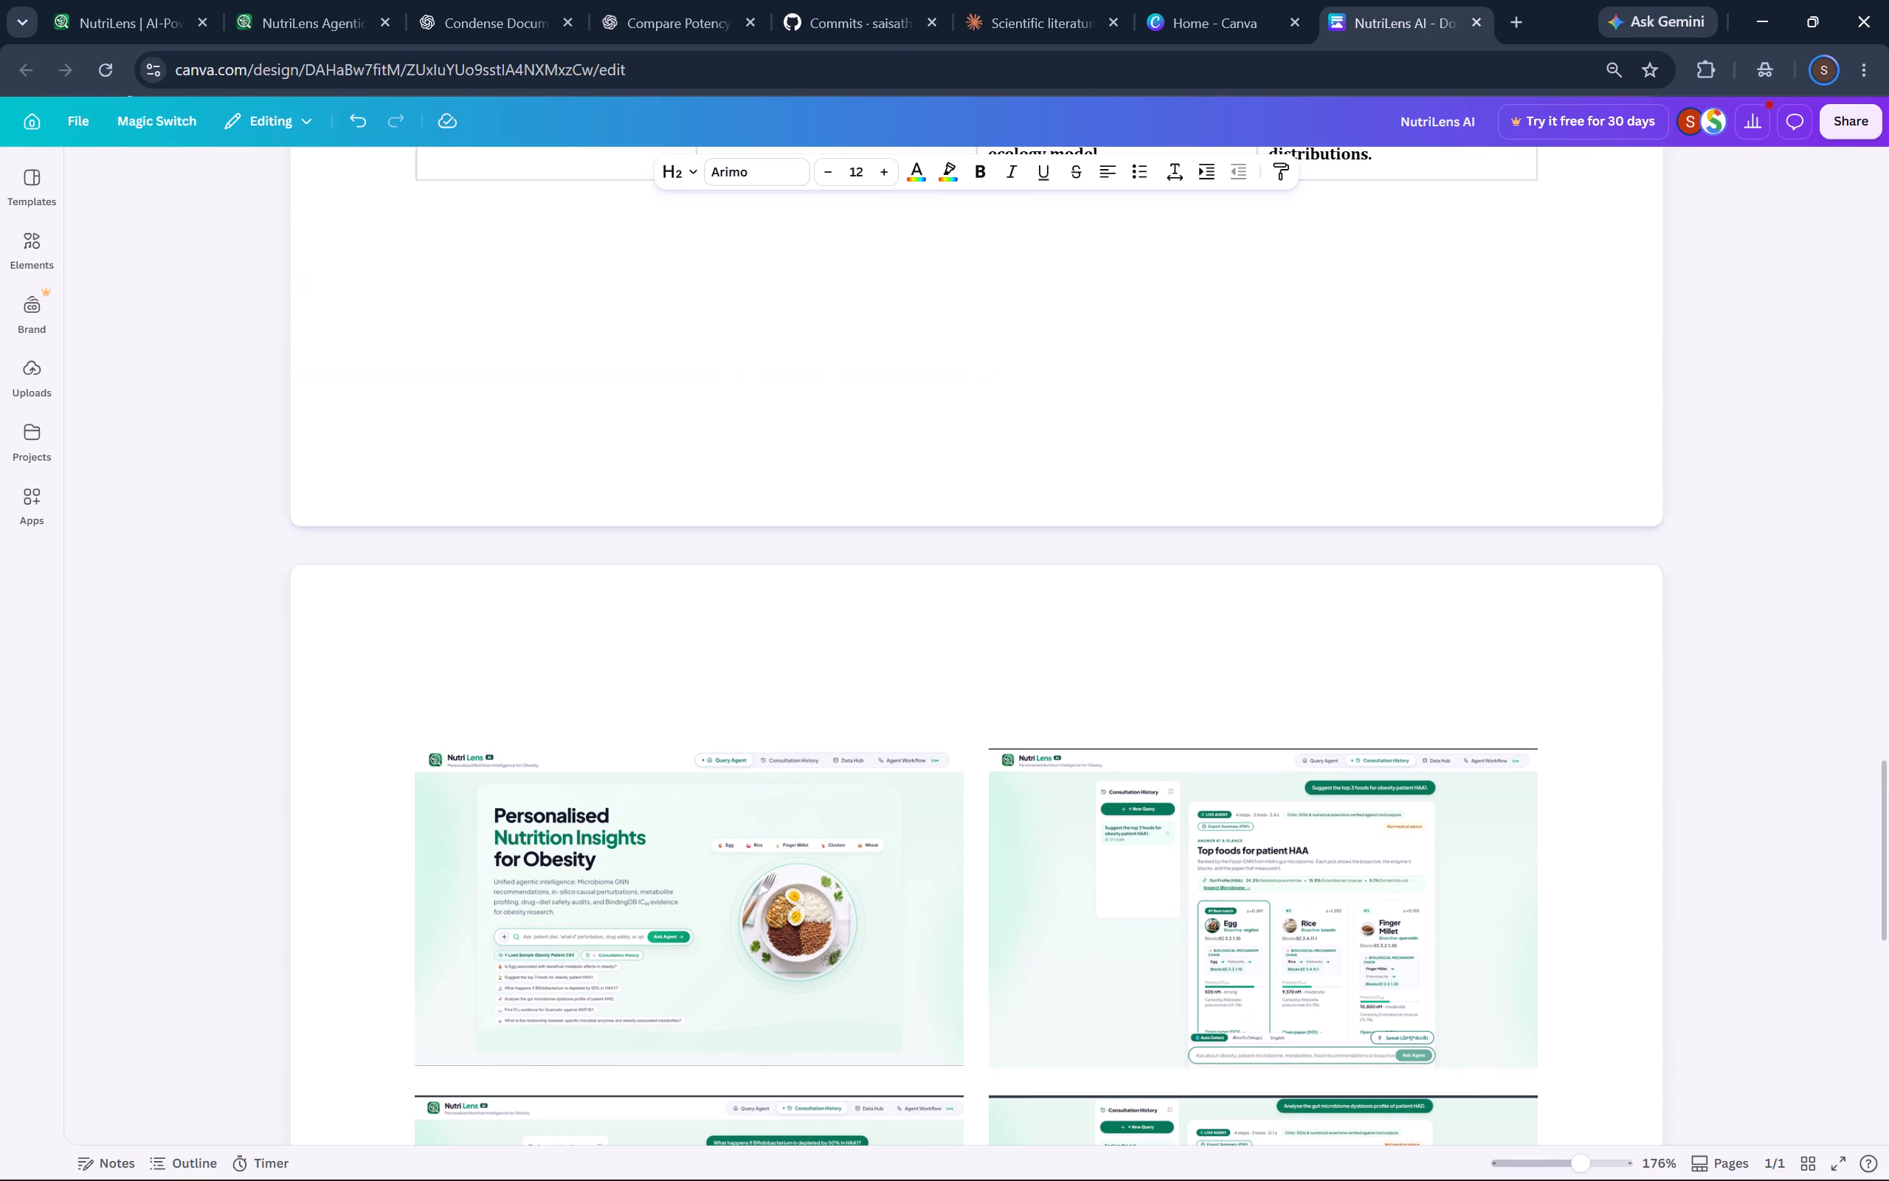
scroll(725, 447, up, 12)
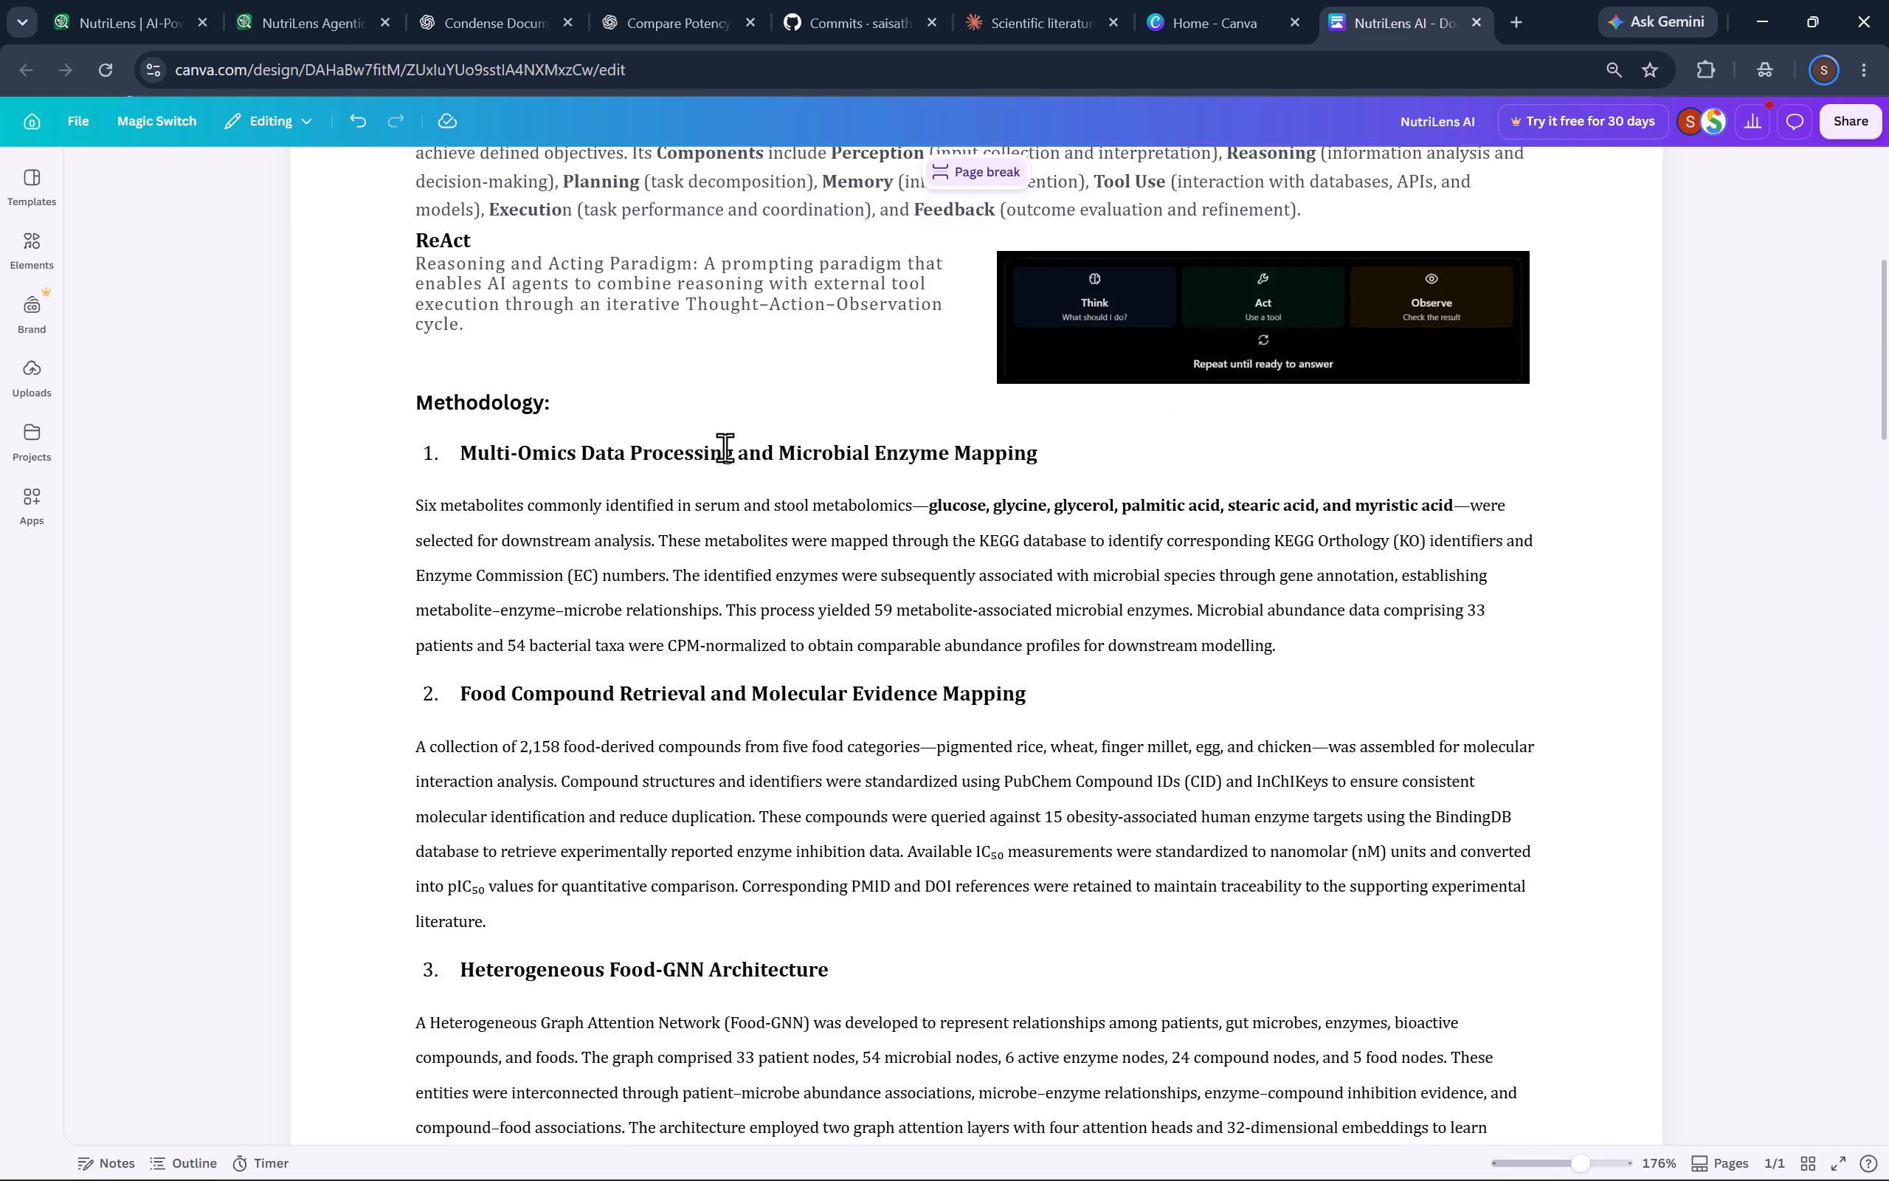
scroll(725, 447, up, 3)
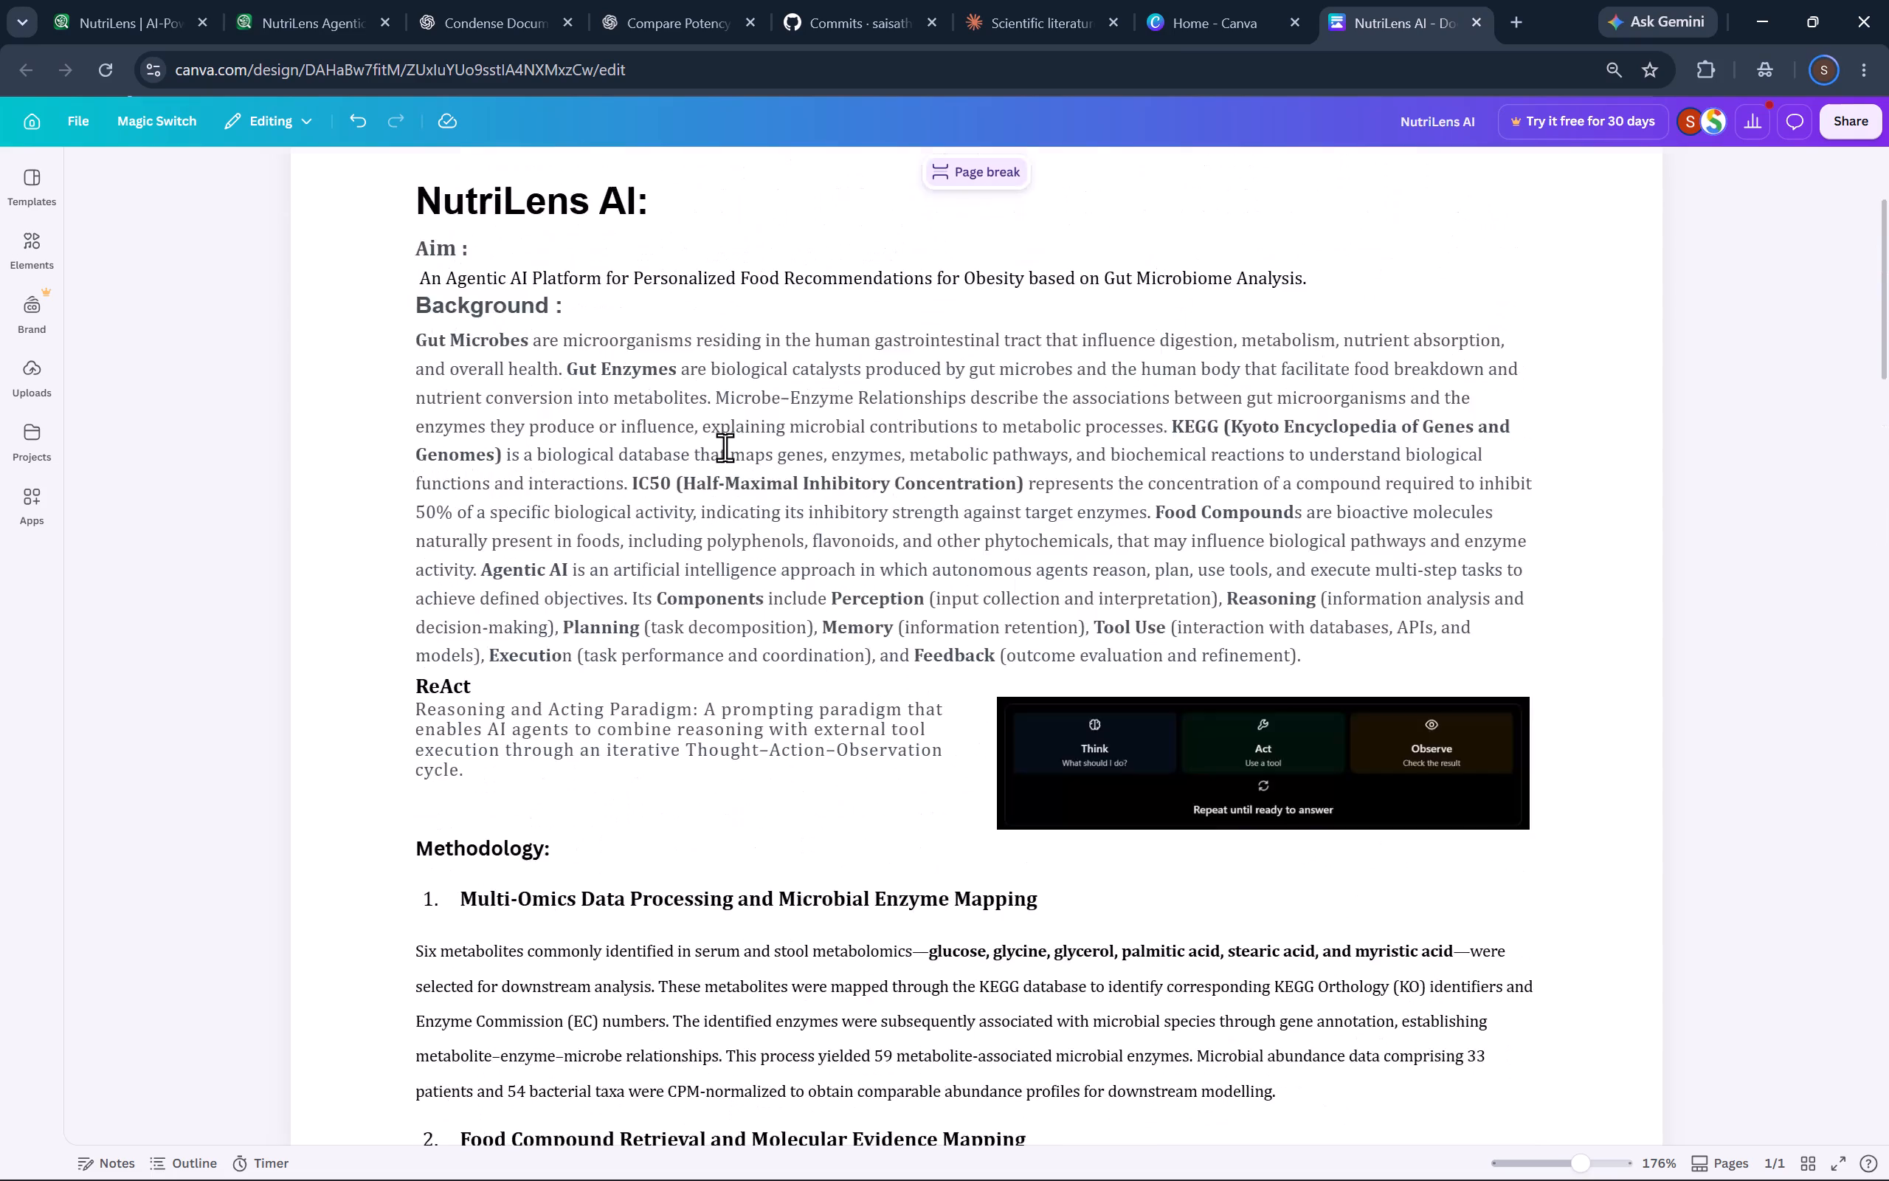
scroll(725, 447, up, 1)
Copy the description paragraph beginning "Unified agentic intelligence" from the NutriLens home page.
click(112, 0)
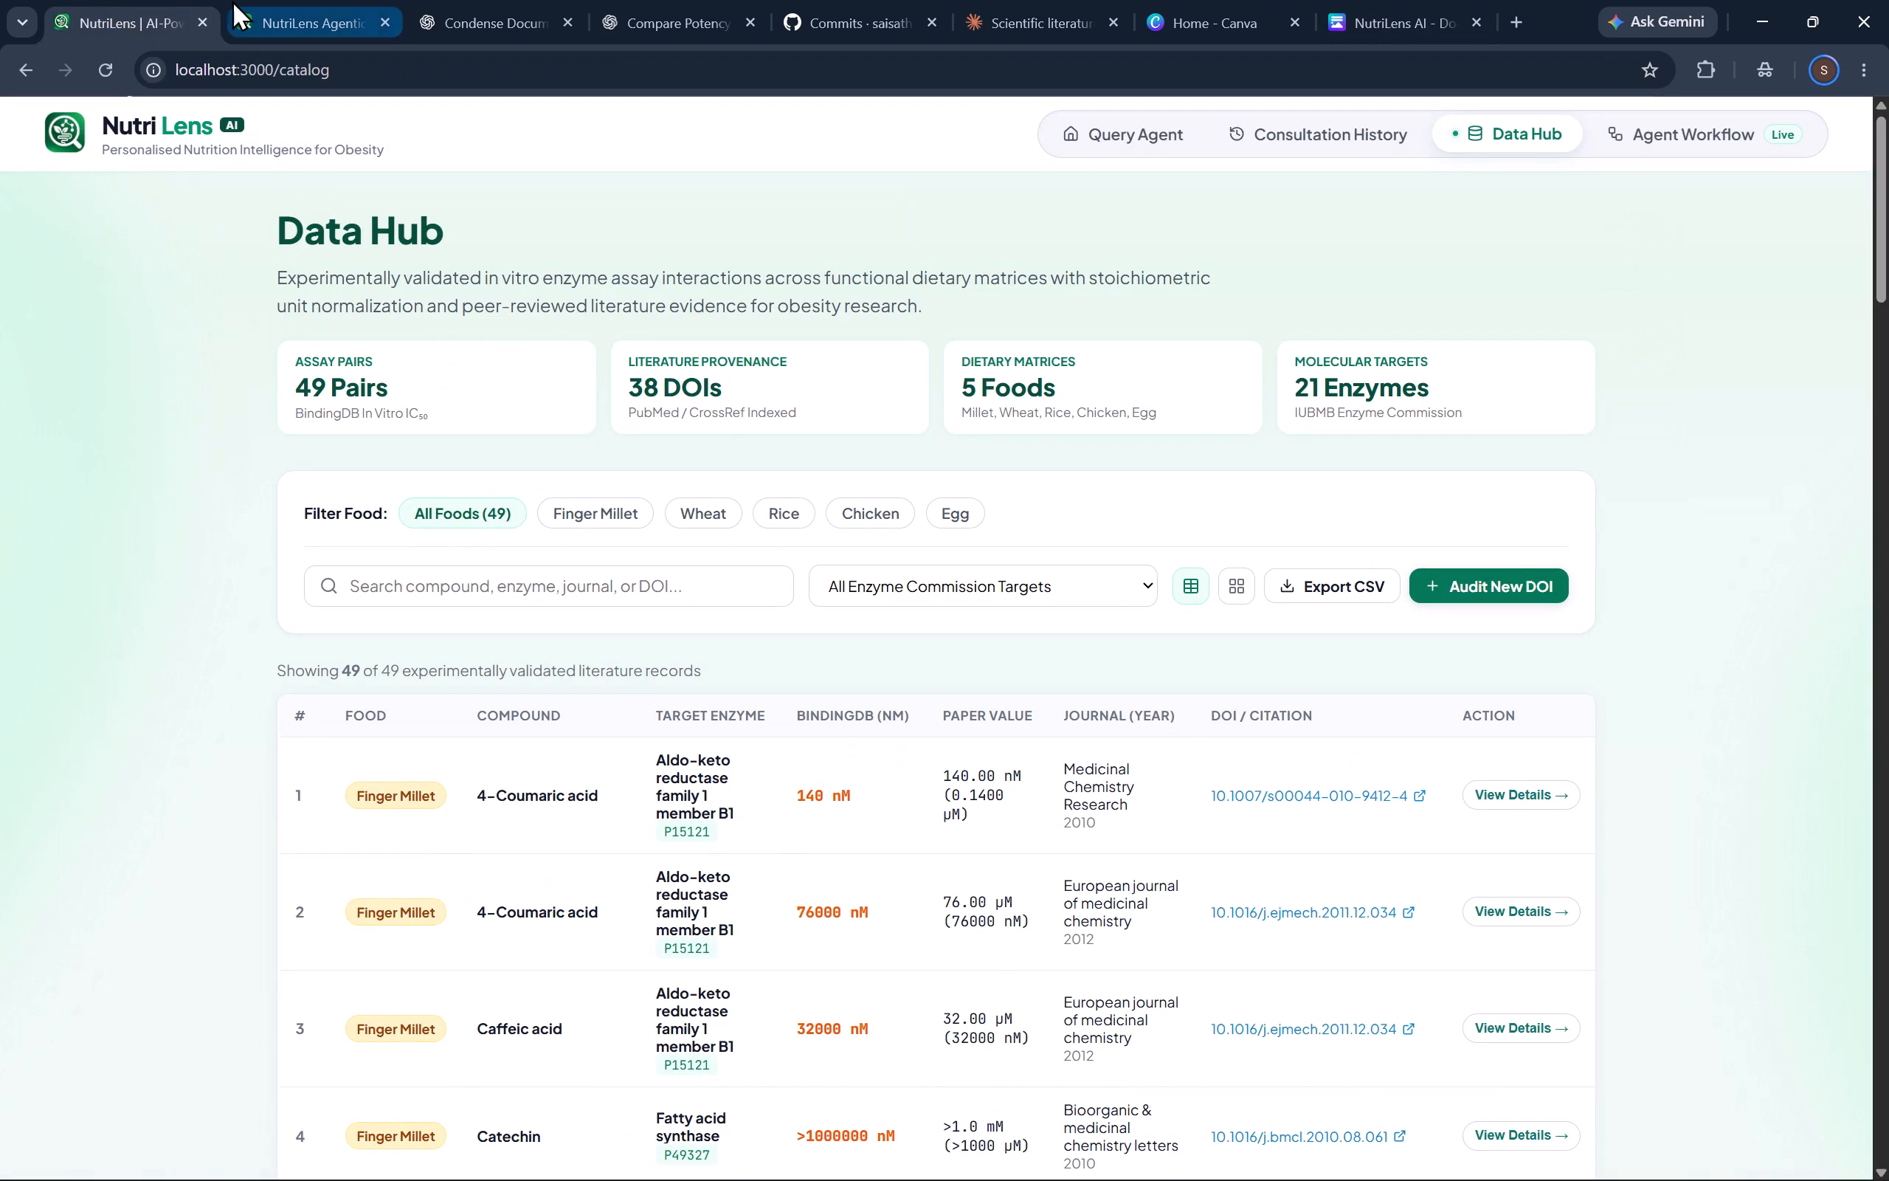
click(1119, 144)
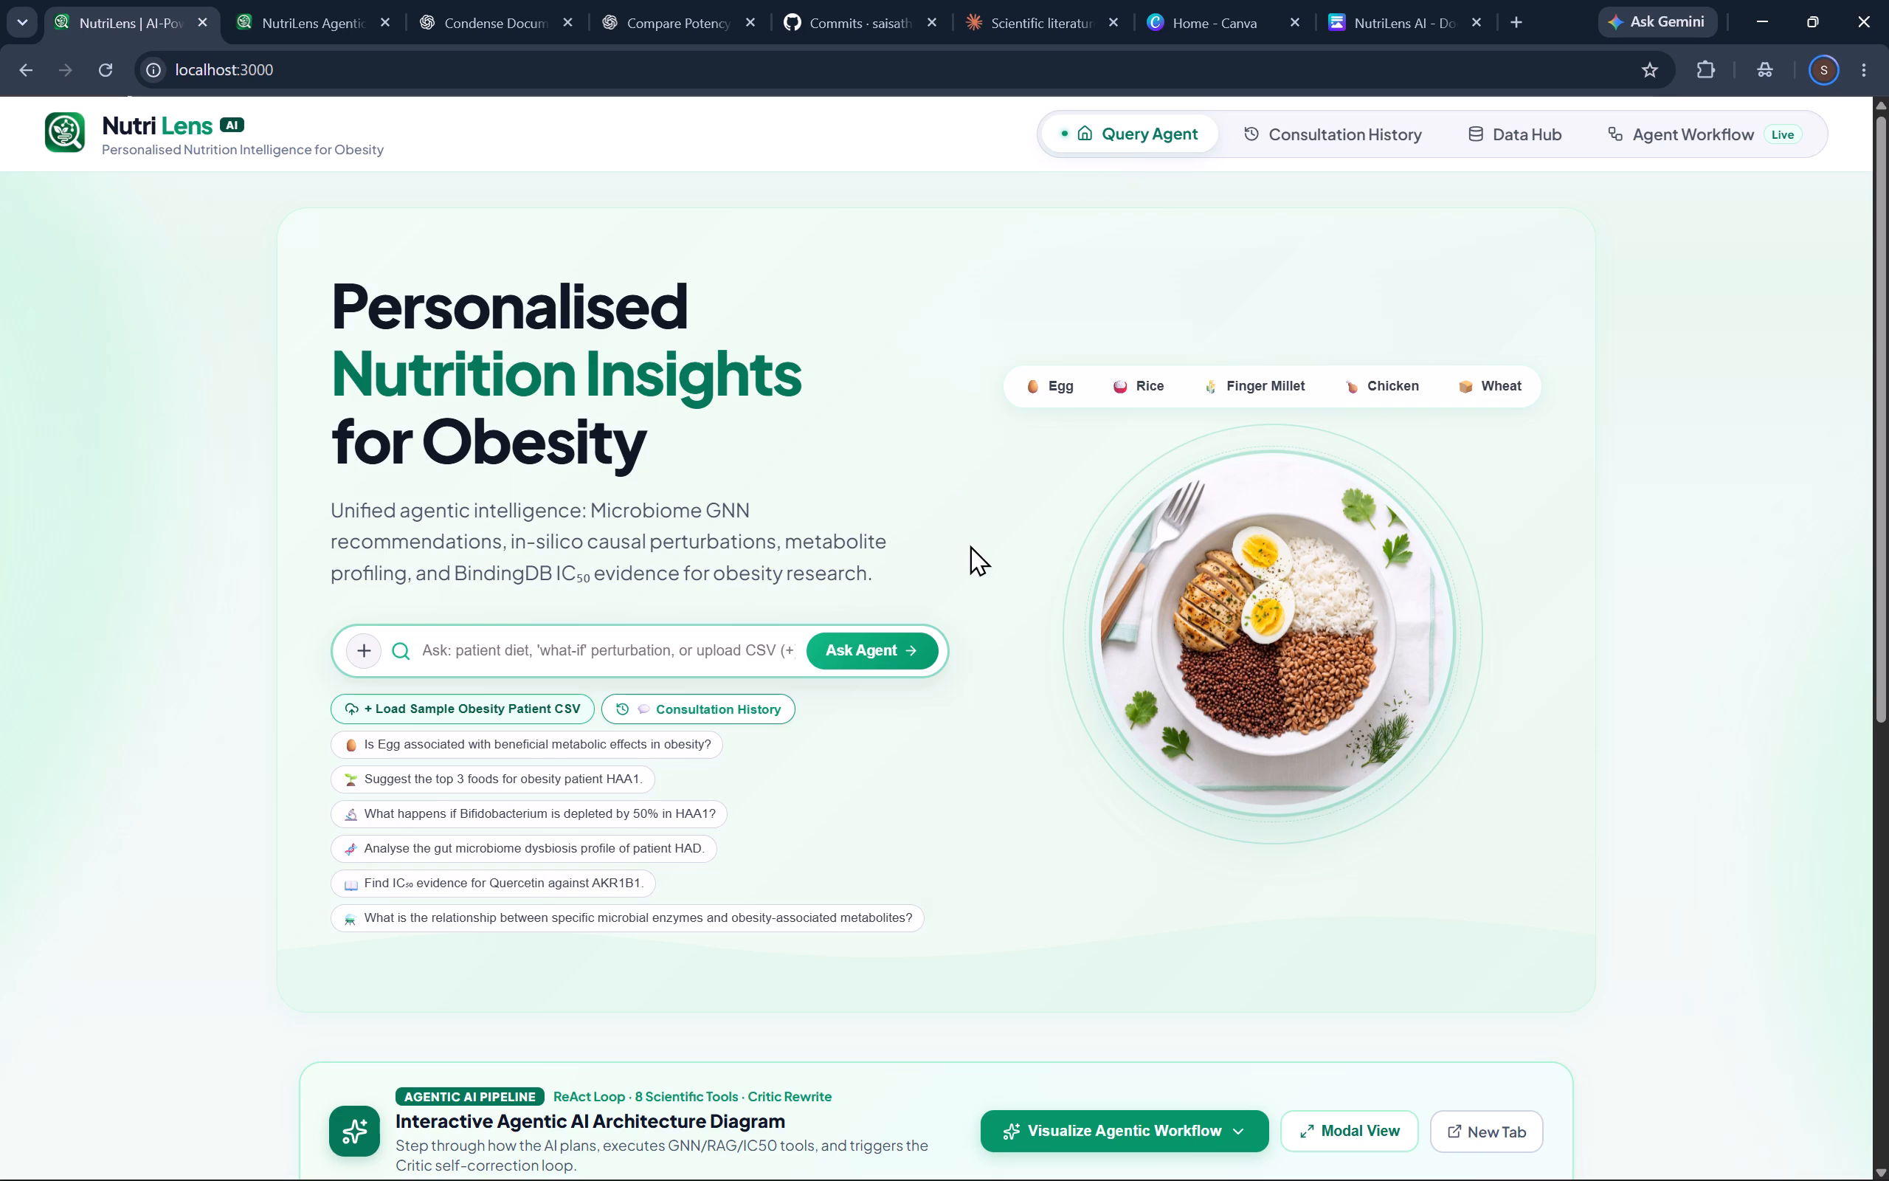
drag(901, 583, 316, 509)
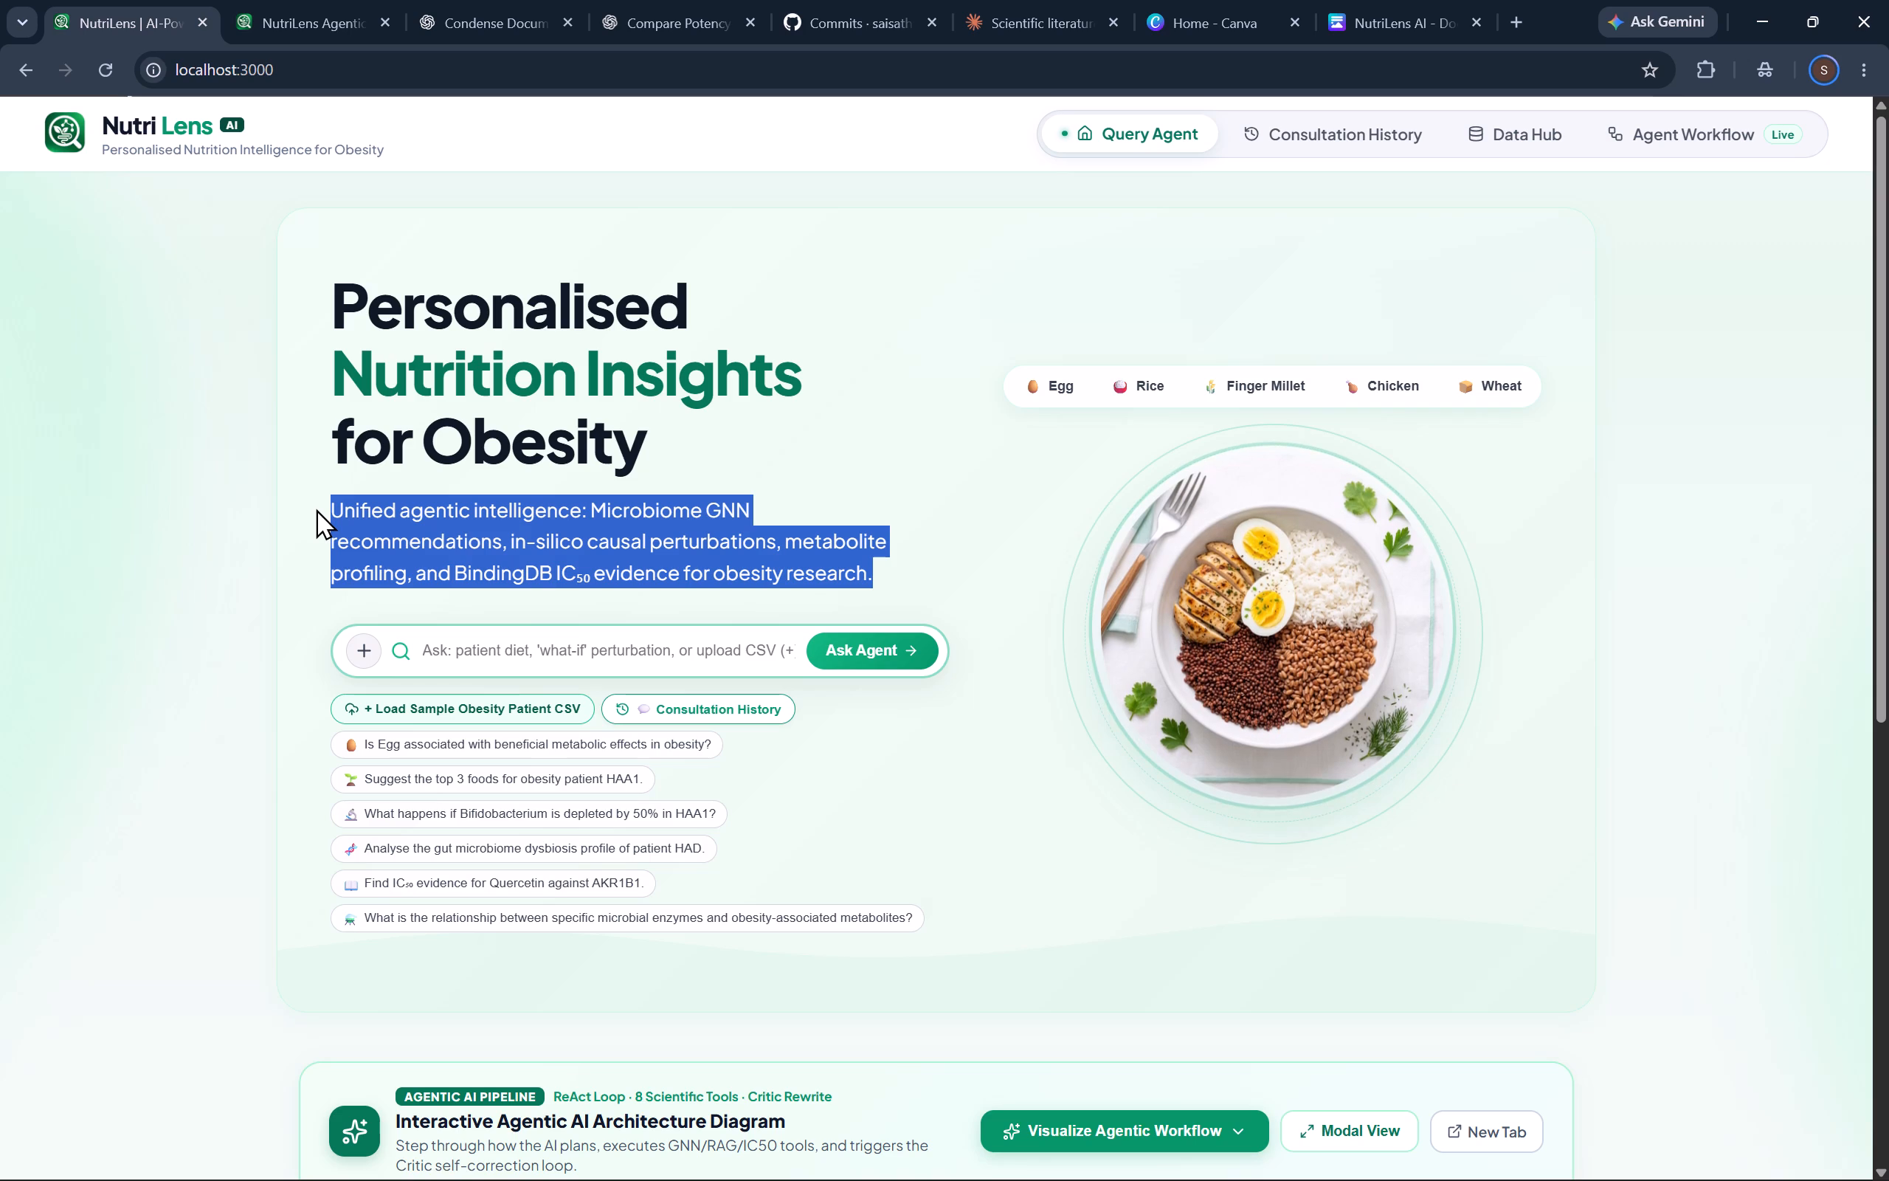
key(ctrl+c)
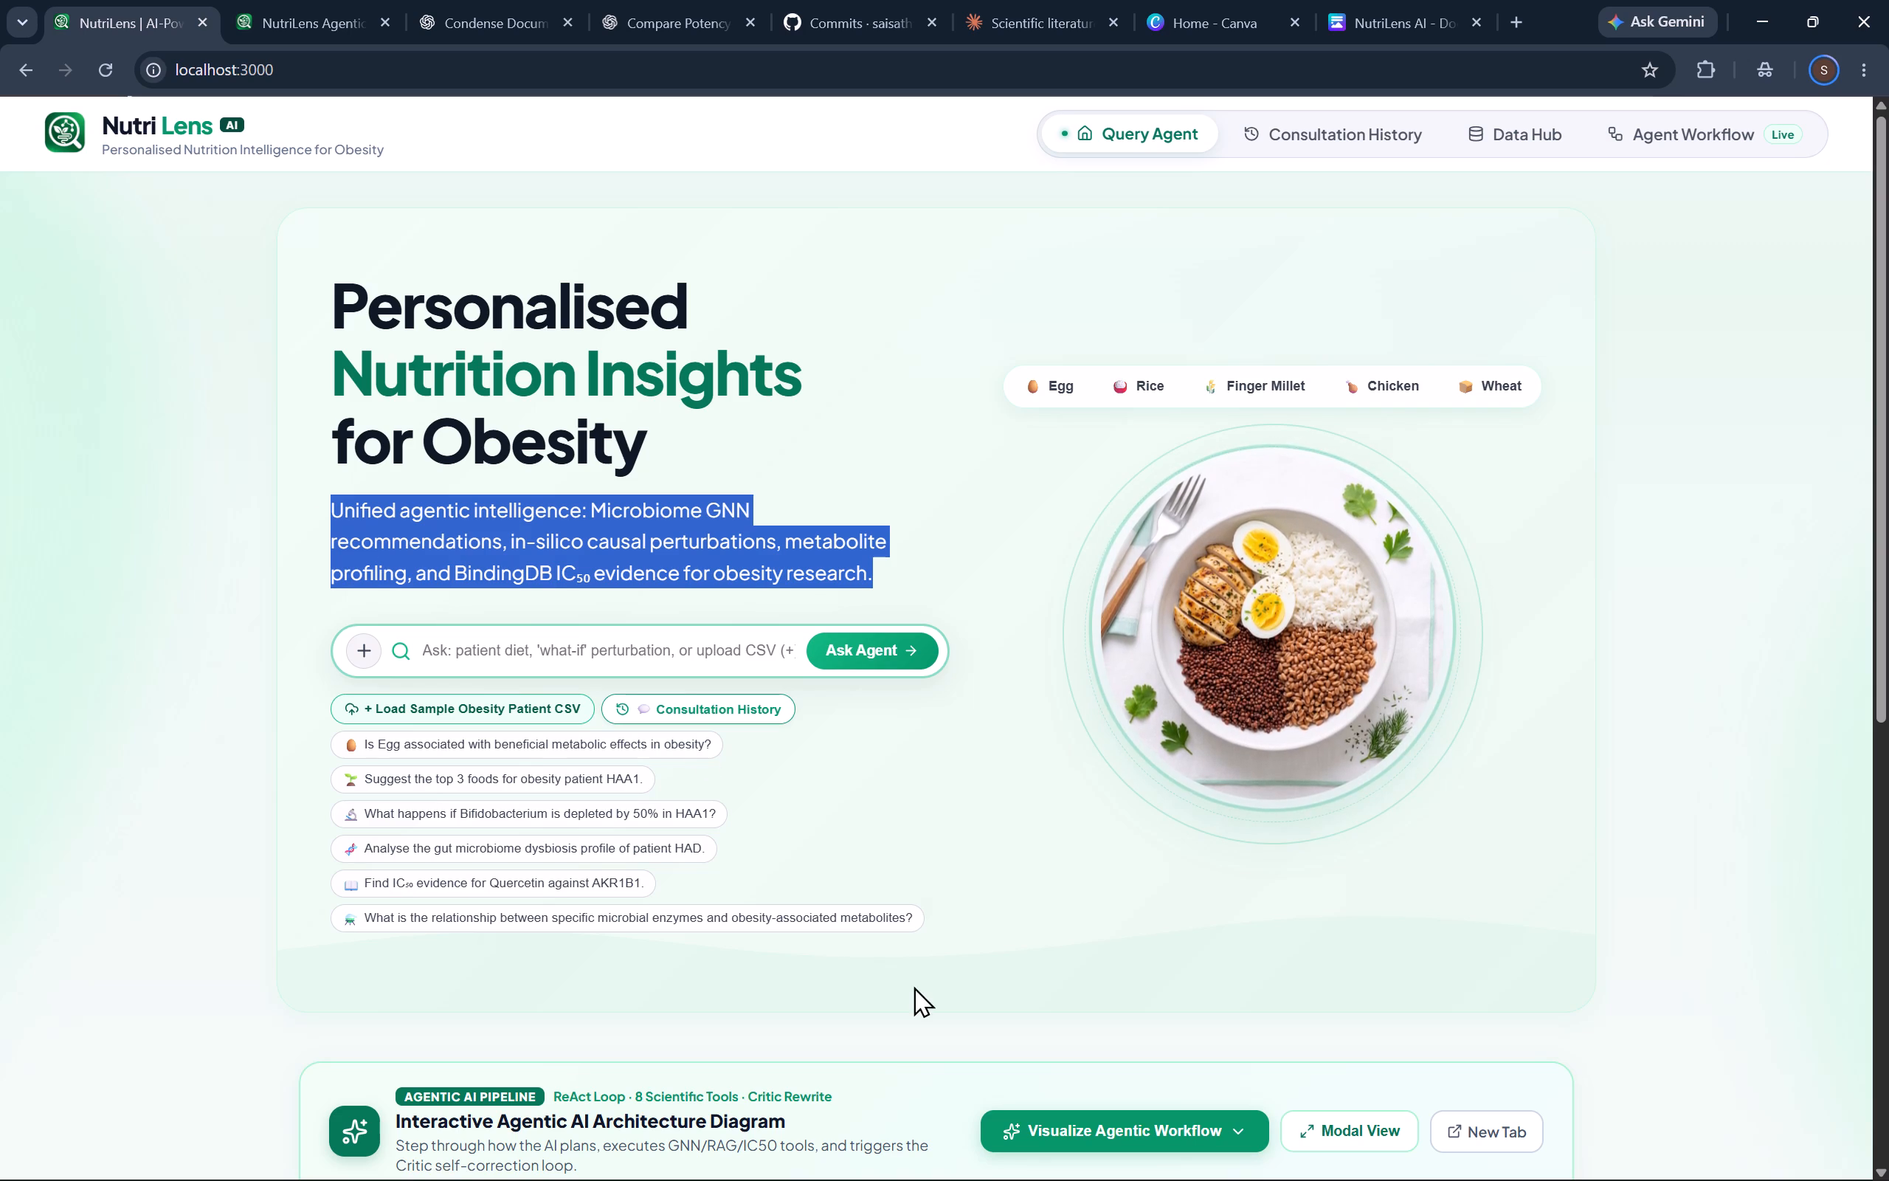
click(1285, 1160)
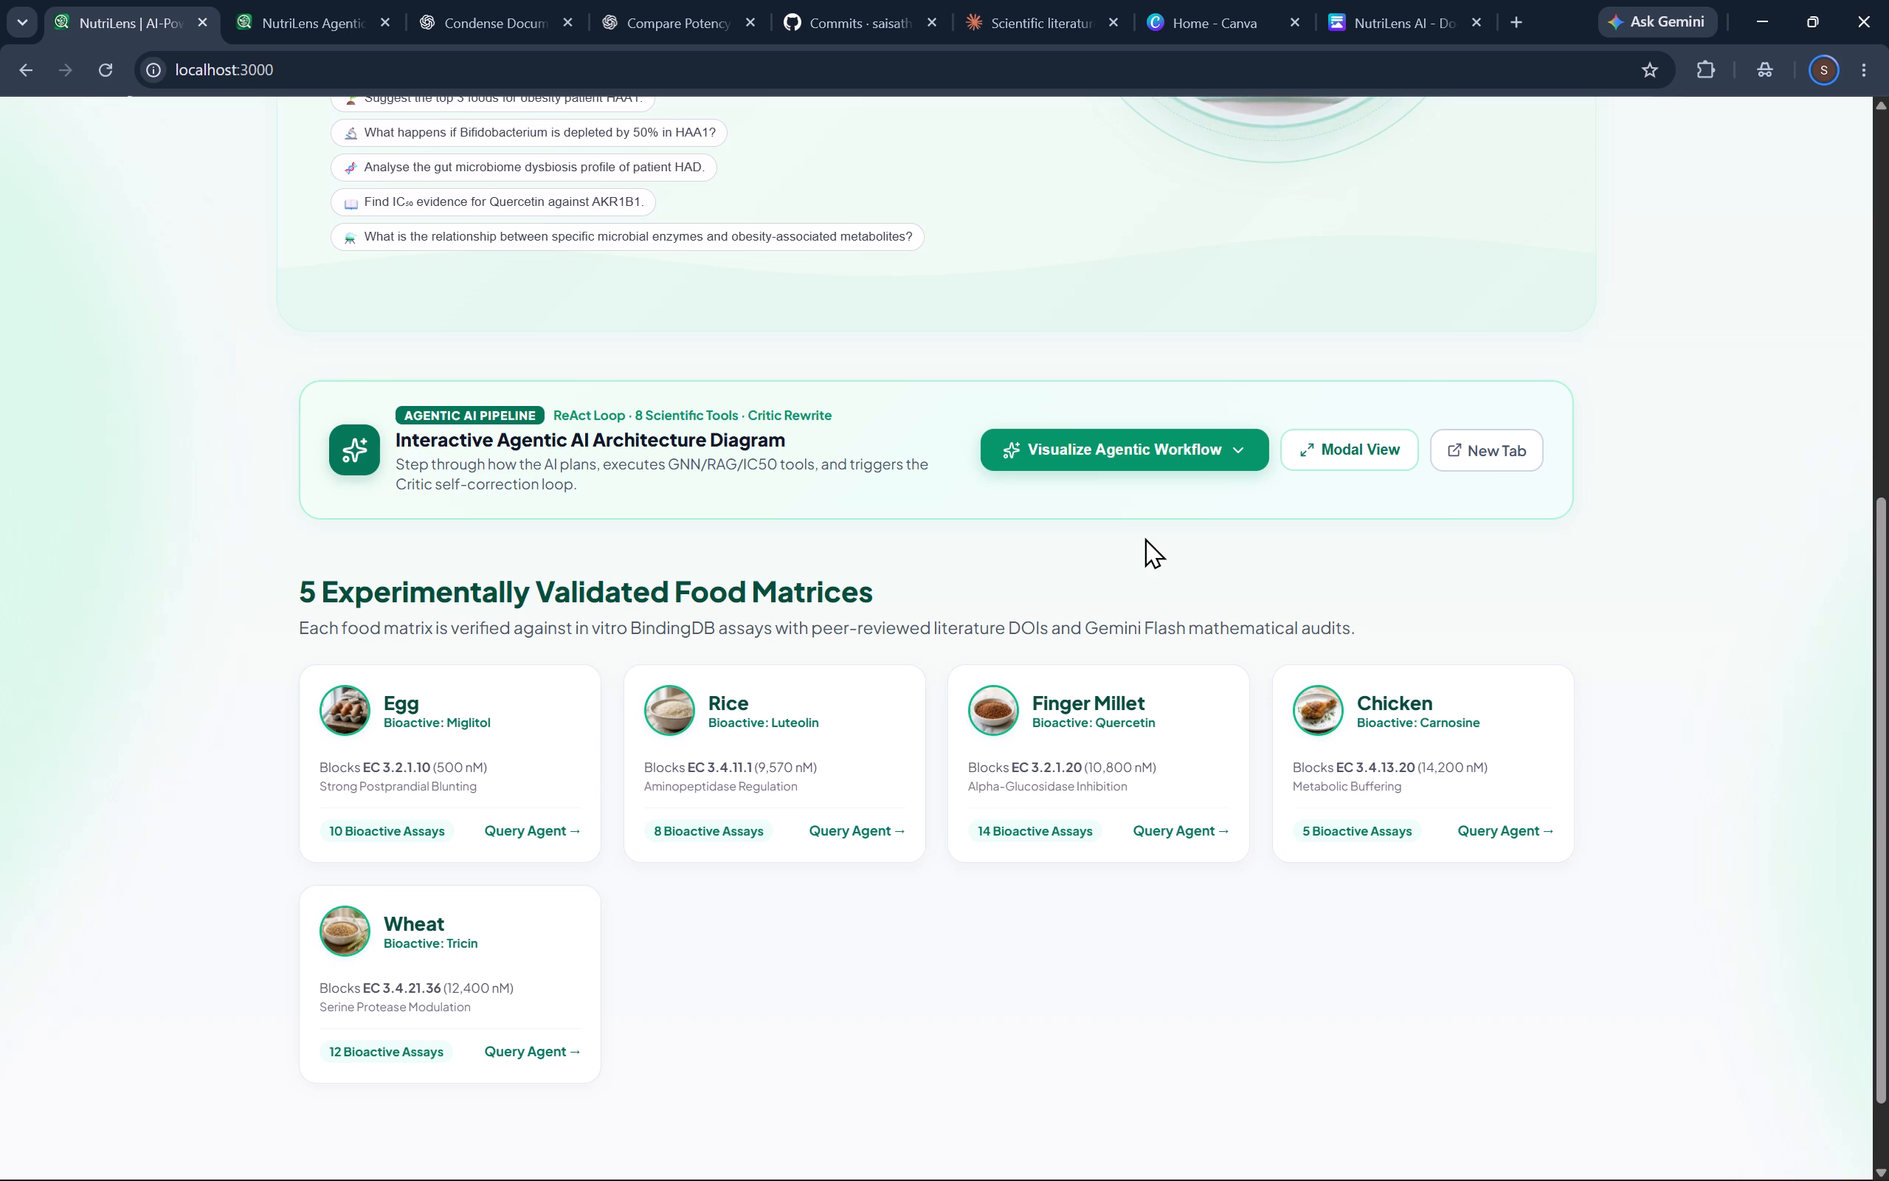
drag(1144, 537, 1288, 153)
click(1288, 153)
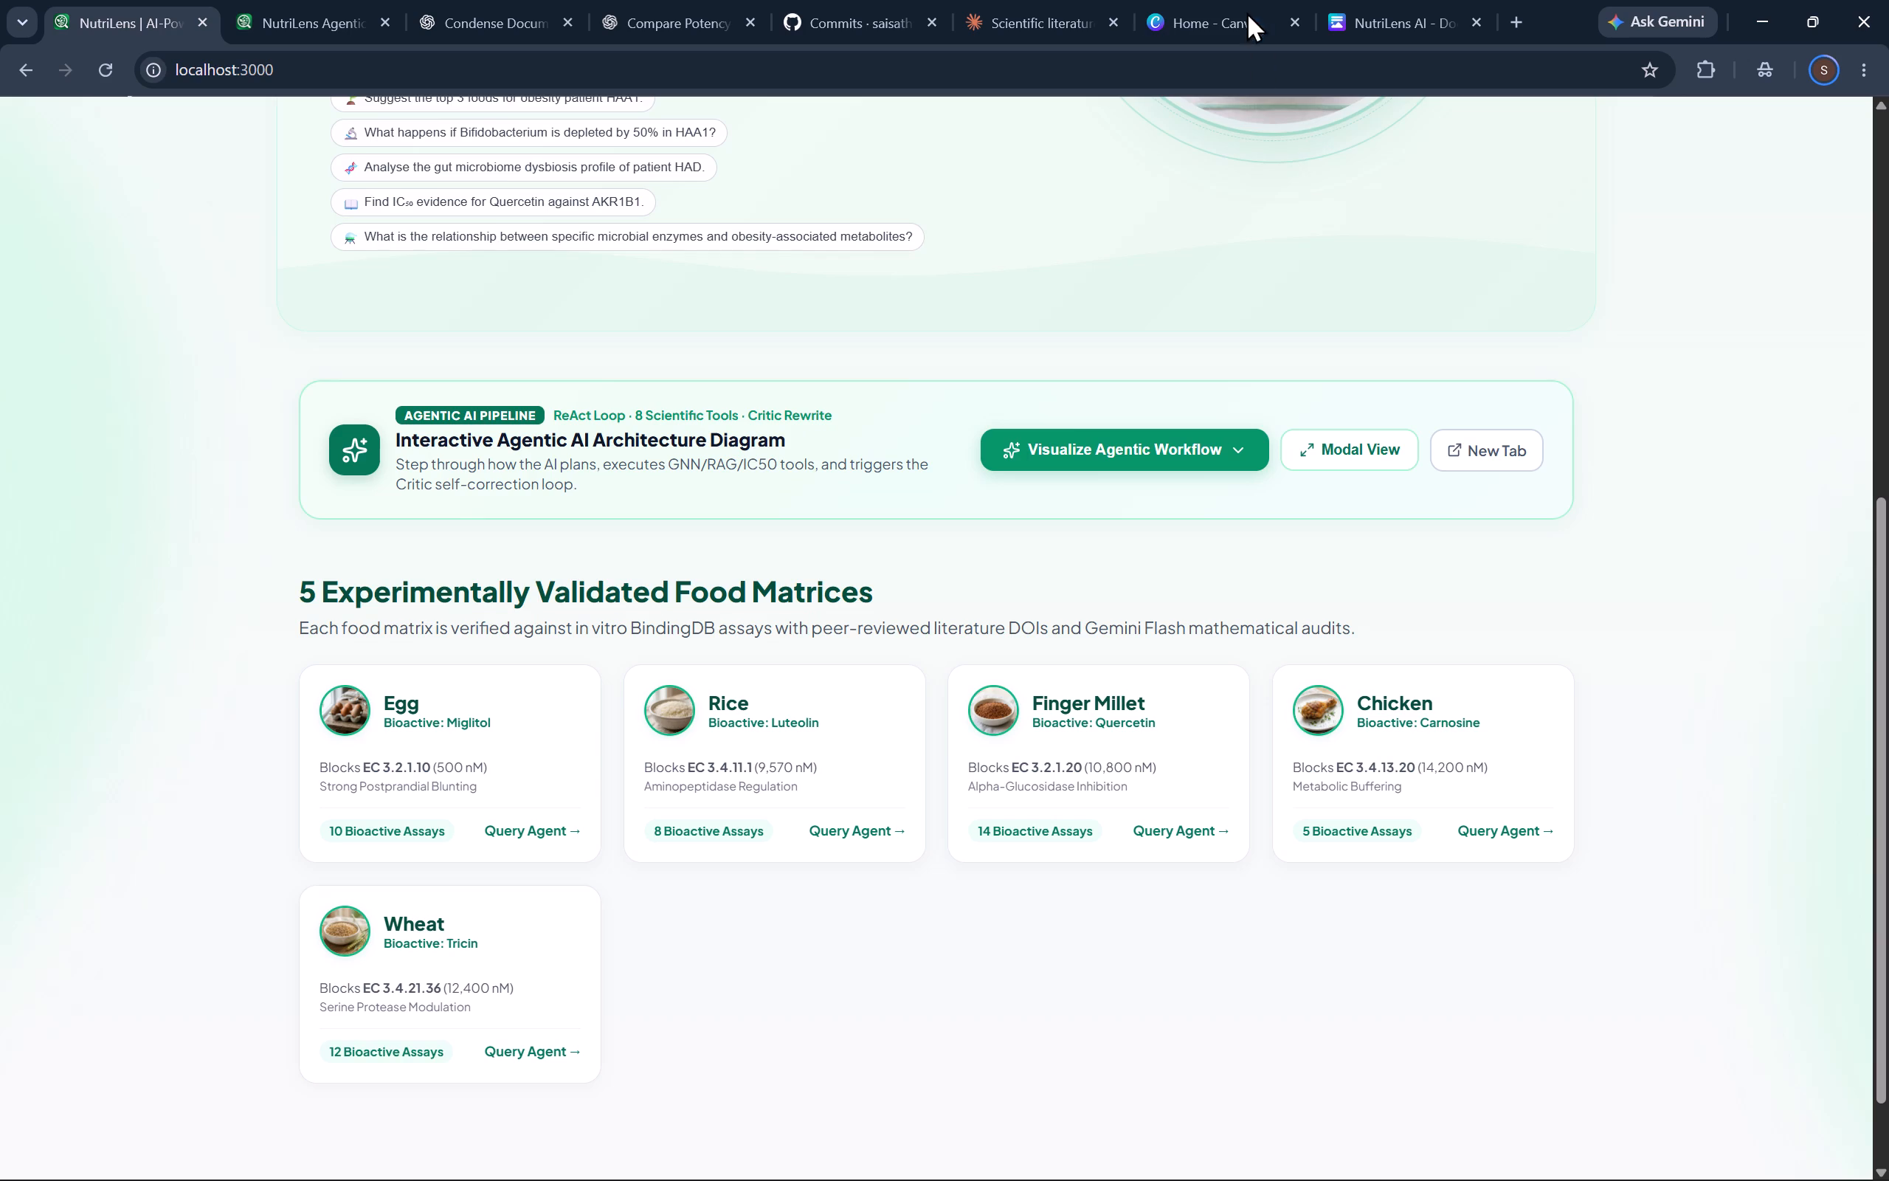
click(1223, 4)
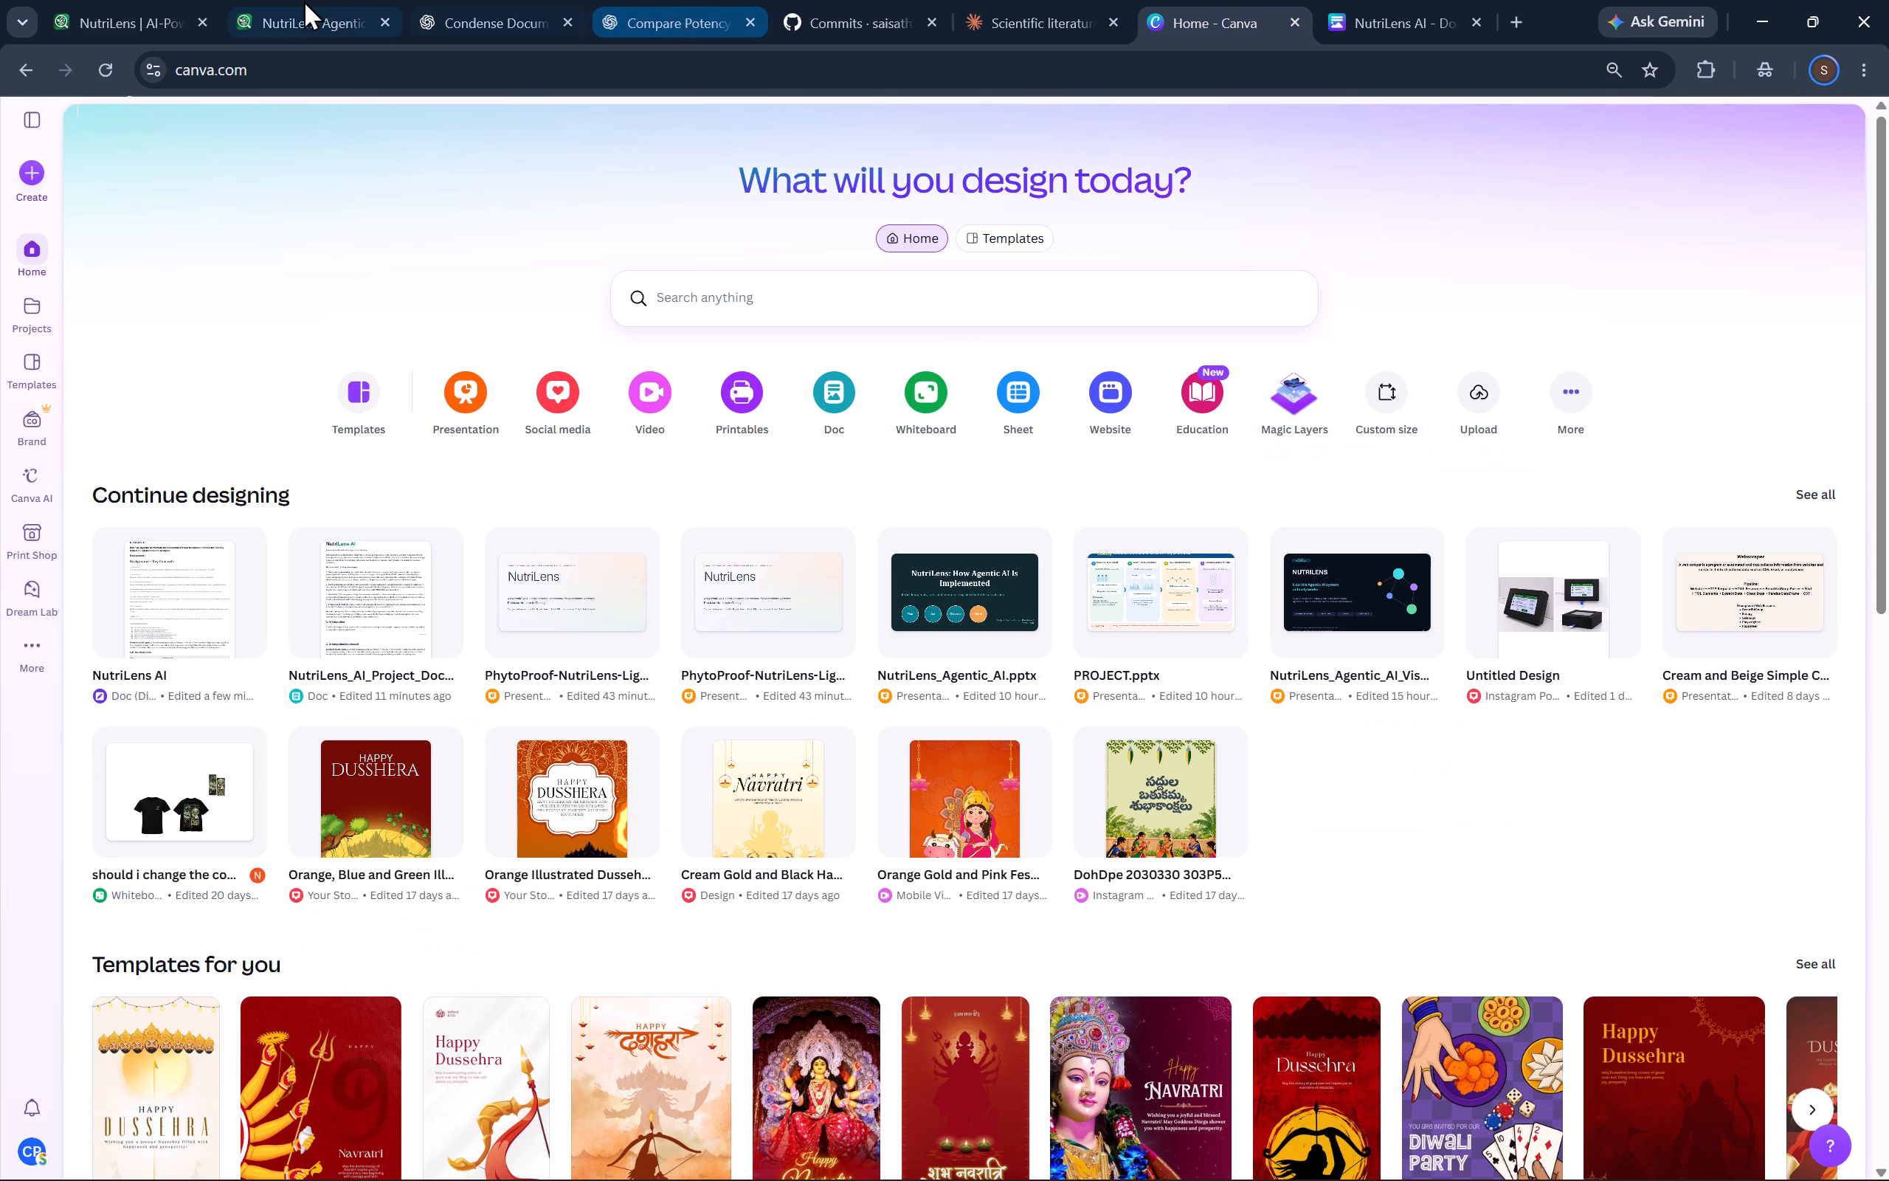
click(312, 1)
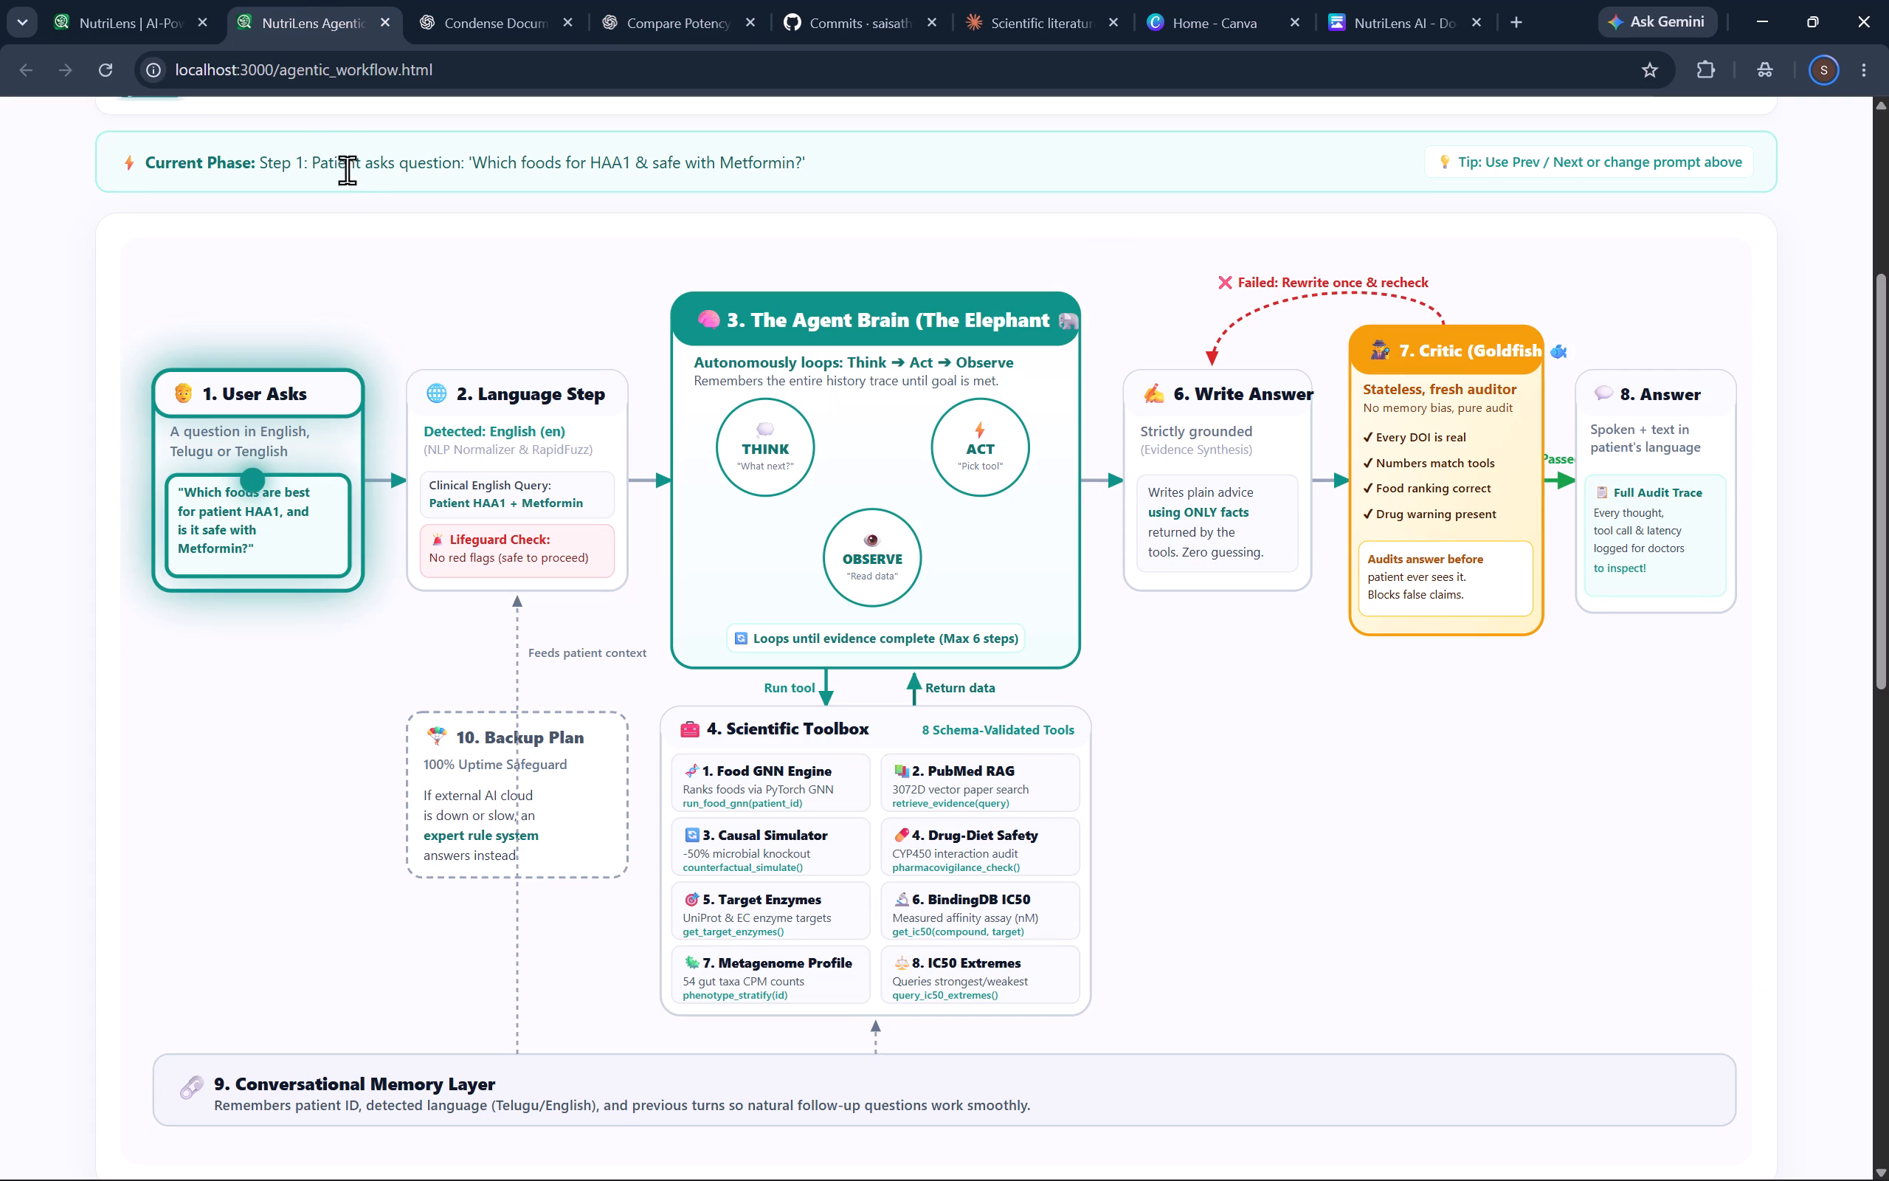
click(145, 15)
scroll(452, 526, up, 6)
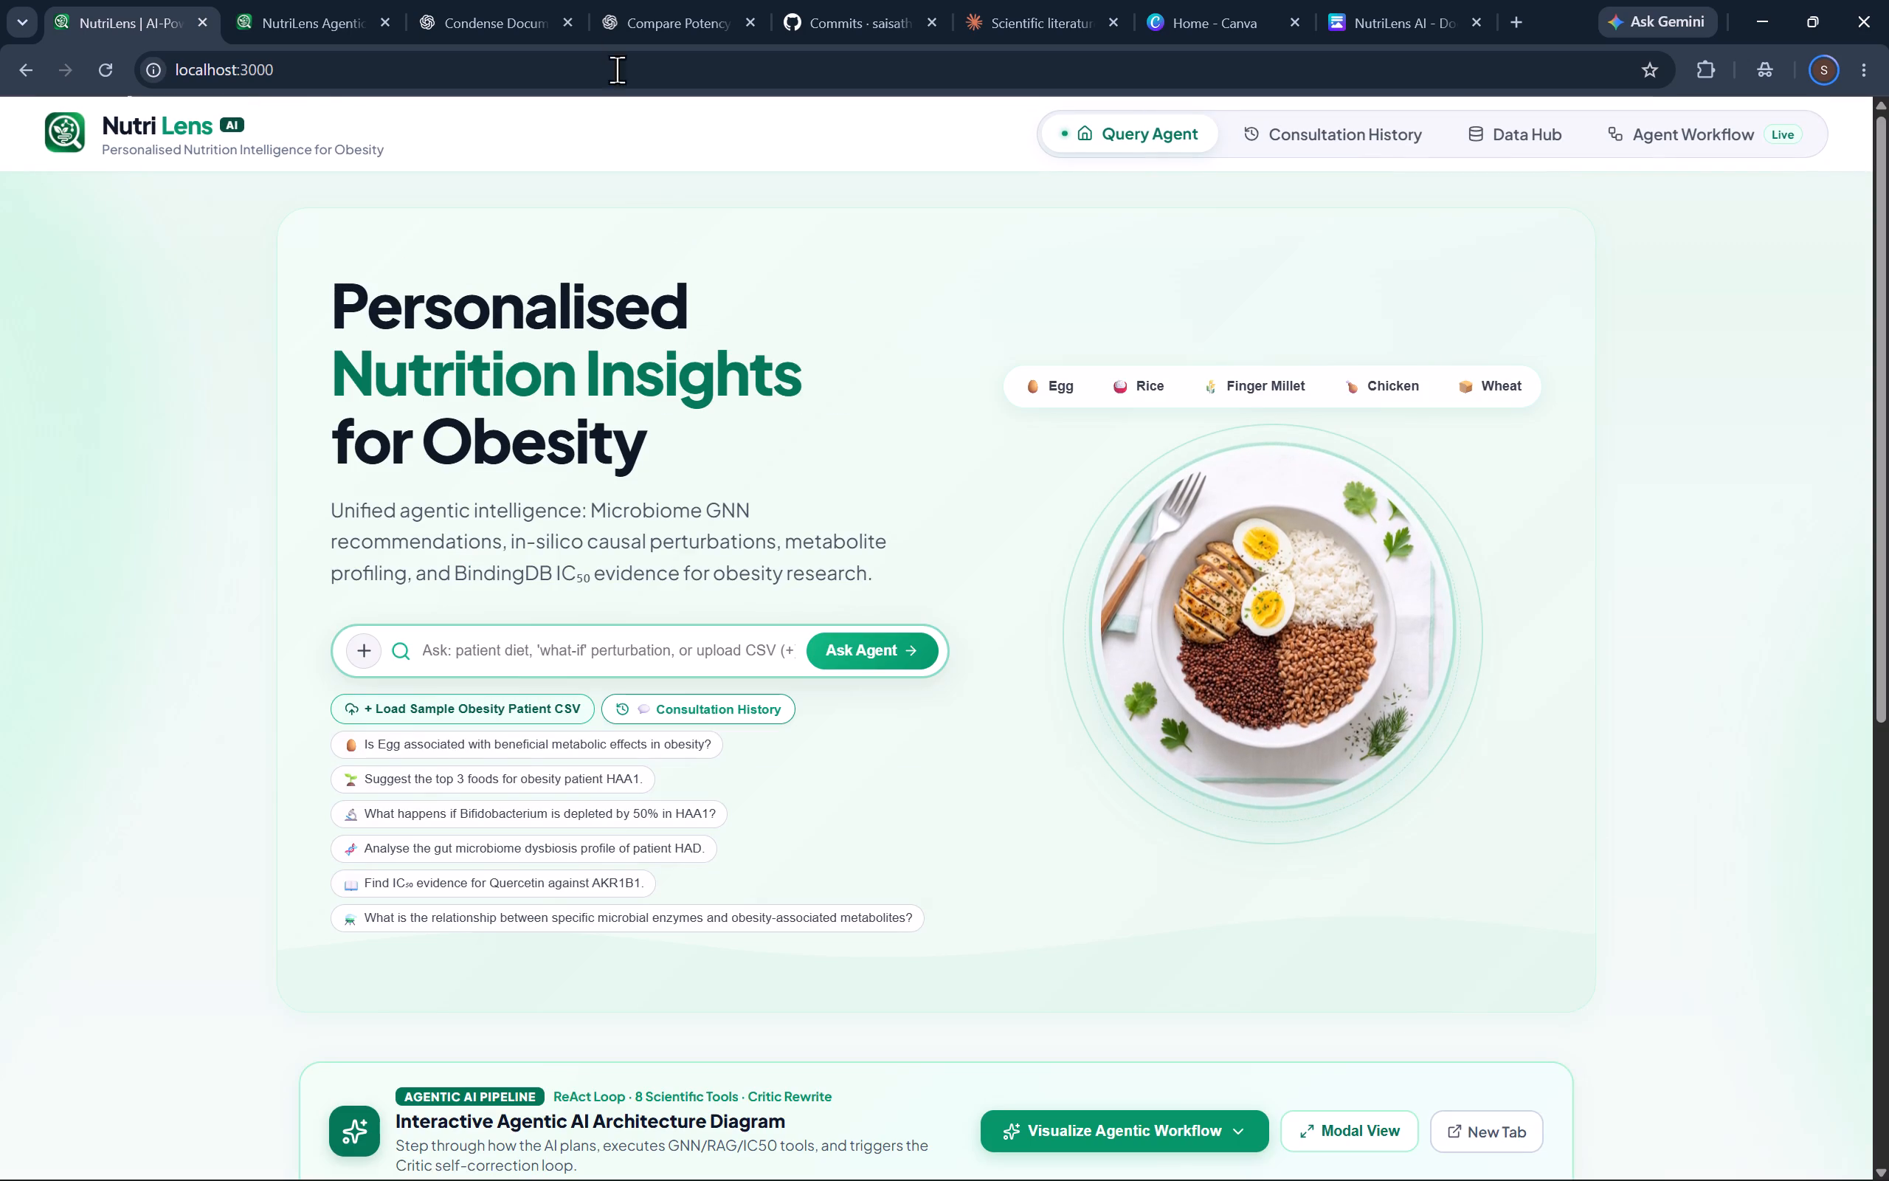
click(480, 7)
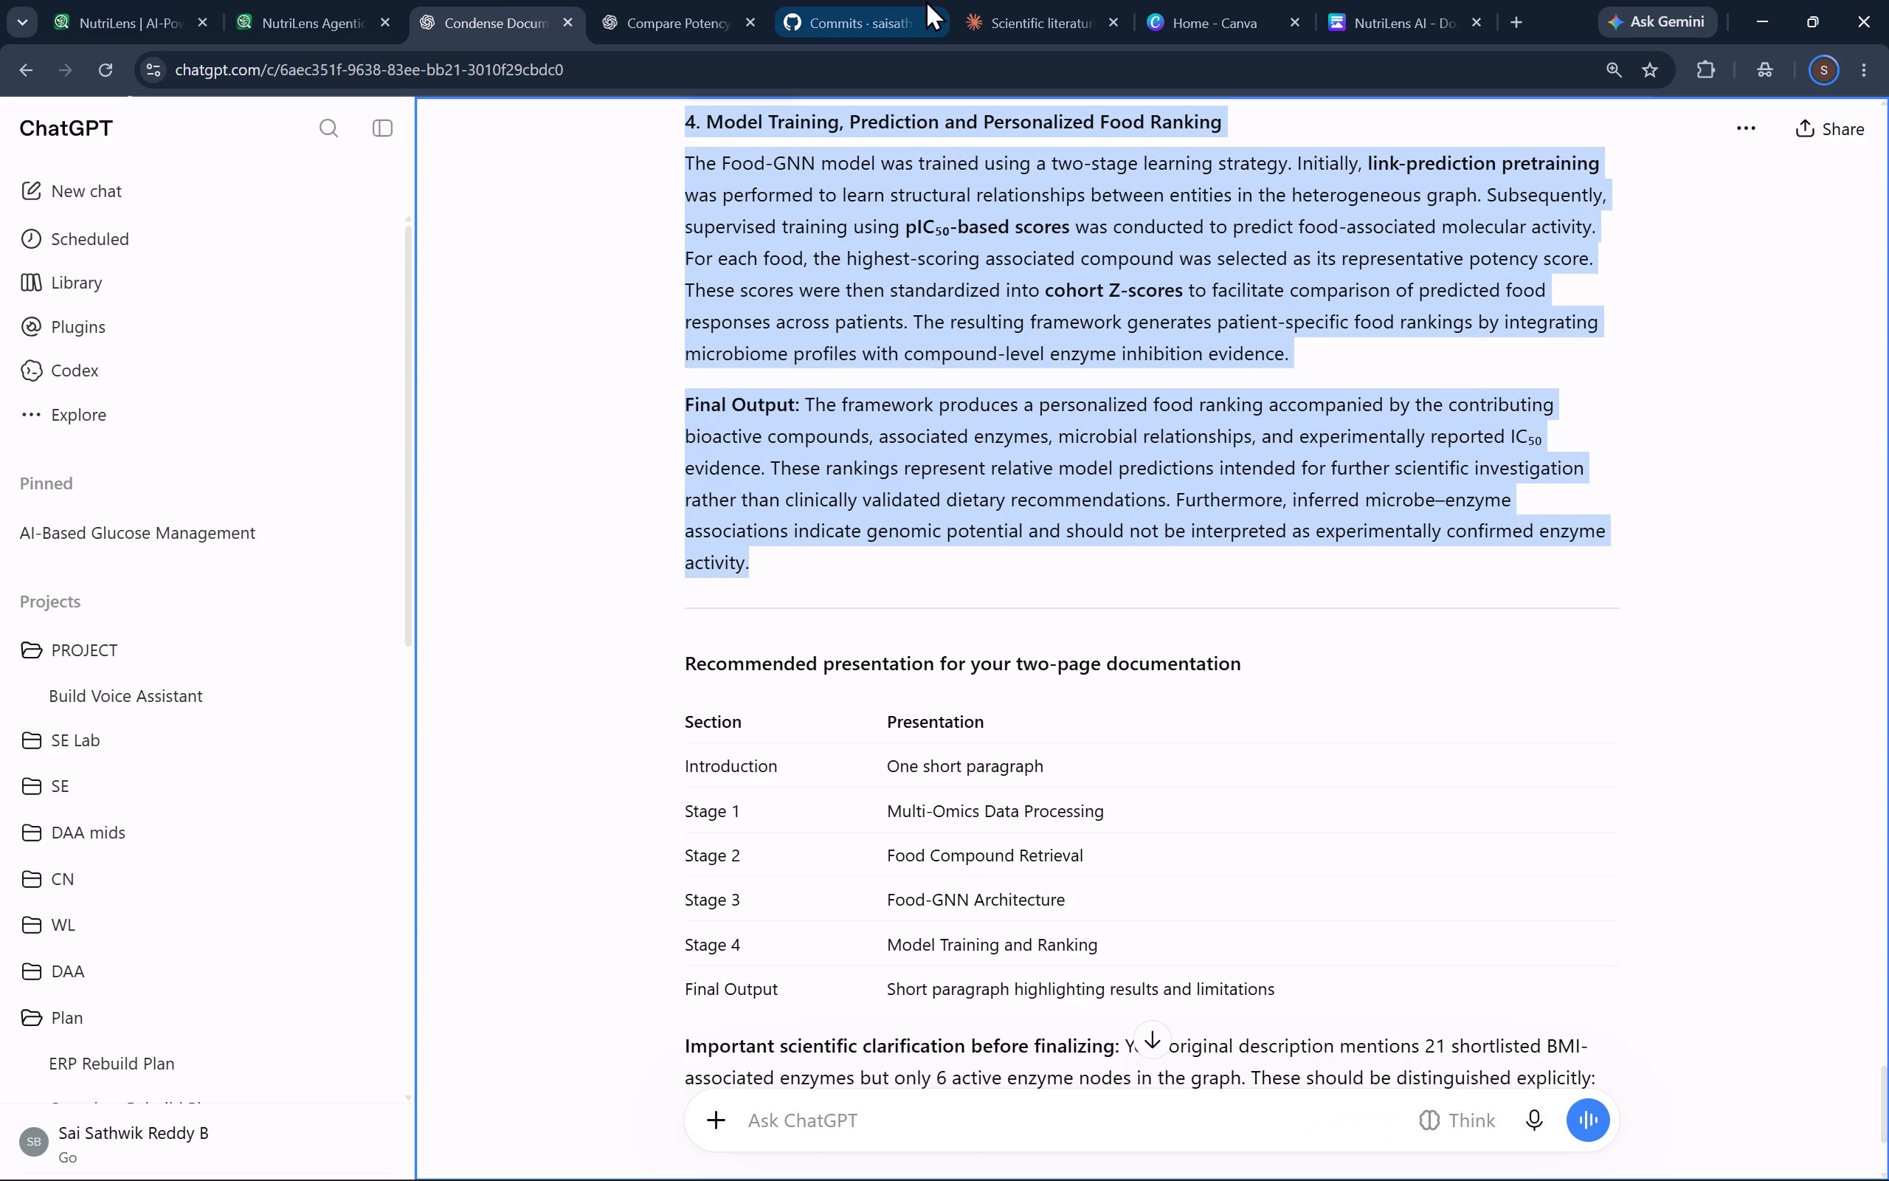
click(1382, 1)
scroll(956, 658, right, 1)
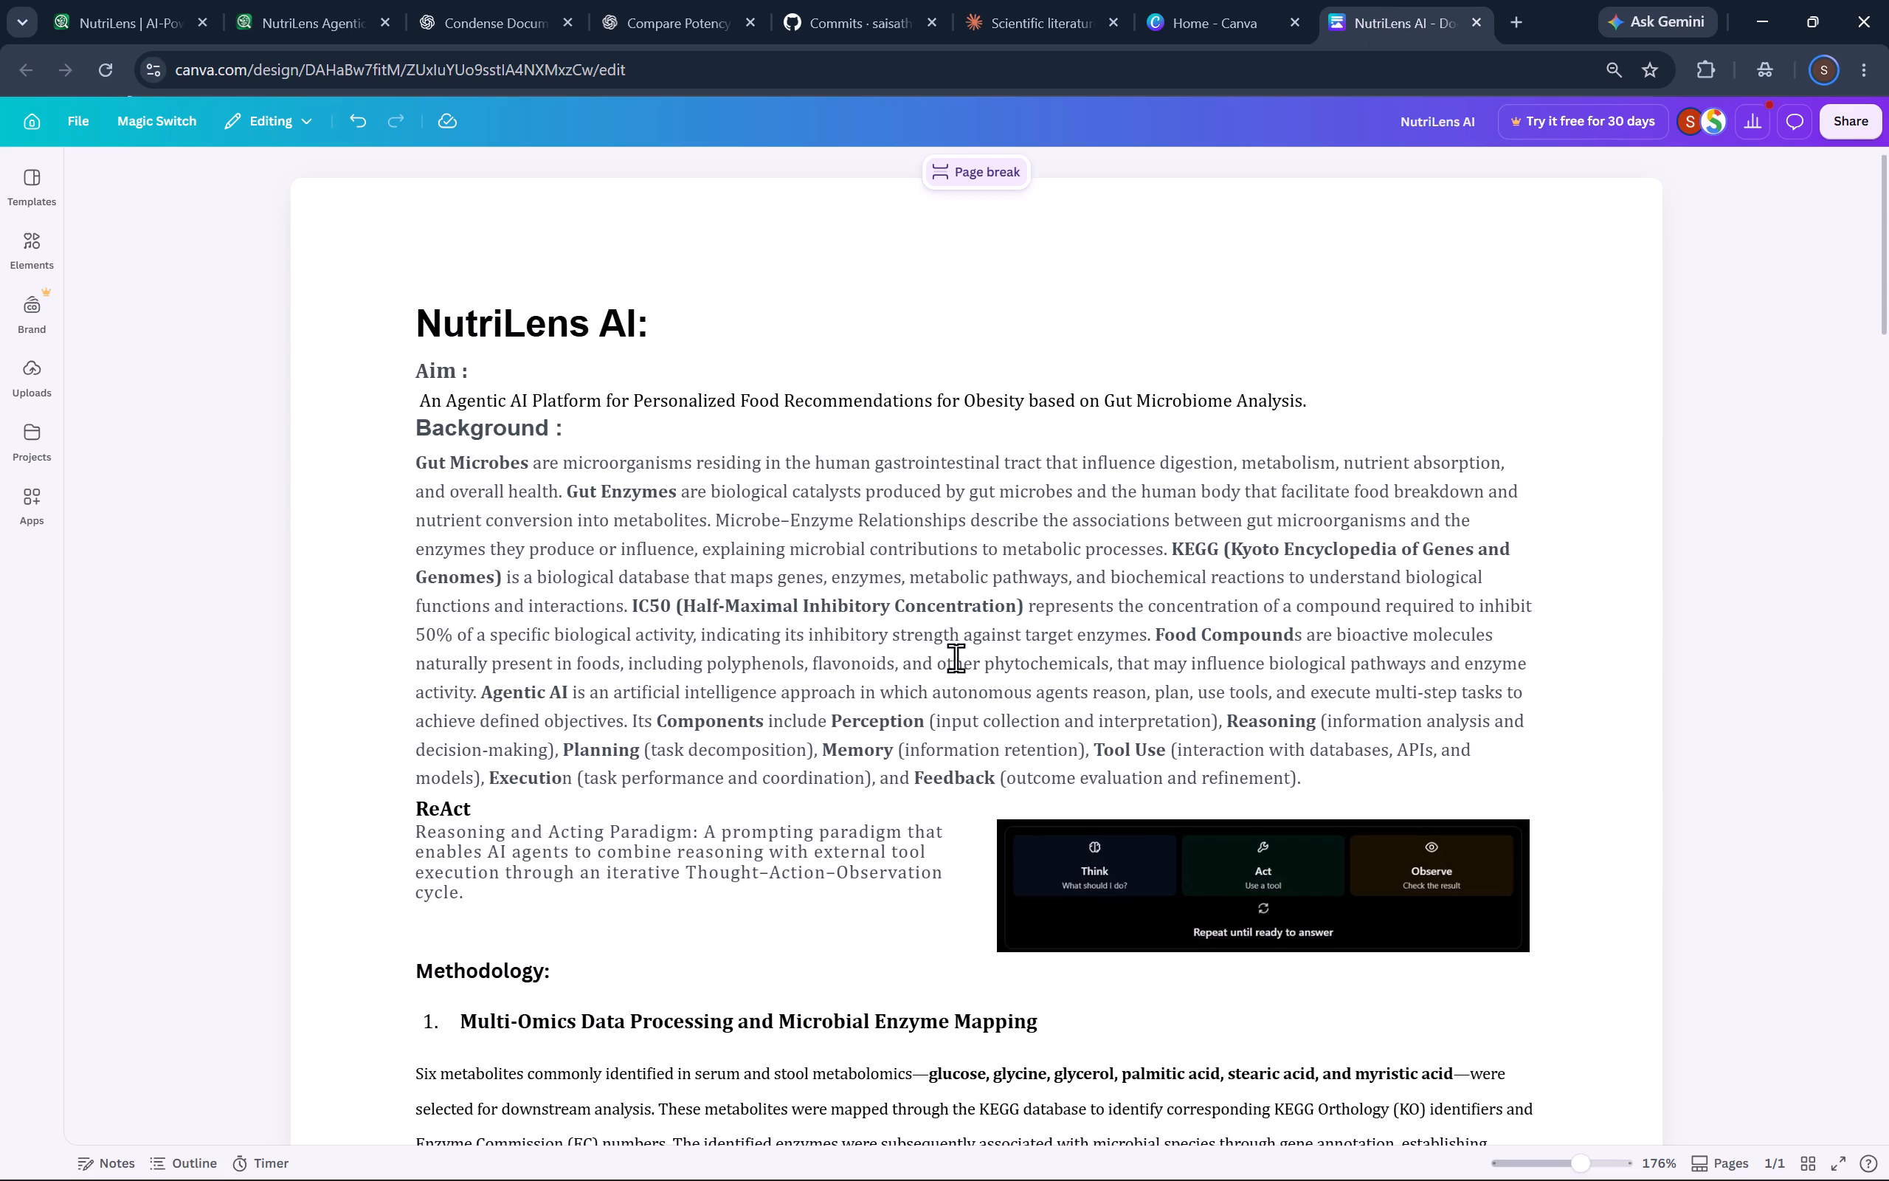
scroll(956, 658, right, 1)
Copy the headline "Personalised Nutrition Insights for Obesity" from the NutriLens home page and paste it after the Canva document title "NutriLens AI:".
click(97, 27)
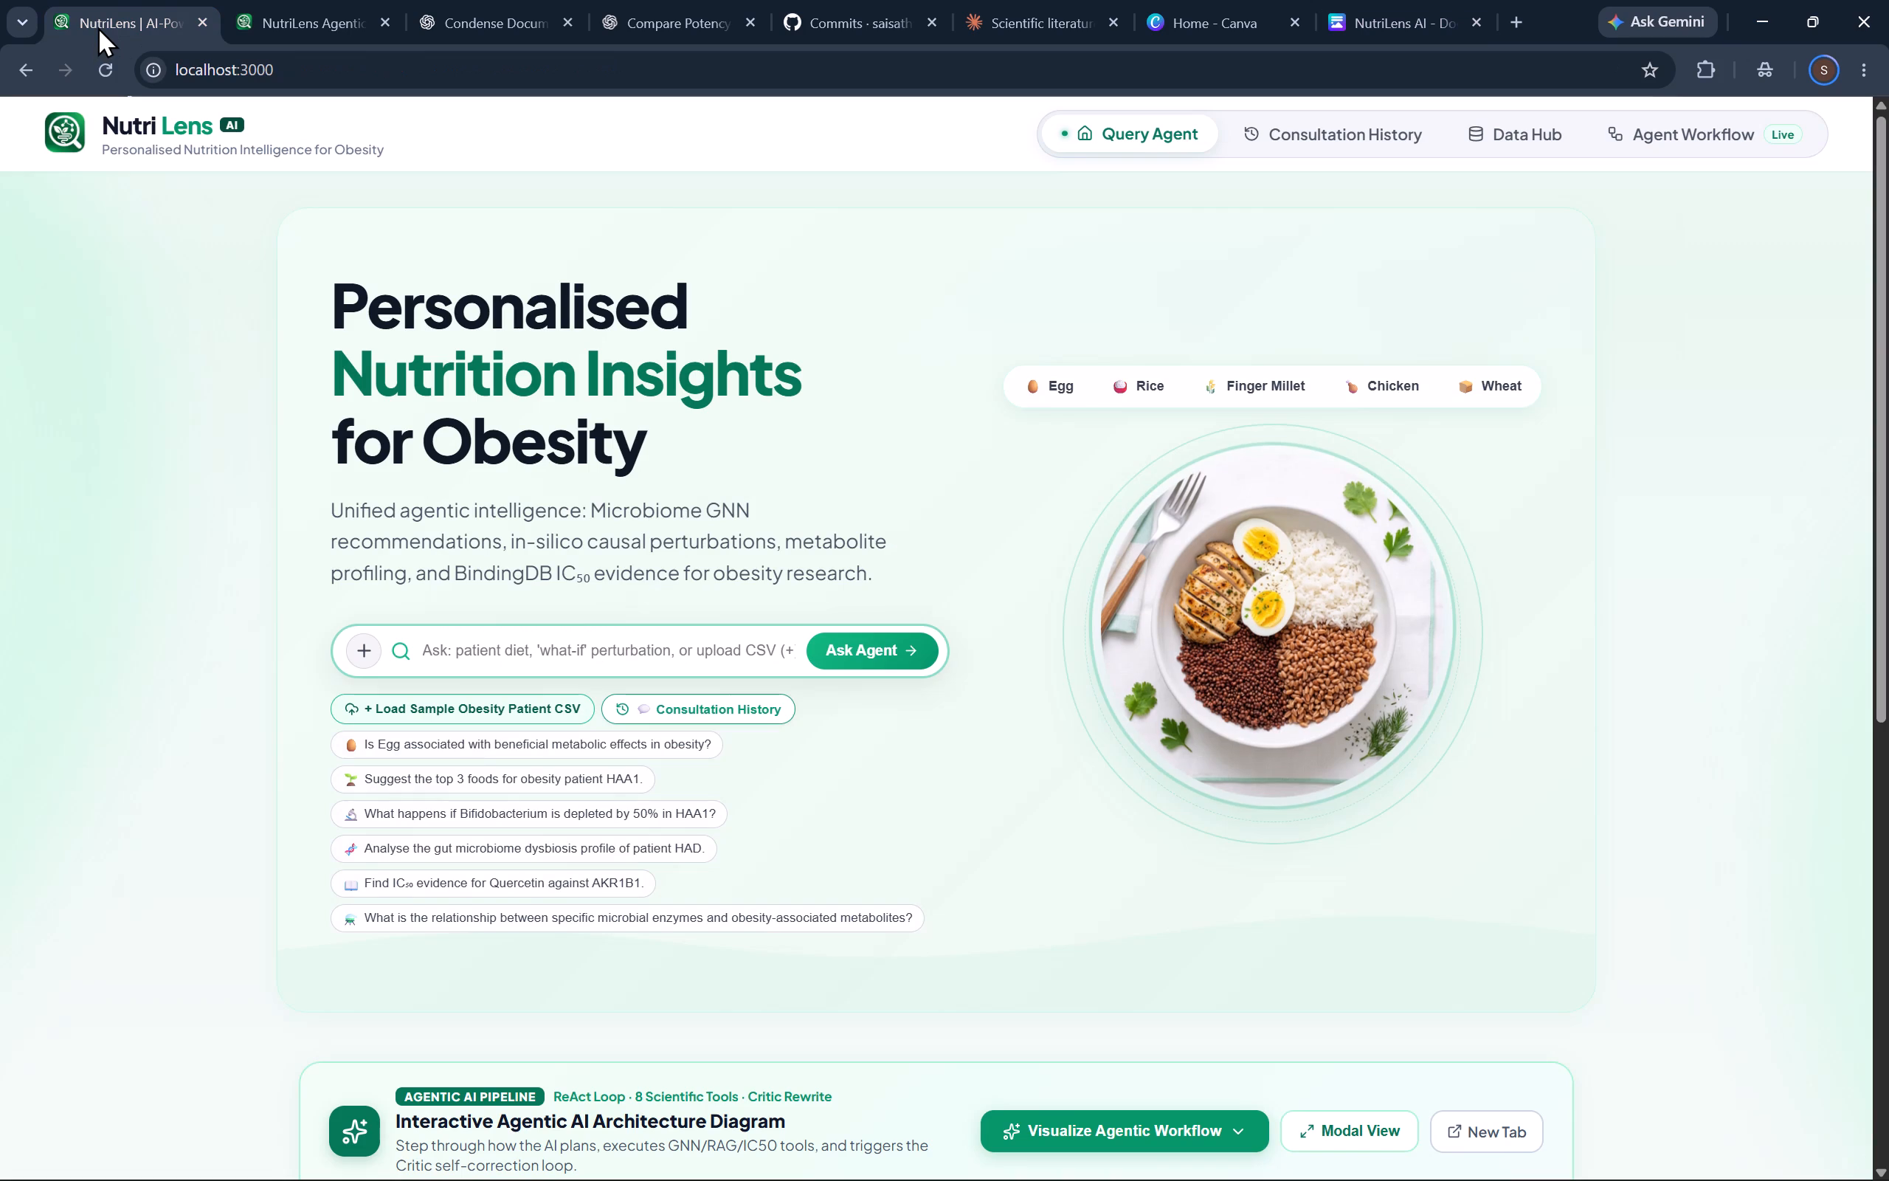
scroll(568, 410, up, 1)
drag(675, 458, 330, 304)
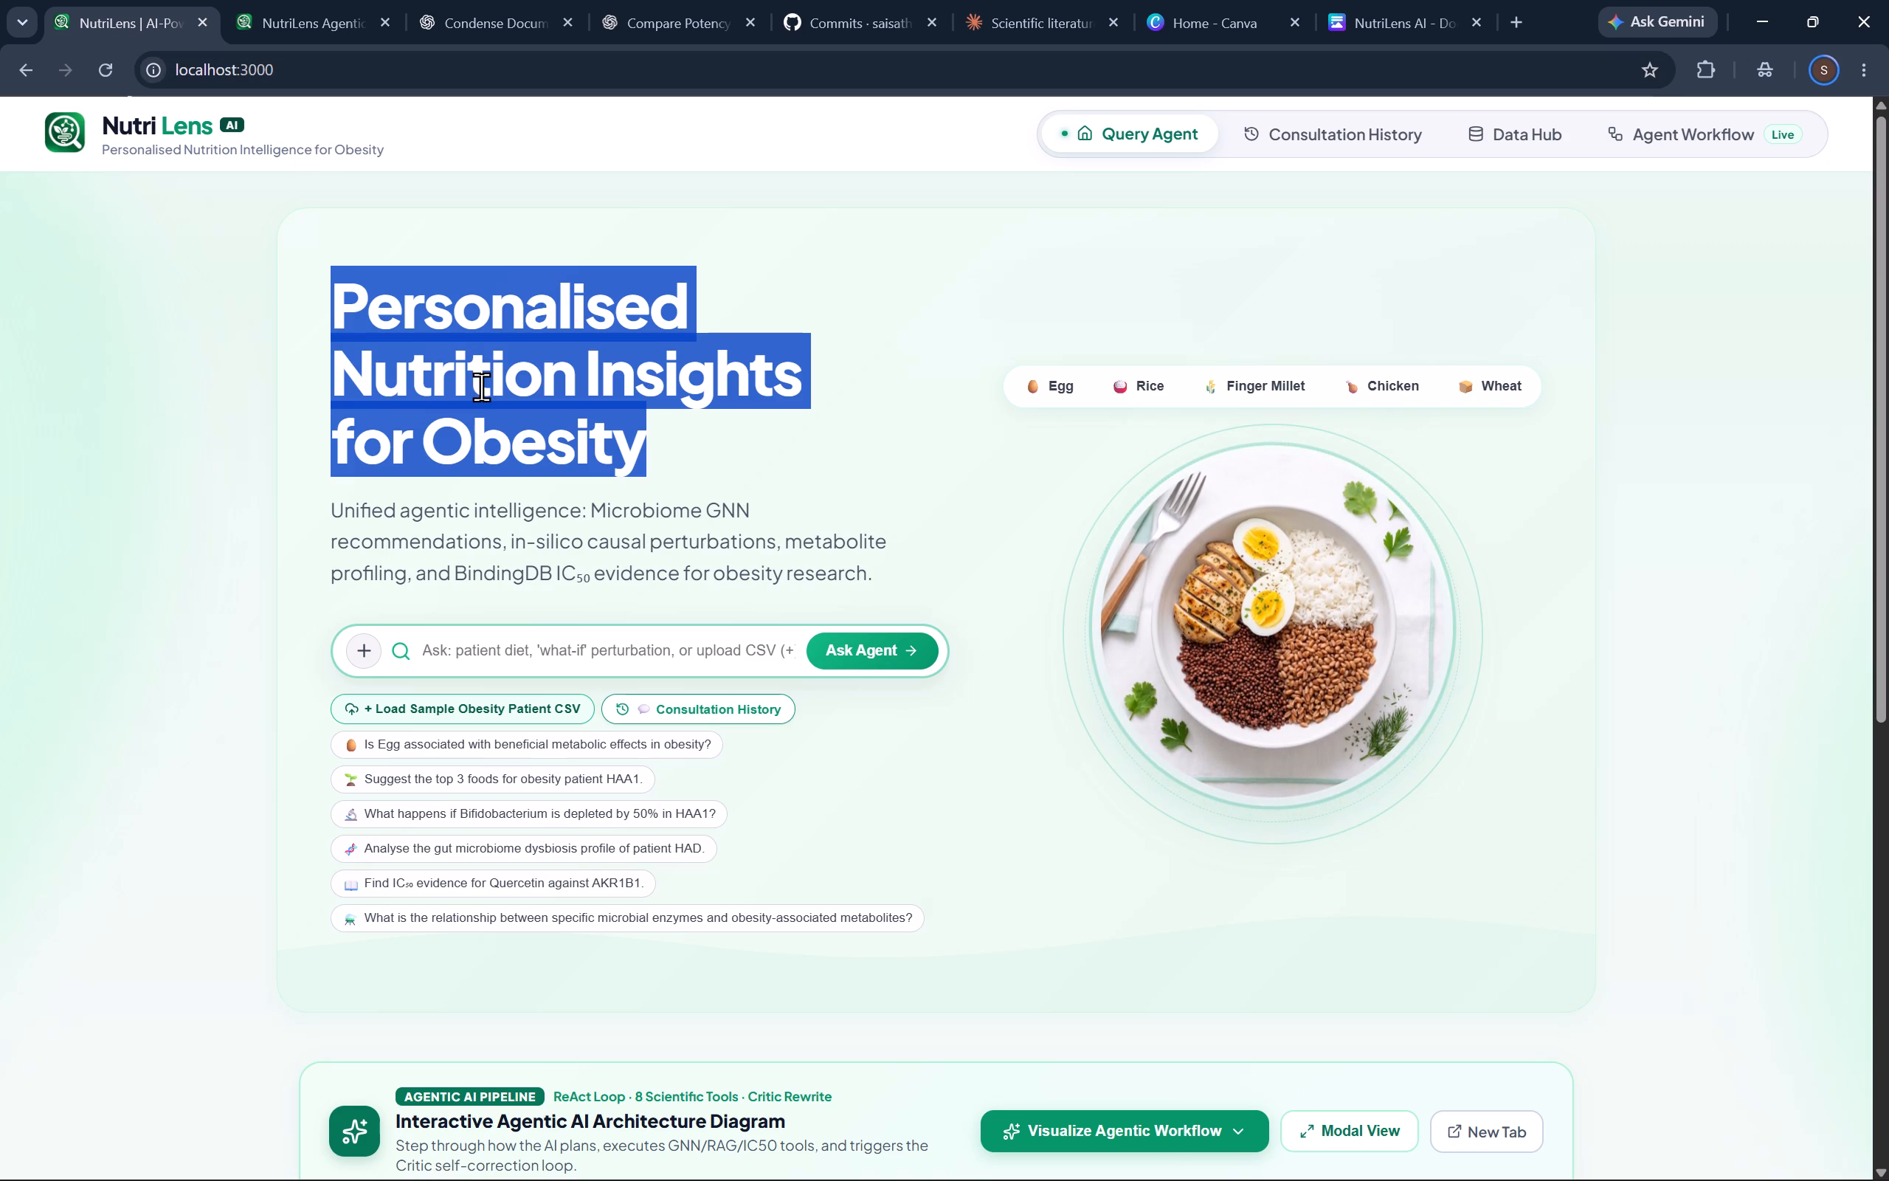
key(ctrl+c)
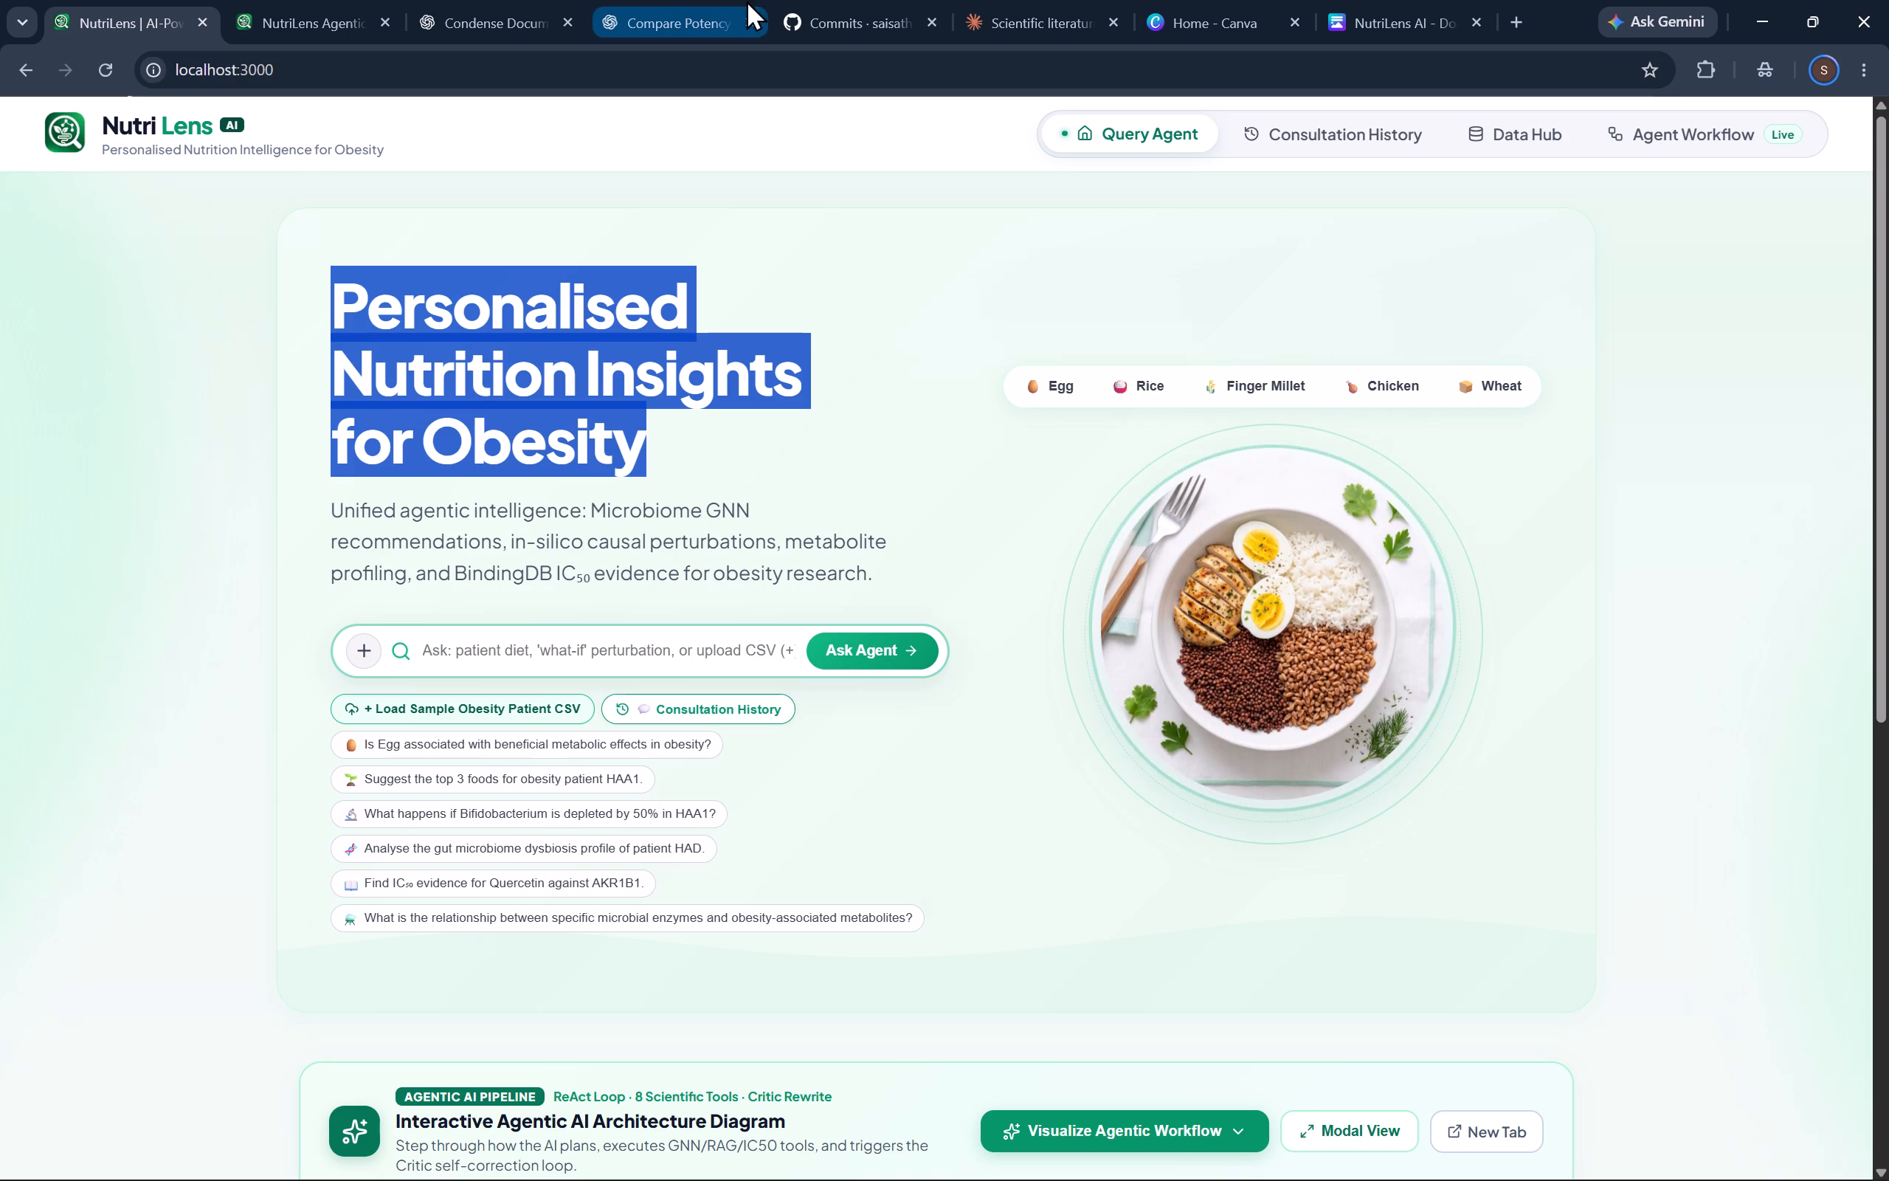
click(1366, 23)
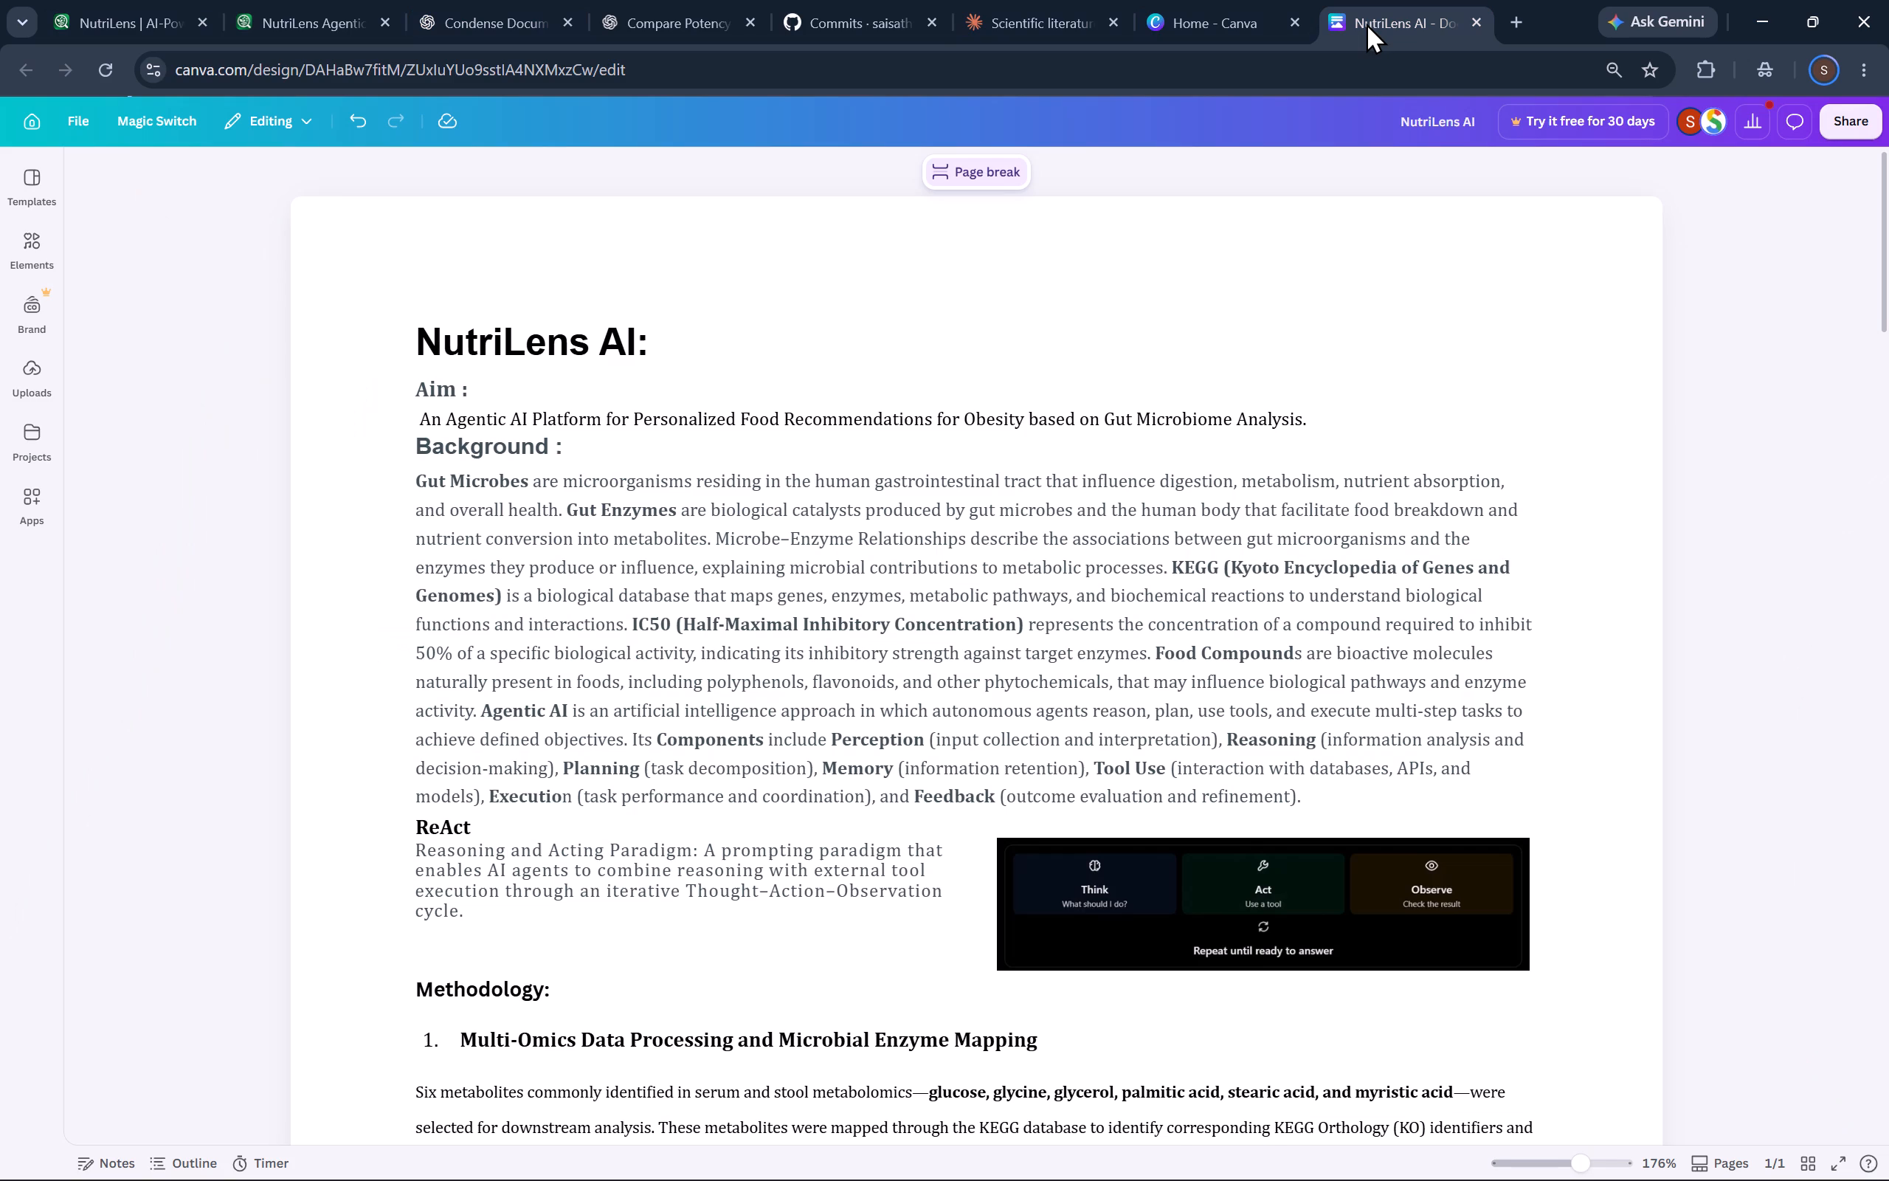
click(553, 382)
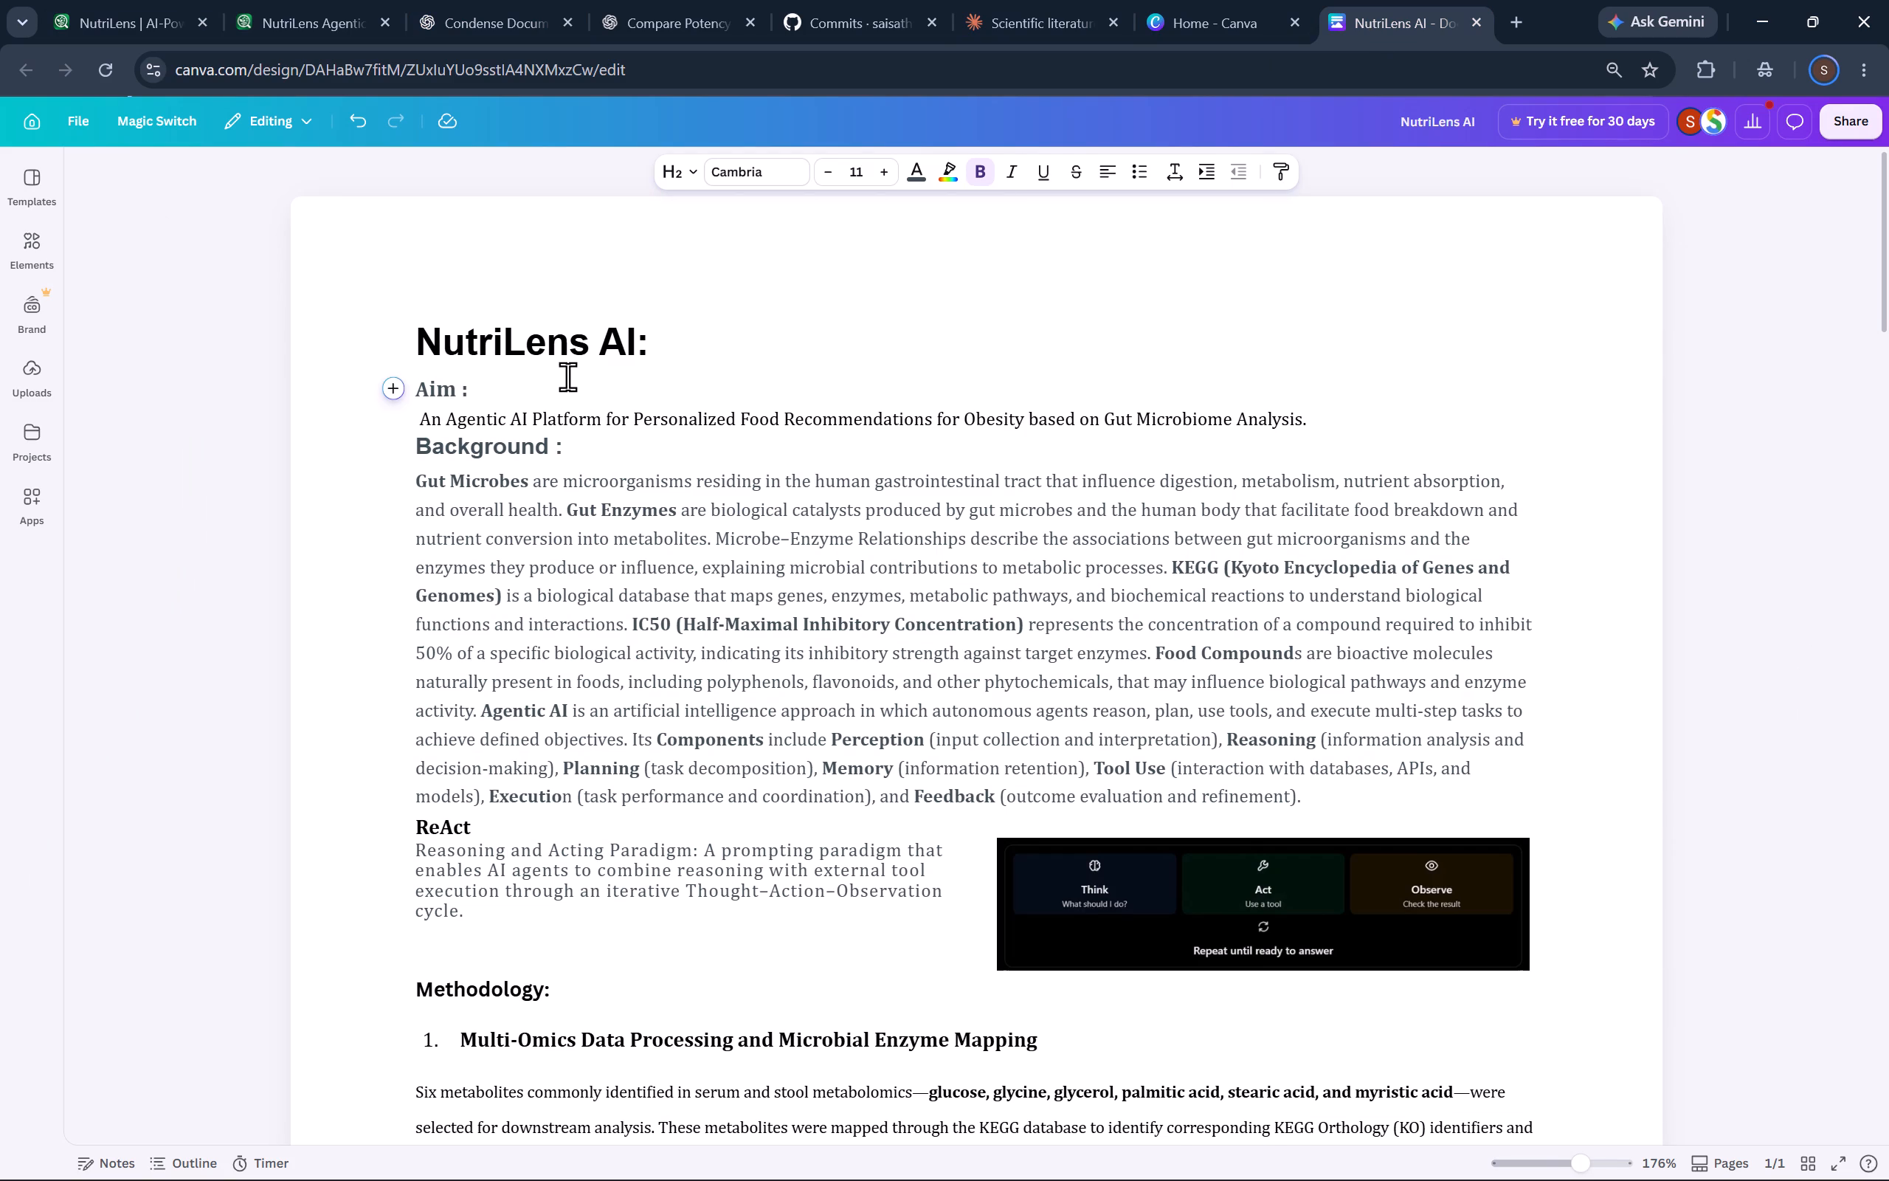
click(691, 348)
key(ctrl+v)
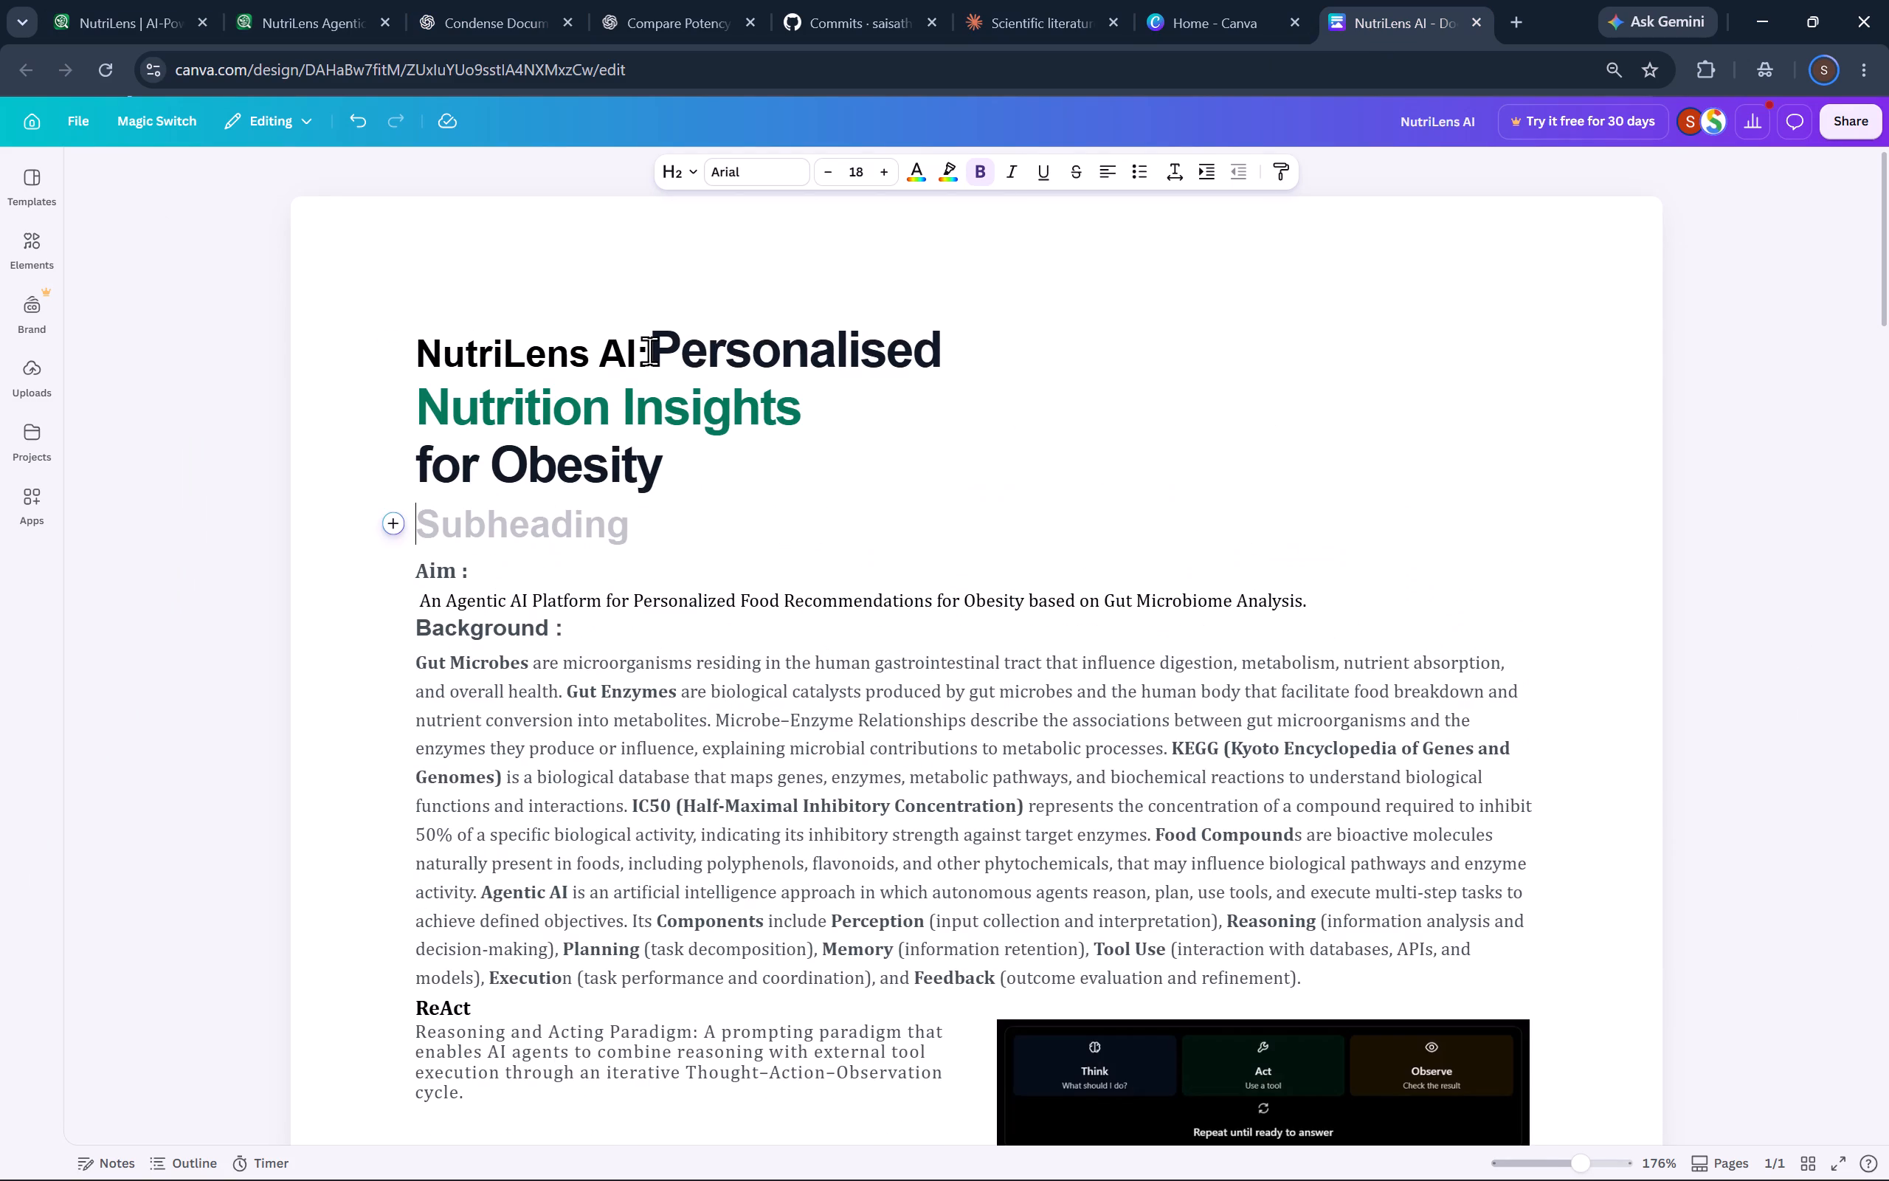
Set the pasted "Personalised Nutrition Insights for Obesity" text to font size 13.
ctrl+drag(654, 340, 736, 424)
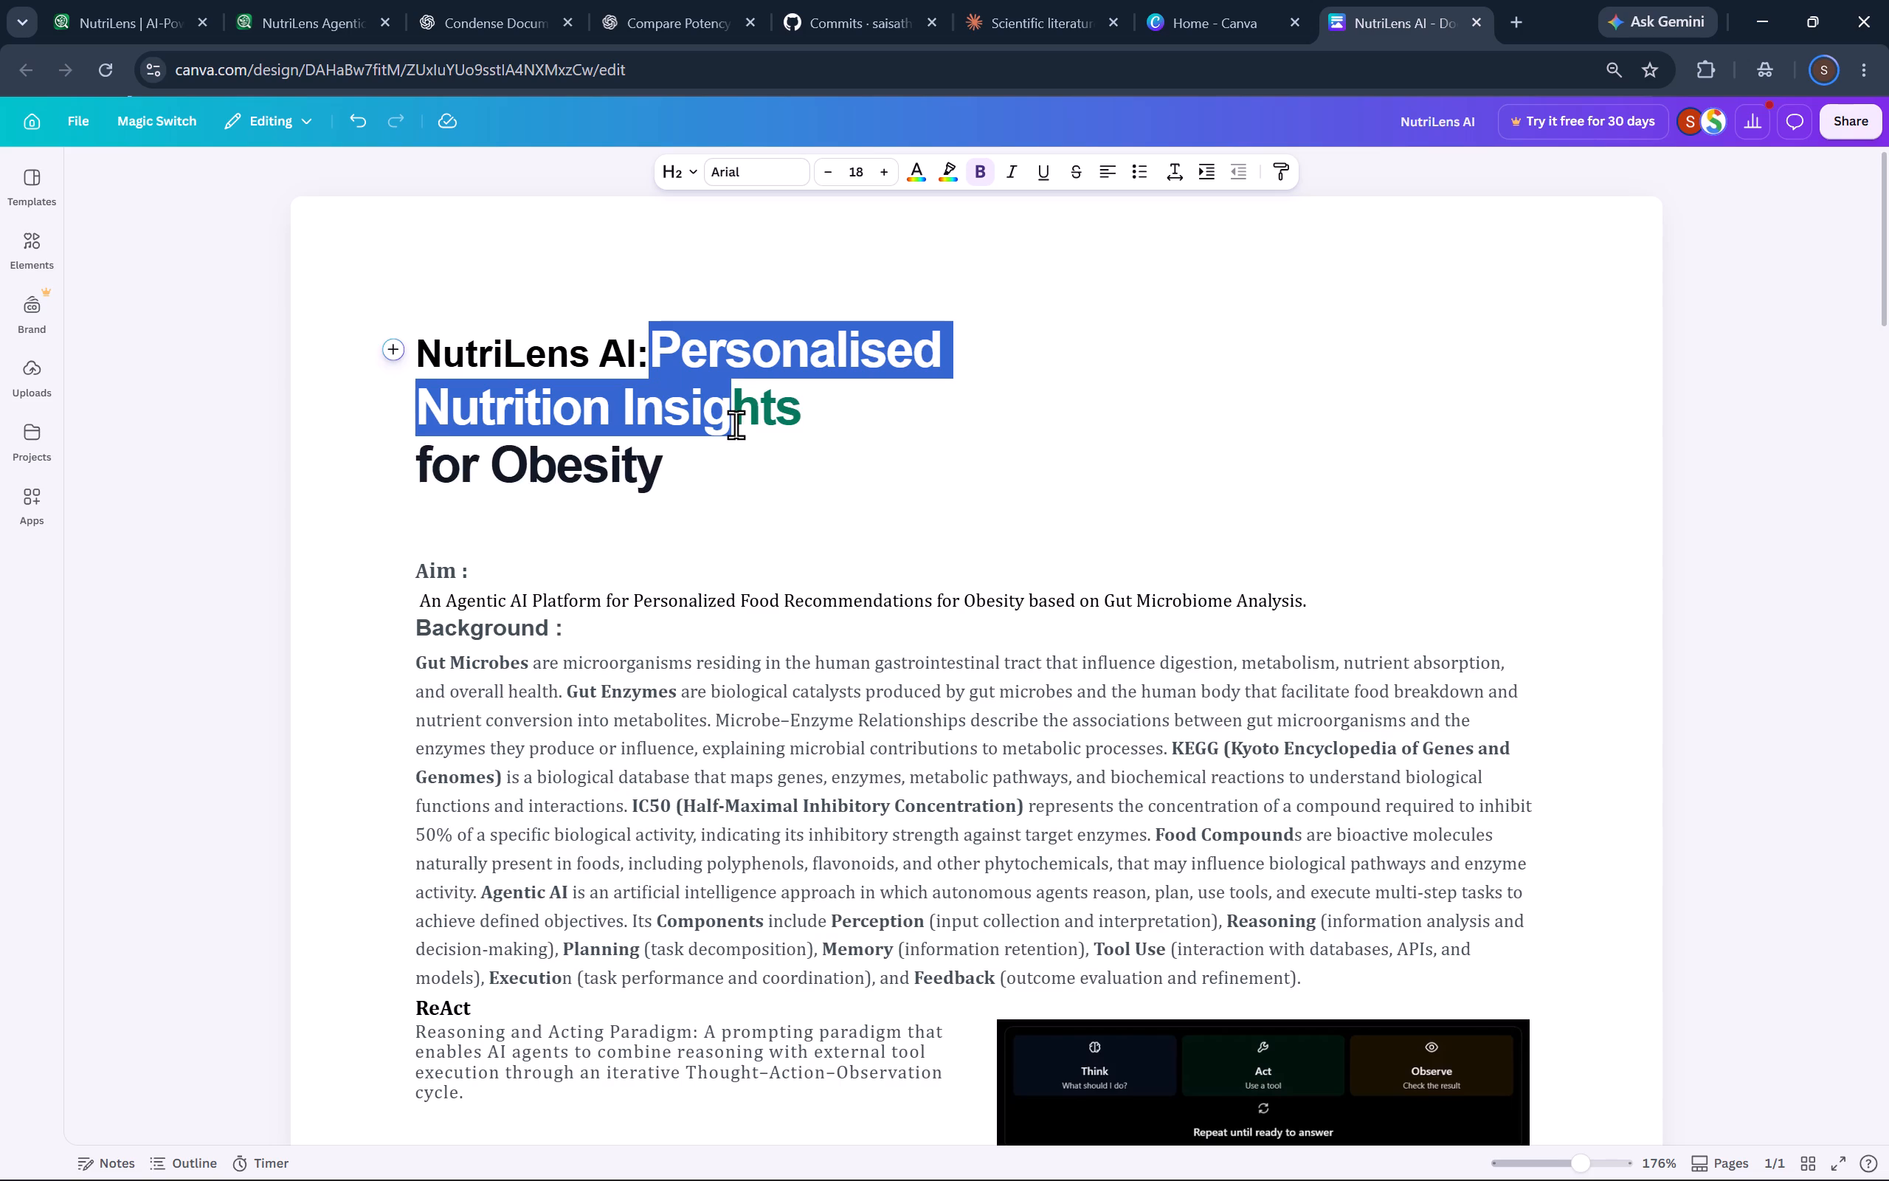
ctrl+drag(736, 424, 743, 461)
triple_click(835, 174)
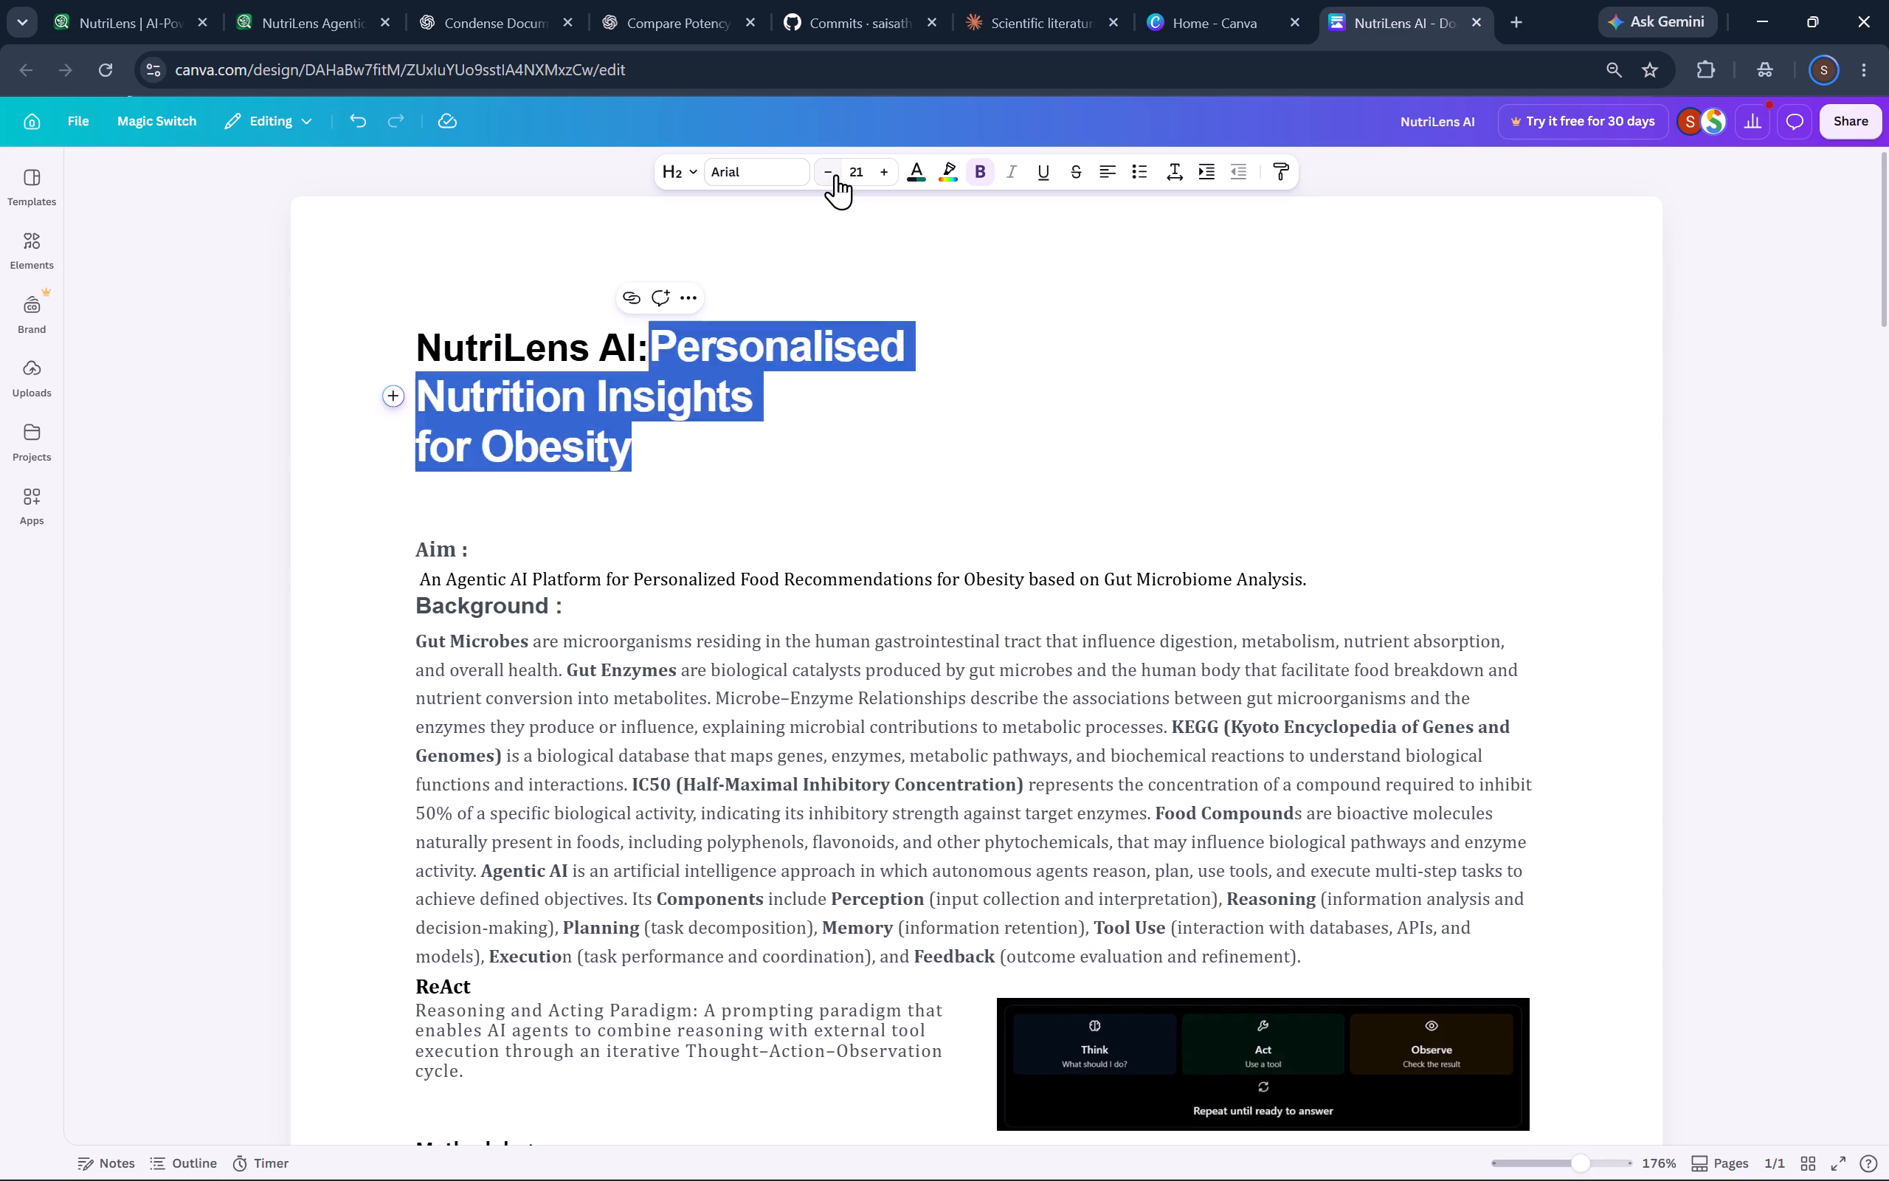
triple_click(835, 174)
click(835, 177)
triple_click(835, 177)
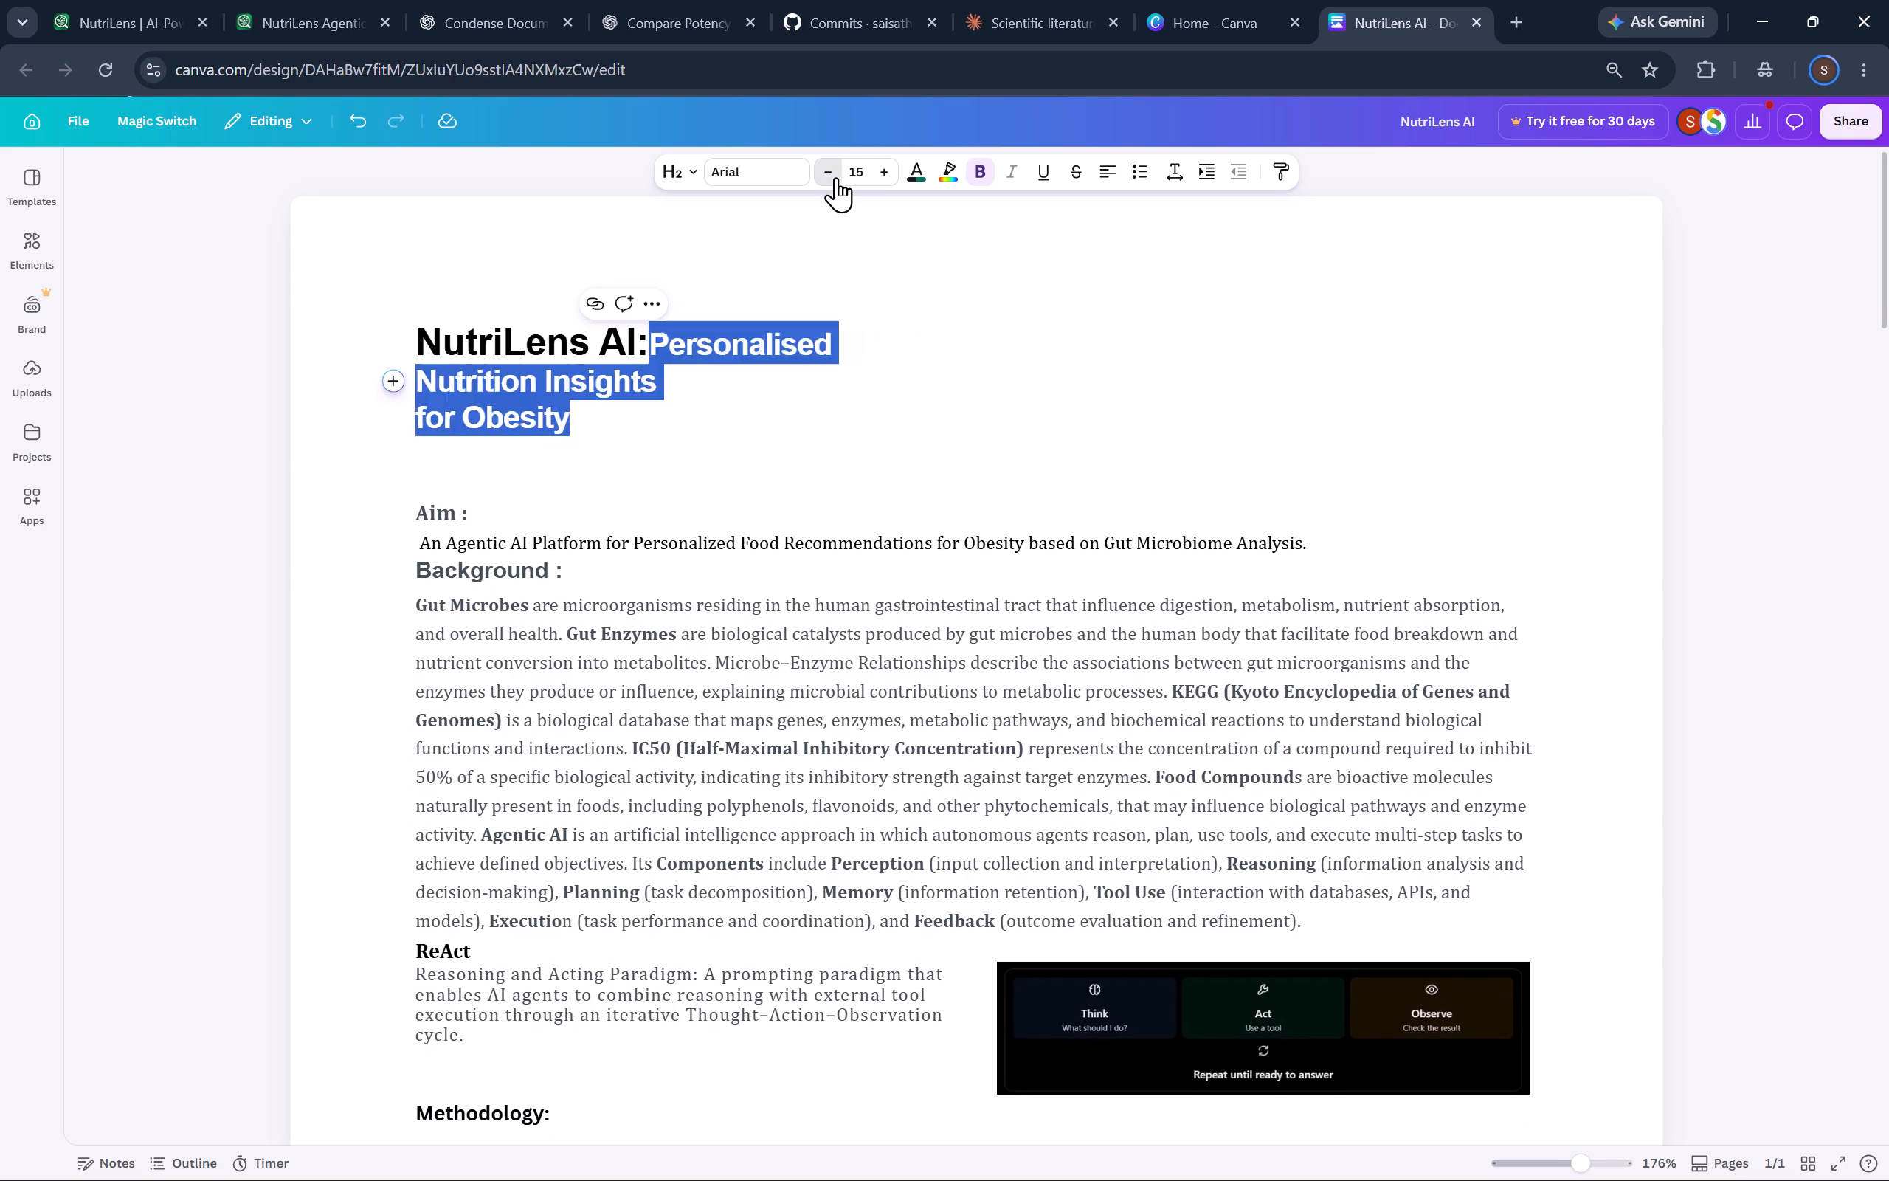
click(835, 177)
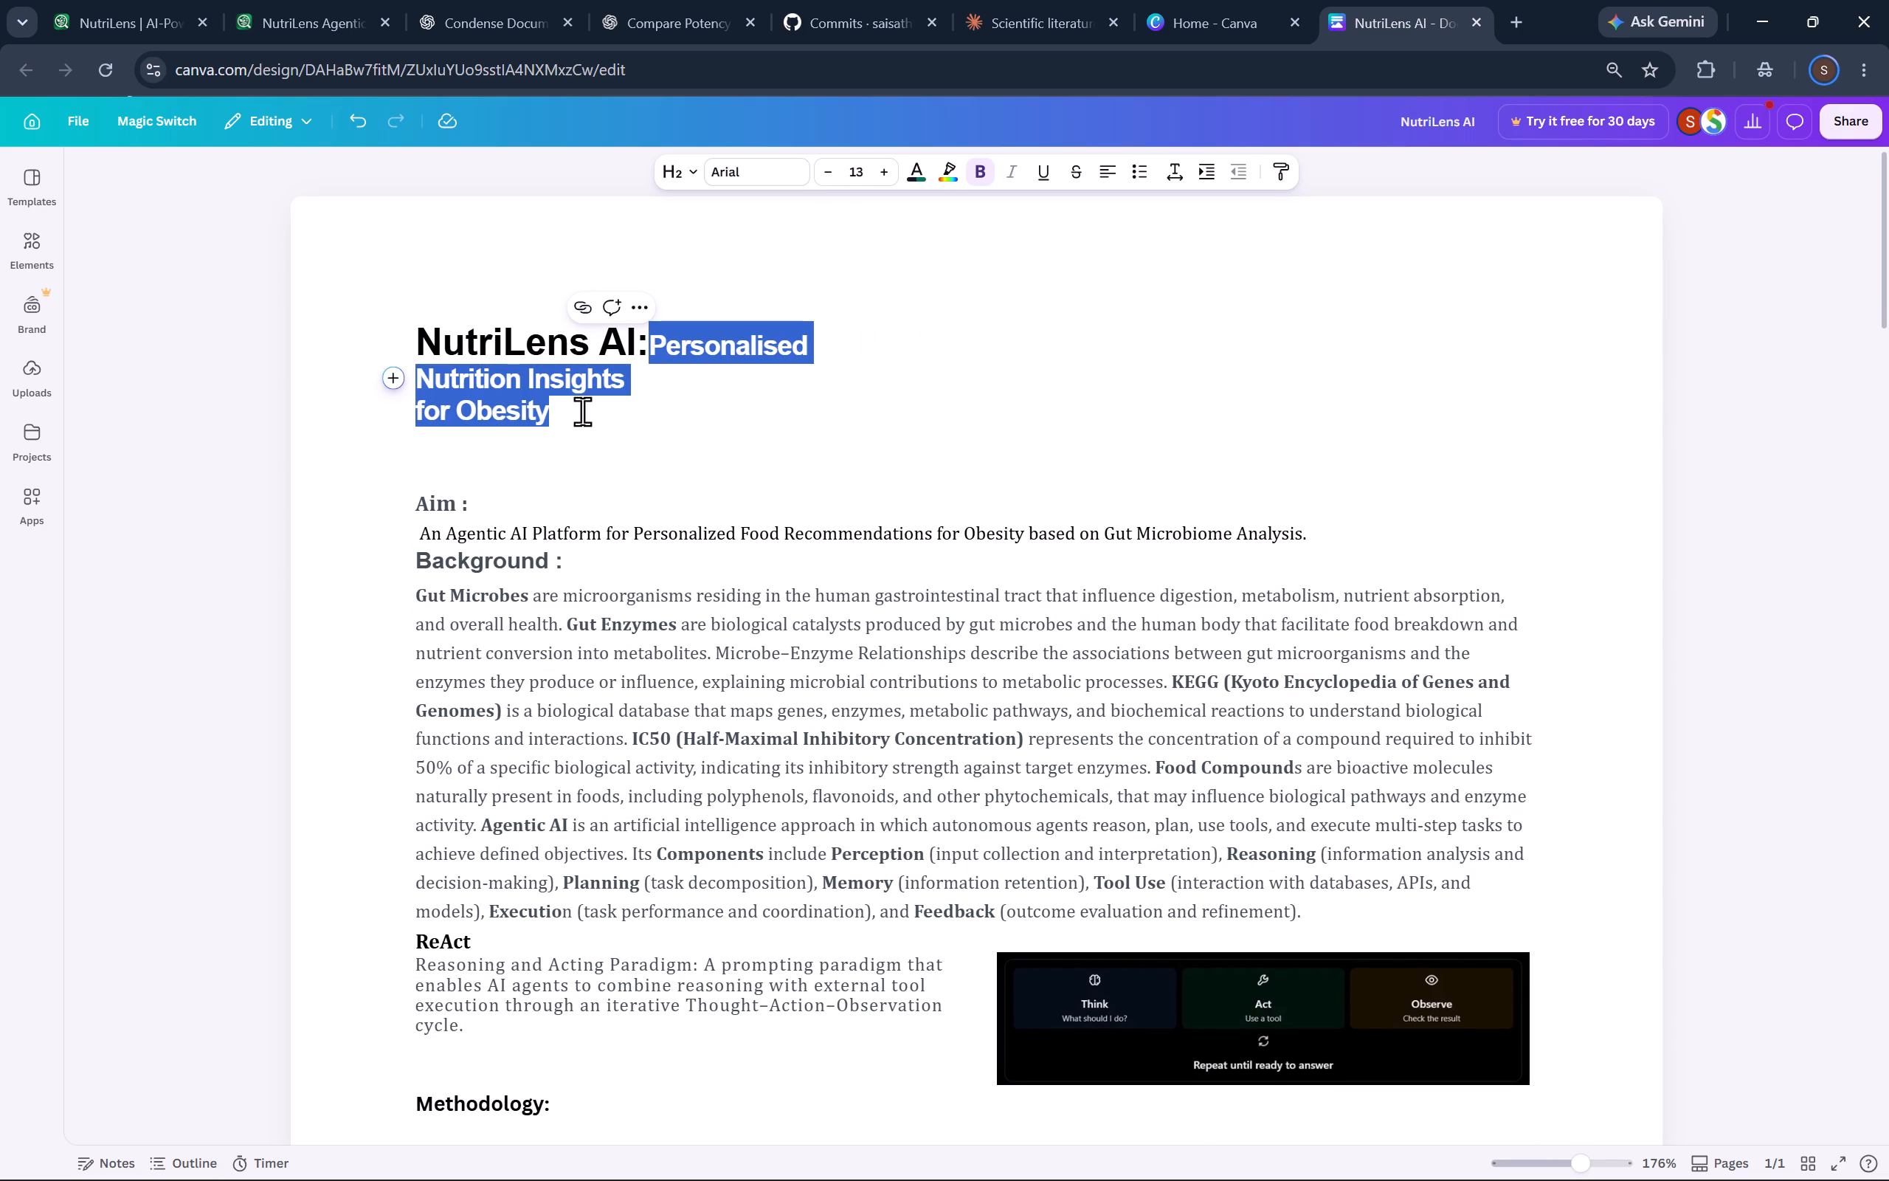
Join the three lines of the pasted headline into one line after "NutriLens AI:", with single spaces between "Personalised", "Nutrition Insights" and "for Obesity".
click(426, 388)
click(419, 383)
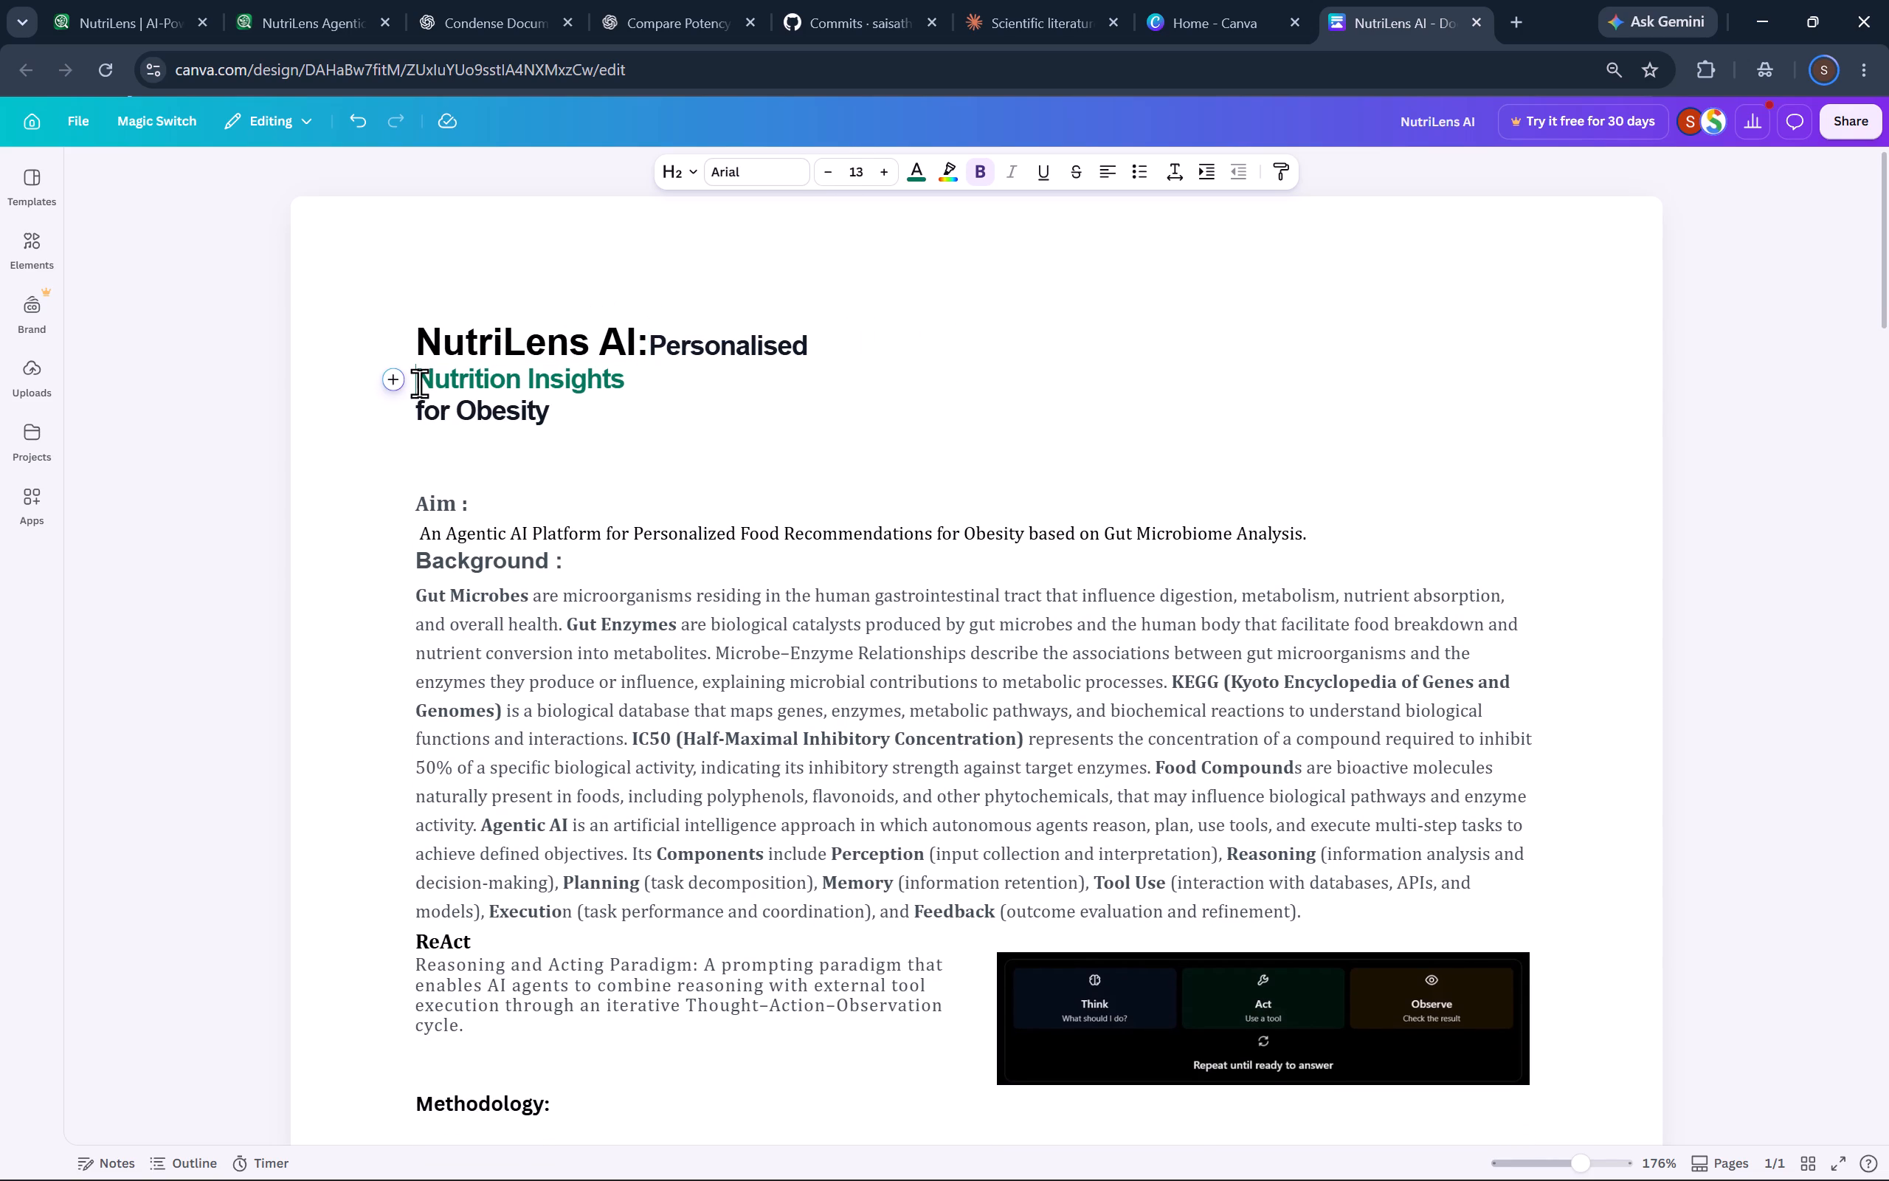
key(BackSpace)
key(space)
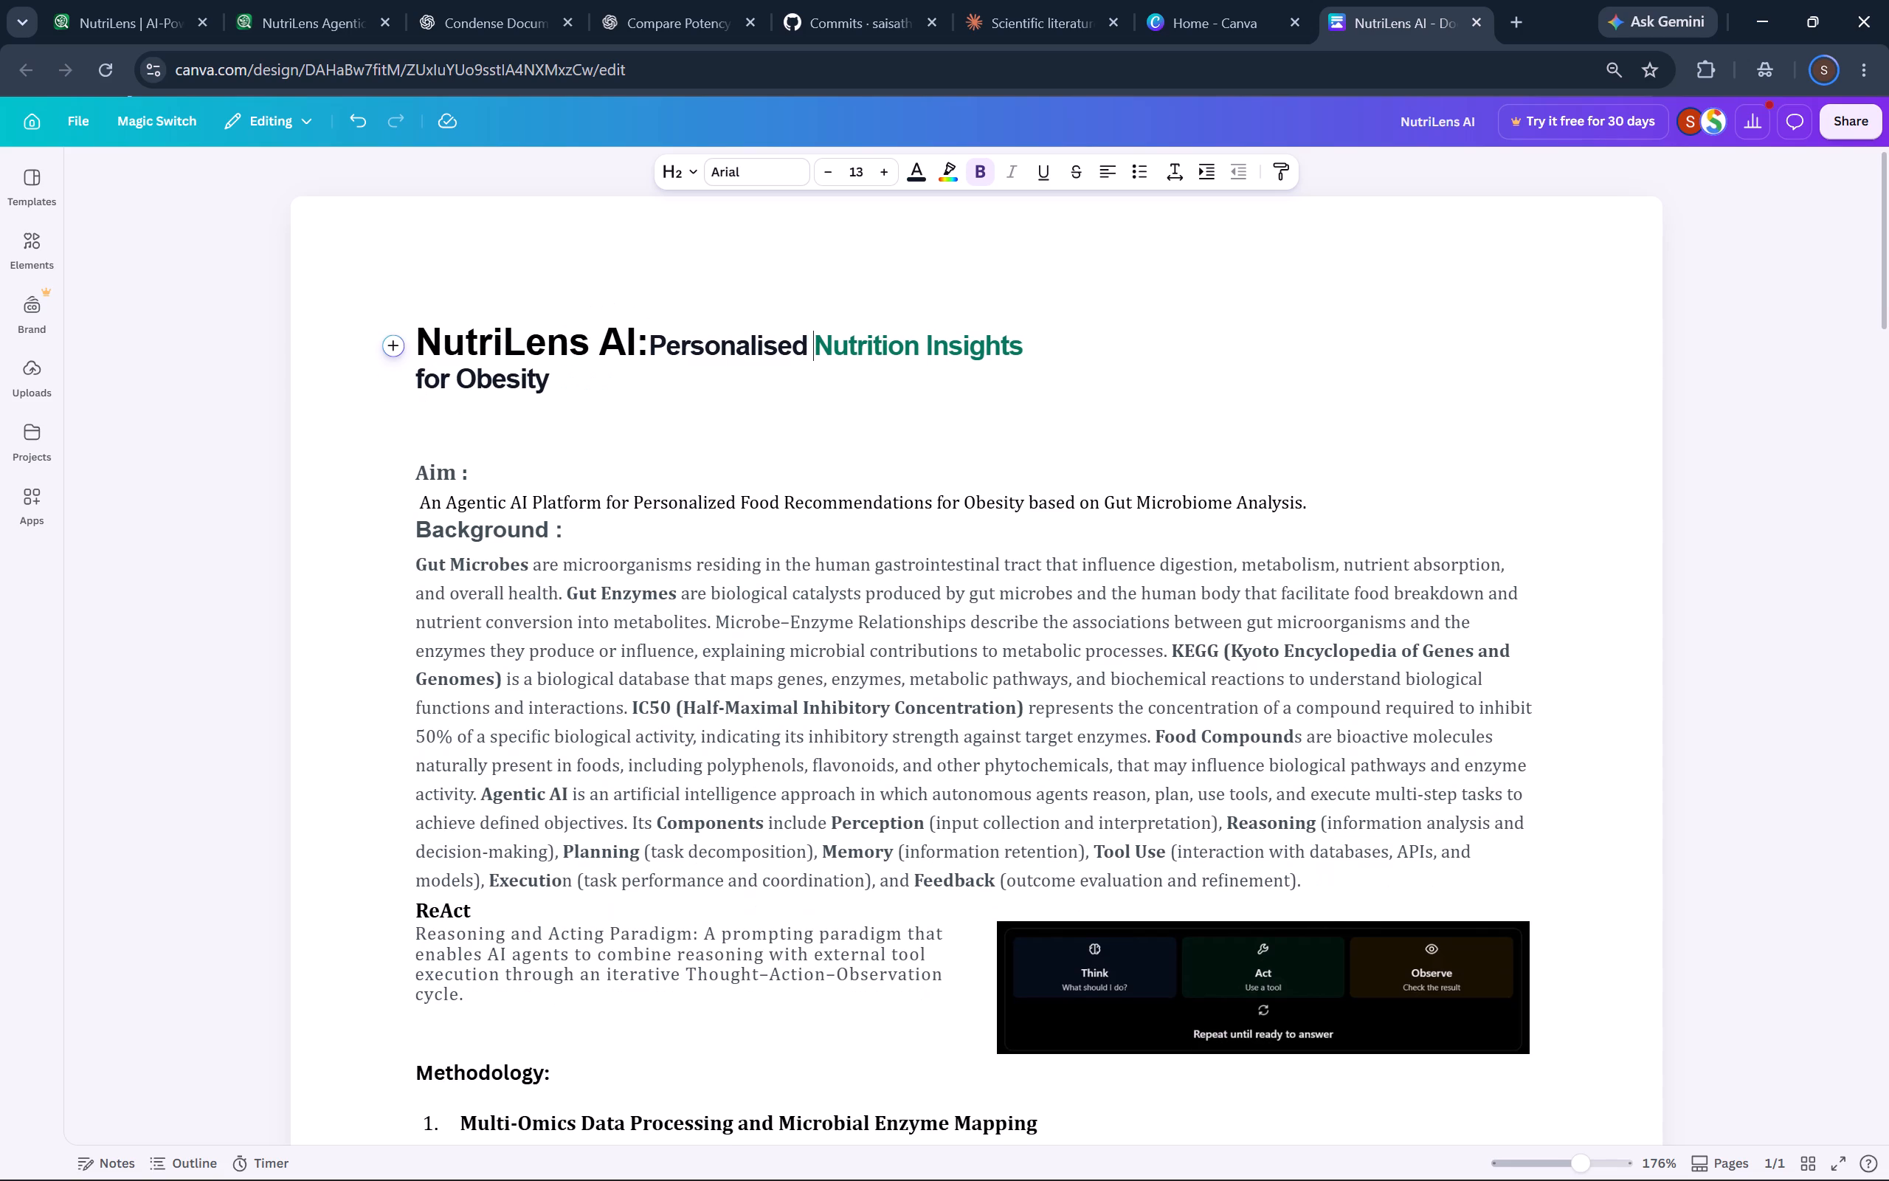
click(420, 388)
key(BackSpace)
key(BackSpace)
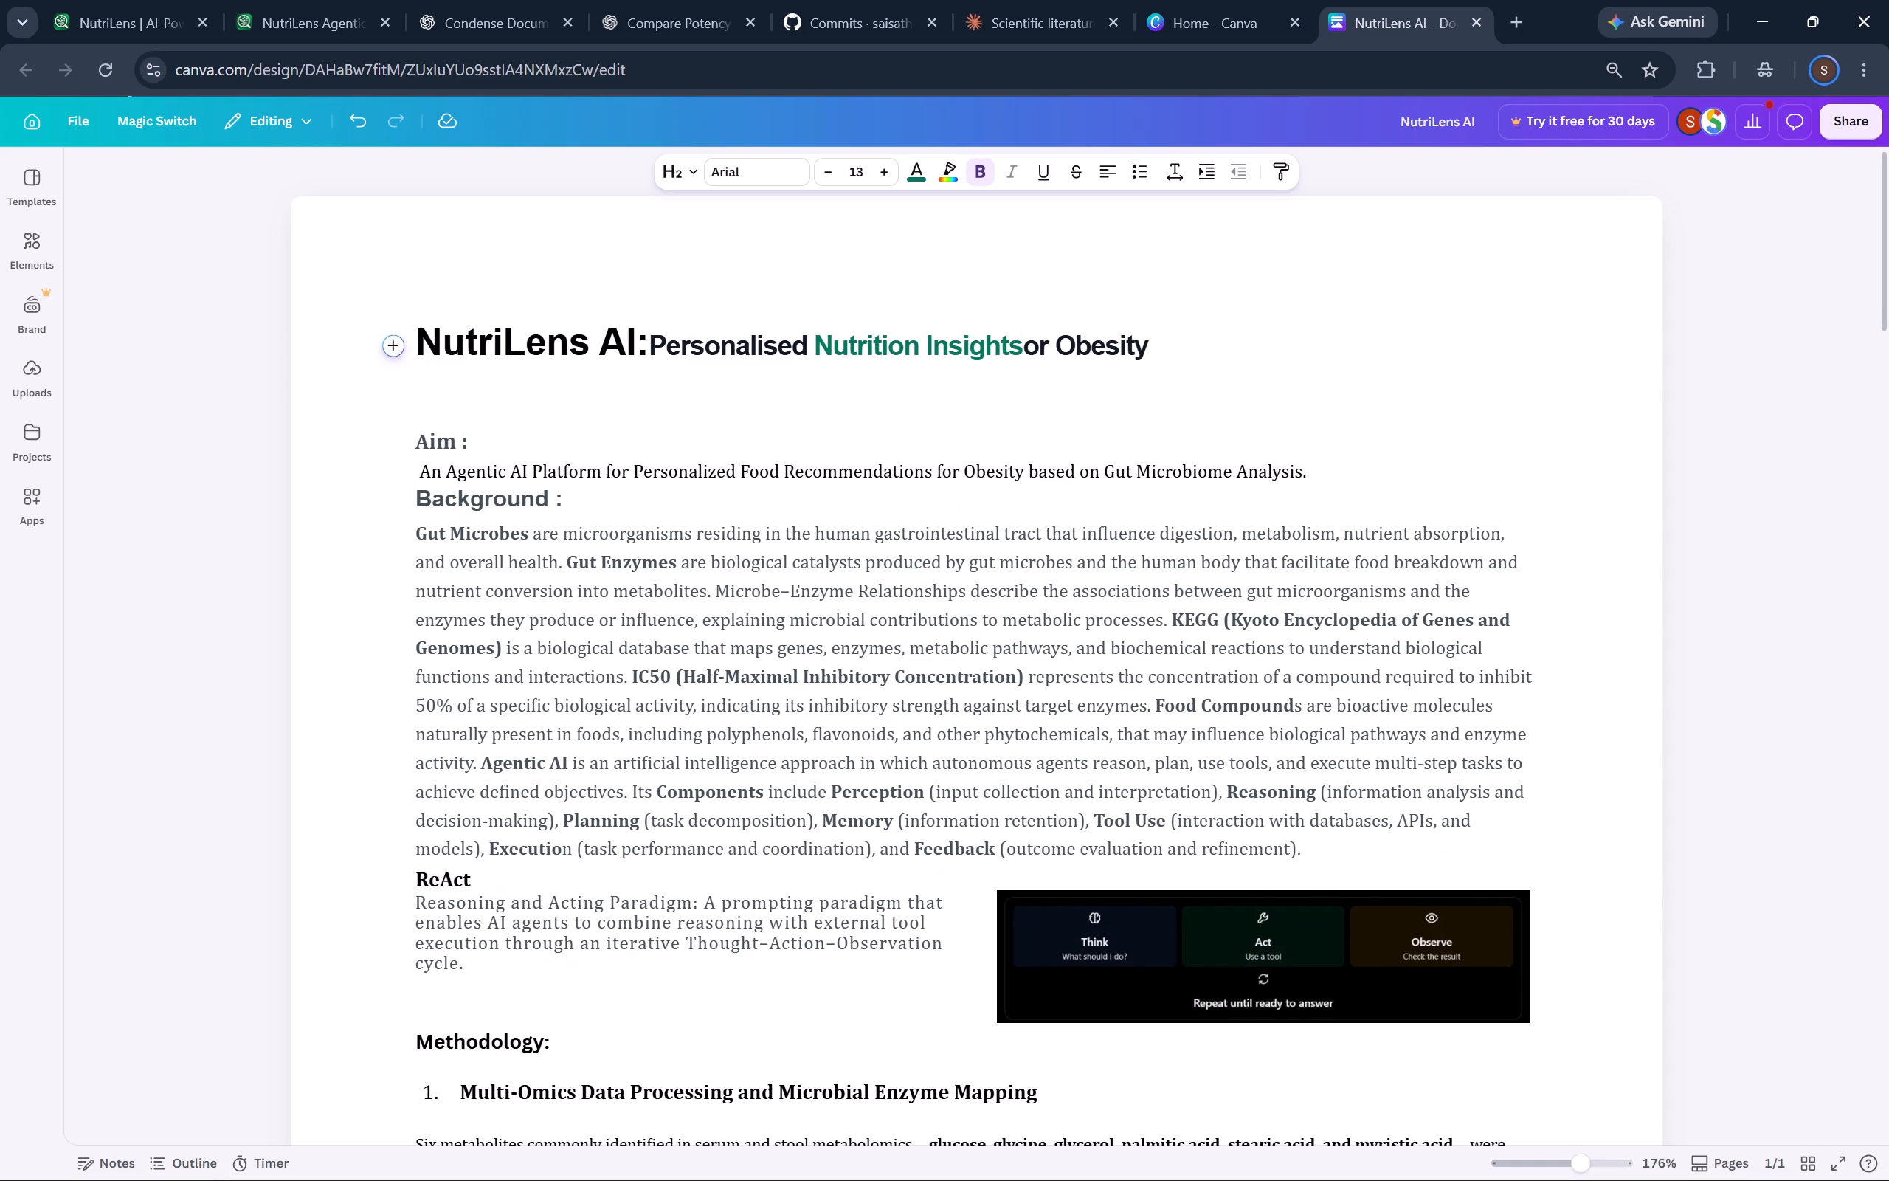
key(space)
text(f)
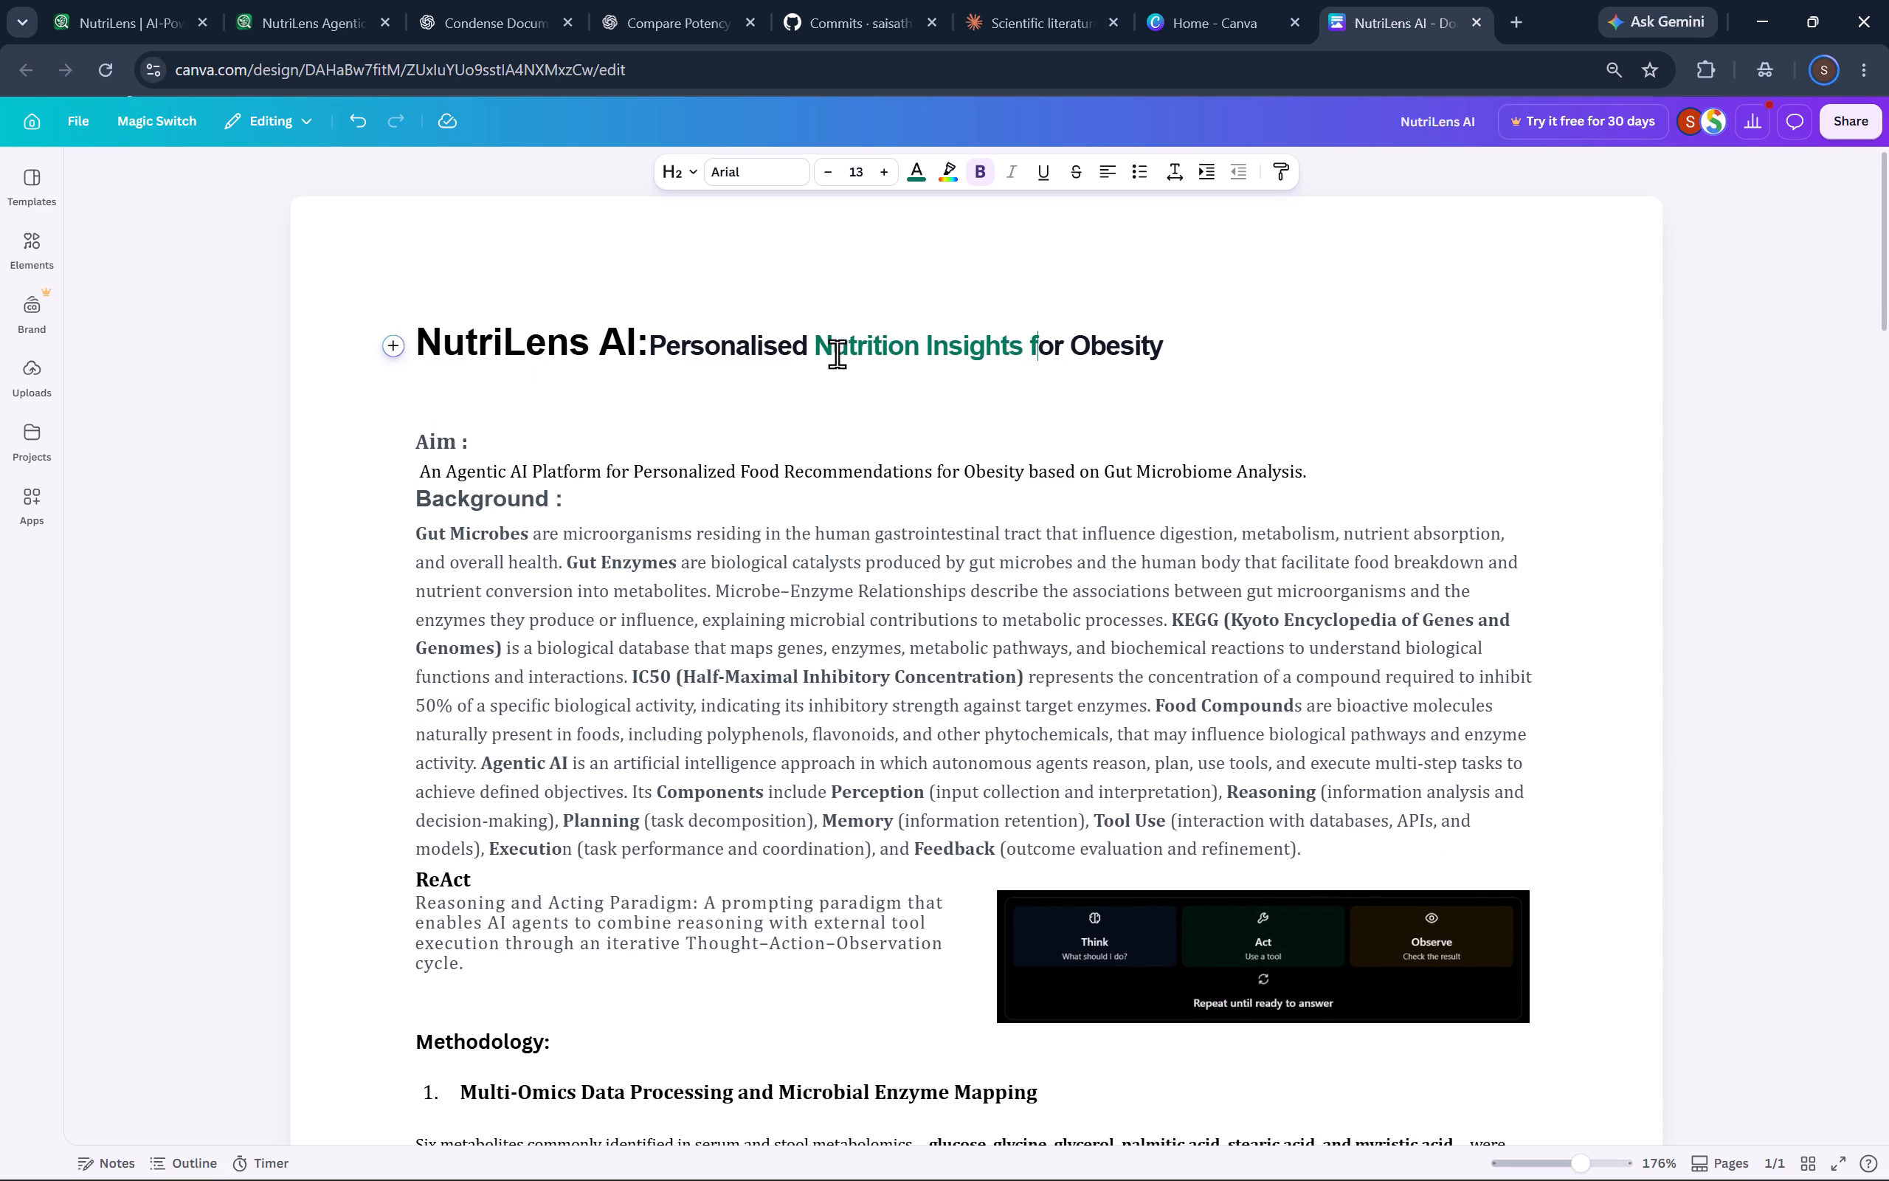
Set the text colour of the title tagline "Personalised Nutrition Insights for Obesity" to black.
drag(652, 339, 1263, 334)
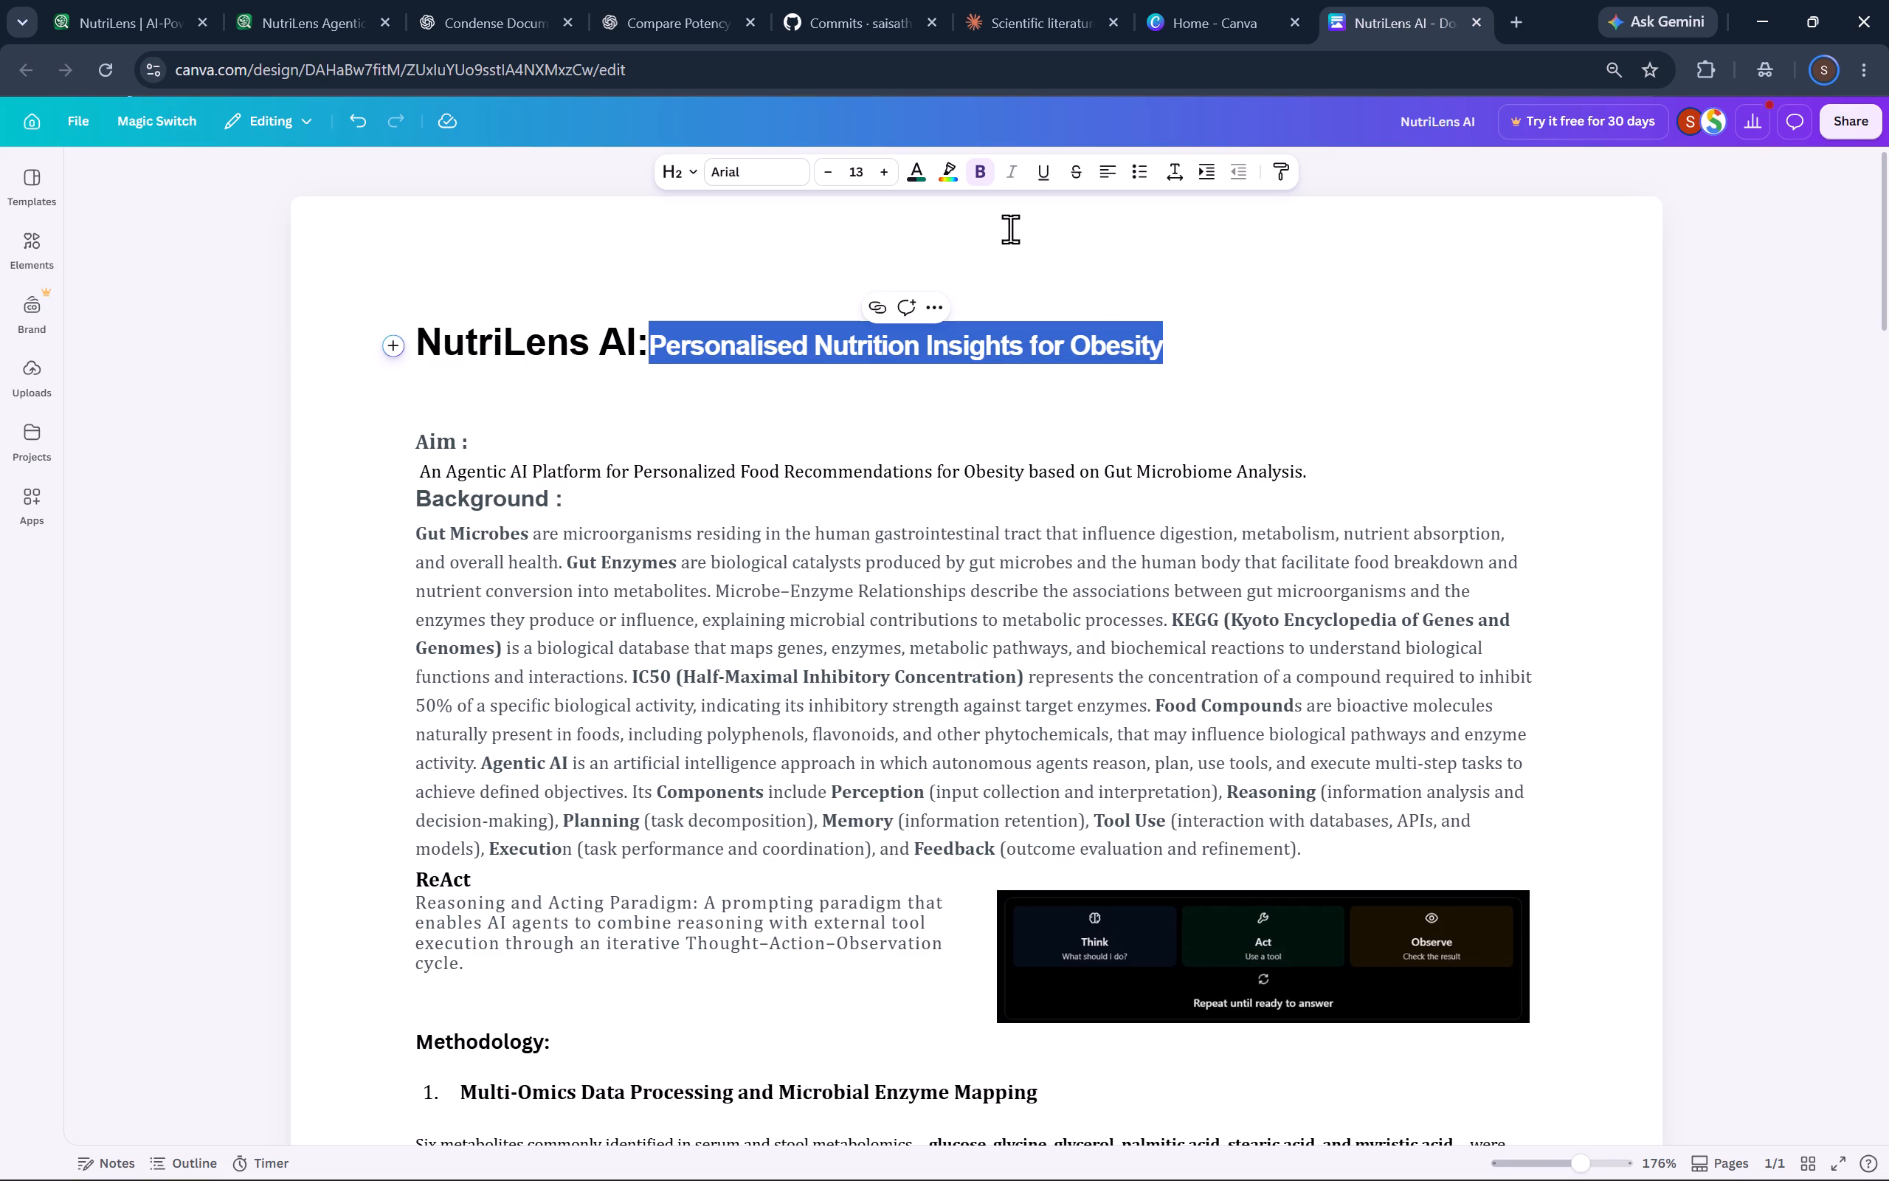
click(916, 174)
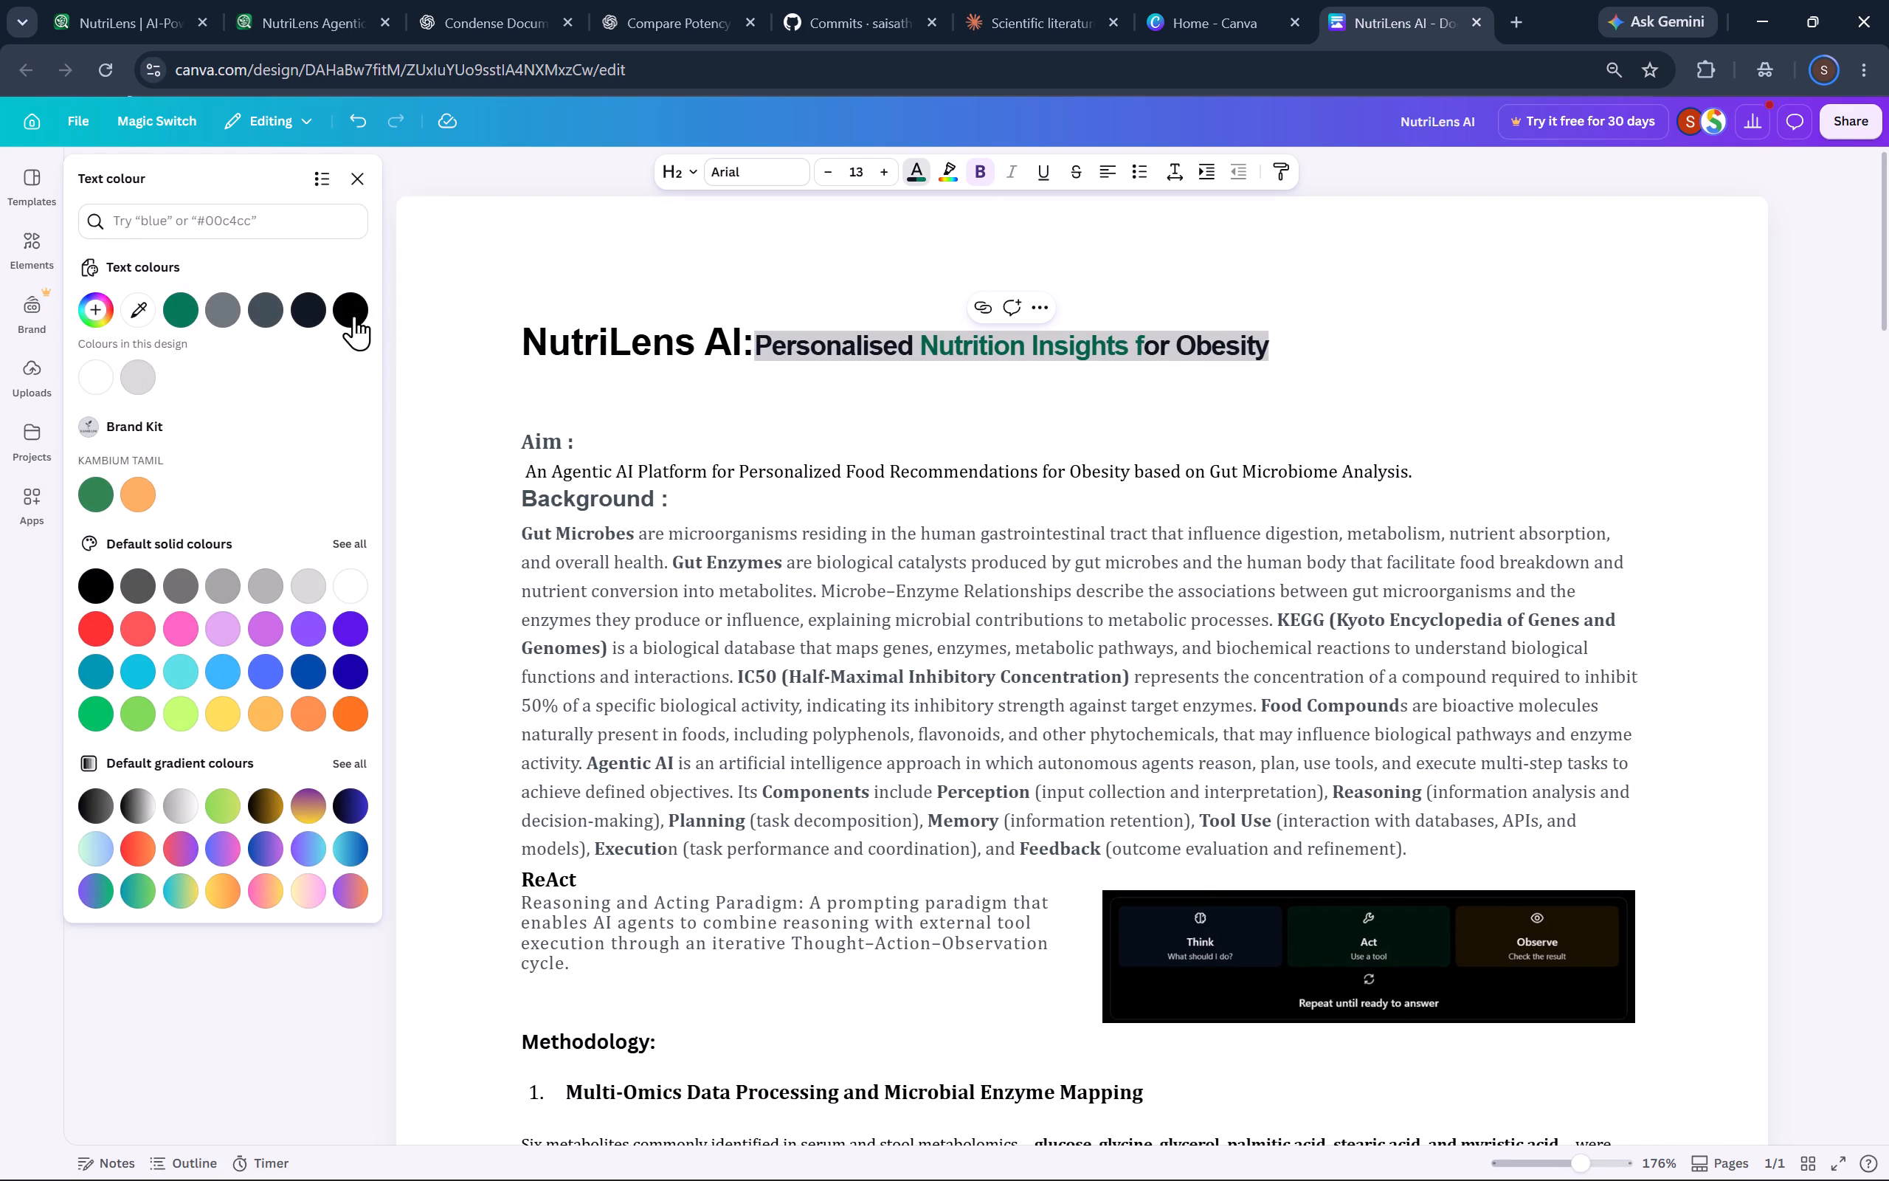
click(345, 312)
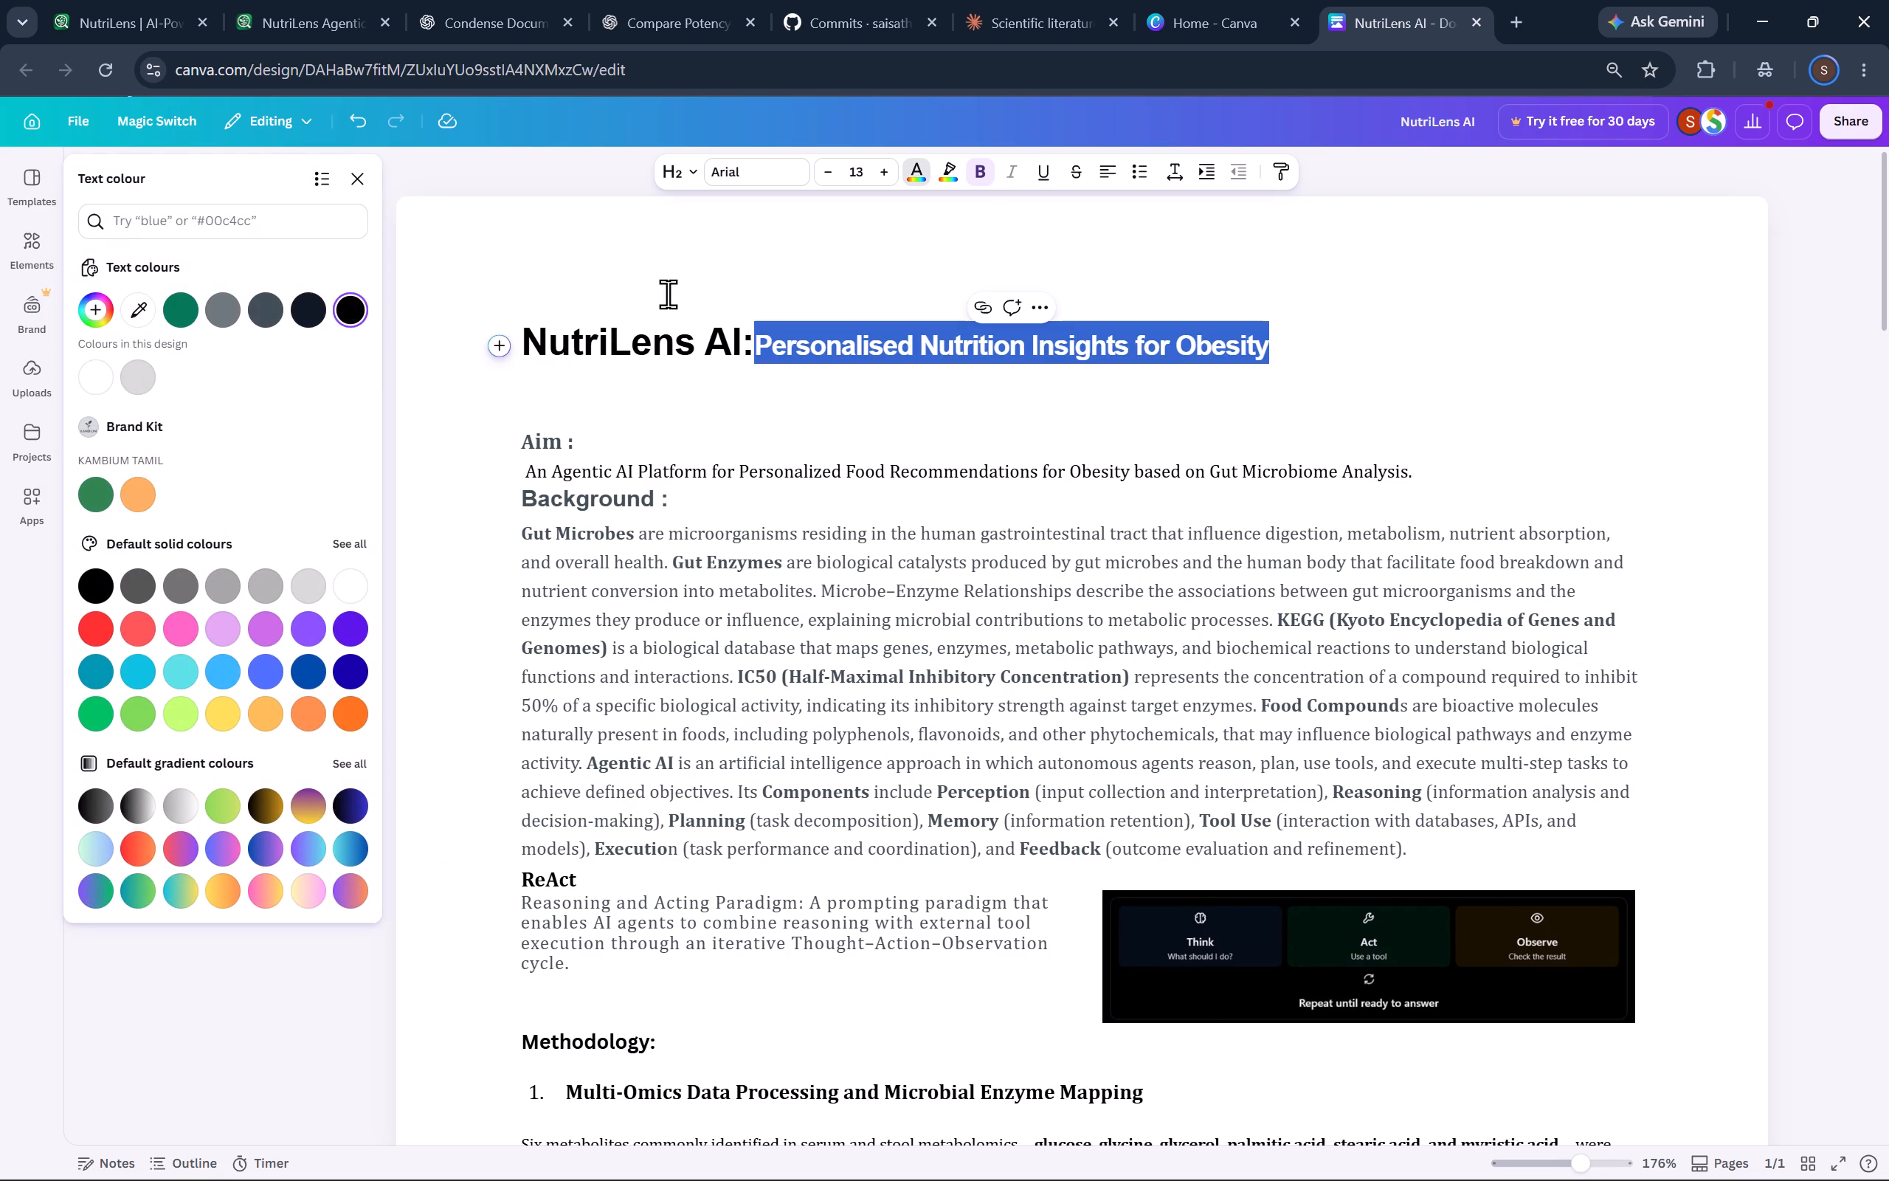
click(668, 292)
click(810, 417)
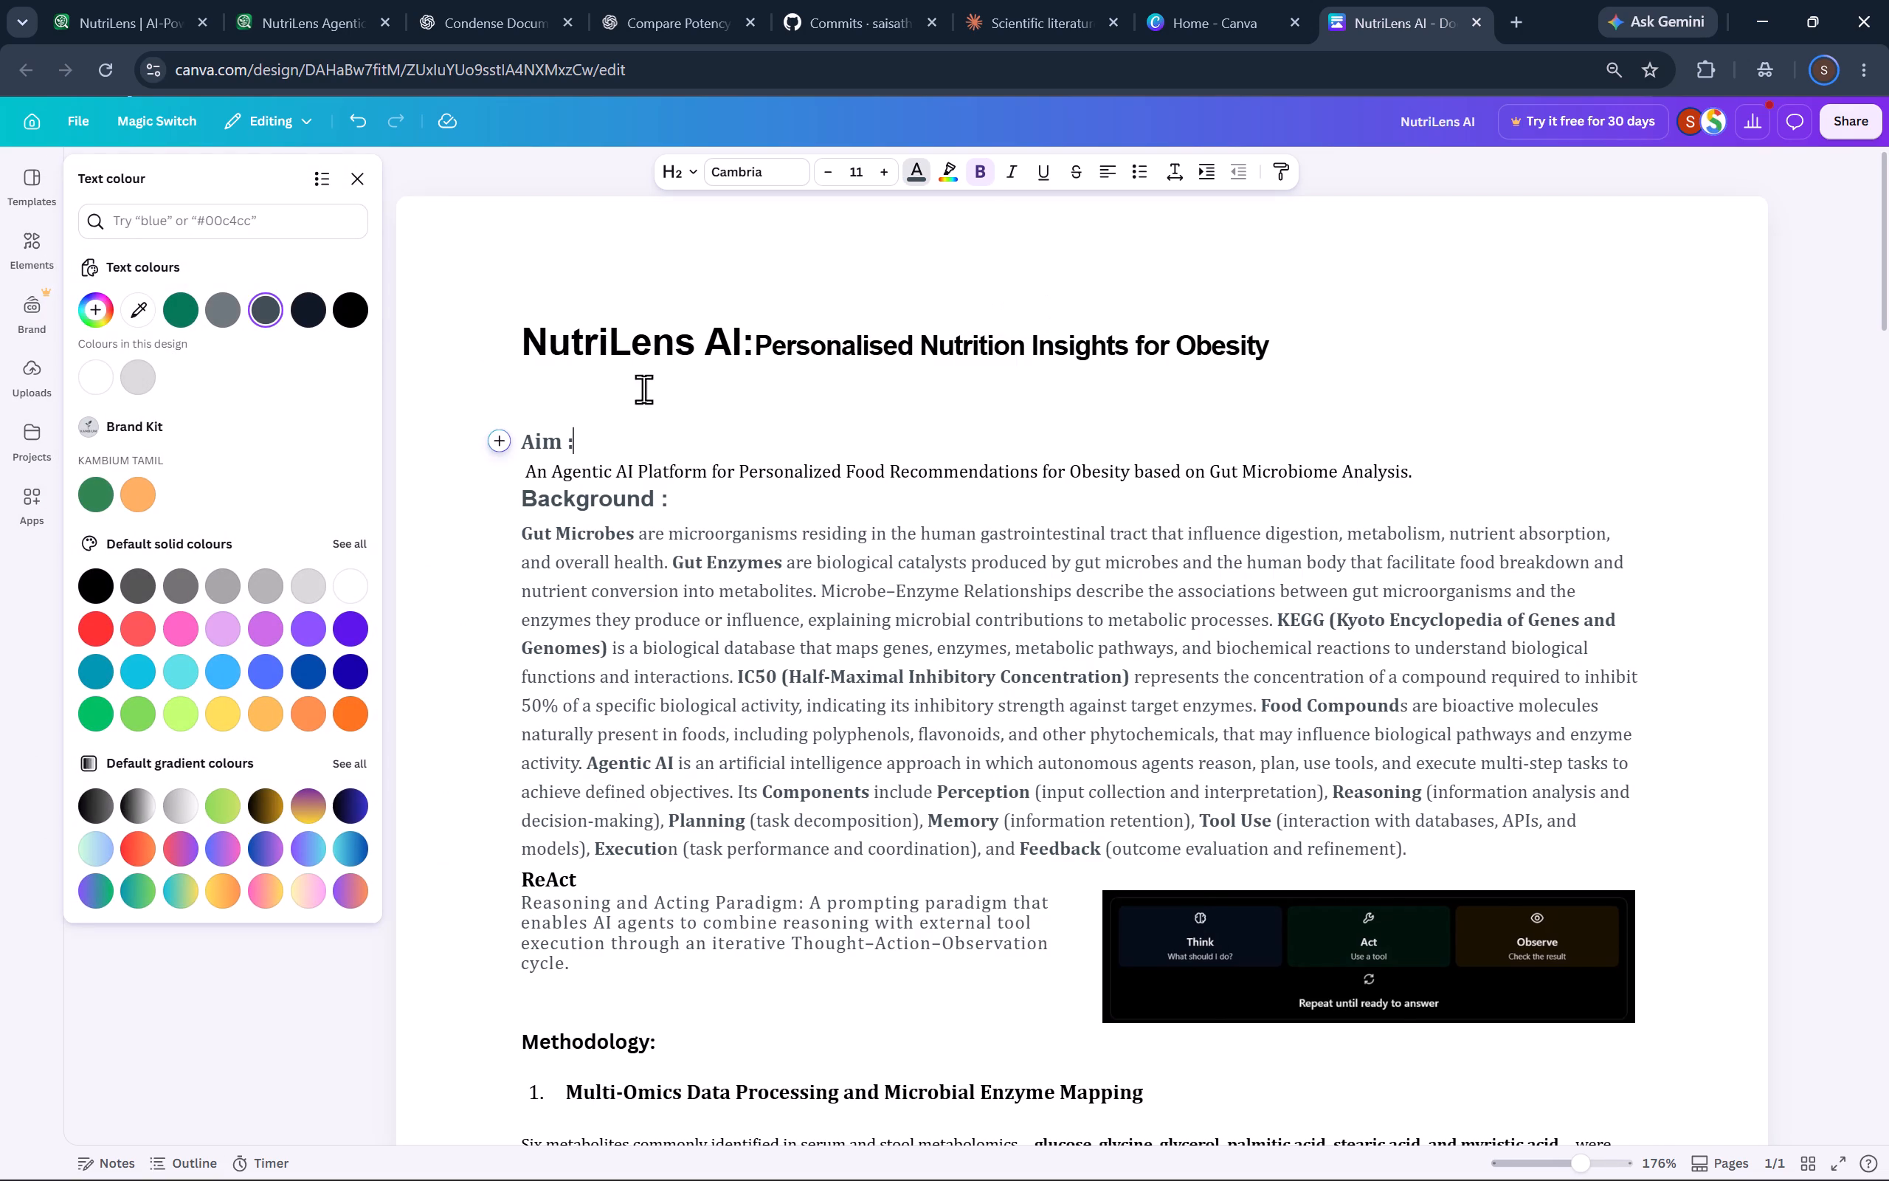
Remove the blank line between the document title and the "Aim :" heading.
click(617, 406)
key(BackSpace)
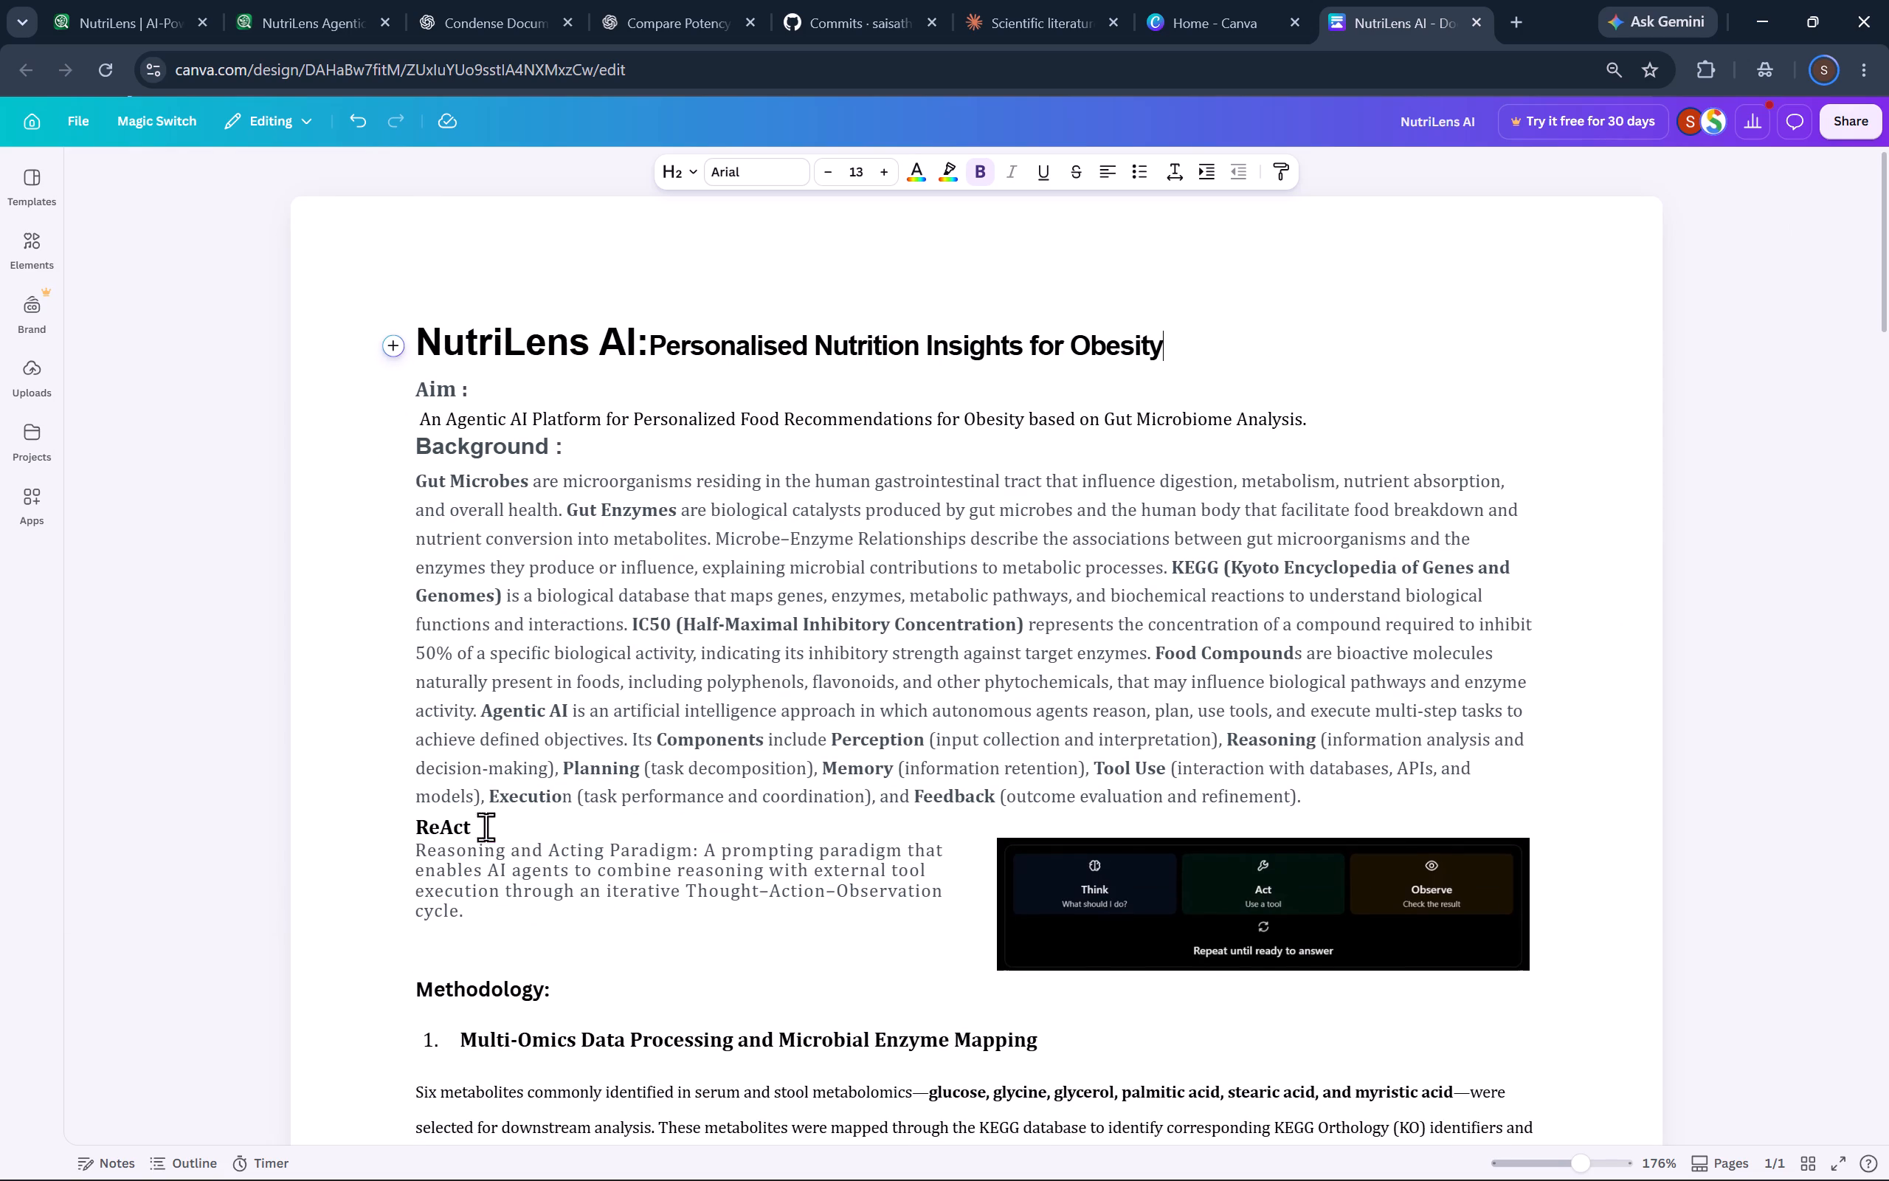
drag(484, 921, 410, 839)
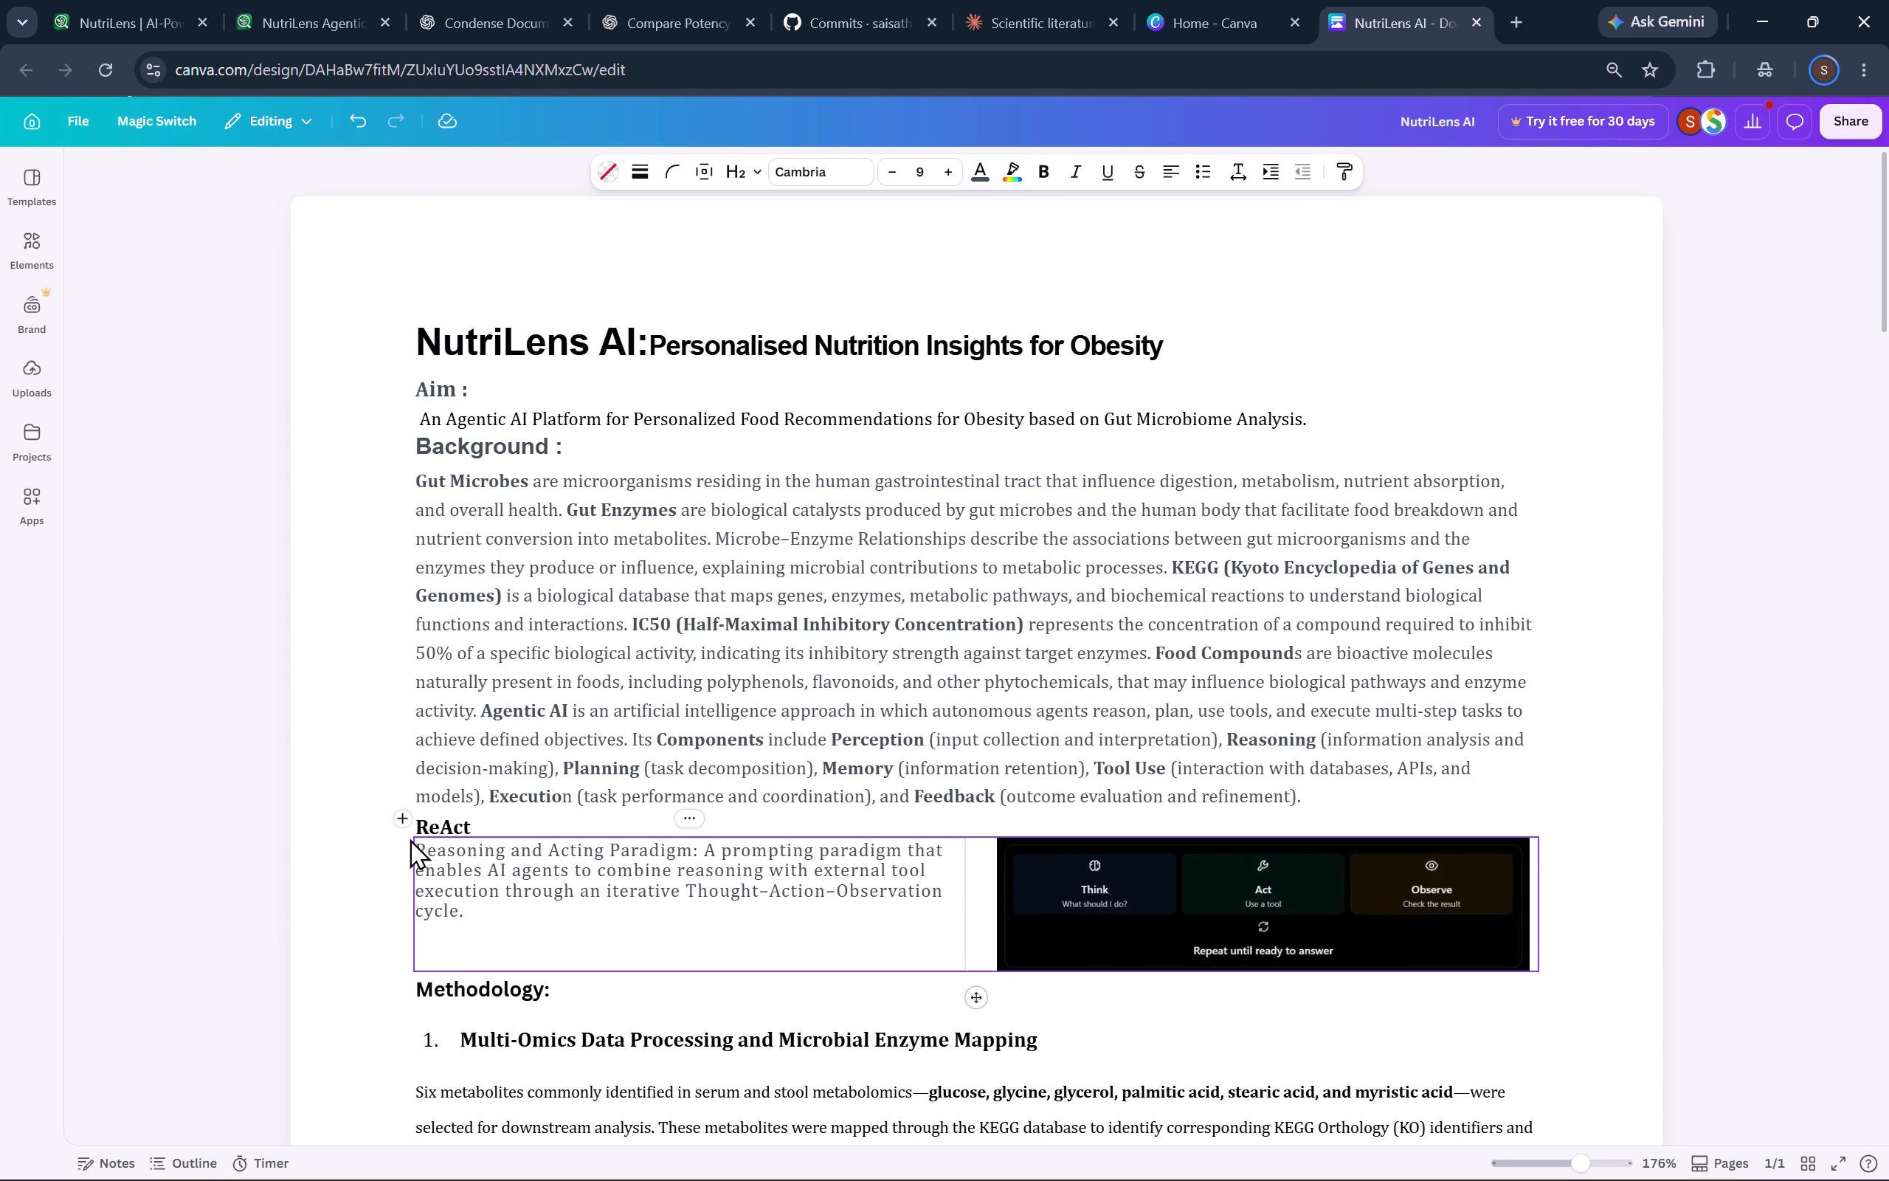
click(840, 373)
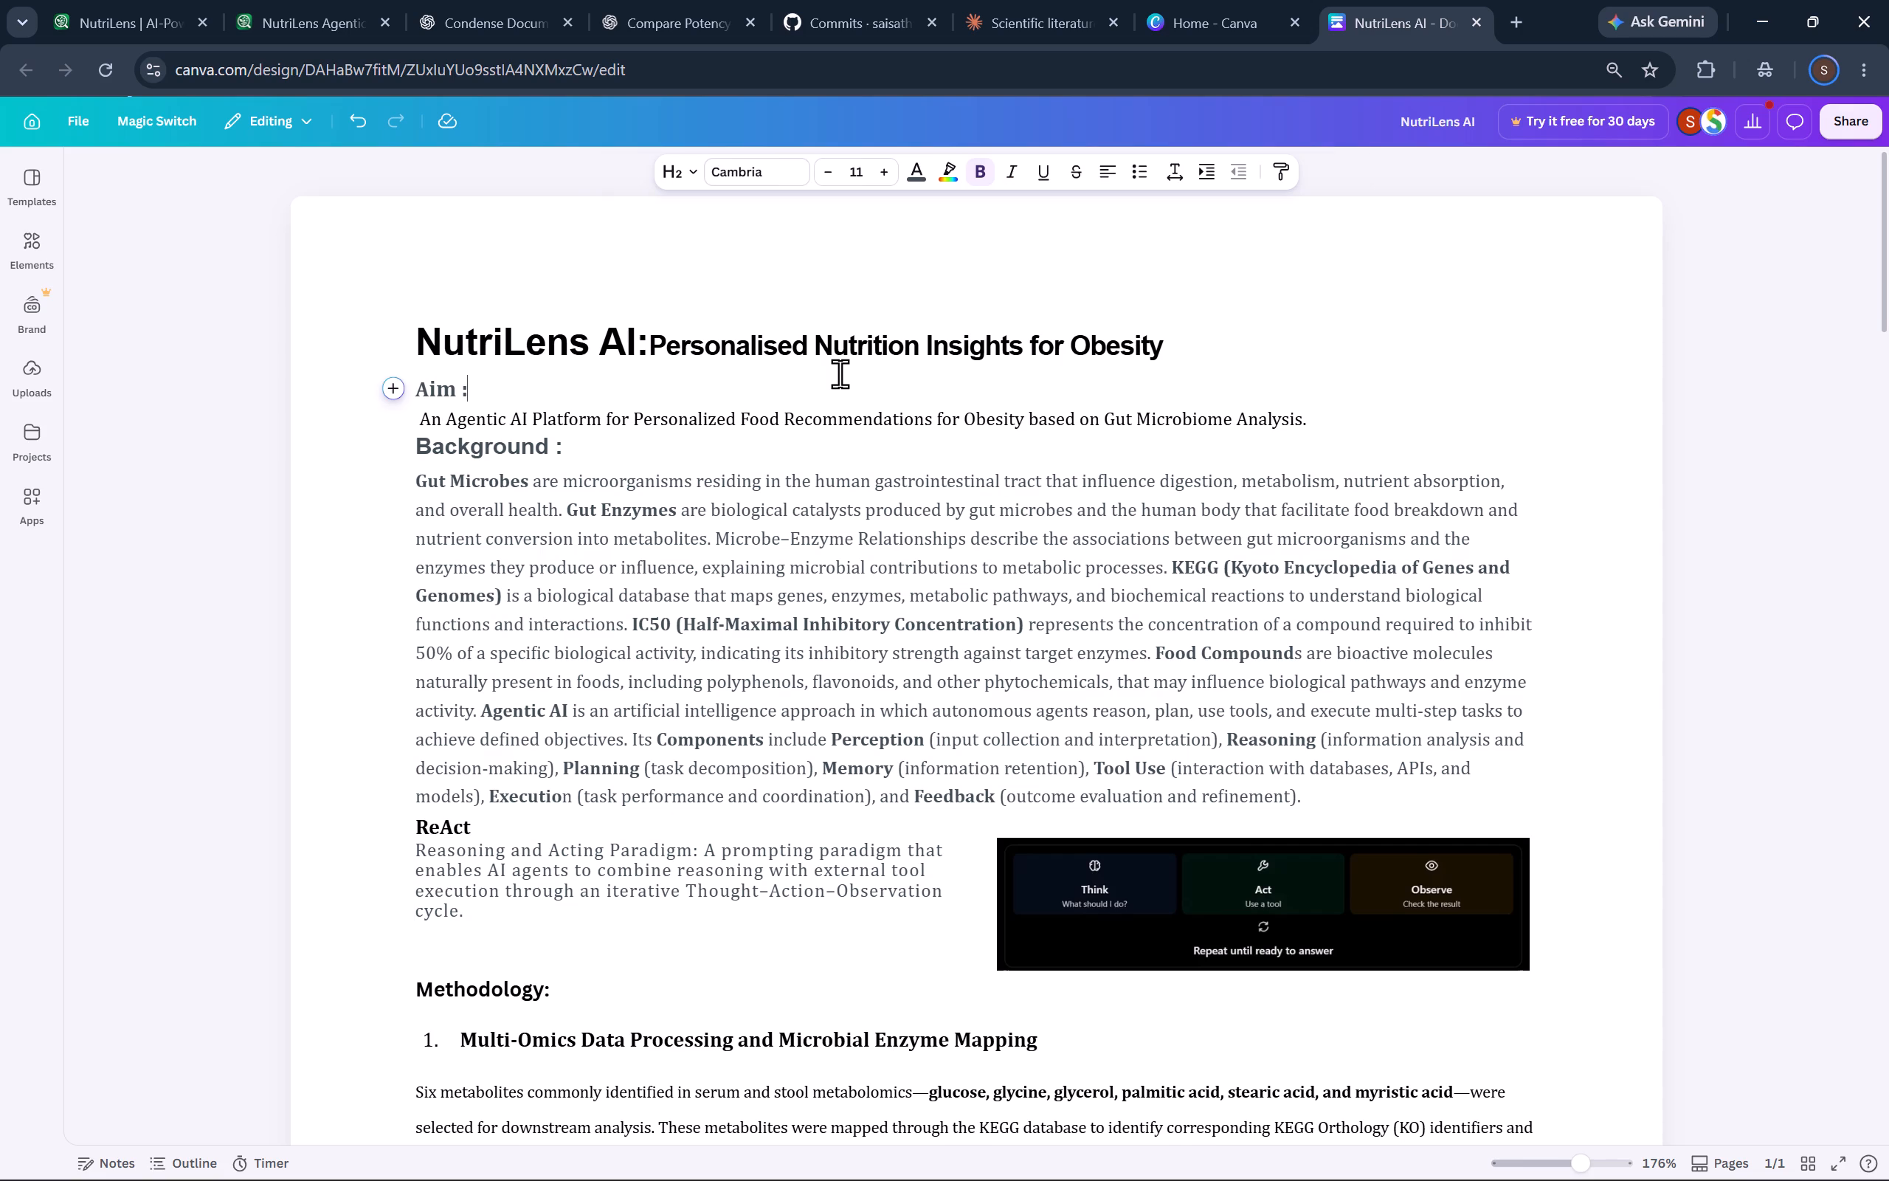
Replace "Insights" with "Intelligence" in the title tagline so it reads "Personalised Nutrition Intelligence for Obesity".
click(1019, 345)
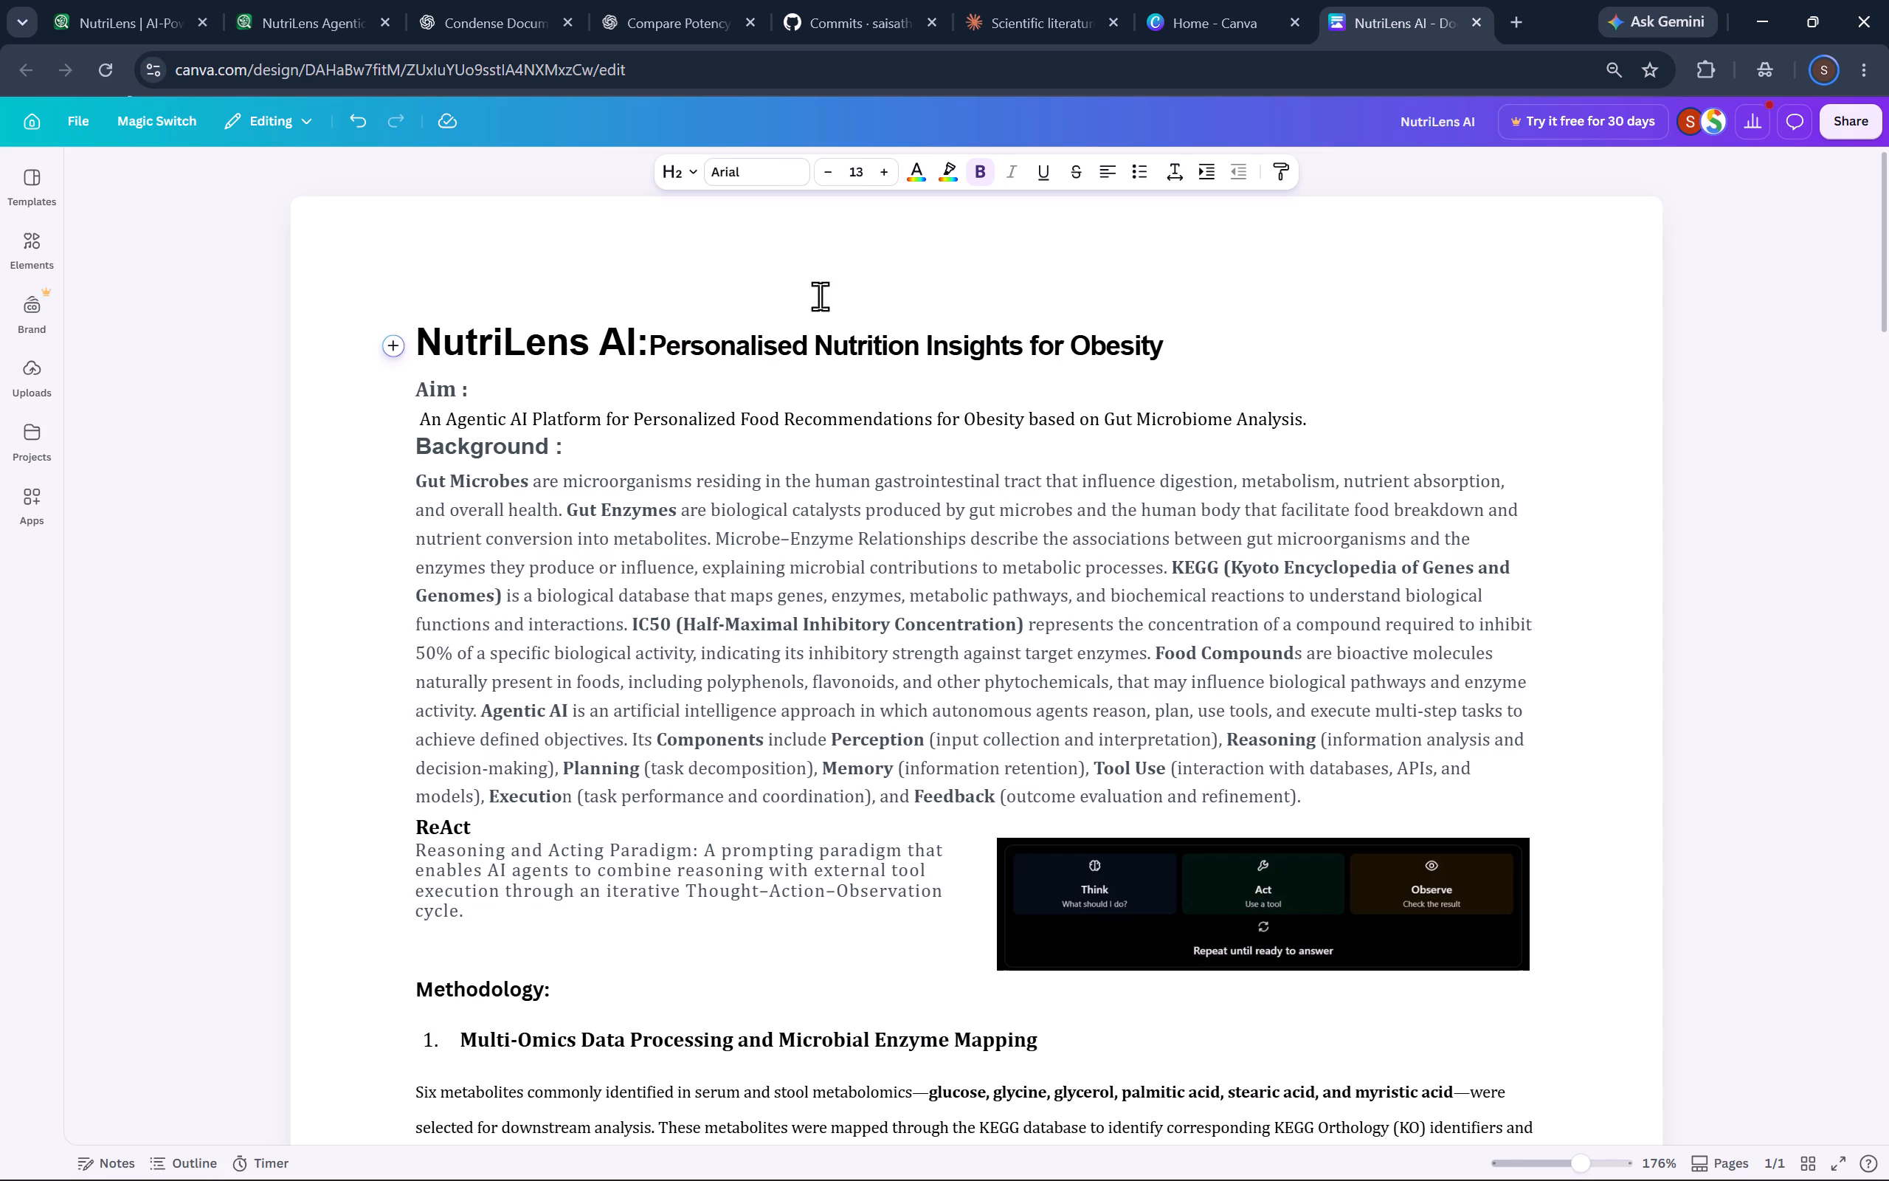
drag(639, 344, 1184, 362)
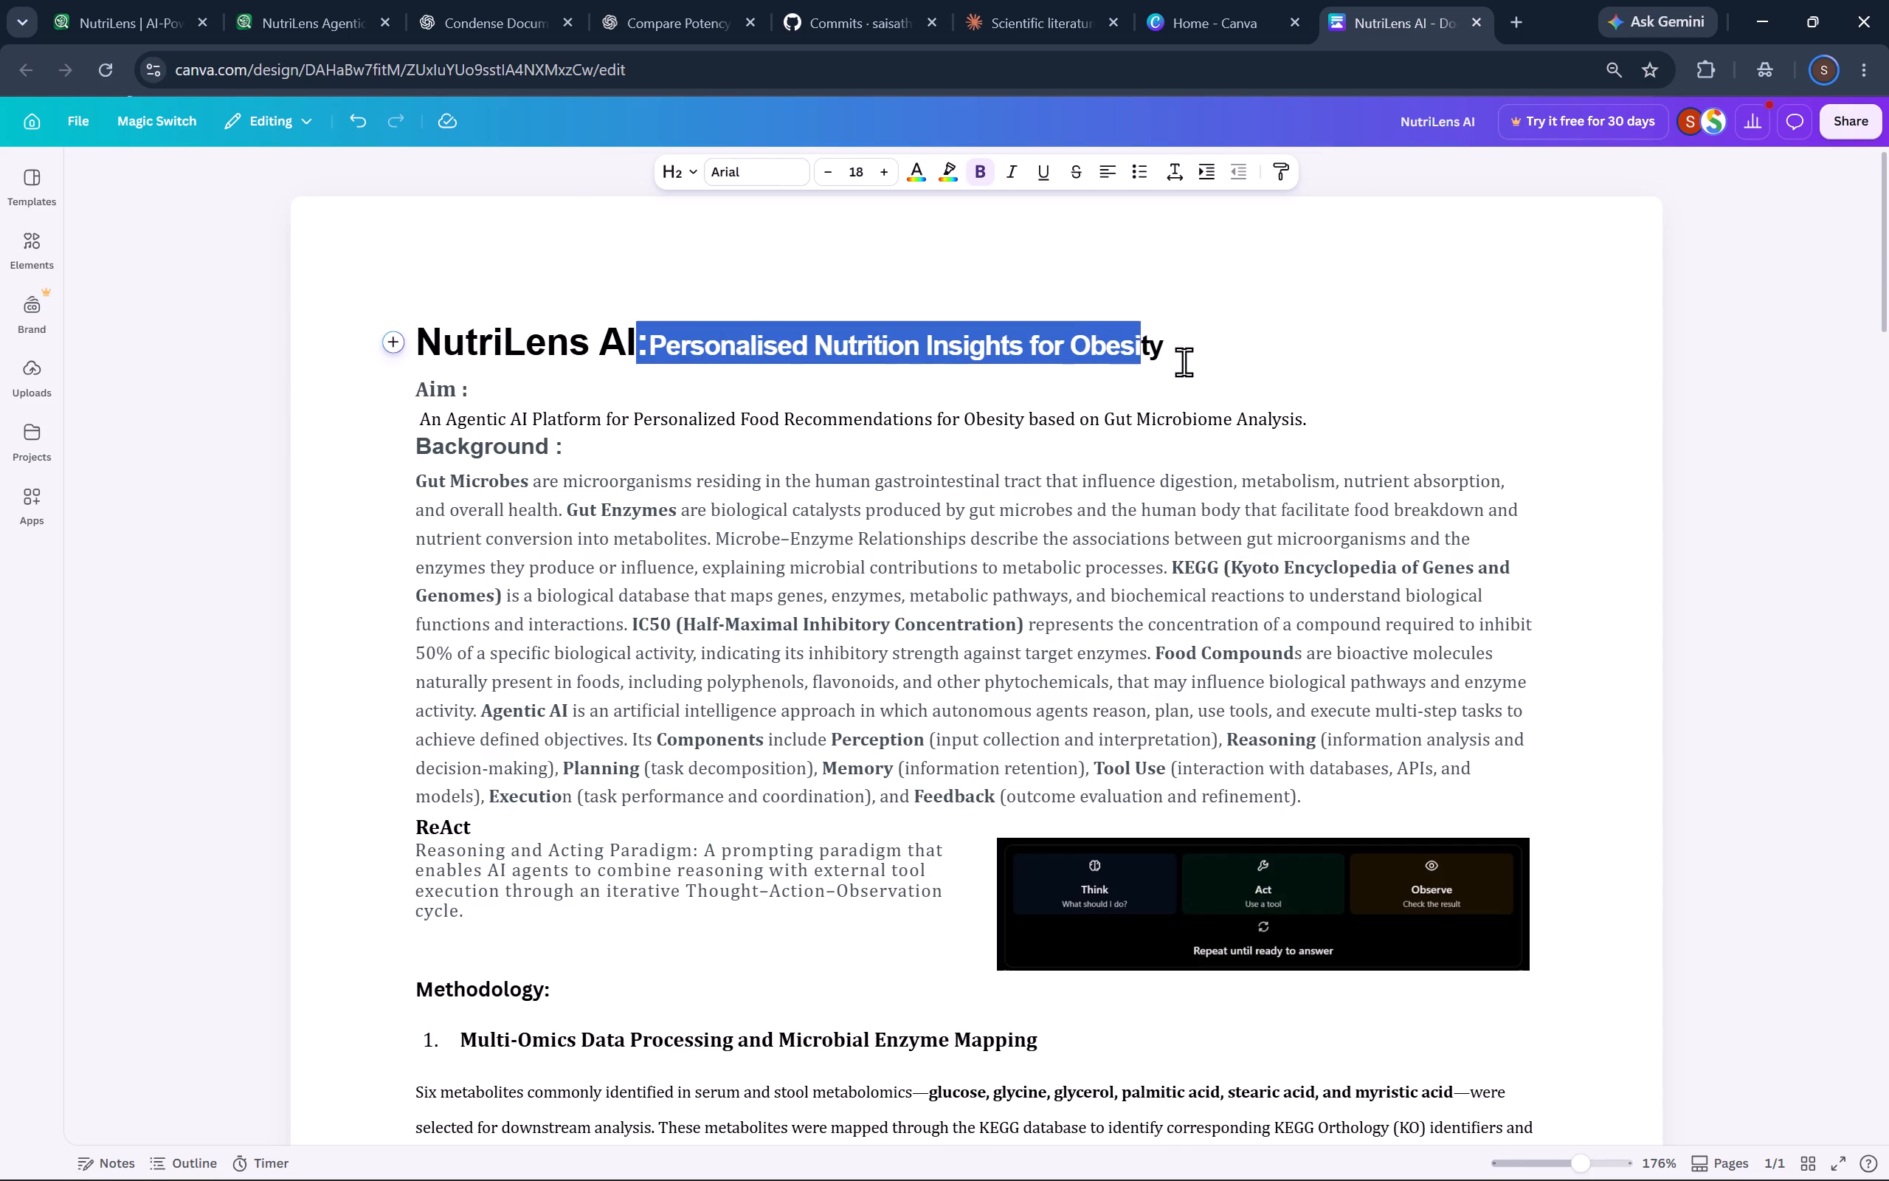
drag(1184, 362, 1174, 359)
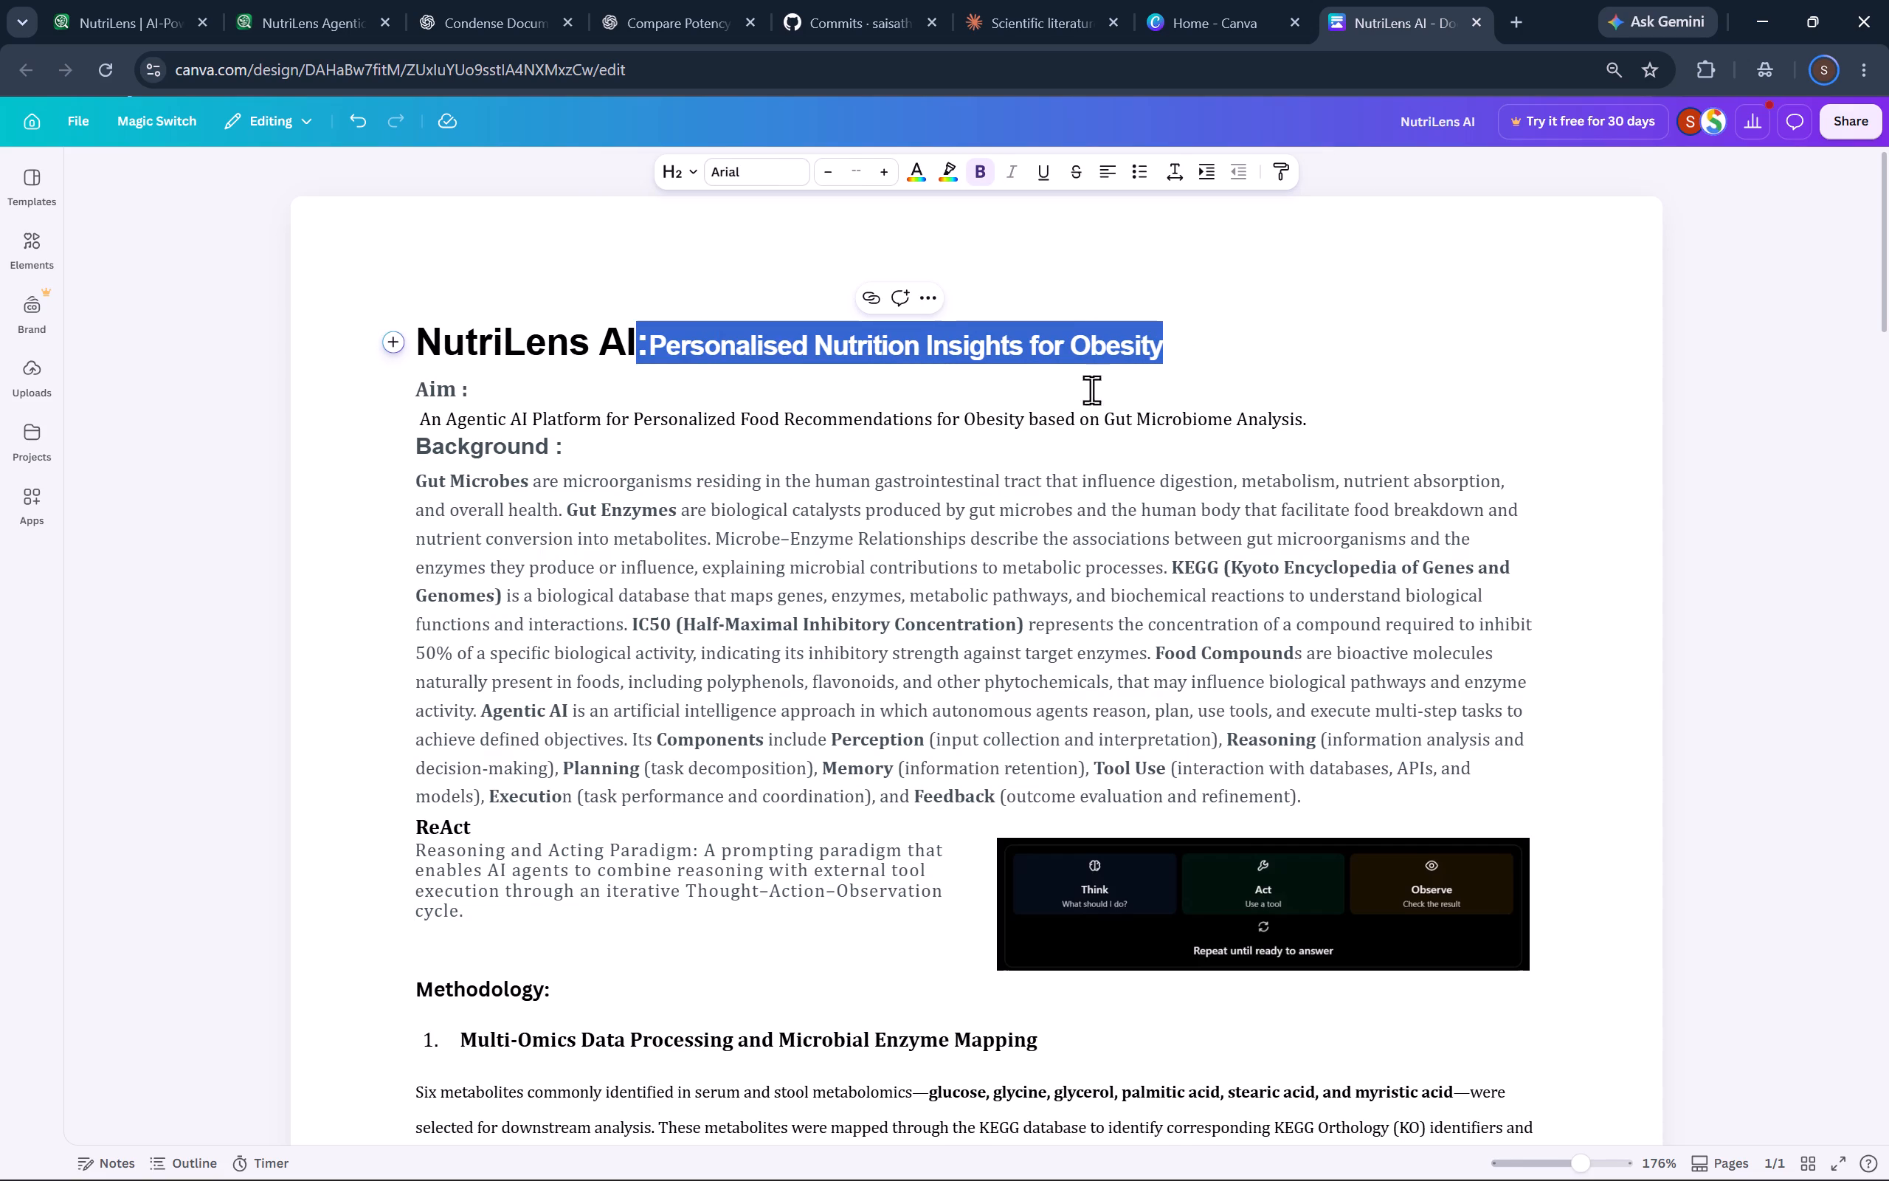
click(994, 364)
click(1023, 349)
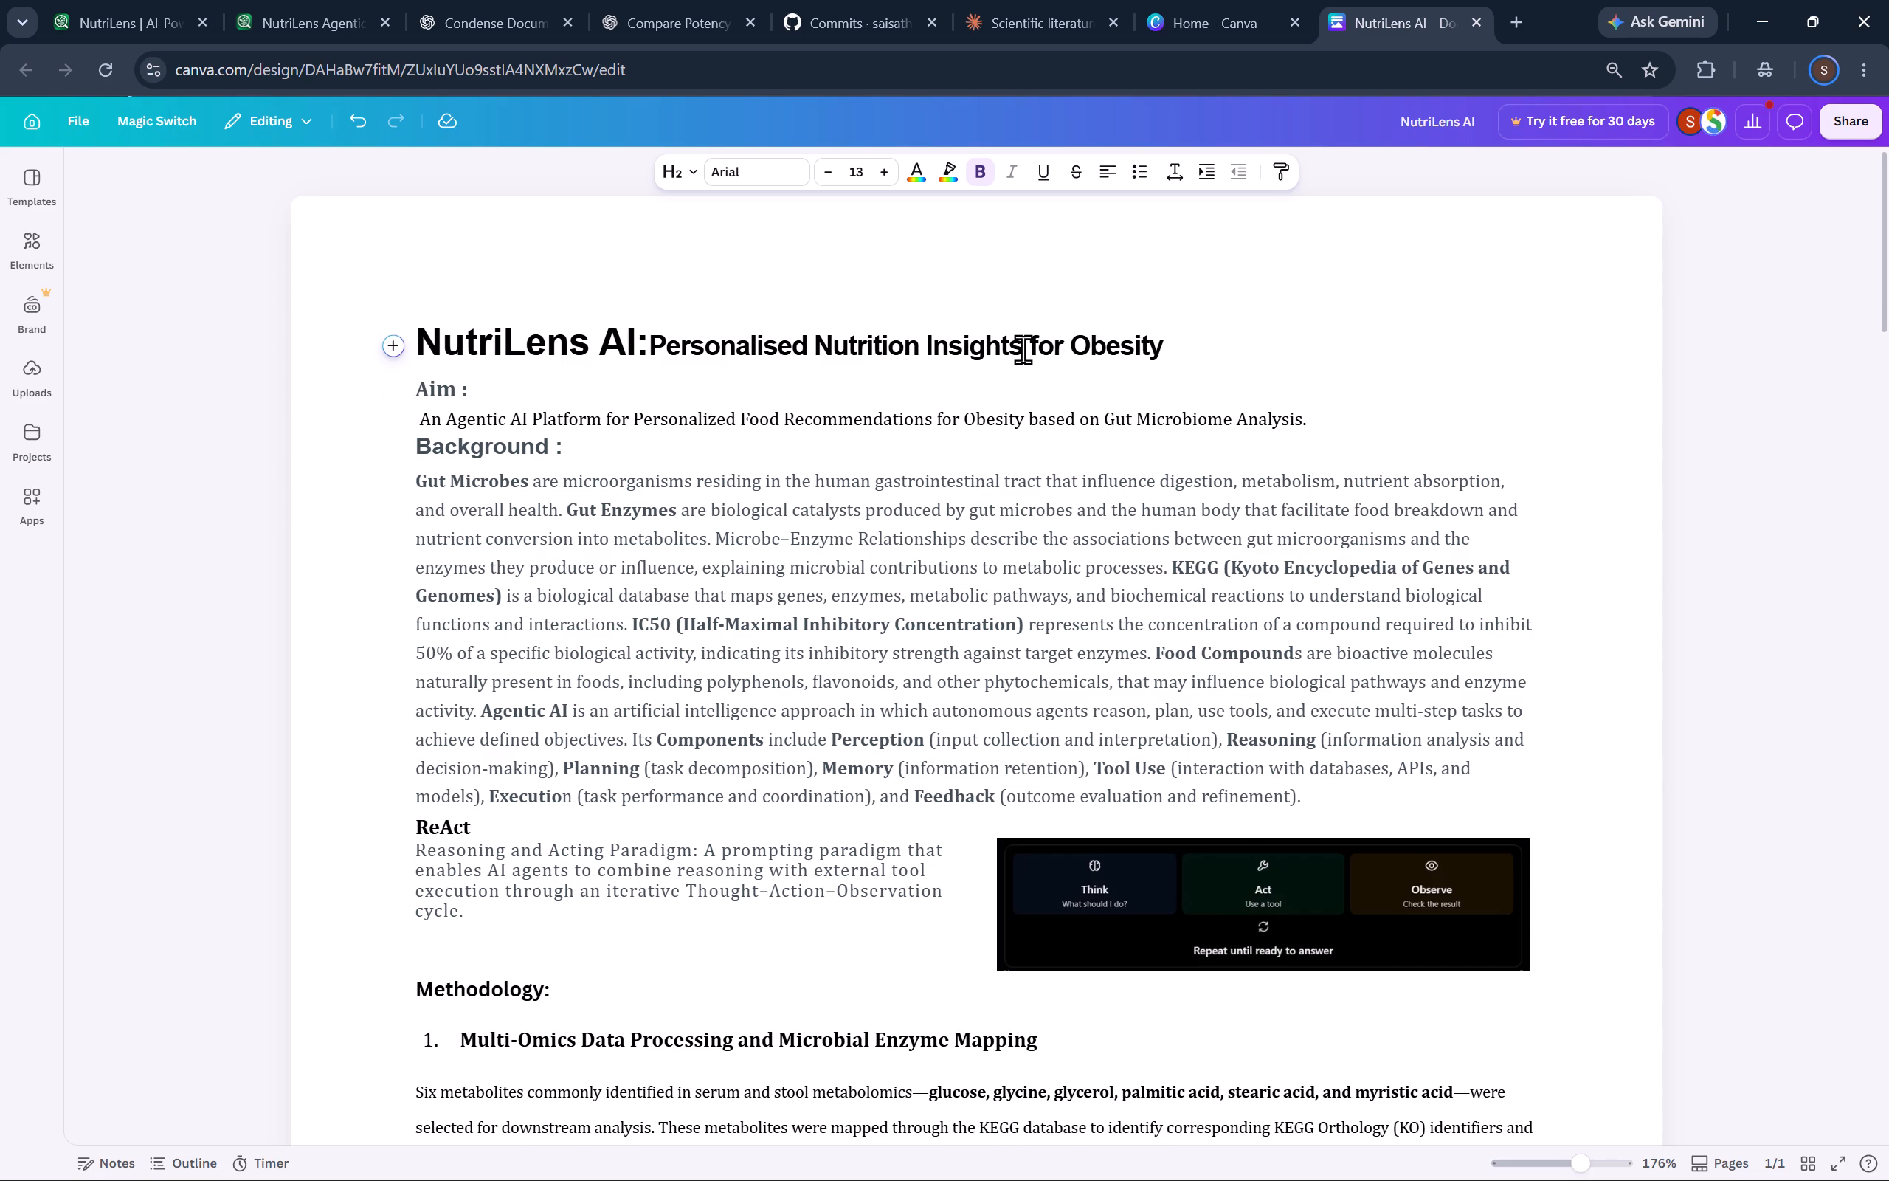
key(BackSpace)
key(BackSpace)
key(BackSpace)
key(BackSpace)
key(BackSpace)
key(BackSpace)
text(telligence)
click(1296, 330)
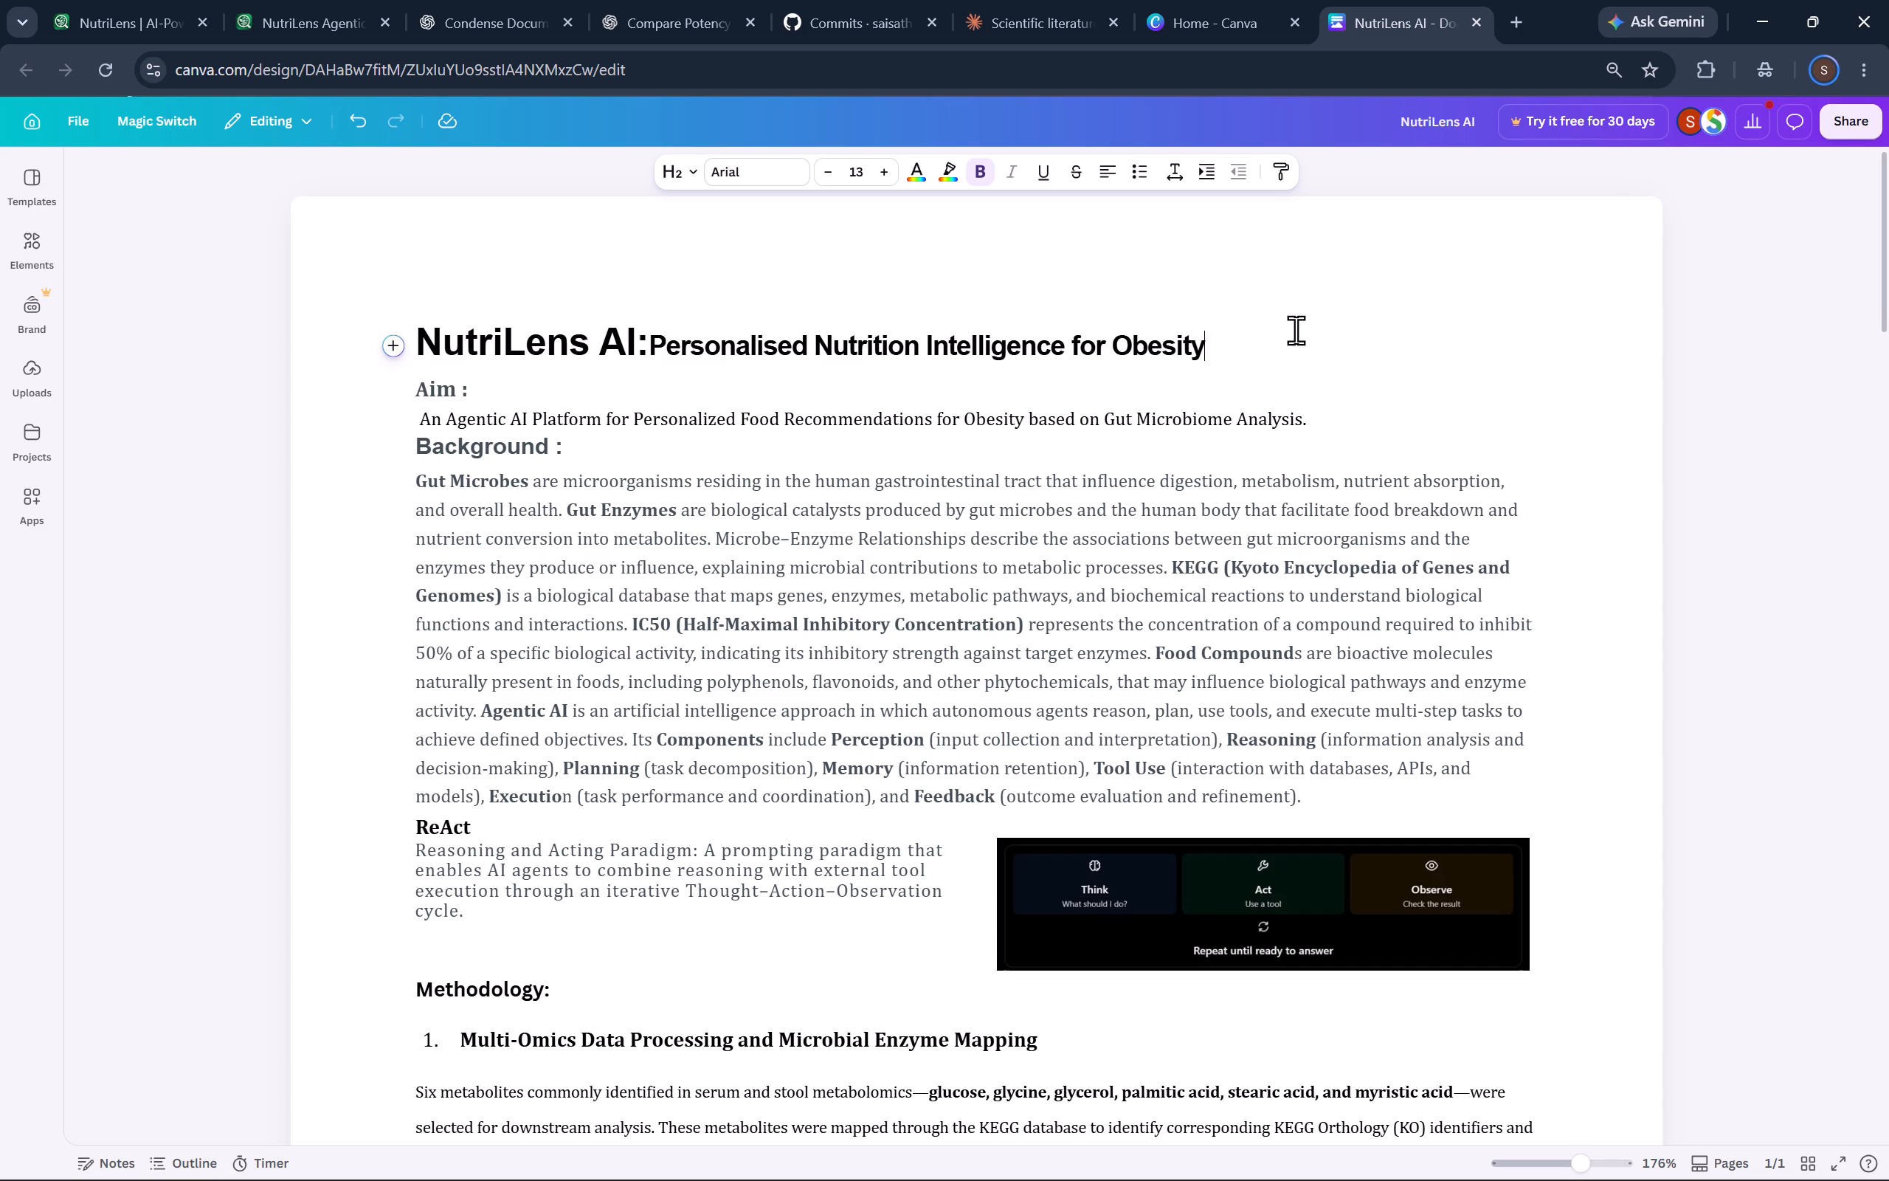
Move the "Reasoning and Acting Paradigm" description from beside the Think–Act–Observe image to the end of the Background paragraph.
scroll(1296, 330, down, 1)
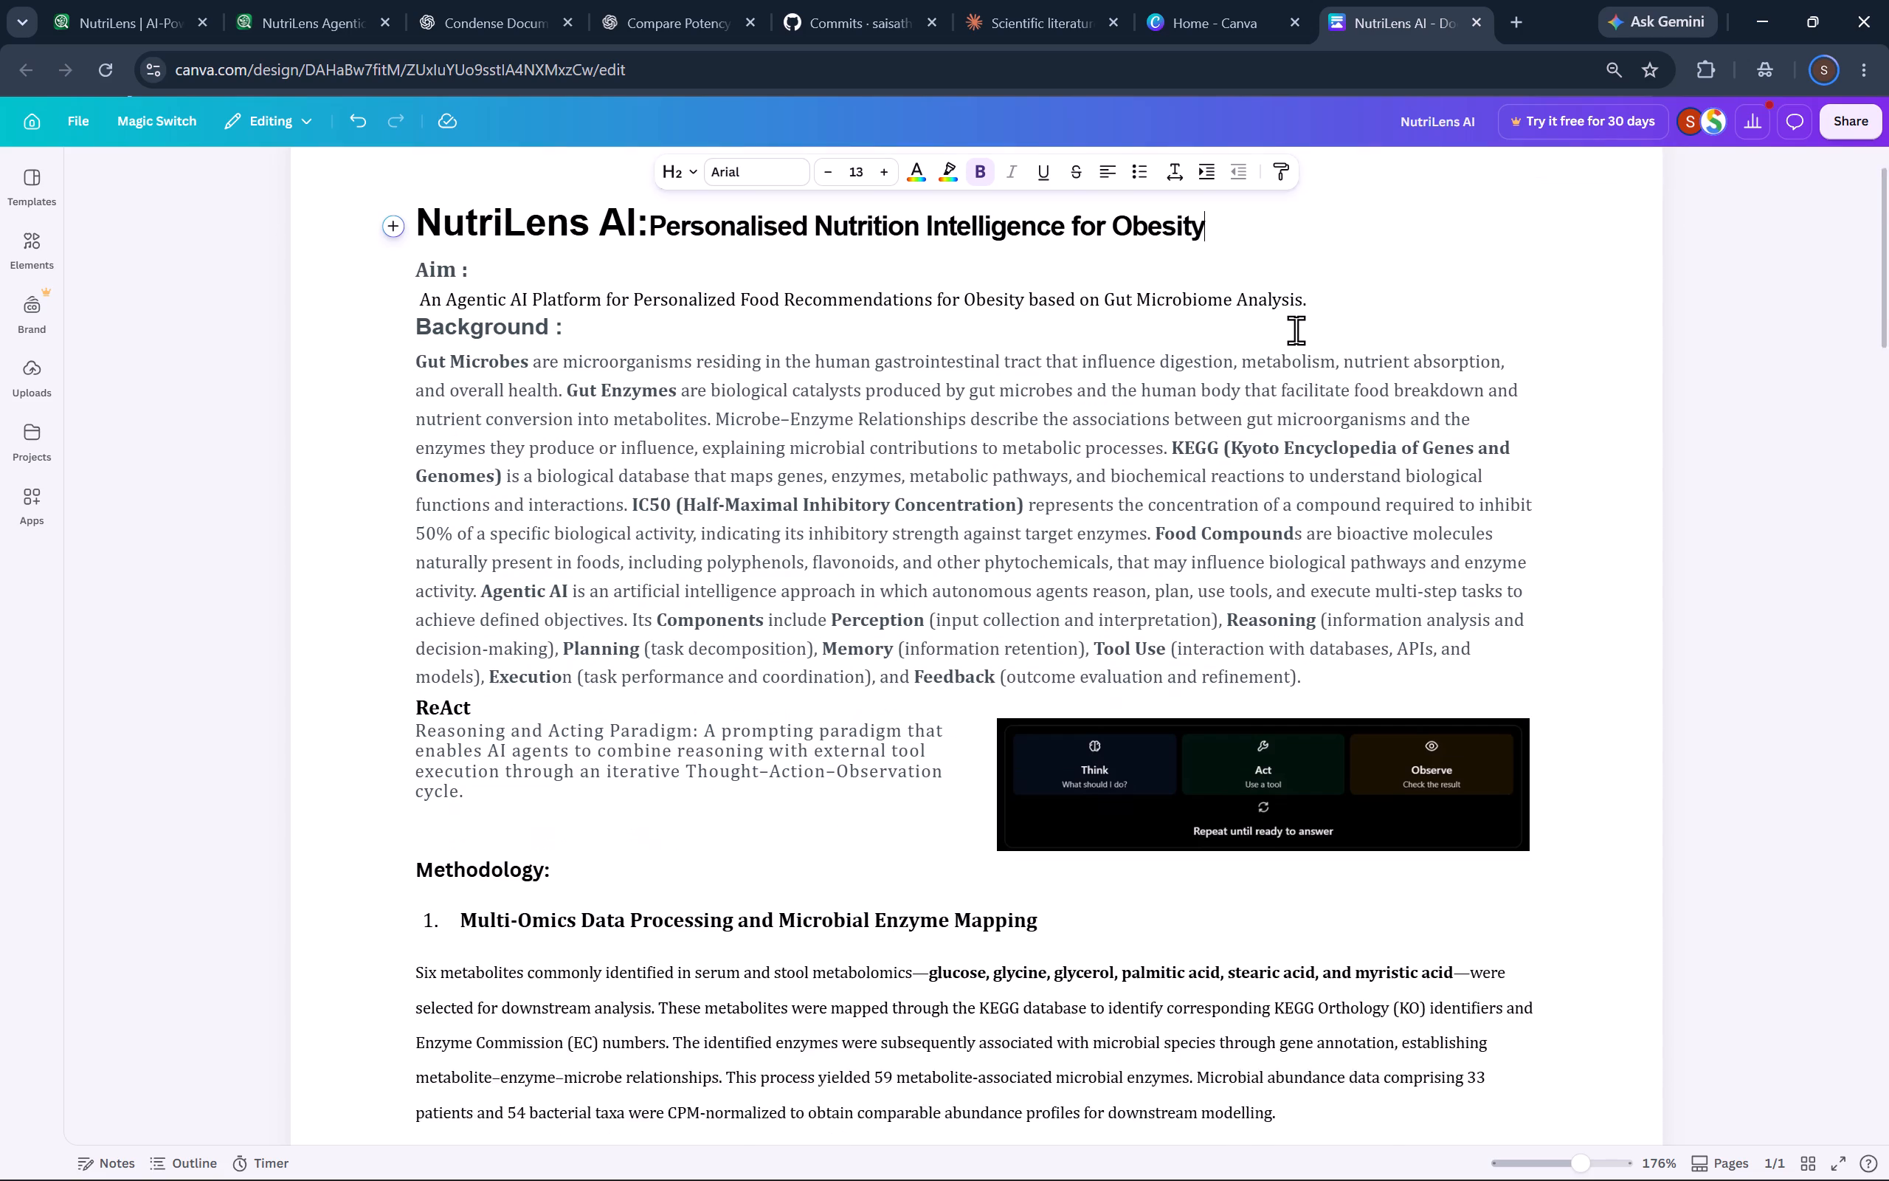
scroll(1296, 330, down, 1)
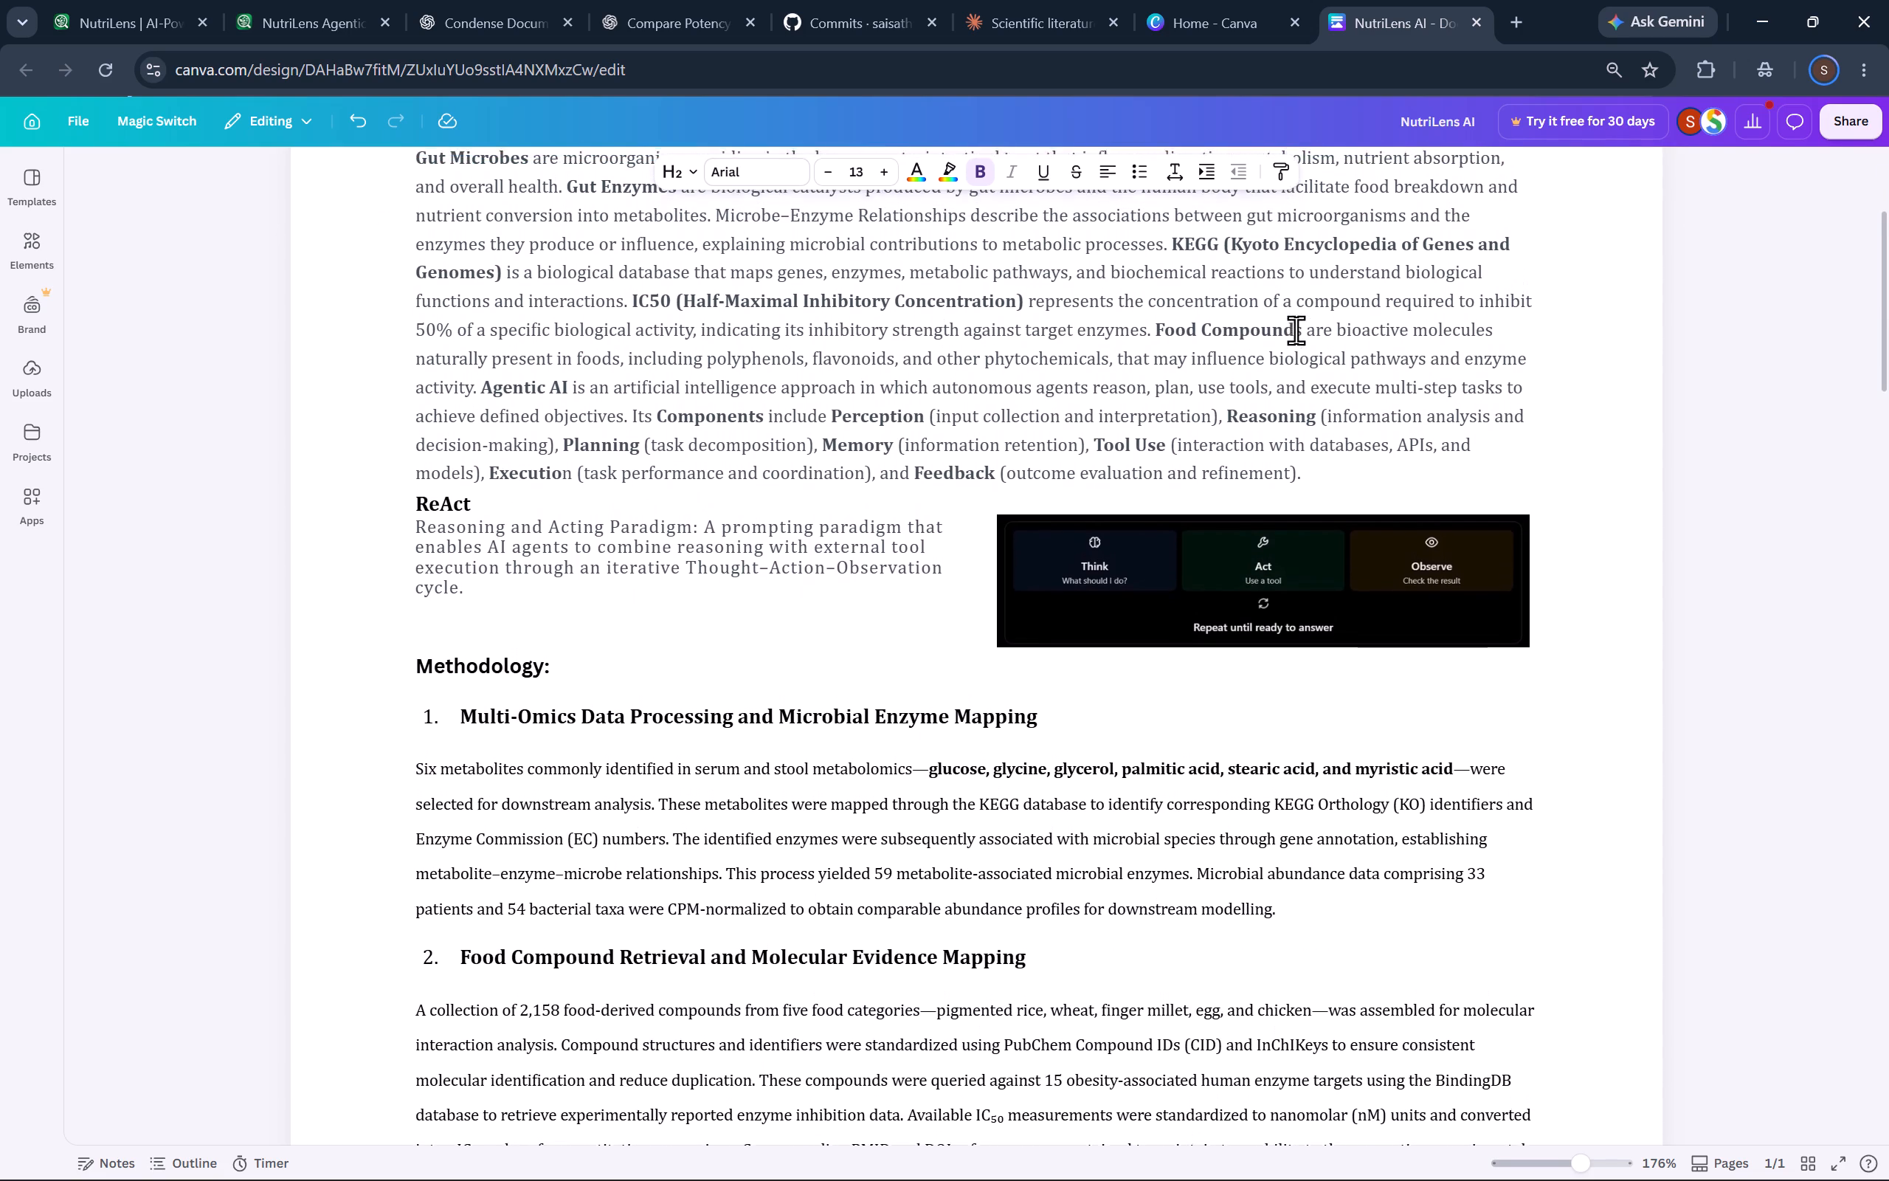
scroll(1296, 330, down, 3)
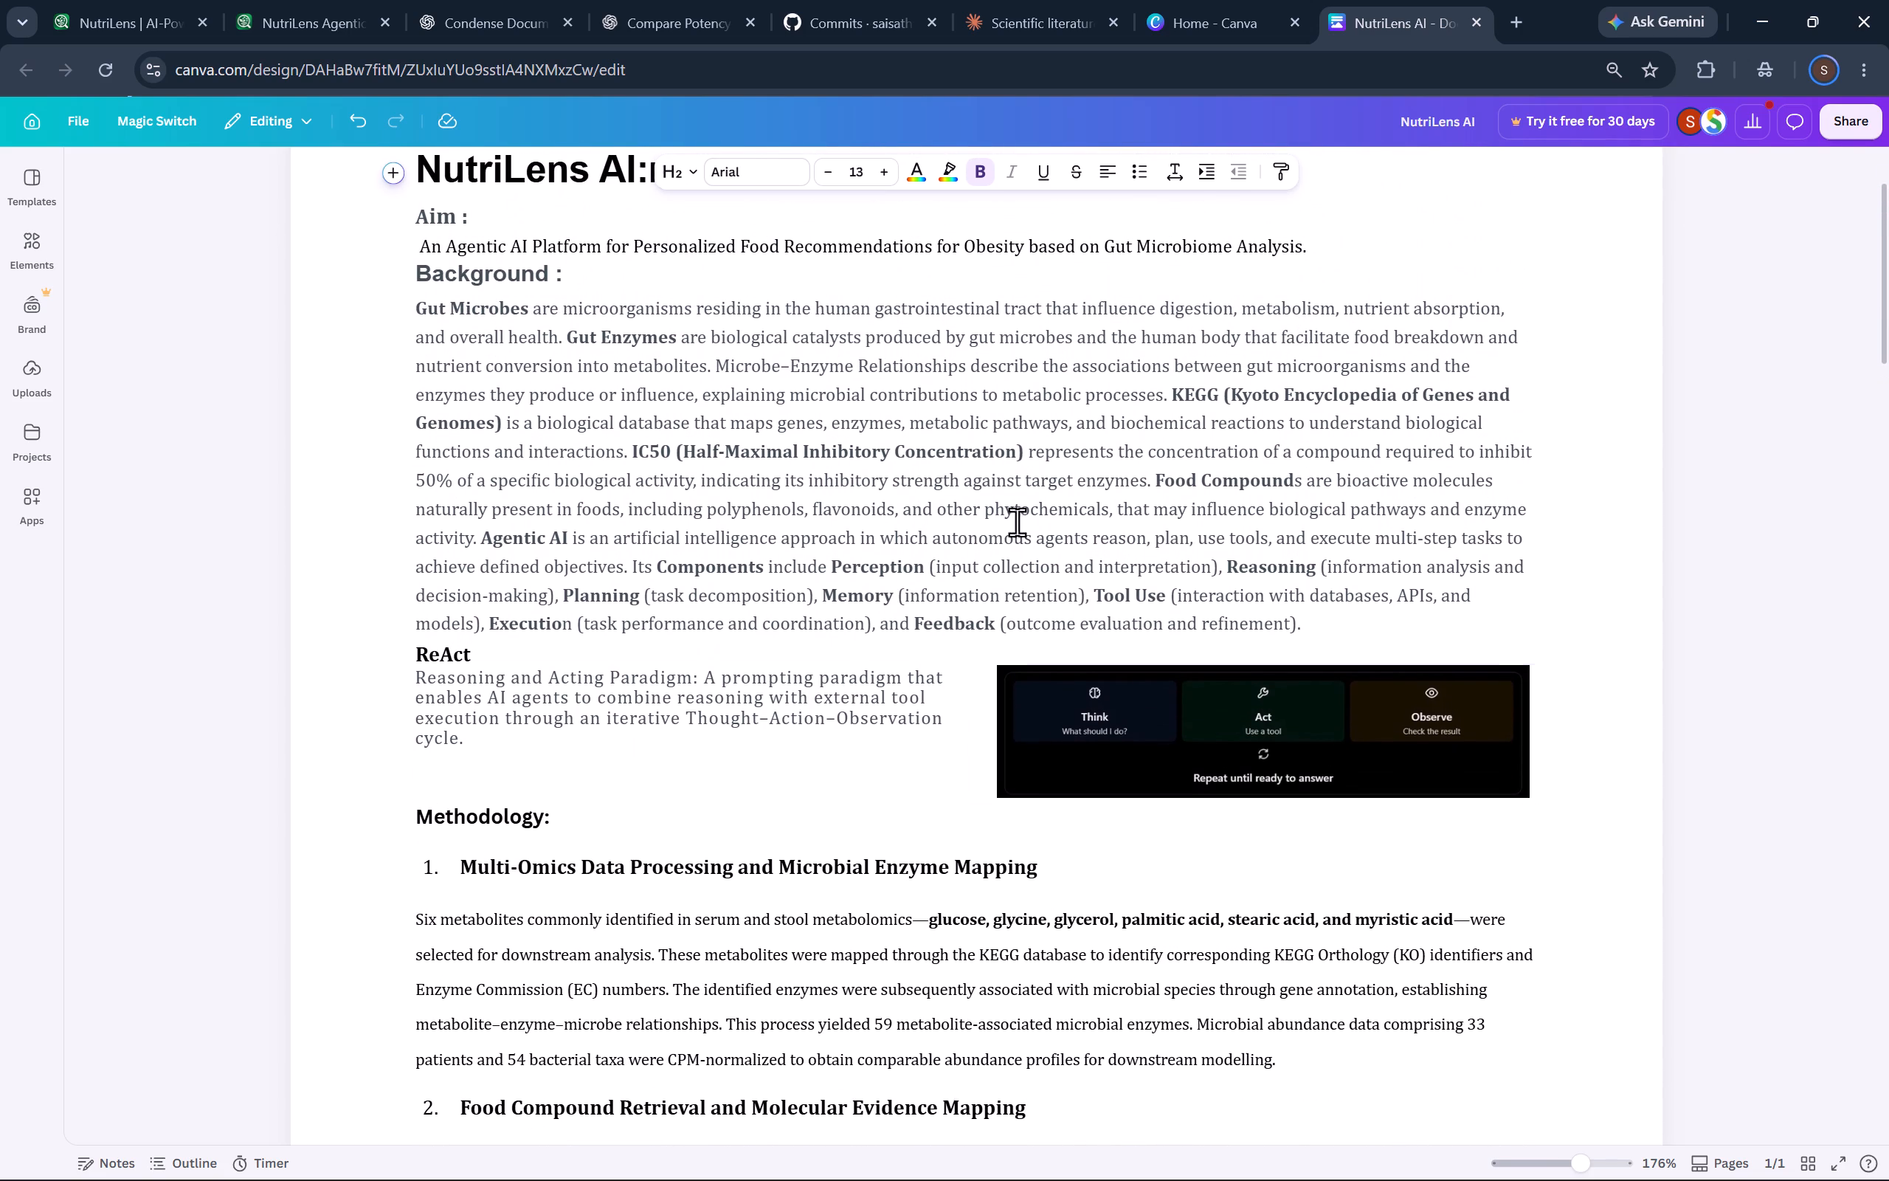
drag(508, 745, 423, 678)
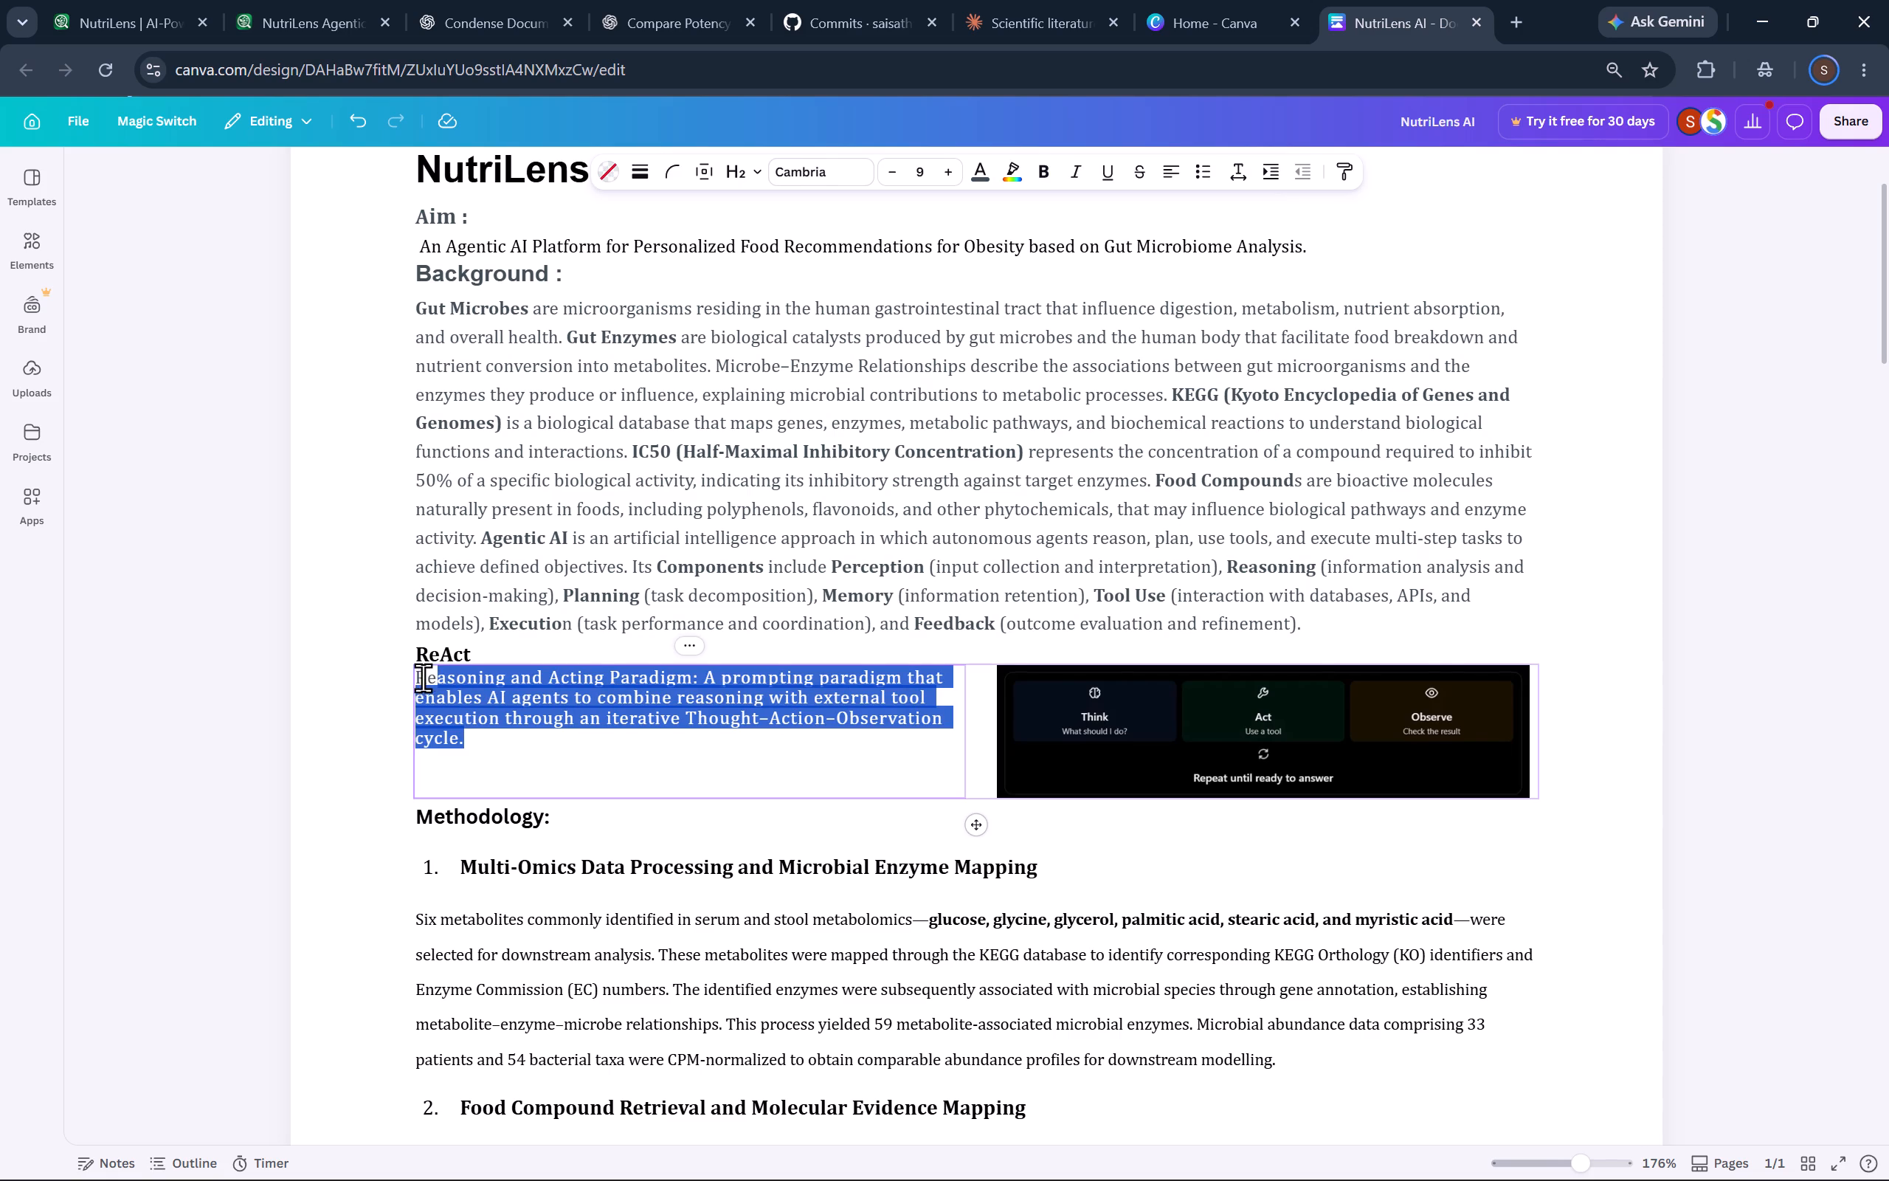
drag(423, 678, 416, 677)
key(ctrl+x)
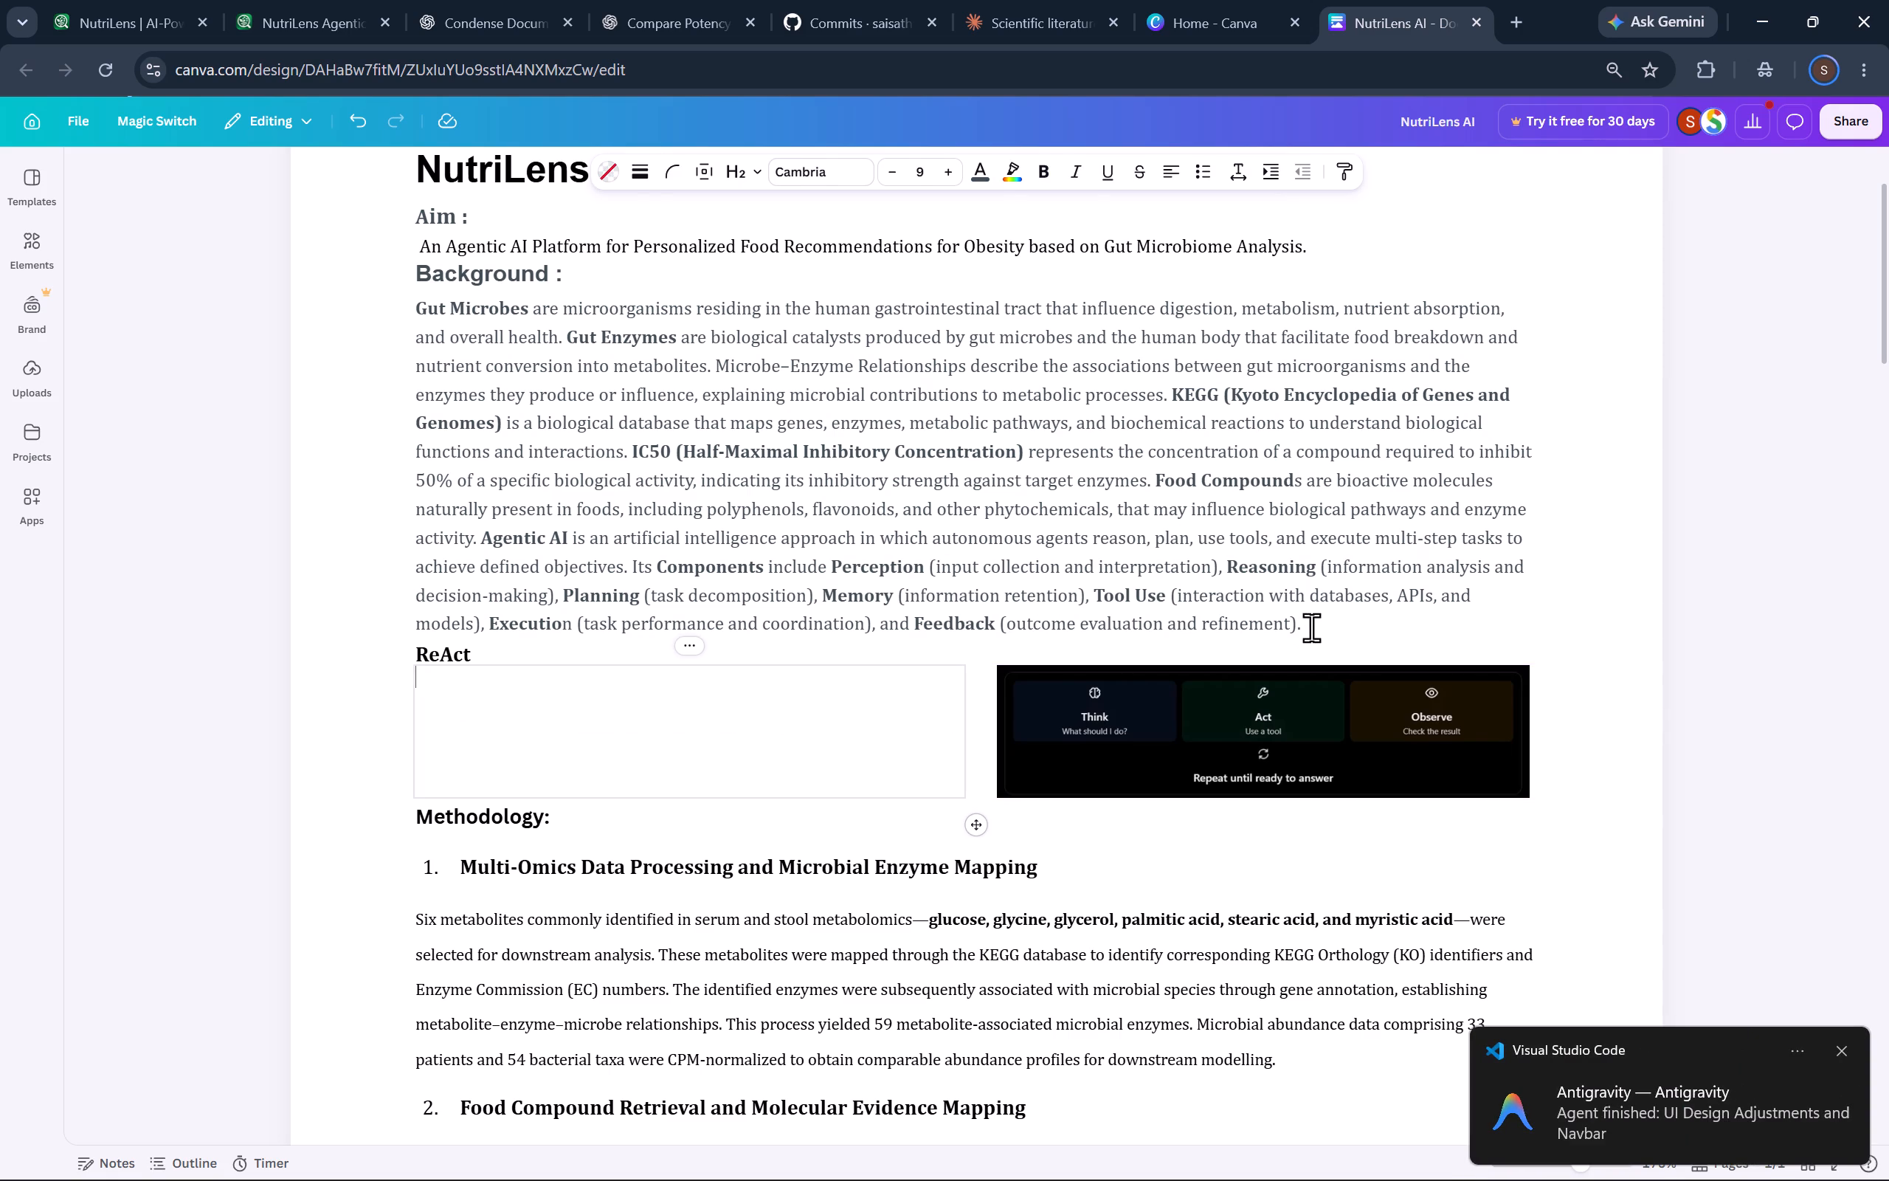
click(1305, 624)
key(ctrl+v)
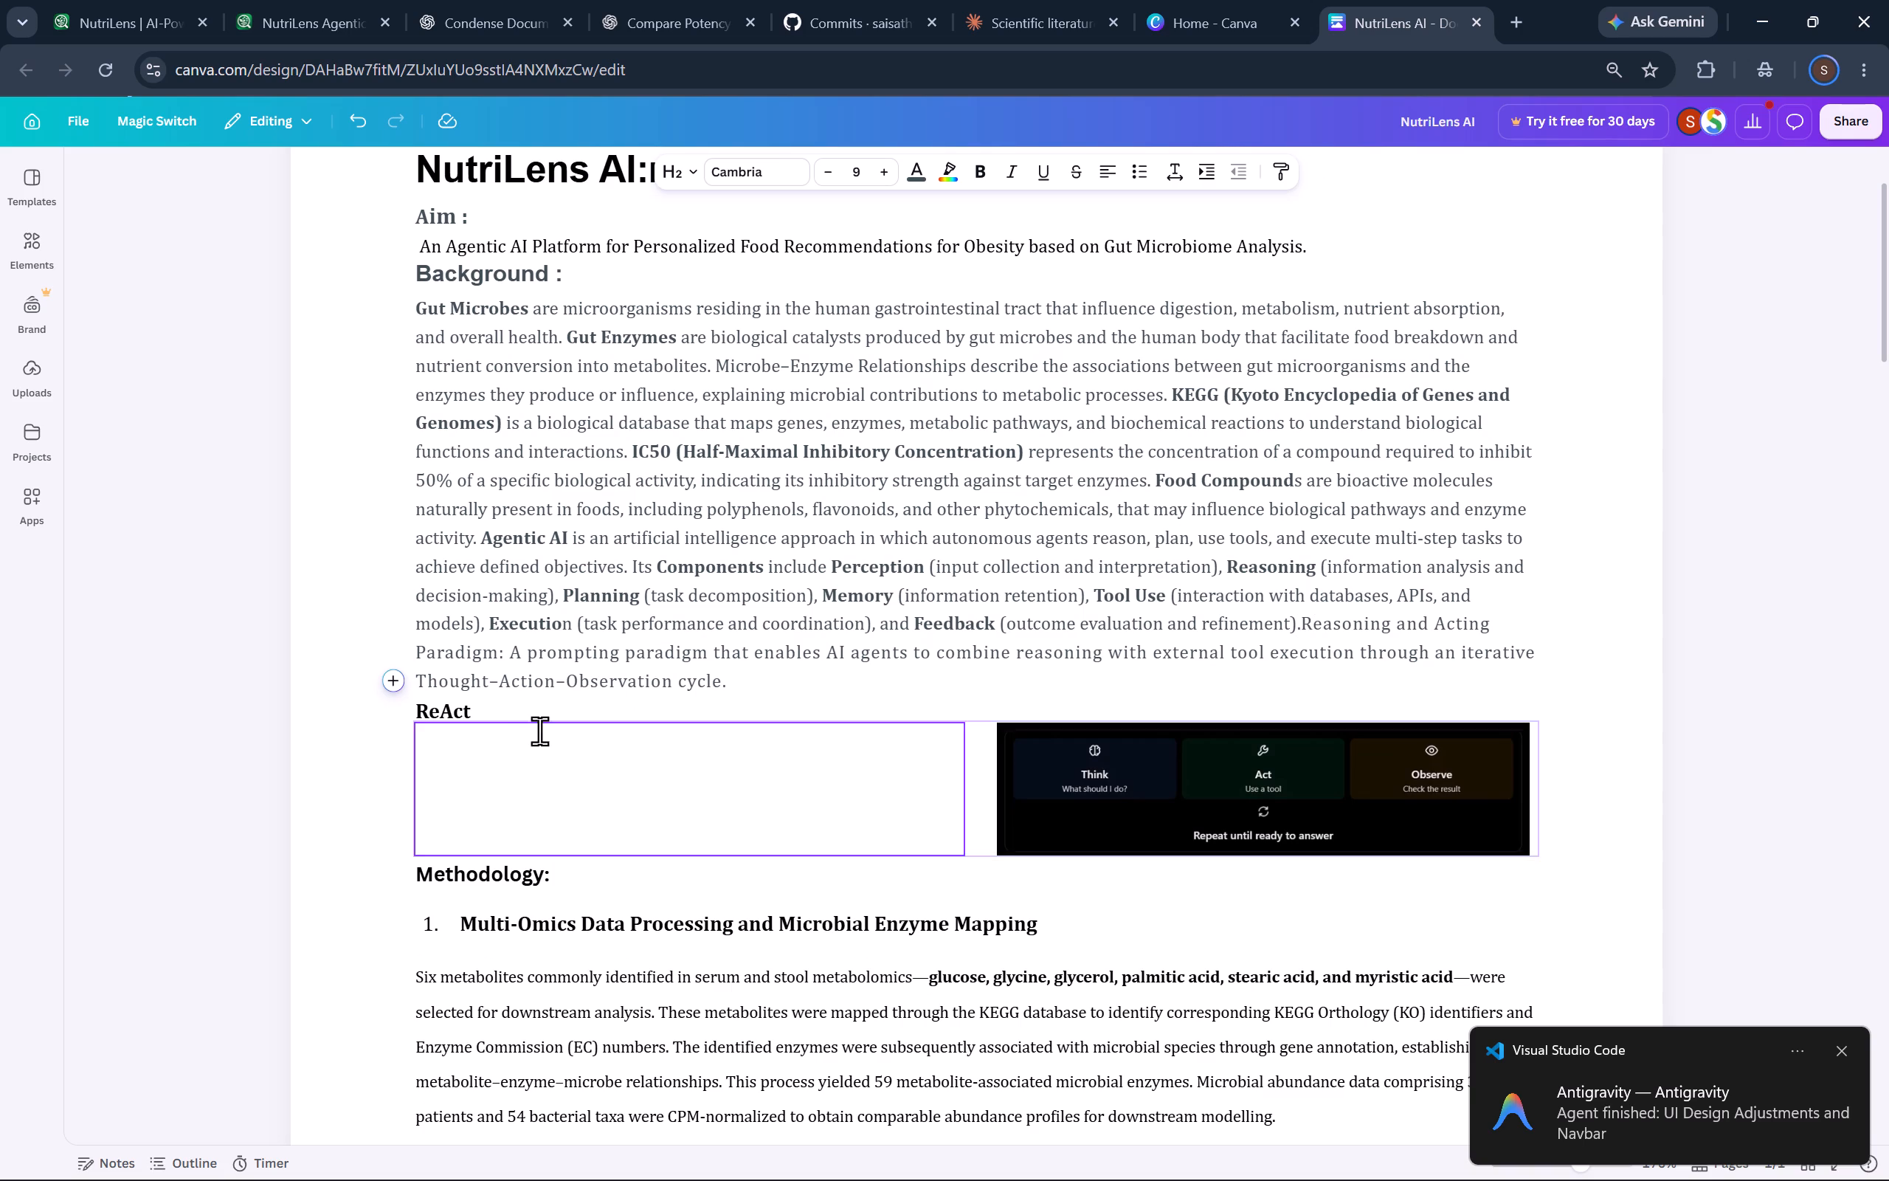
Put the moved description on its own line and paste a copy of the "ReAct" heading in front of it.
click(491, 713)
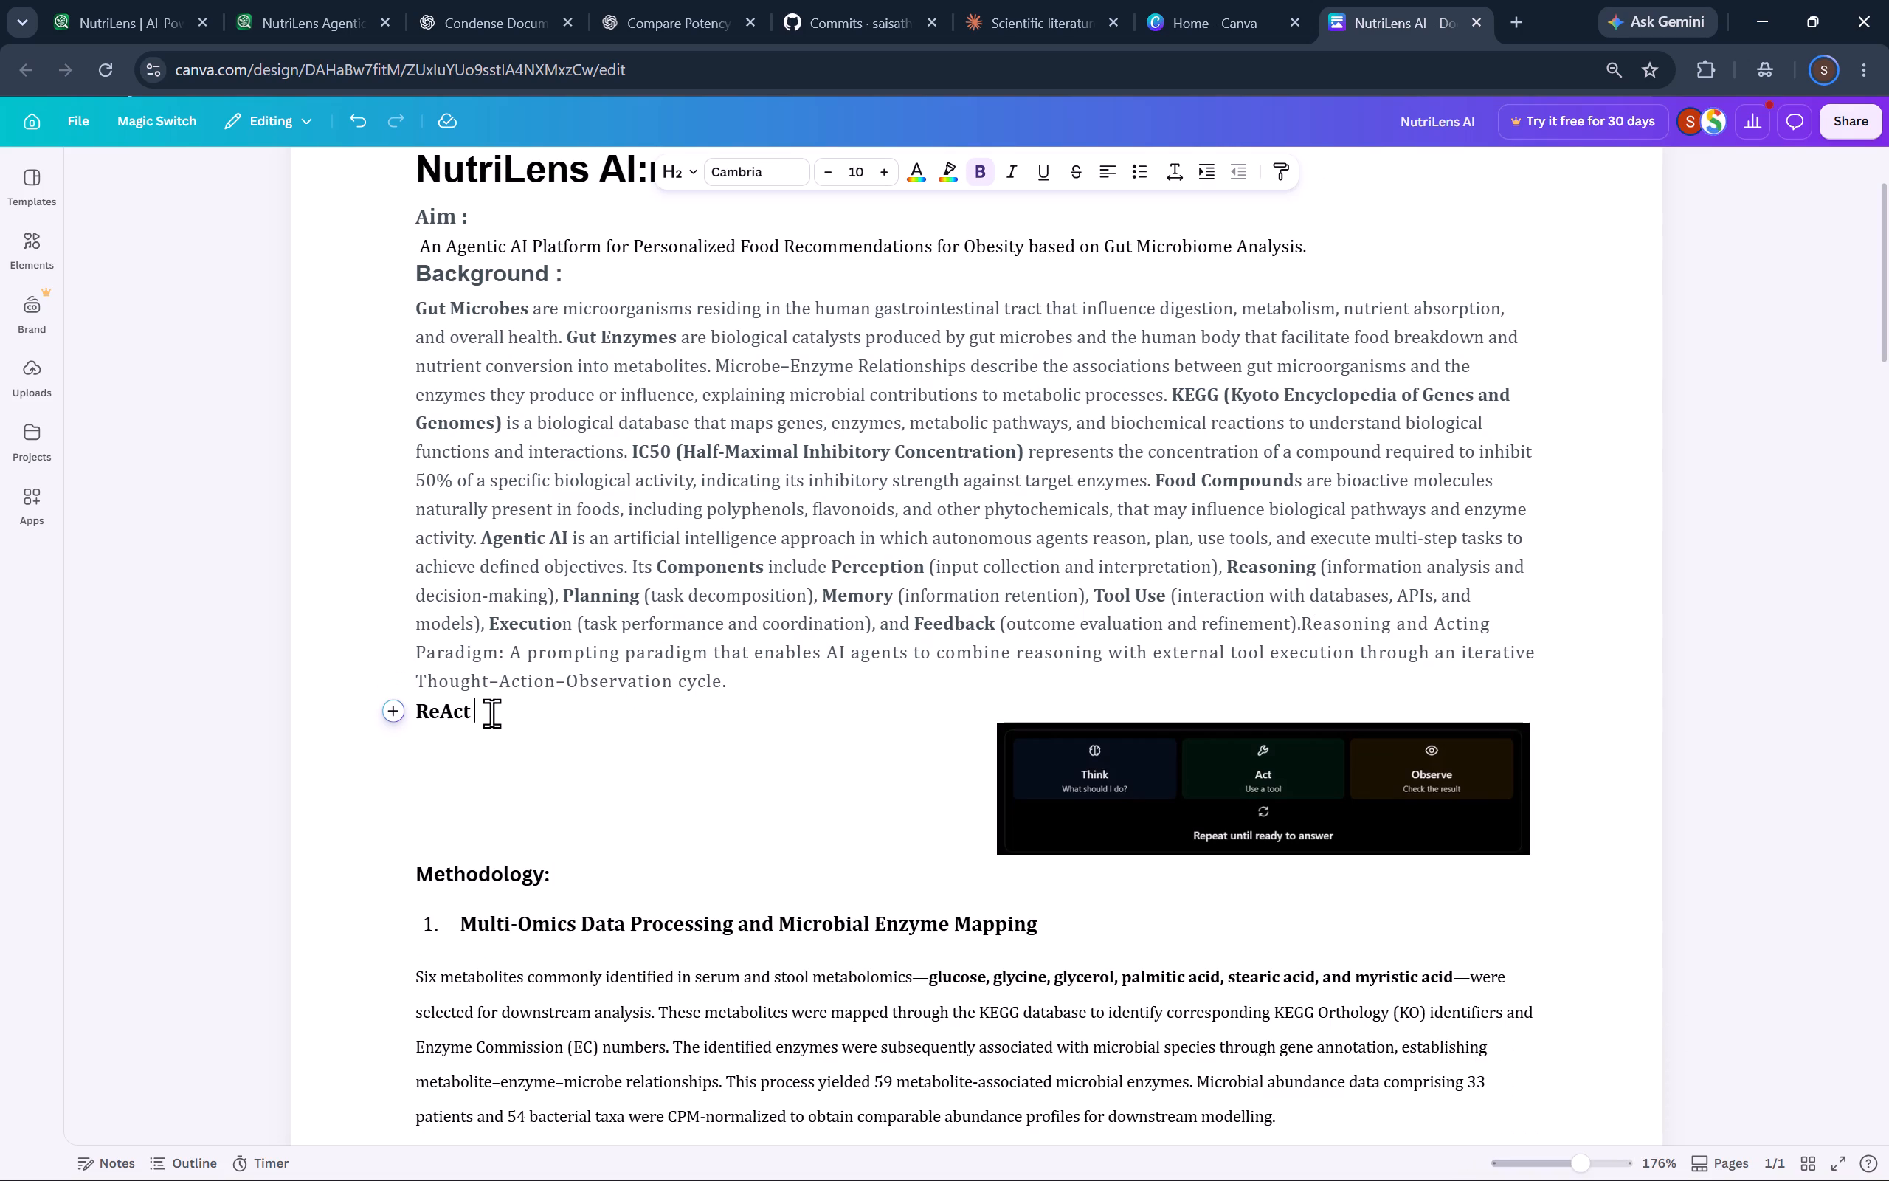
drag(474, 712, 417, 703)
key(ctrl+c)
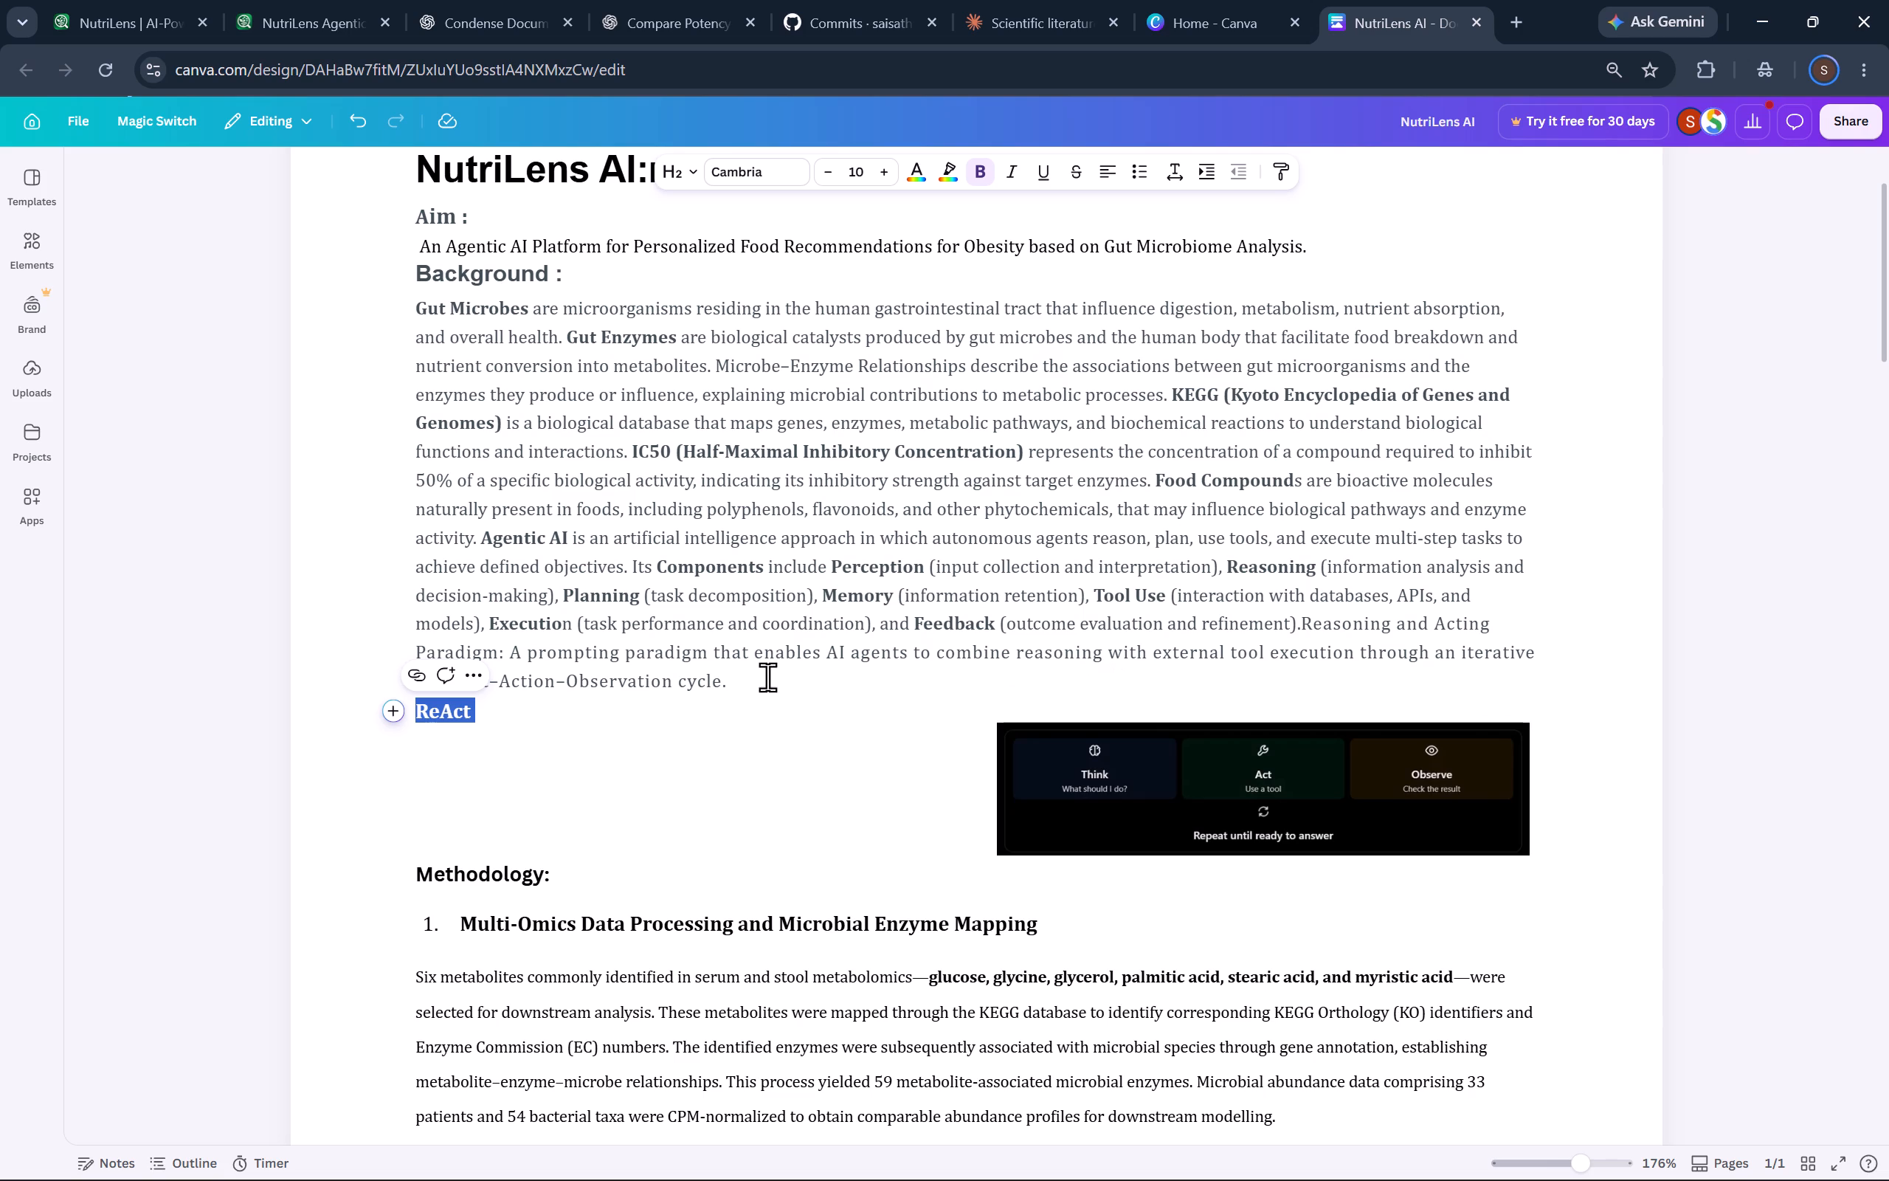
click(1305, 622)
key(Return)
key(ctrl+v)
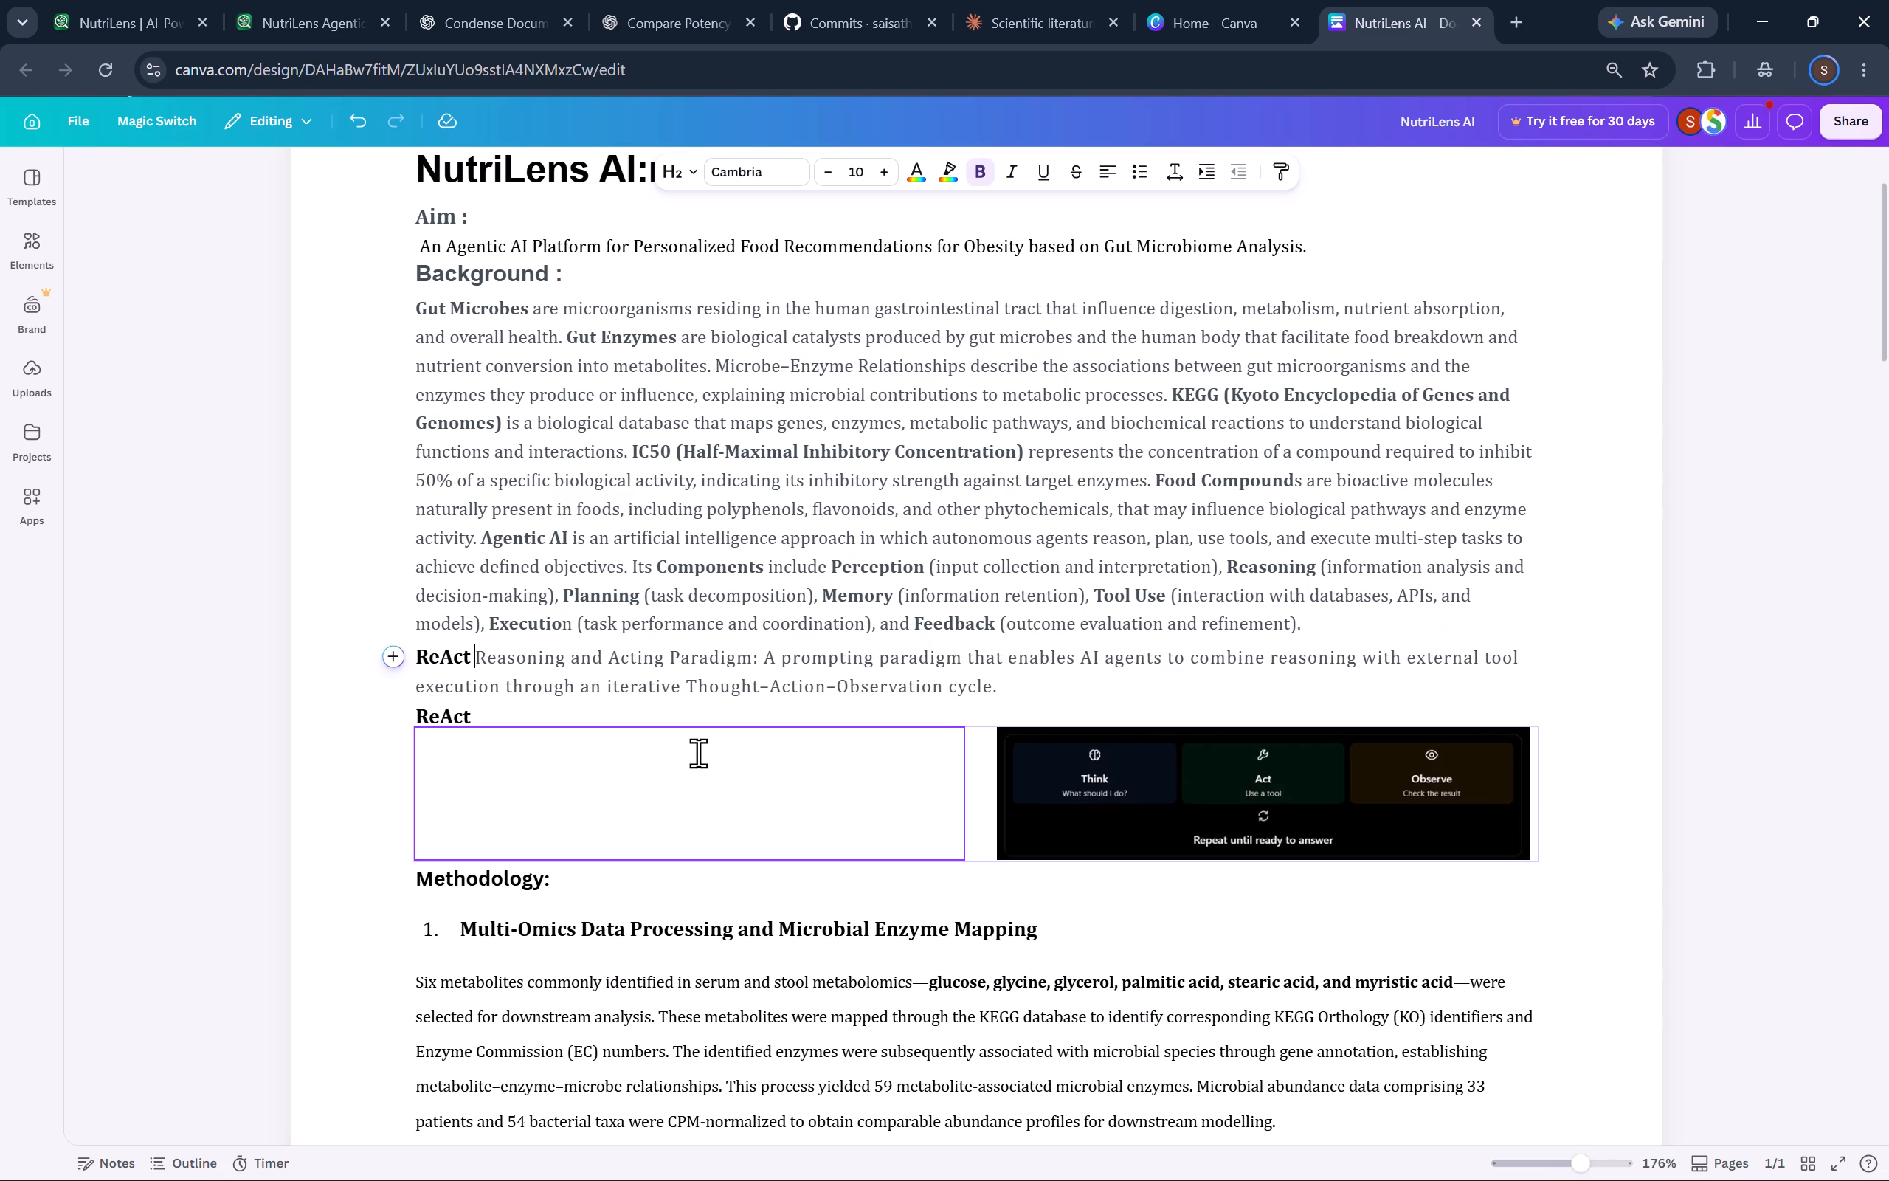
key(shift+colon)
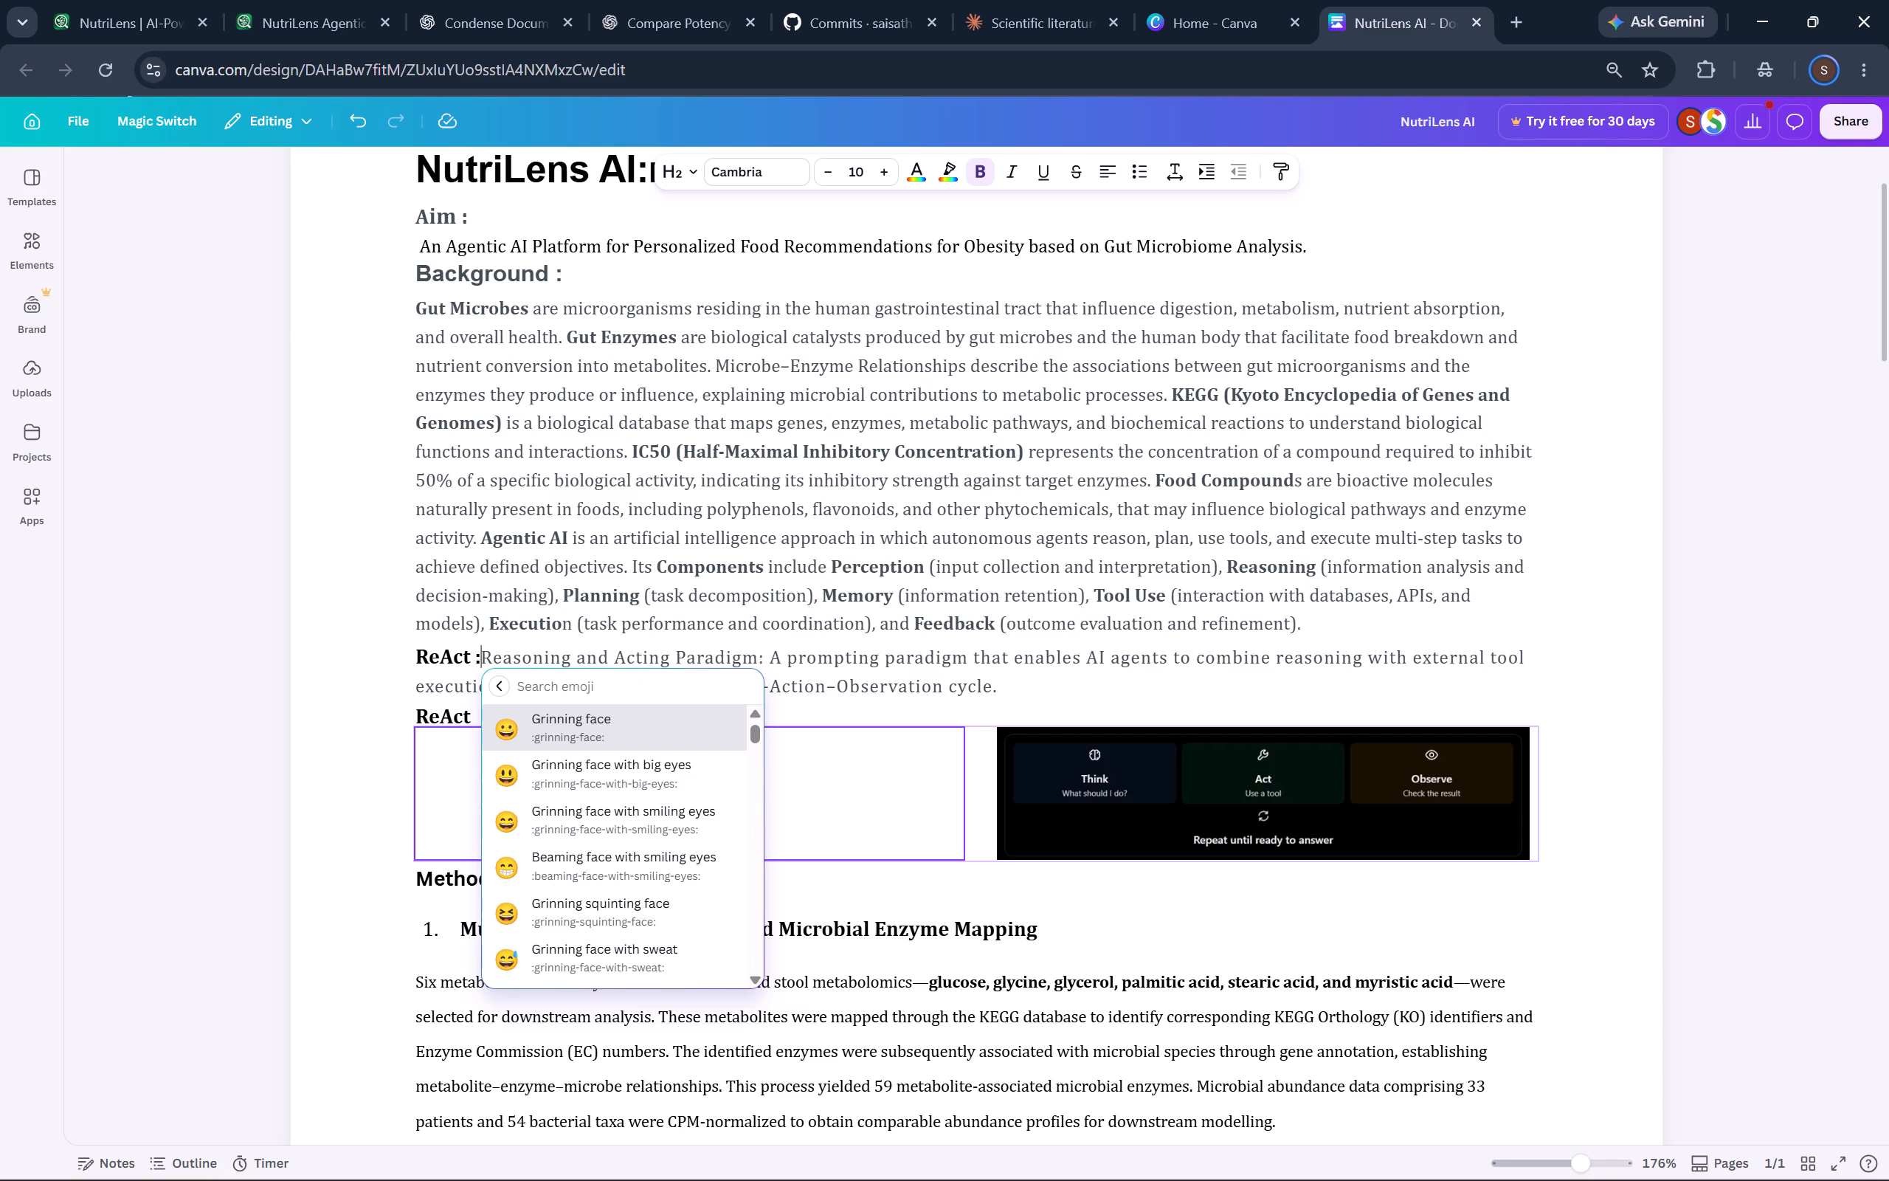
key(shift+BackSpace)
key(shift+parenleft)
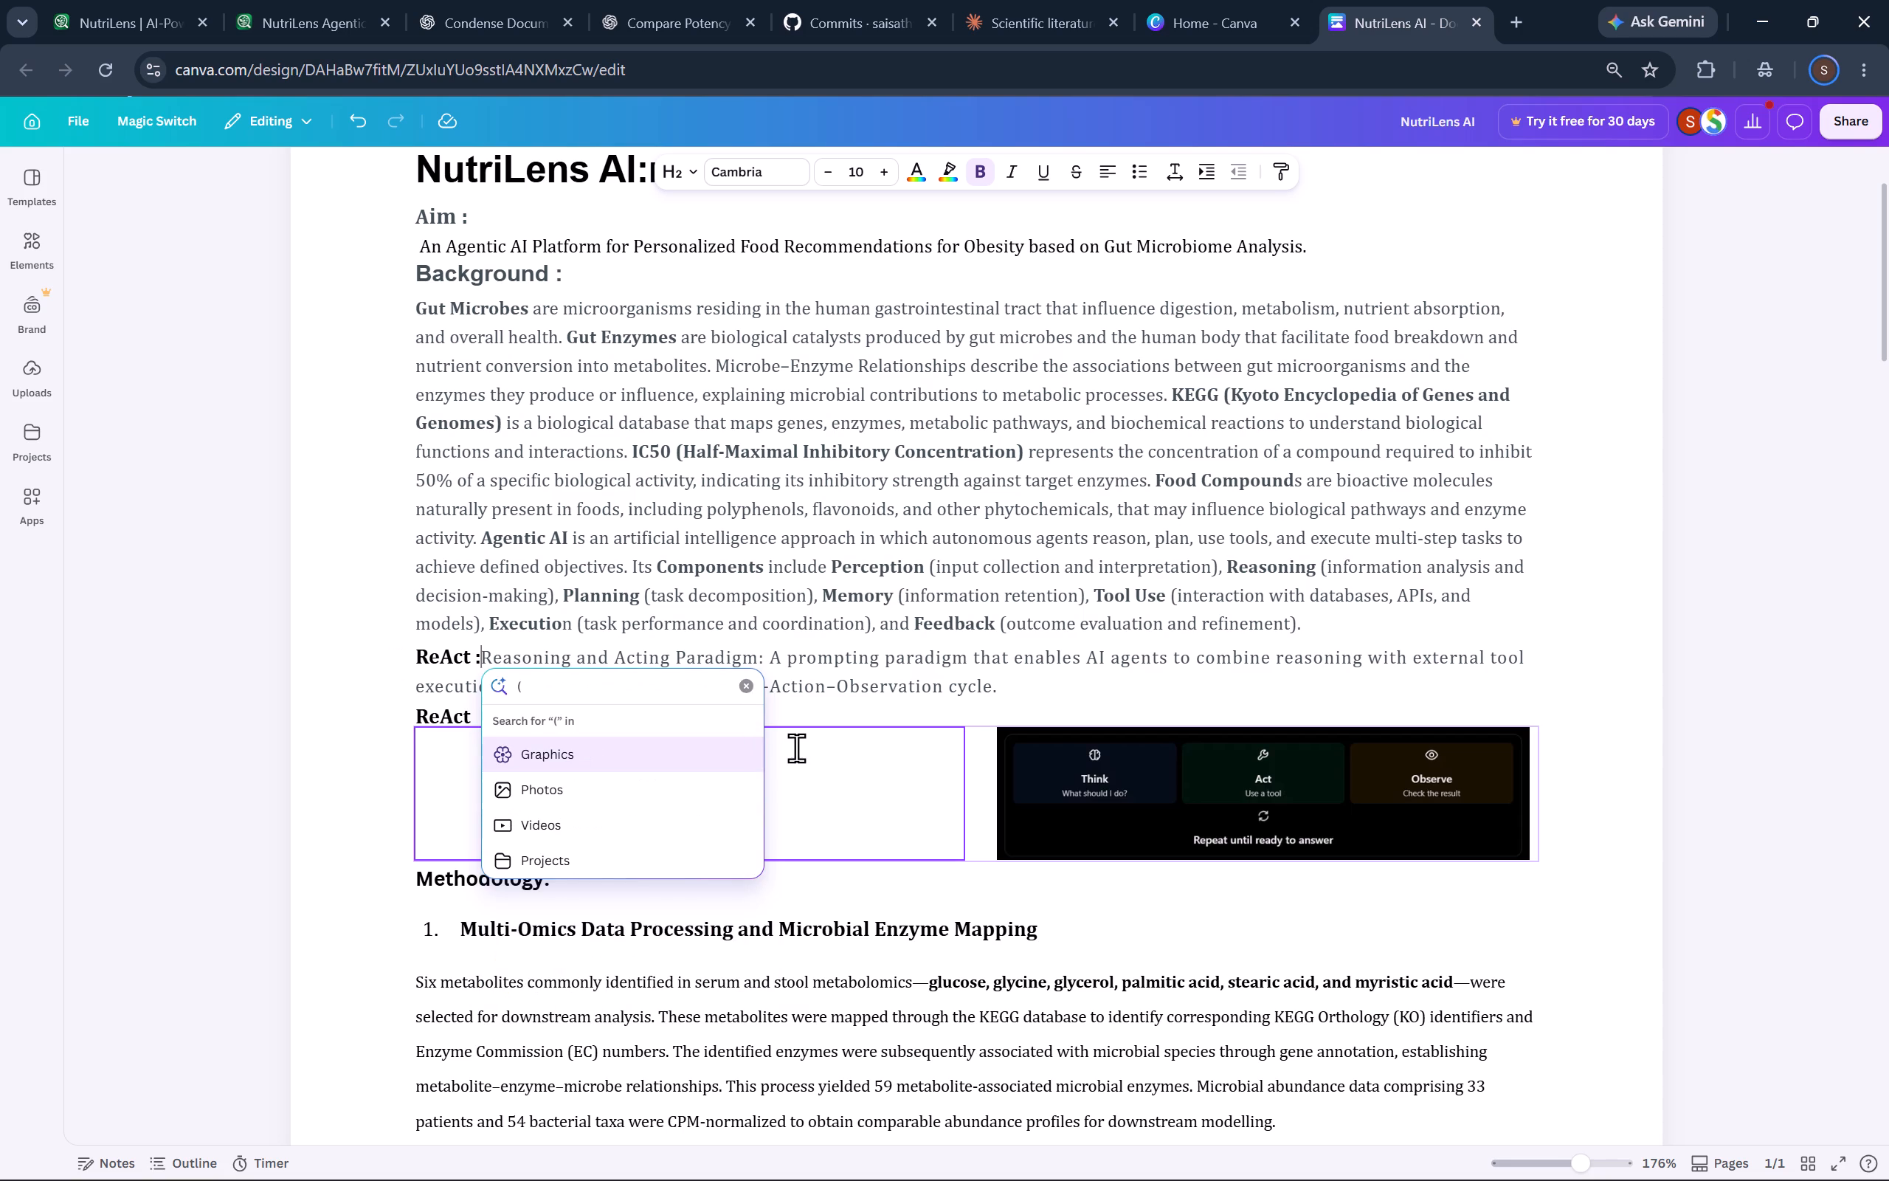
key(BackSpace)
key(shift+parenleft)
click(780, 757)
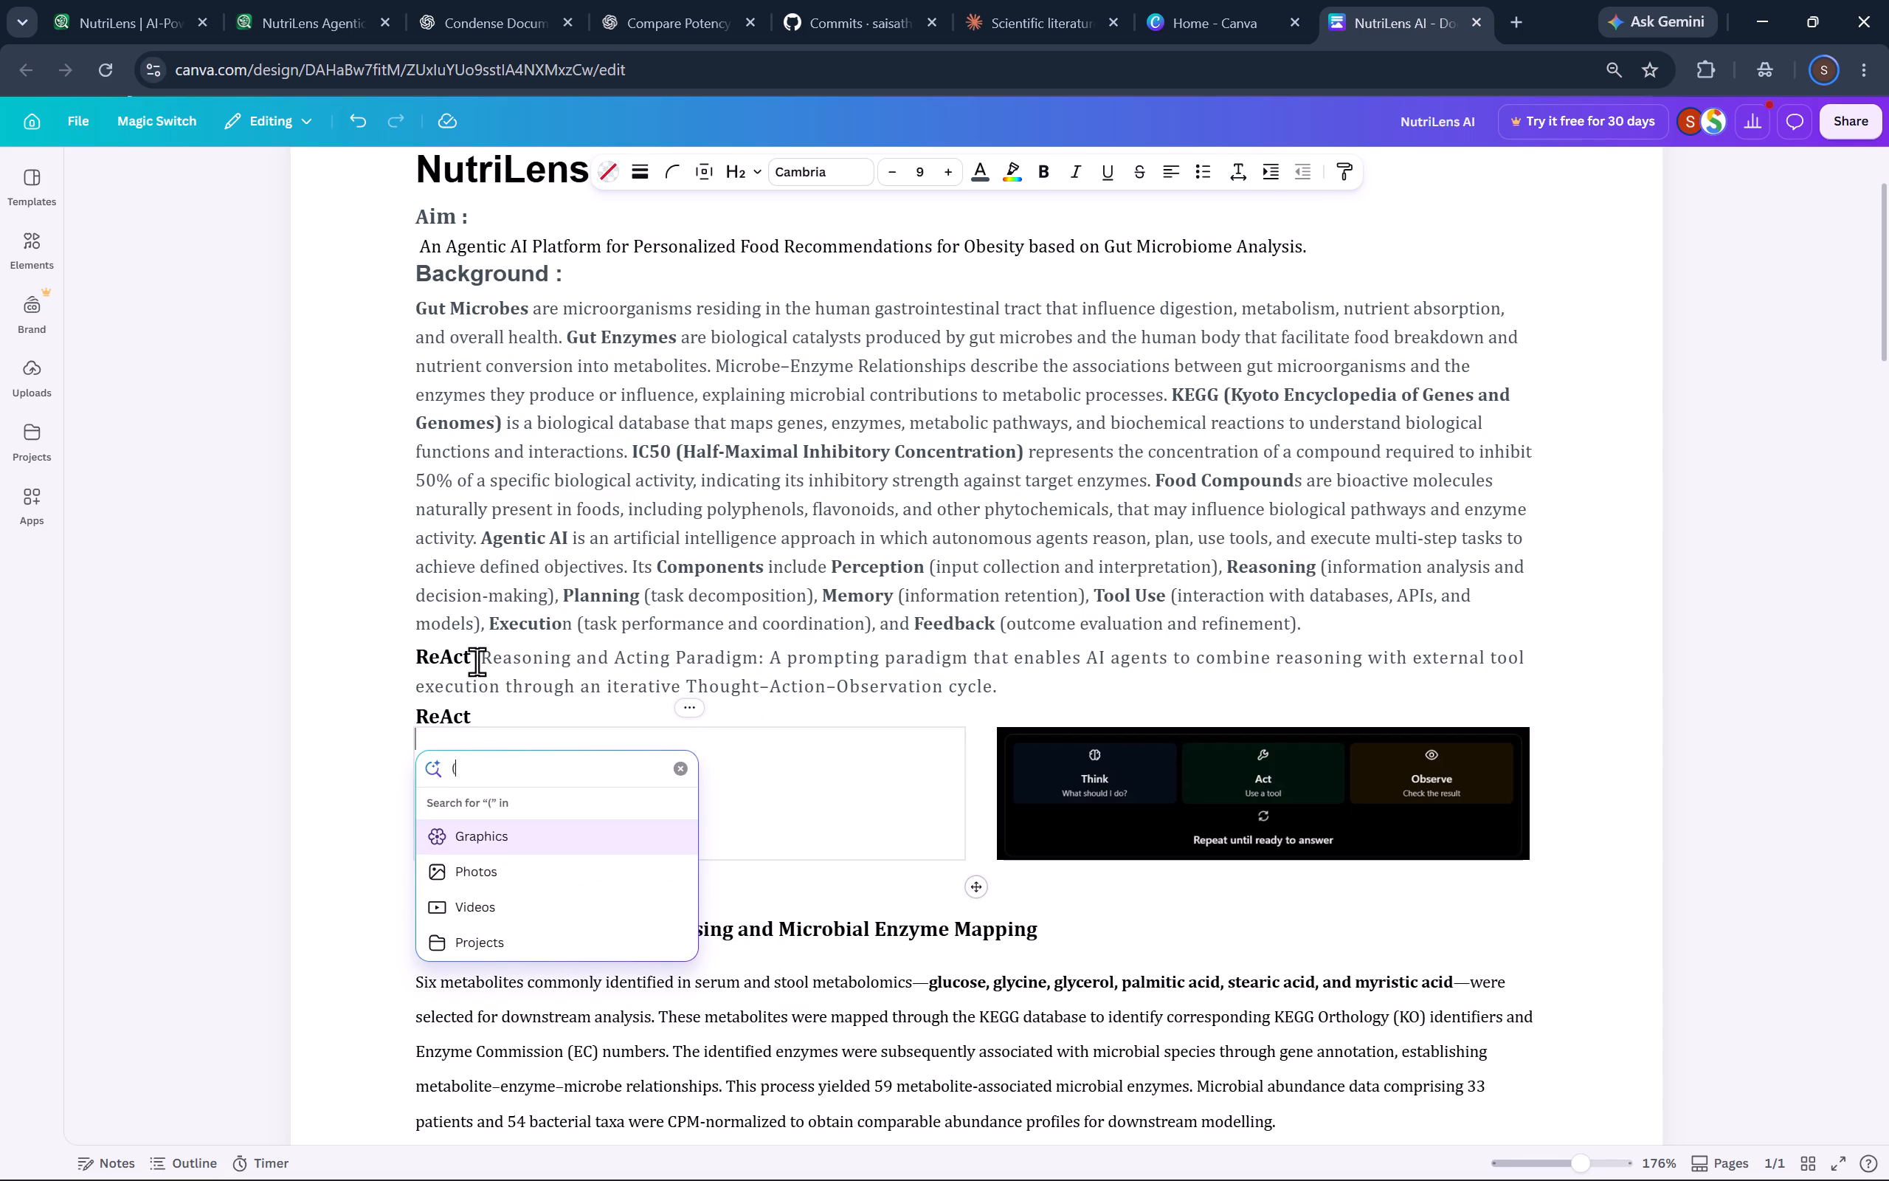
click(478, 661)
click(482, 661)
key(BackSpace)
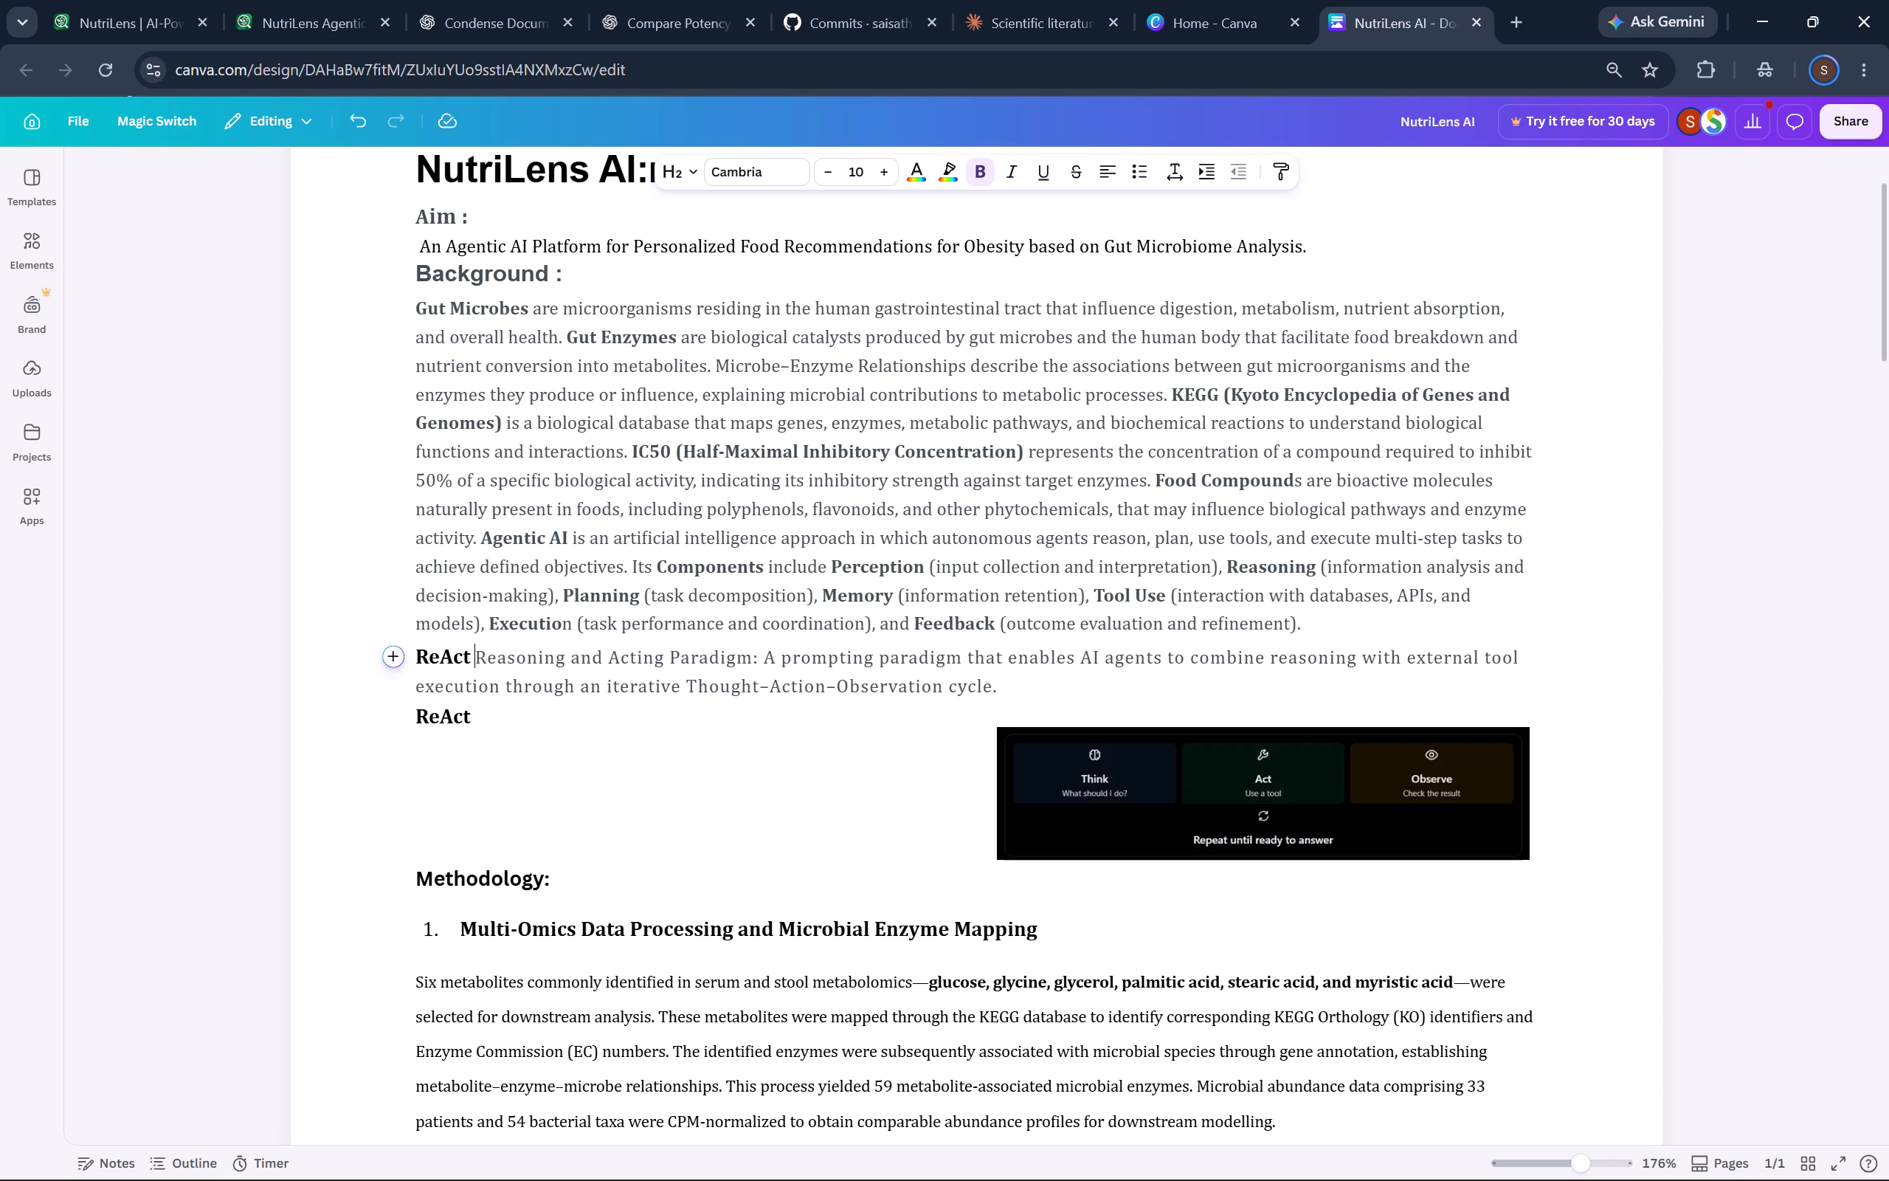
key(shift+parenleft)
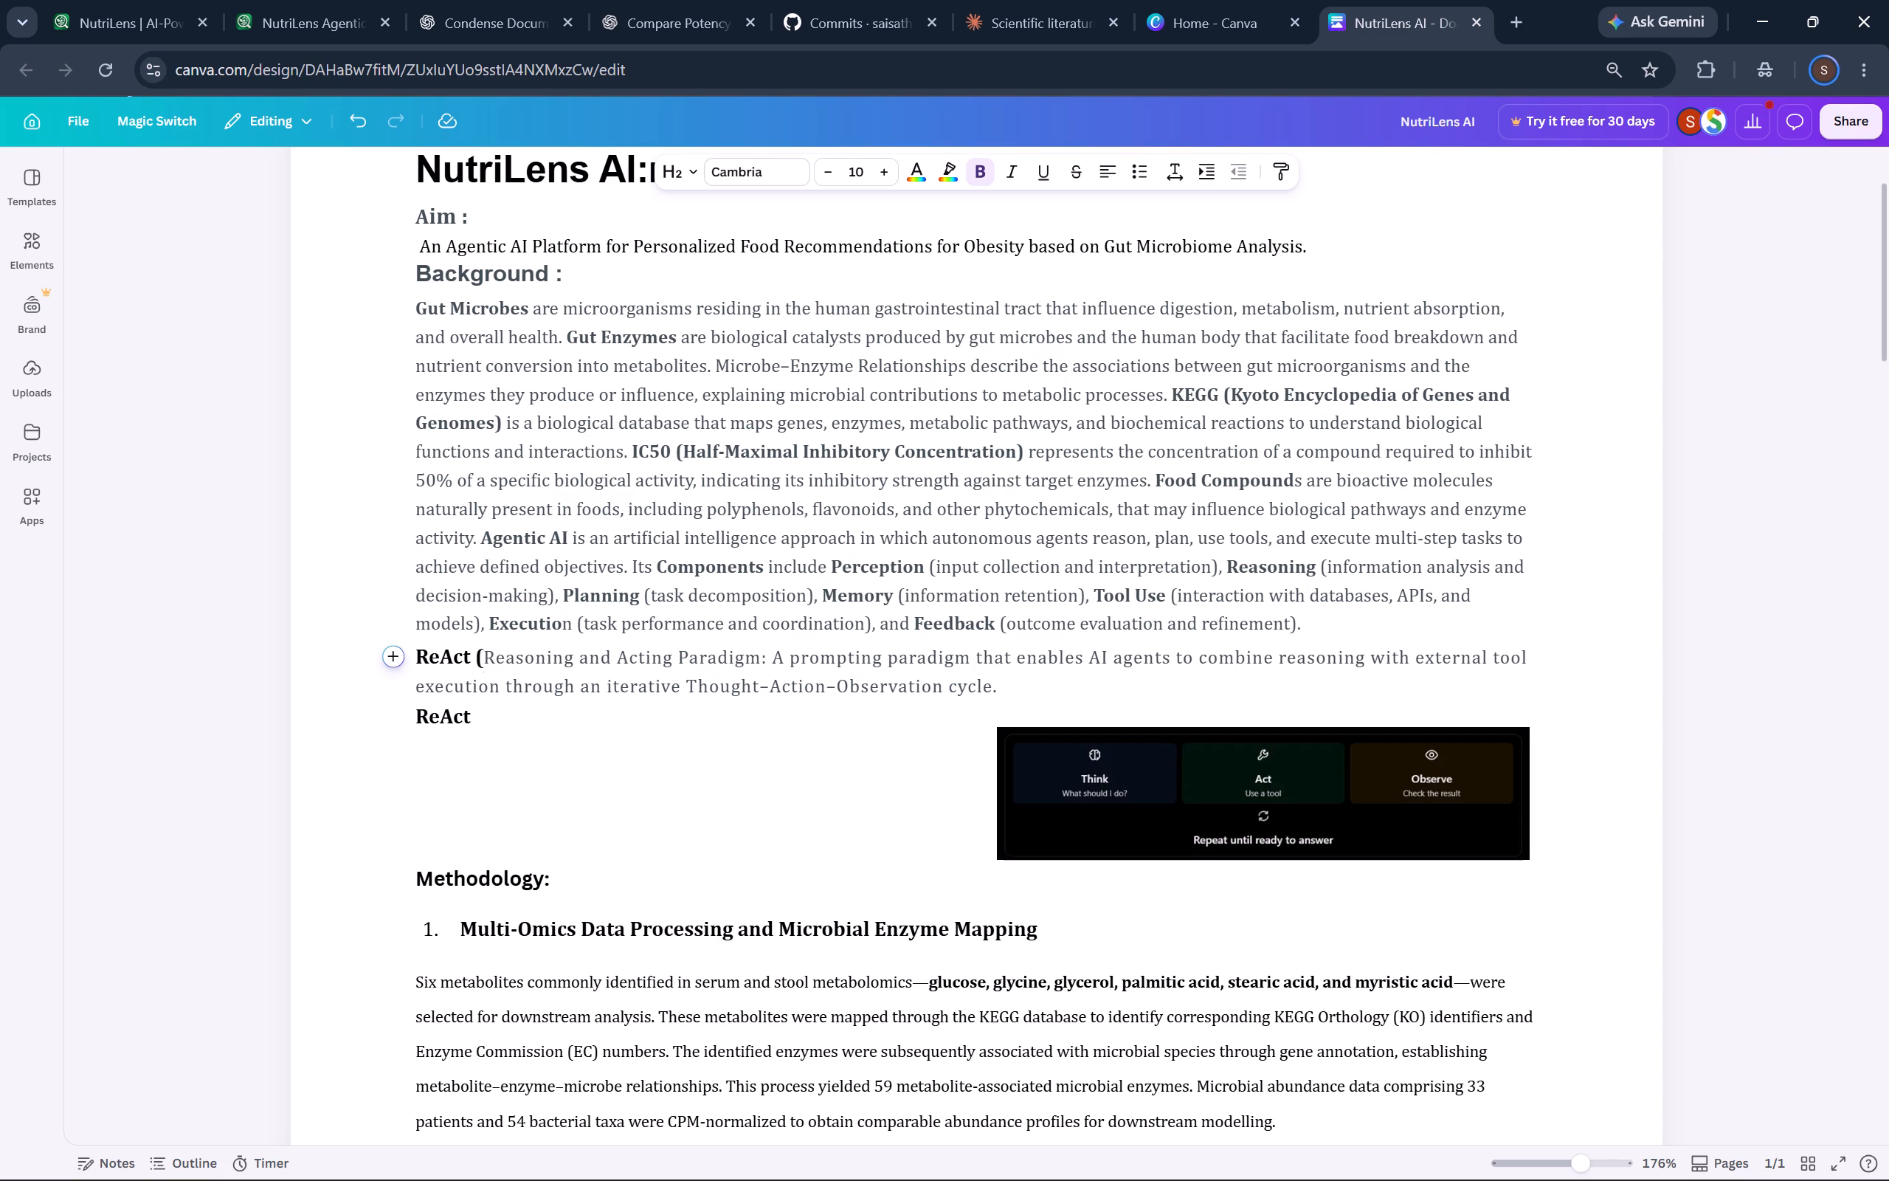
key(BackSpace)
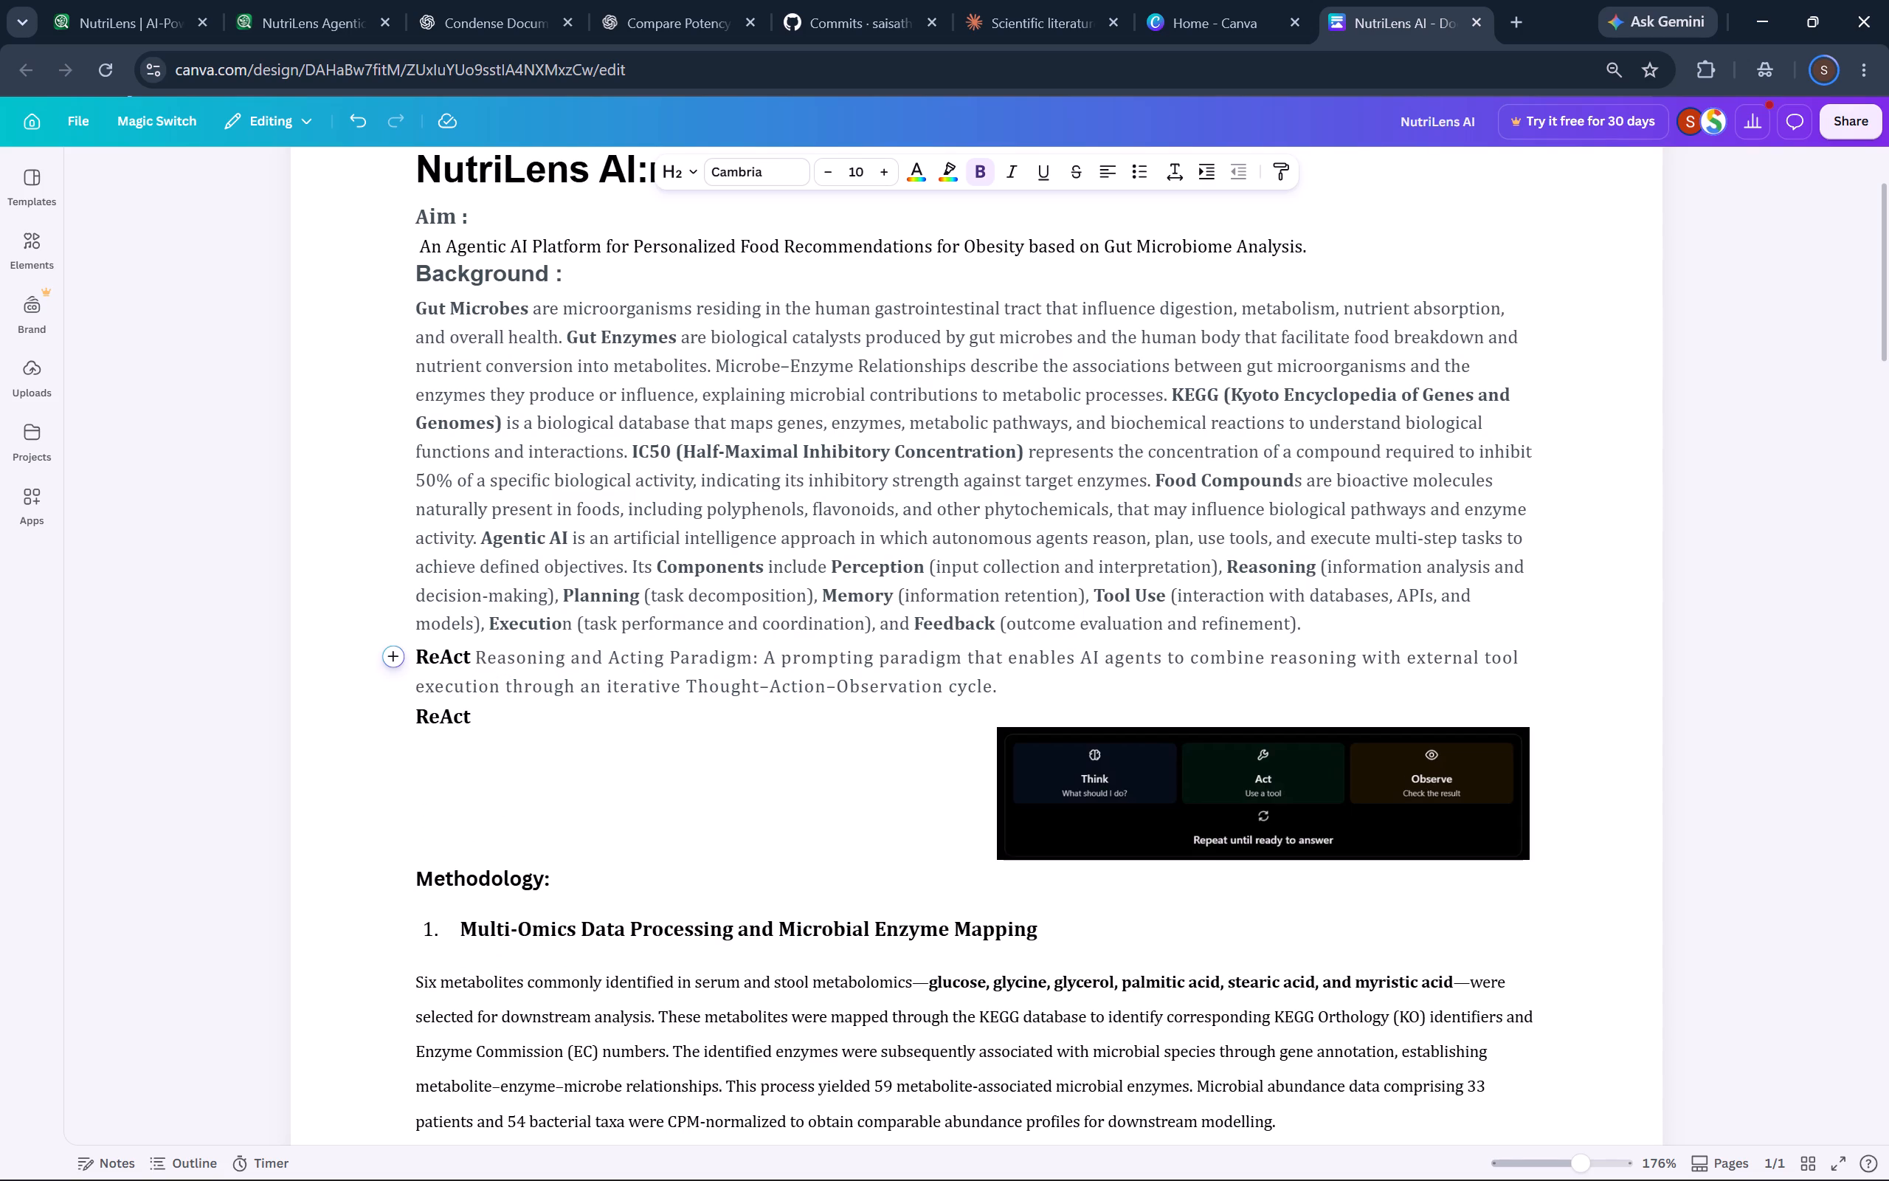
Enclose "Reasoning and Acting Paradigm" after "ReAct" in parentheses, with the opening parenthesis not bold and the closing one before the colon.
key(ctrl+b)
key(shift+parenleft)
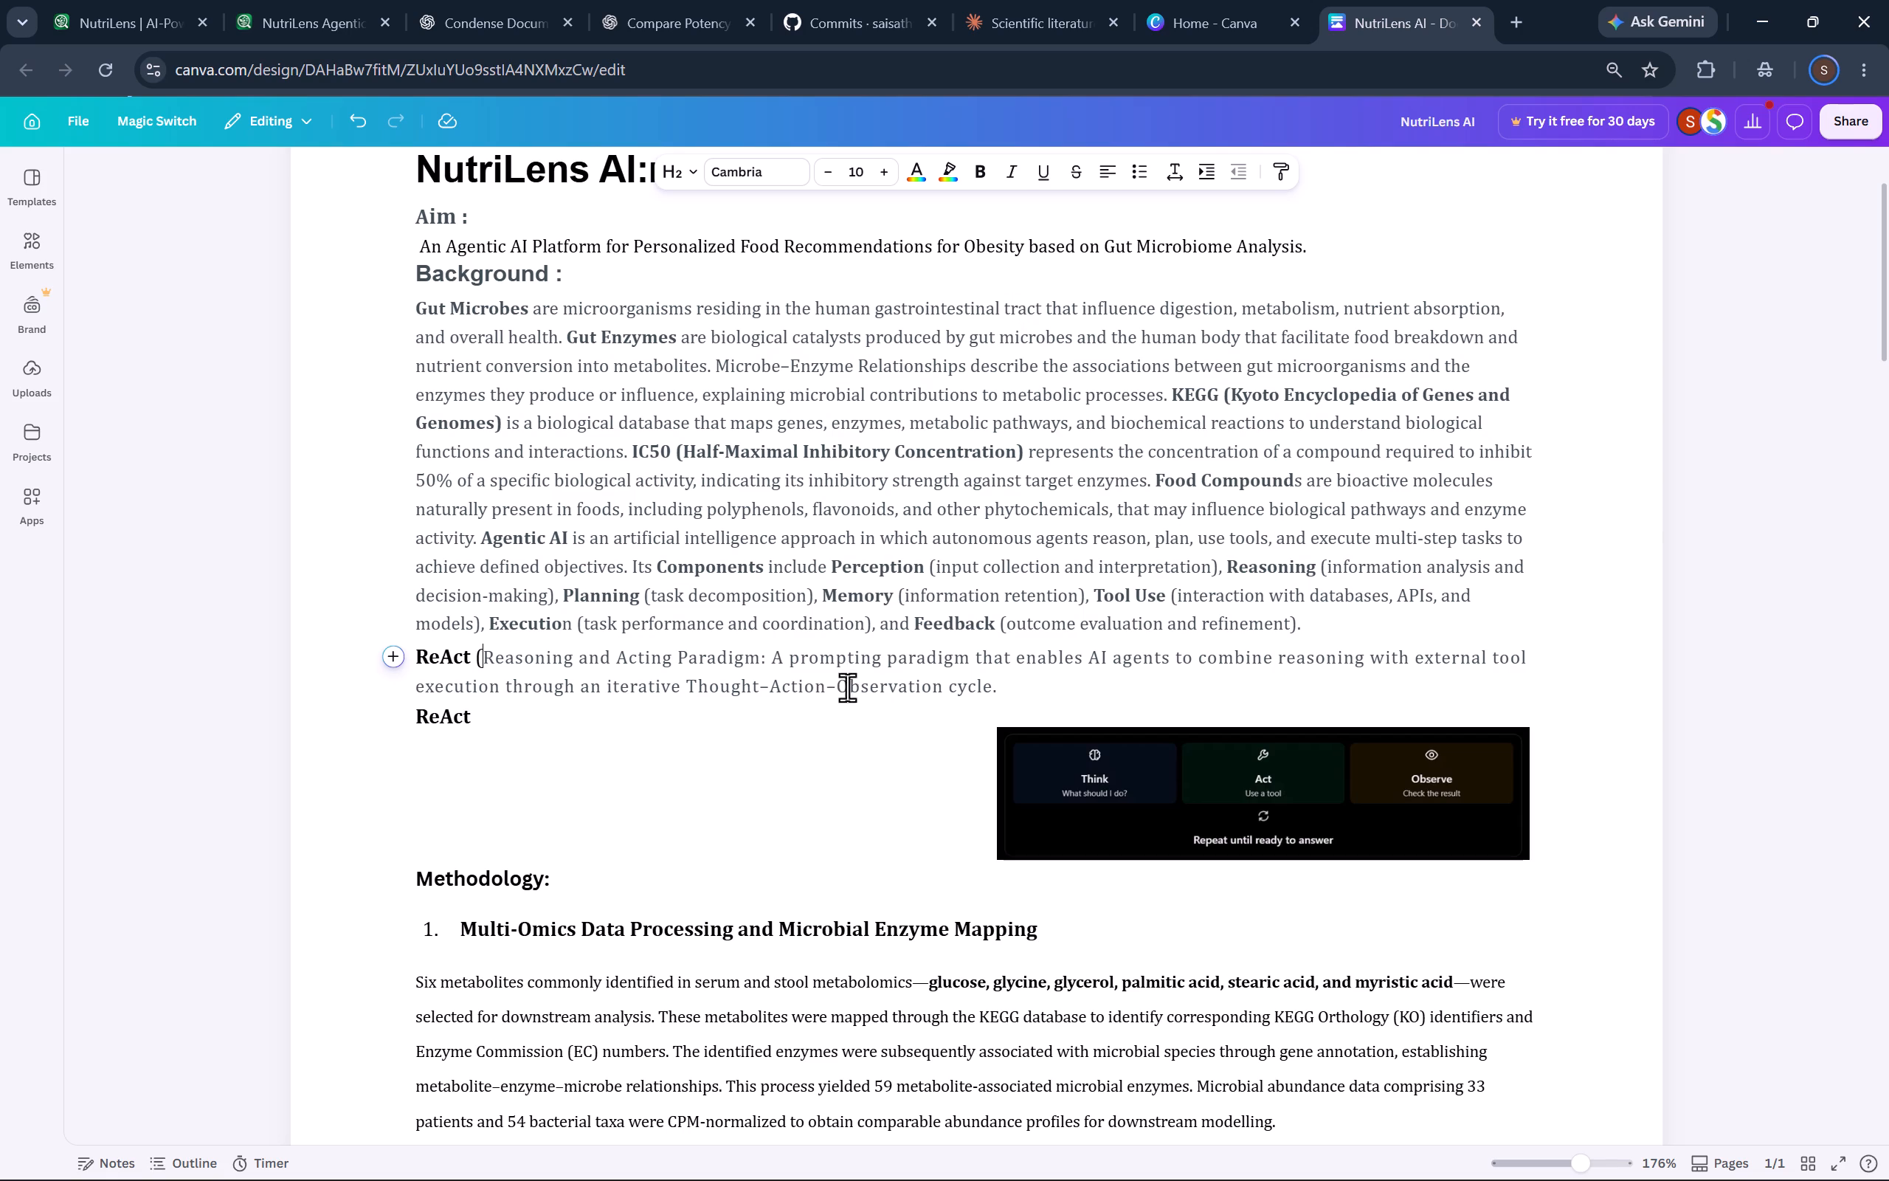
click(773, 662)
key(Left)
key(Left)
key(shift+parenright)
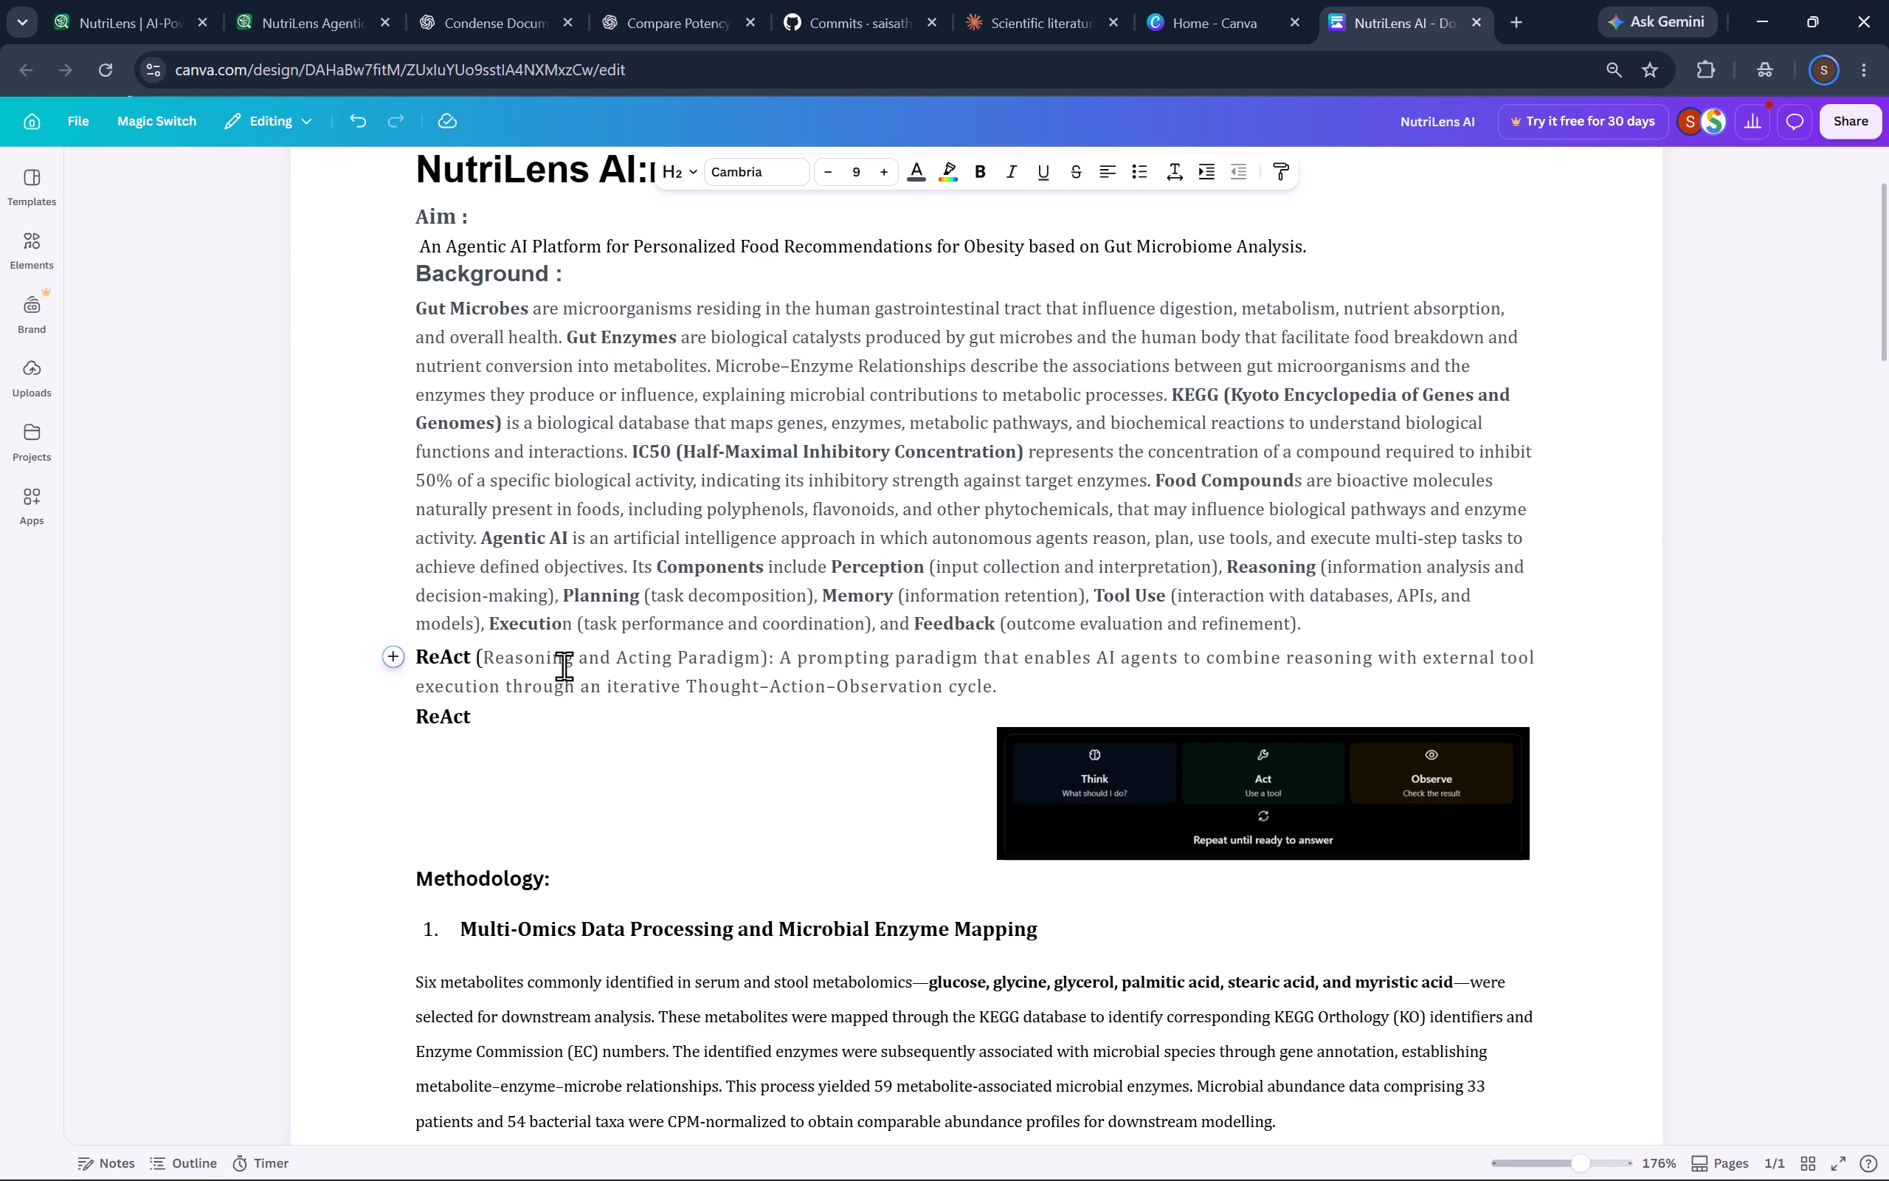
Delete the duplicate "ReAct" heading and its line above the Think–Act–Observe image.
click(541, 708)
key(BackSpace)
key(BackSpace)
key(BackSpace)
key(BackSpace)
key(BackSpace)
key(BackSpace)
key(BackSpace)
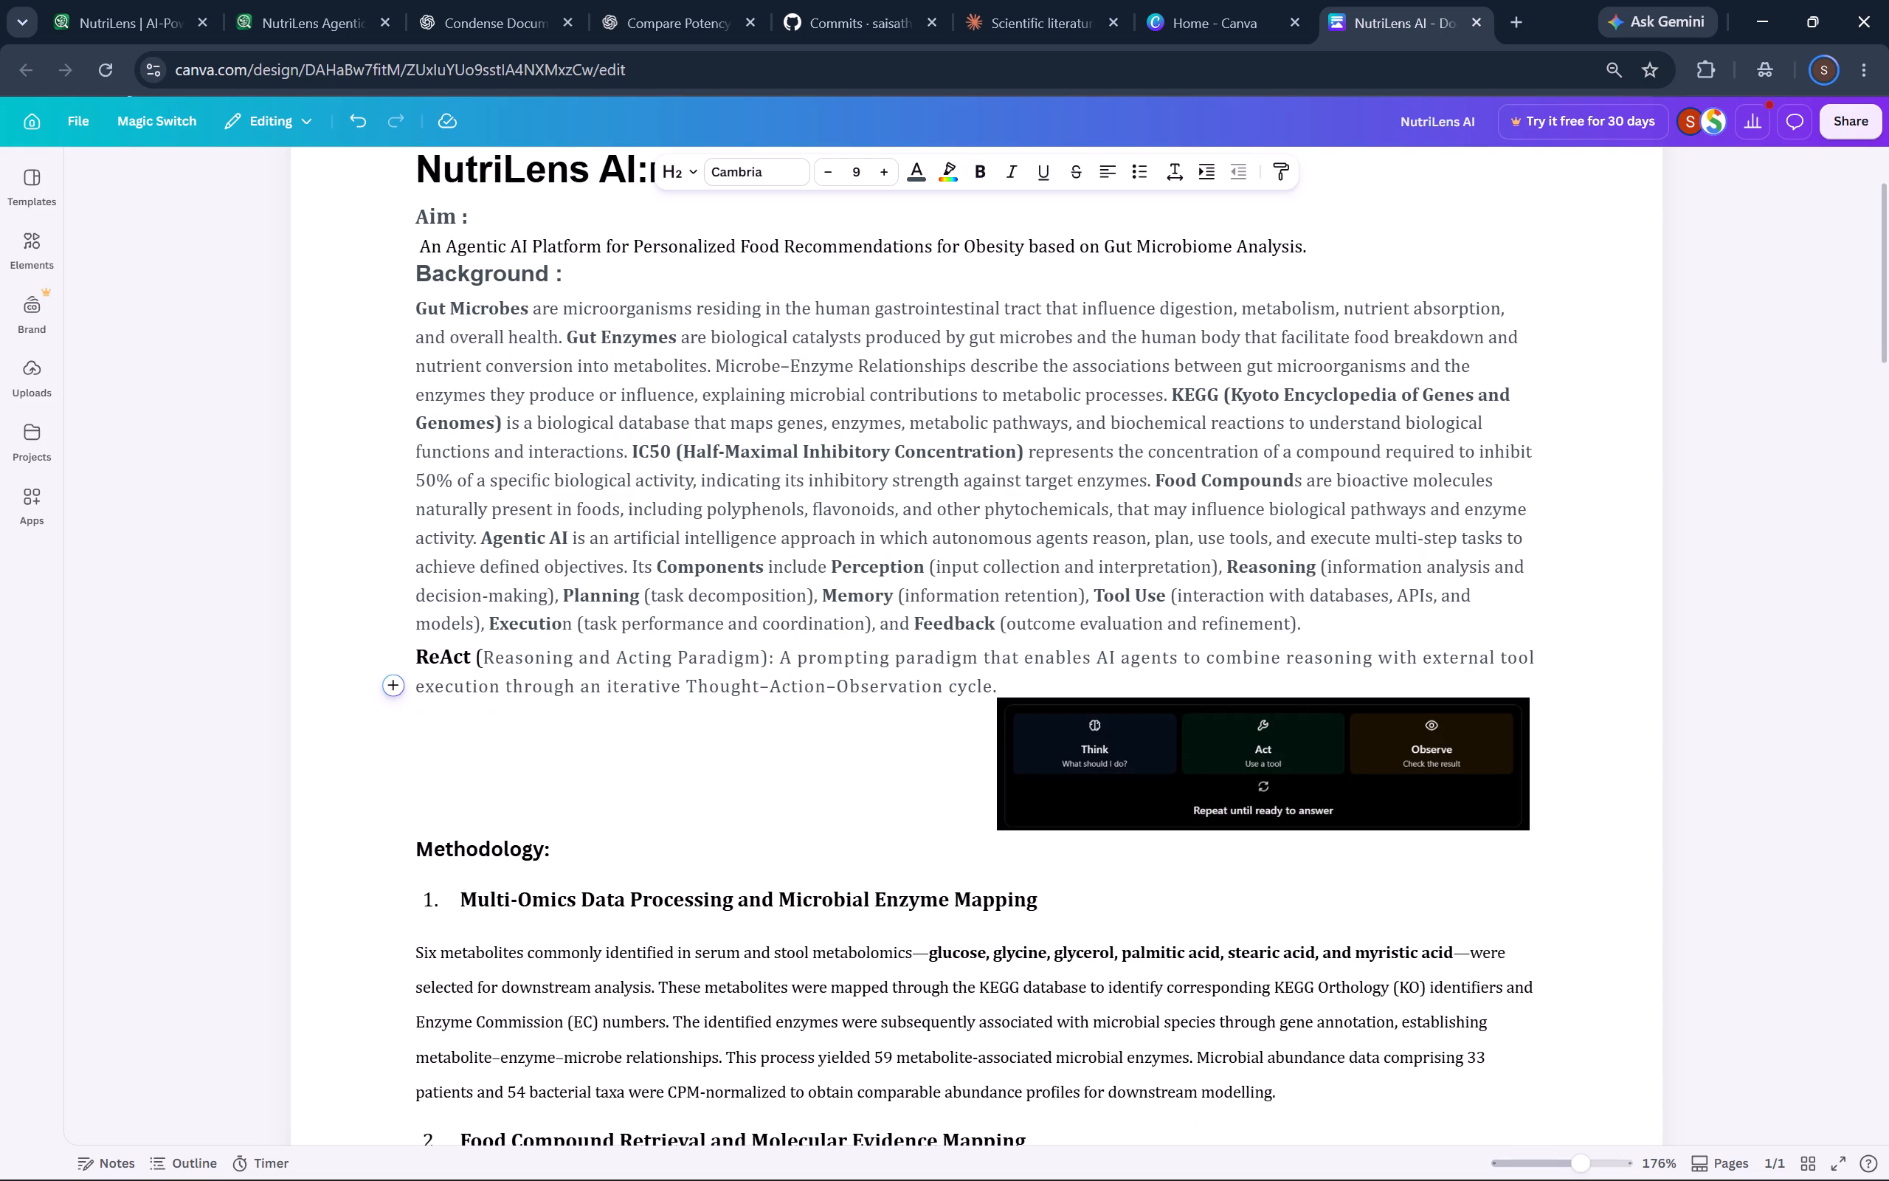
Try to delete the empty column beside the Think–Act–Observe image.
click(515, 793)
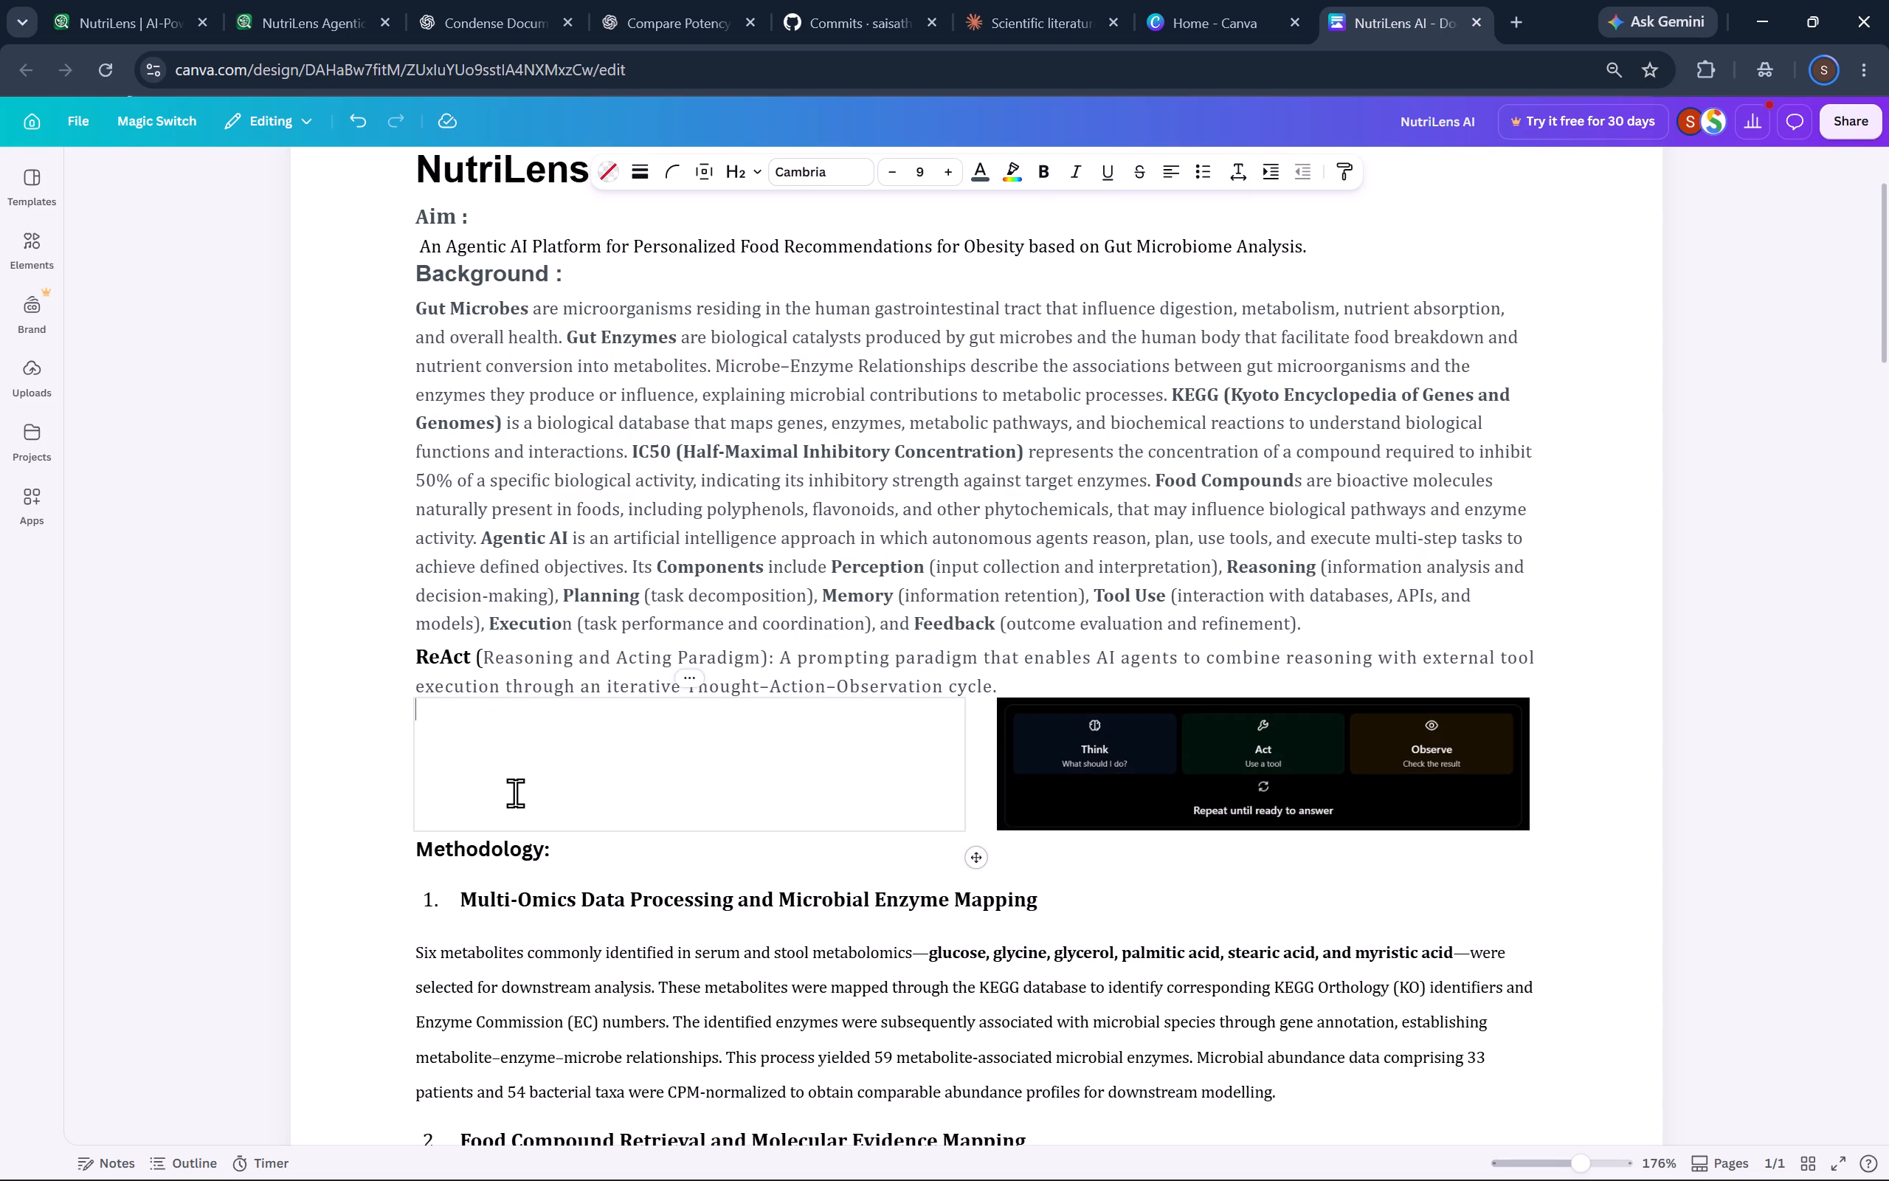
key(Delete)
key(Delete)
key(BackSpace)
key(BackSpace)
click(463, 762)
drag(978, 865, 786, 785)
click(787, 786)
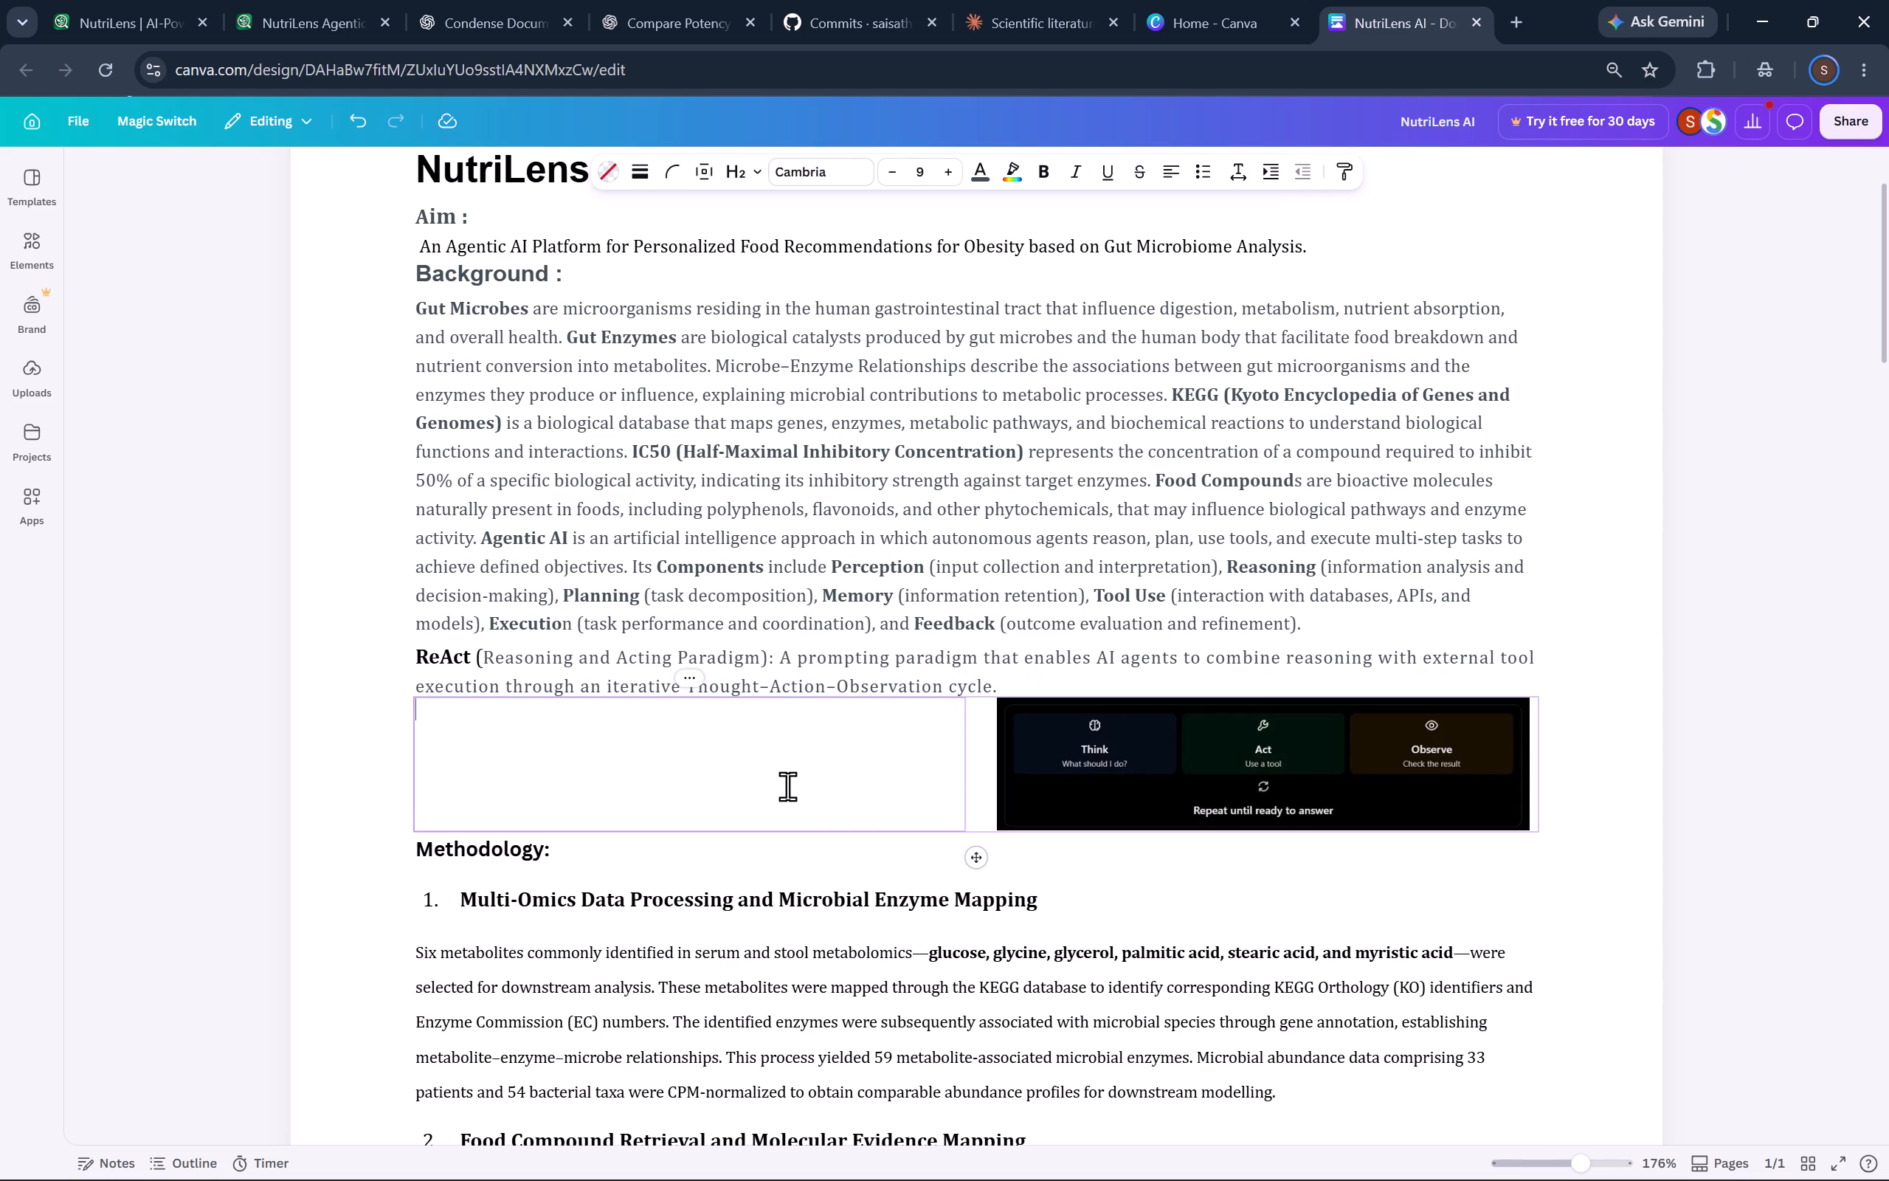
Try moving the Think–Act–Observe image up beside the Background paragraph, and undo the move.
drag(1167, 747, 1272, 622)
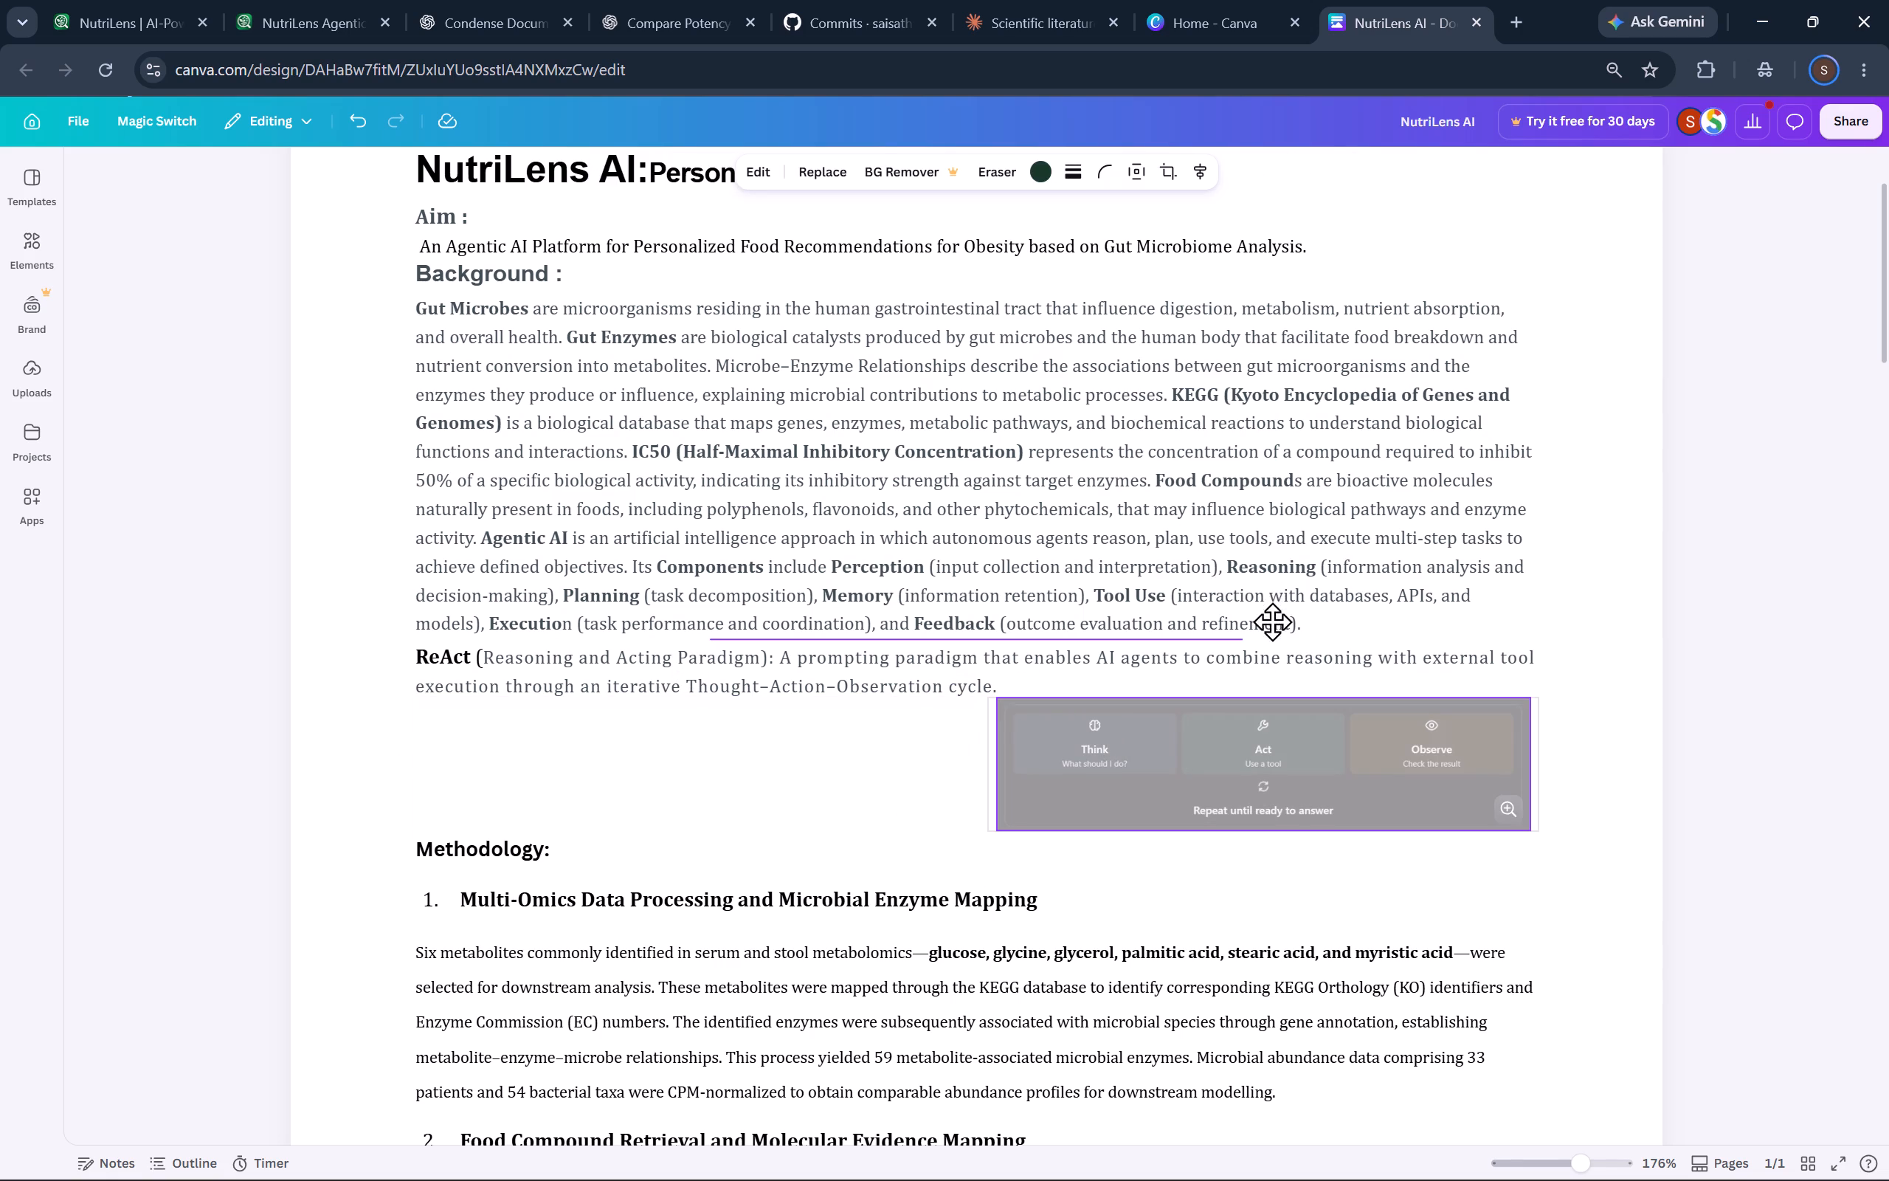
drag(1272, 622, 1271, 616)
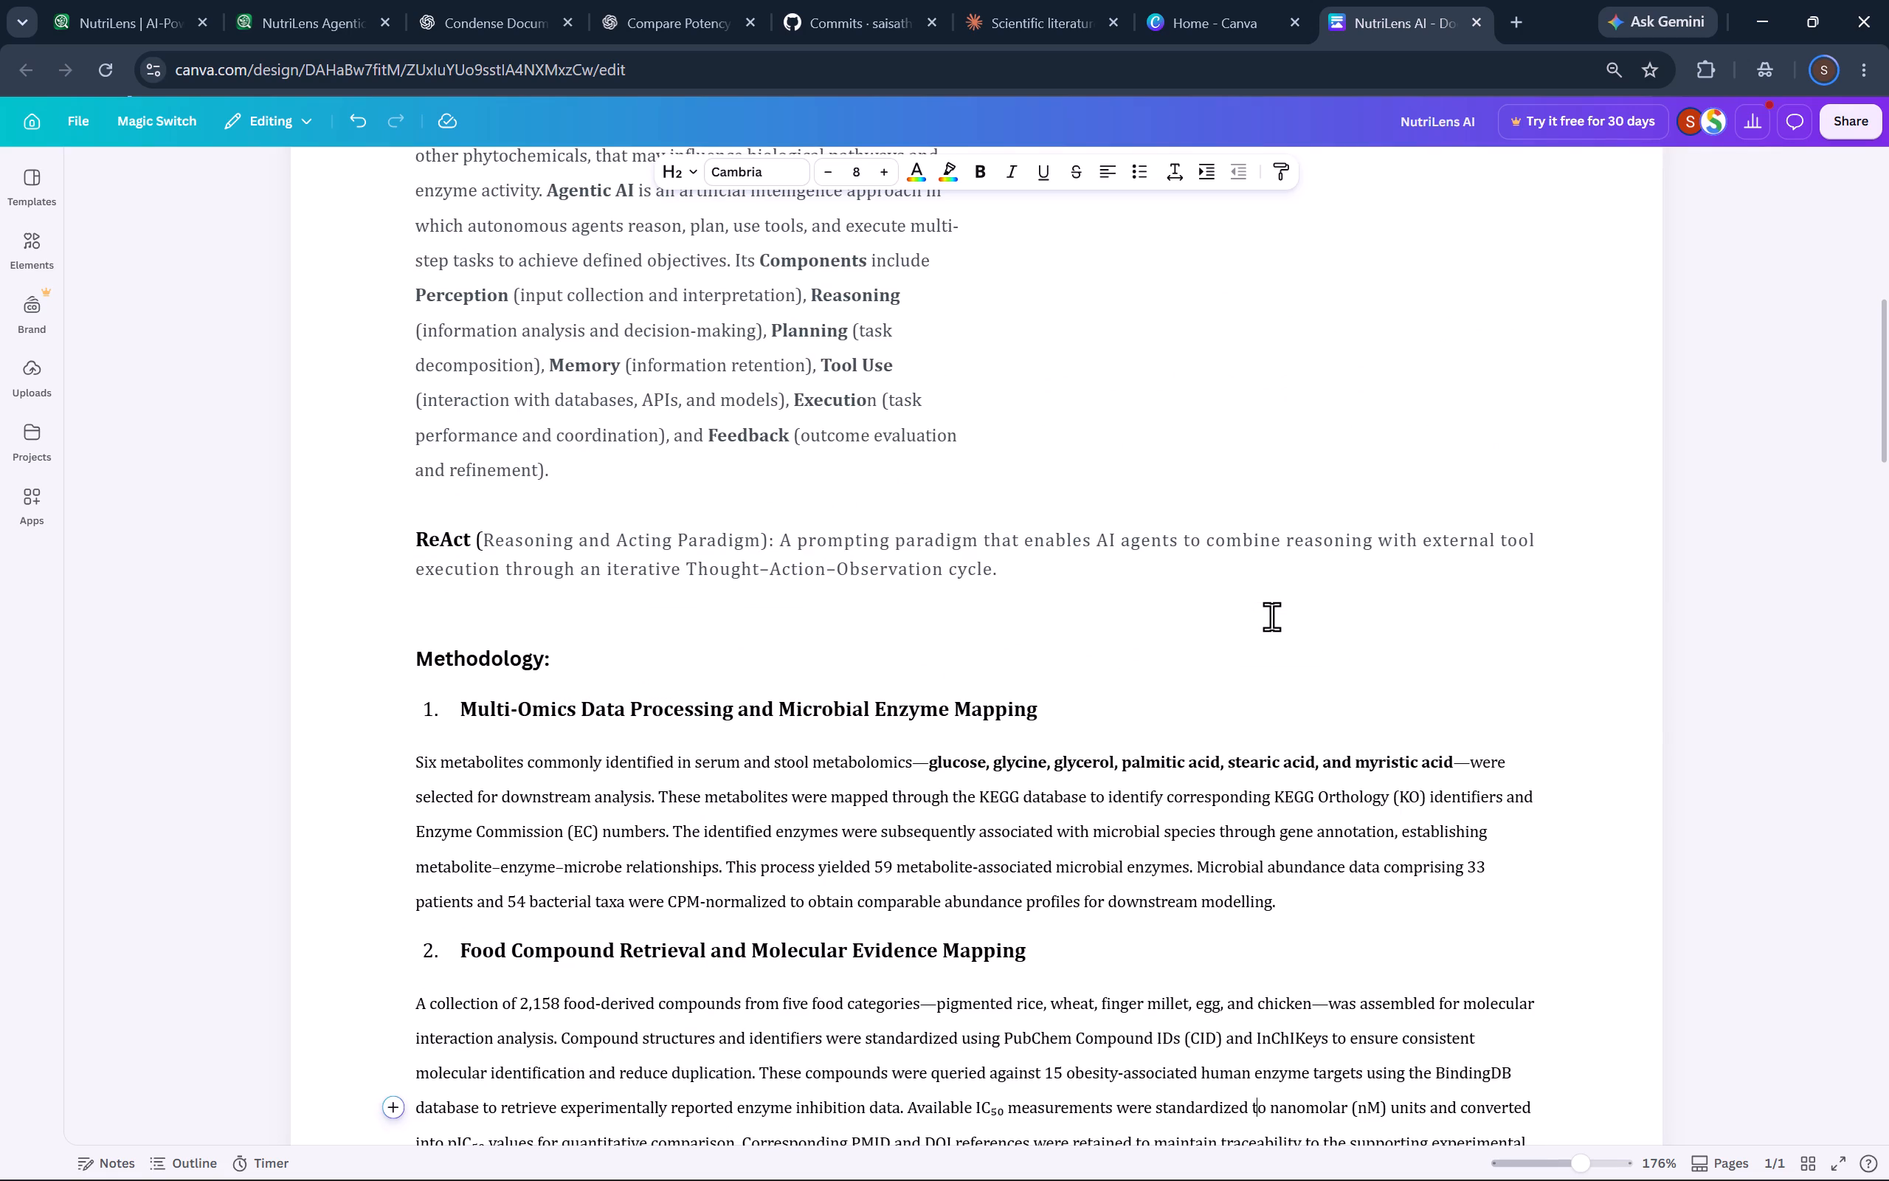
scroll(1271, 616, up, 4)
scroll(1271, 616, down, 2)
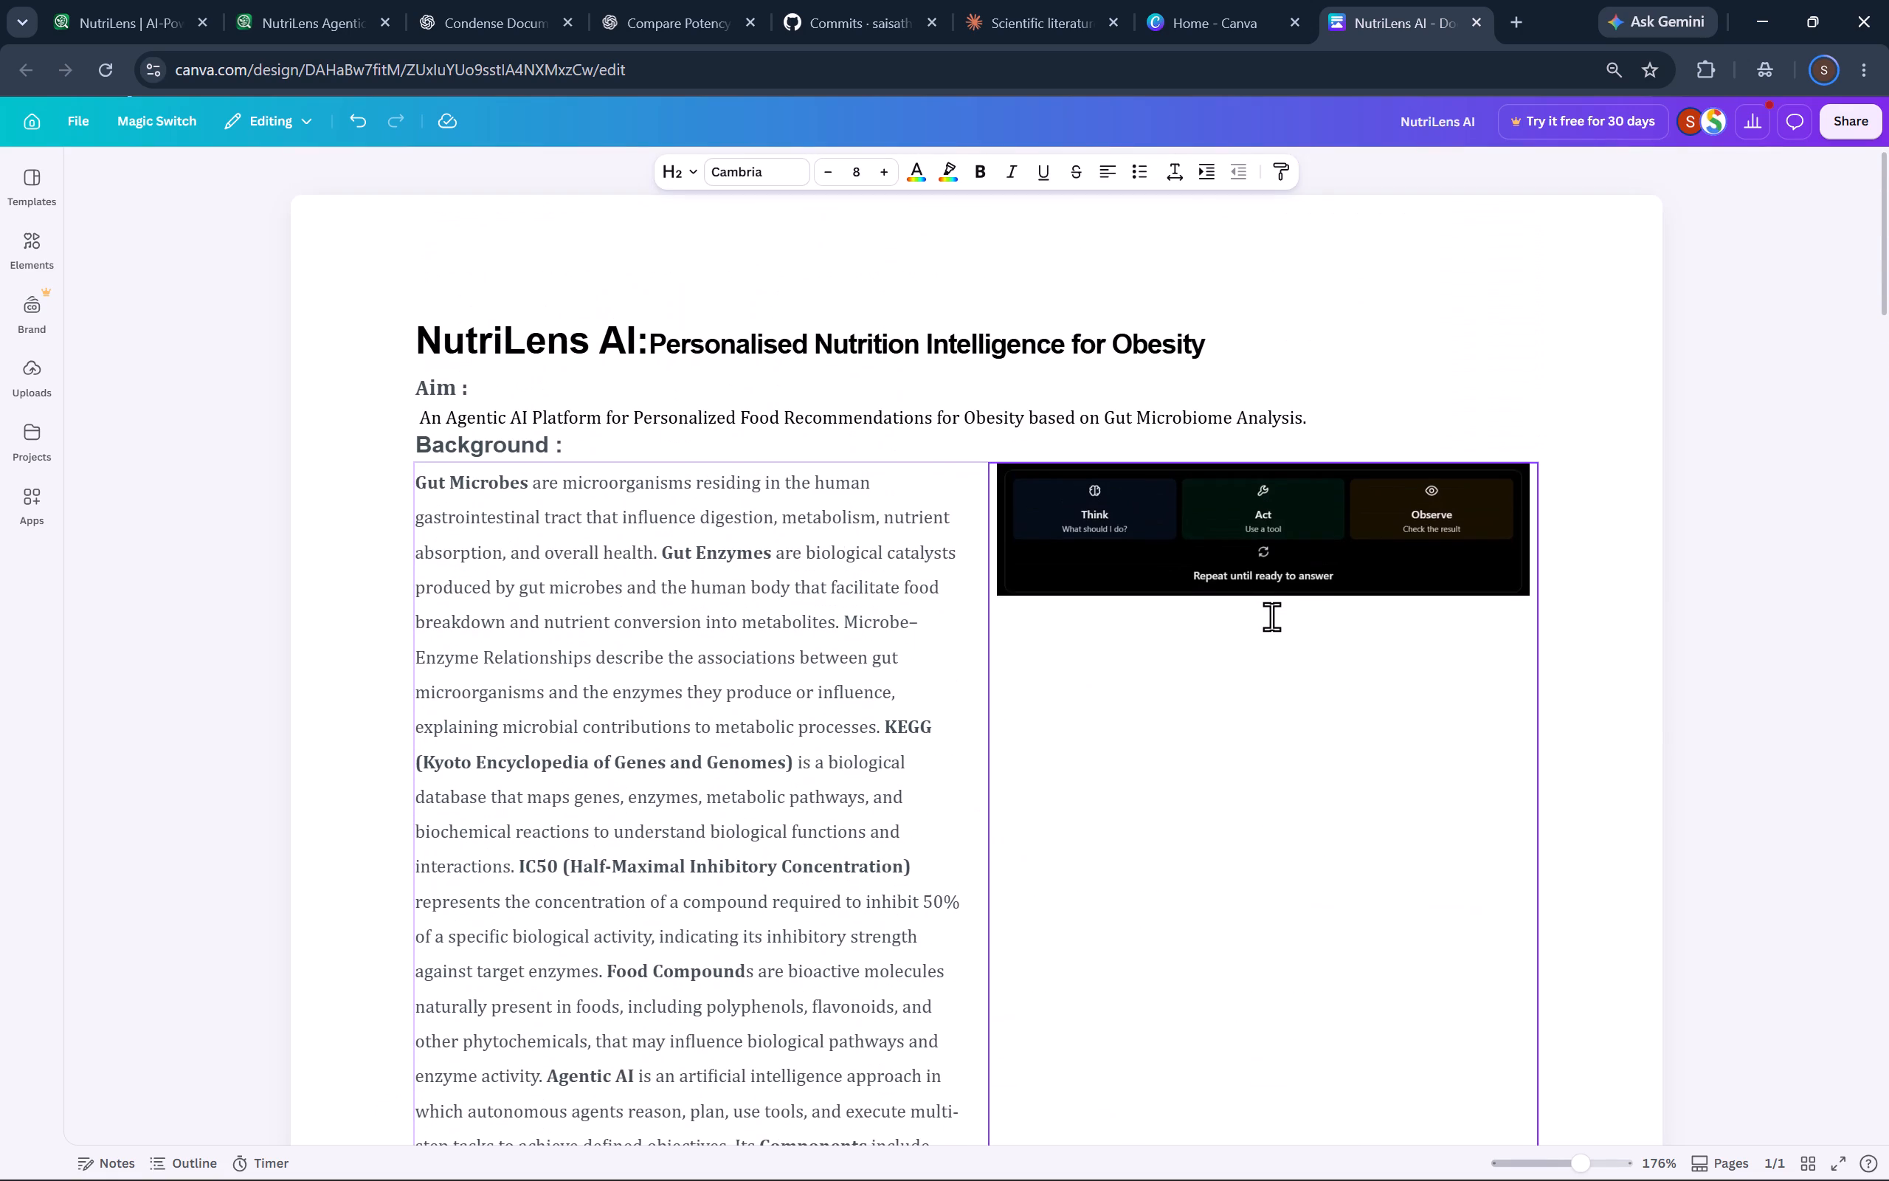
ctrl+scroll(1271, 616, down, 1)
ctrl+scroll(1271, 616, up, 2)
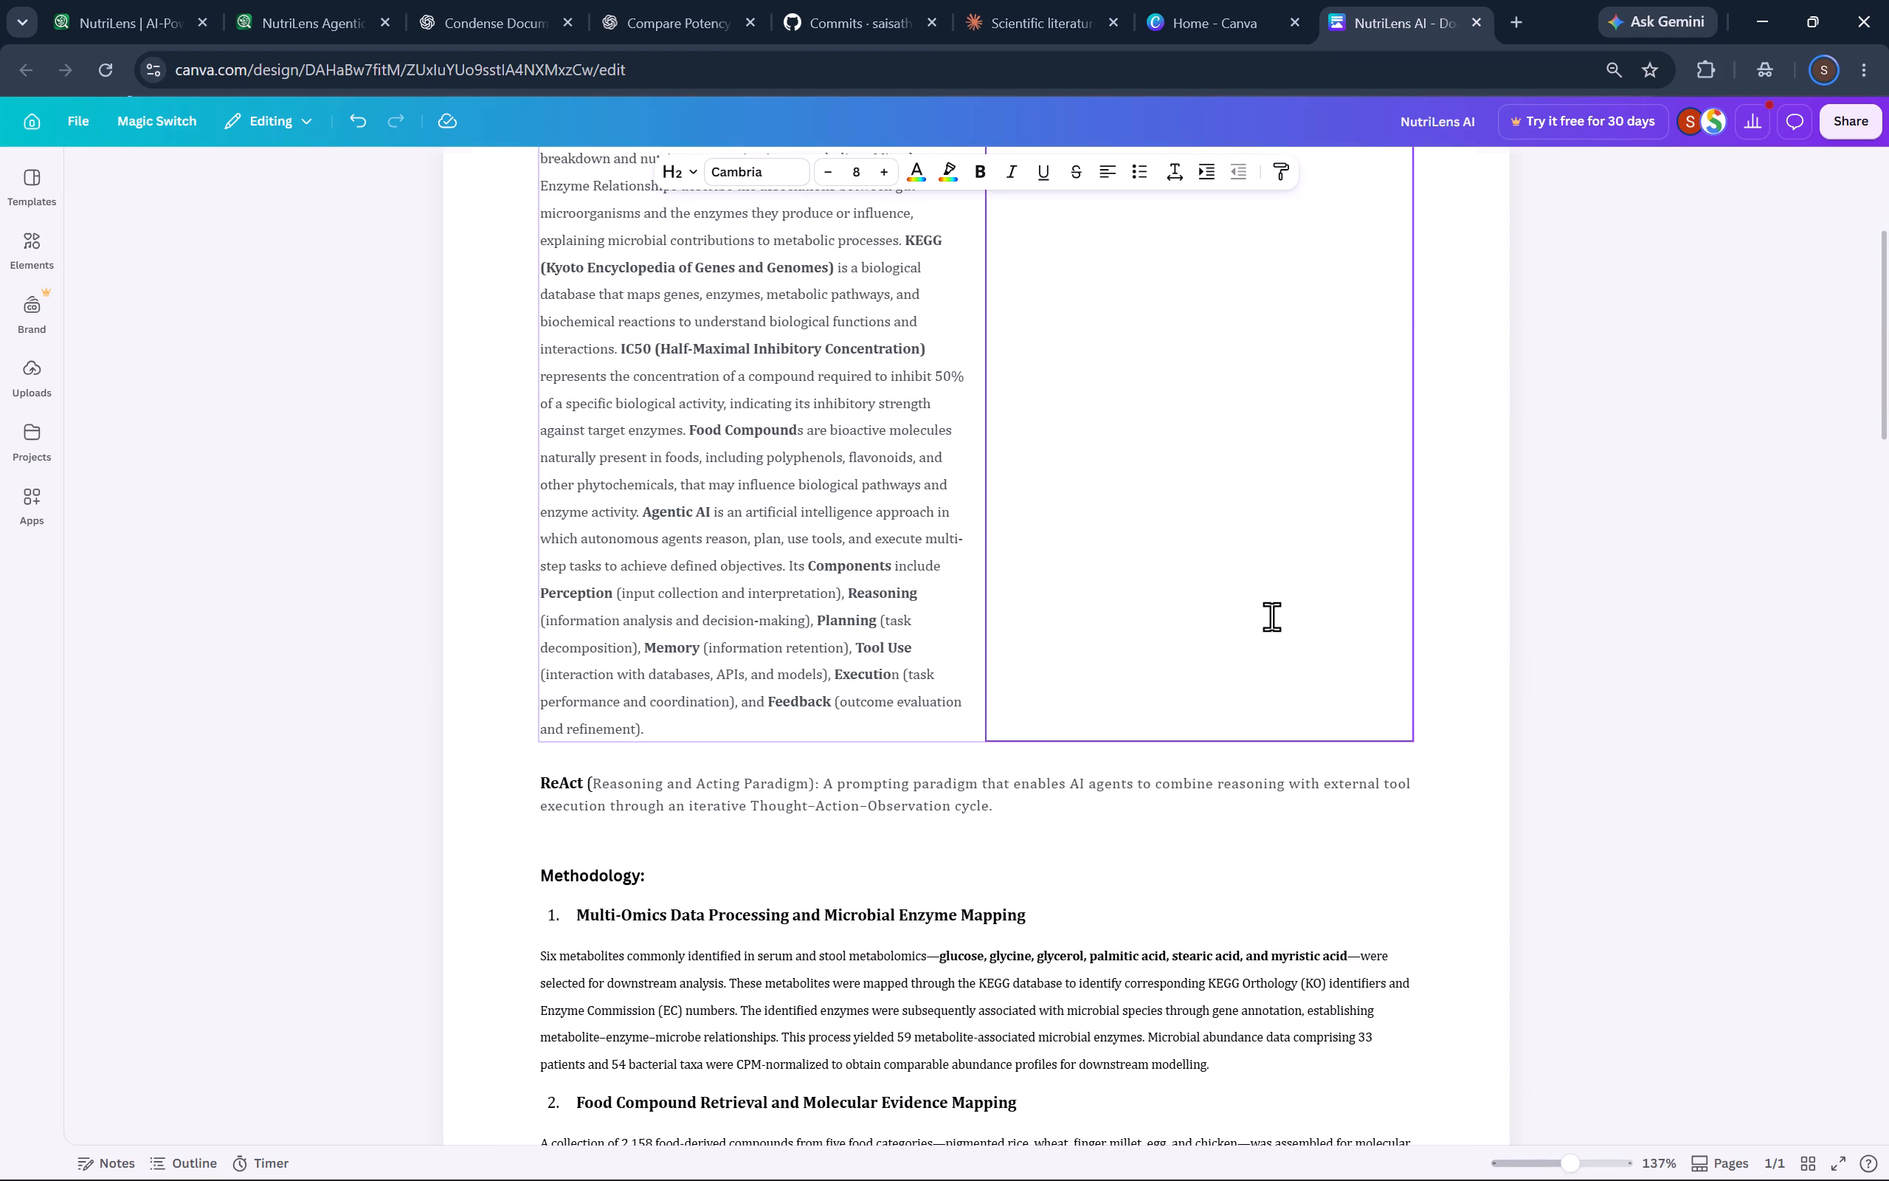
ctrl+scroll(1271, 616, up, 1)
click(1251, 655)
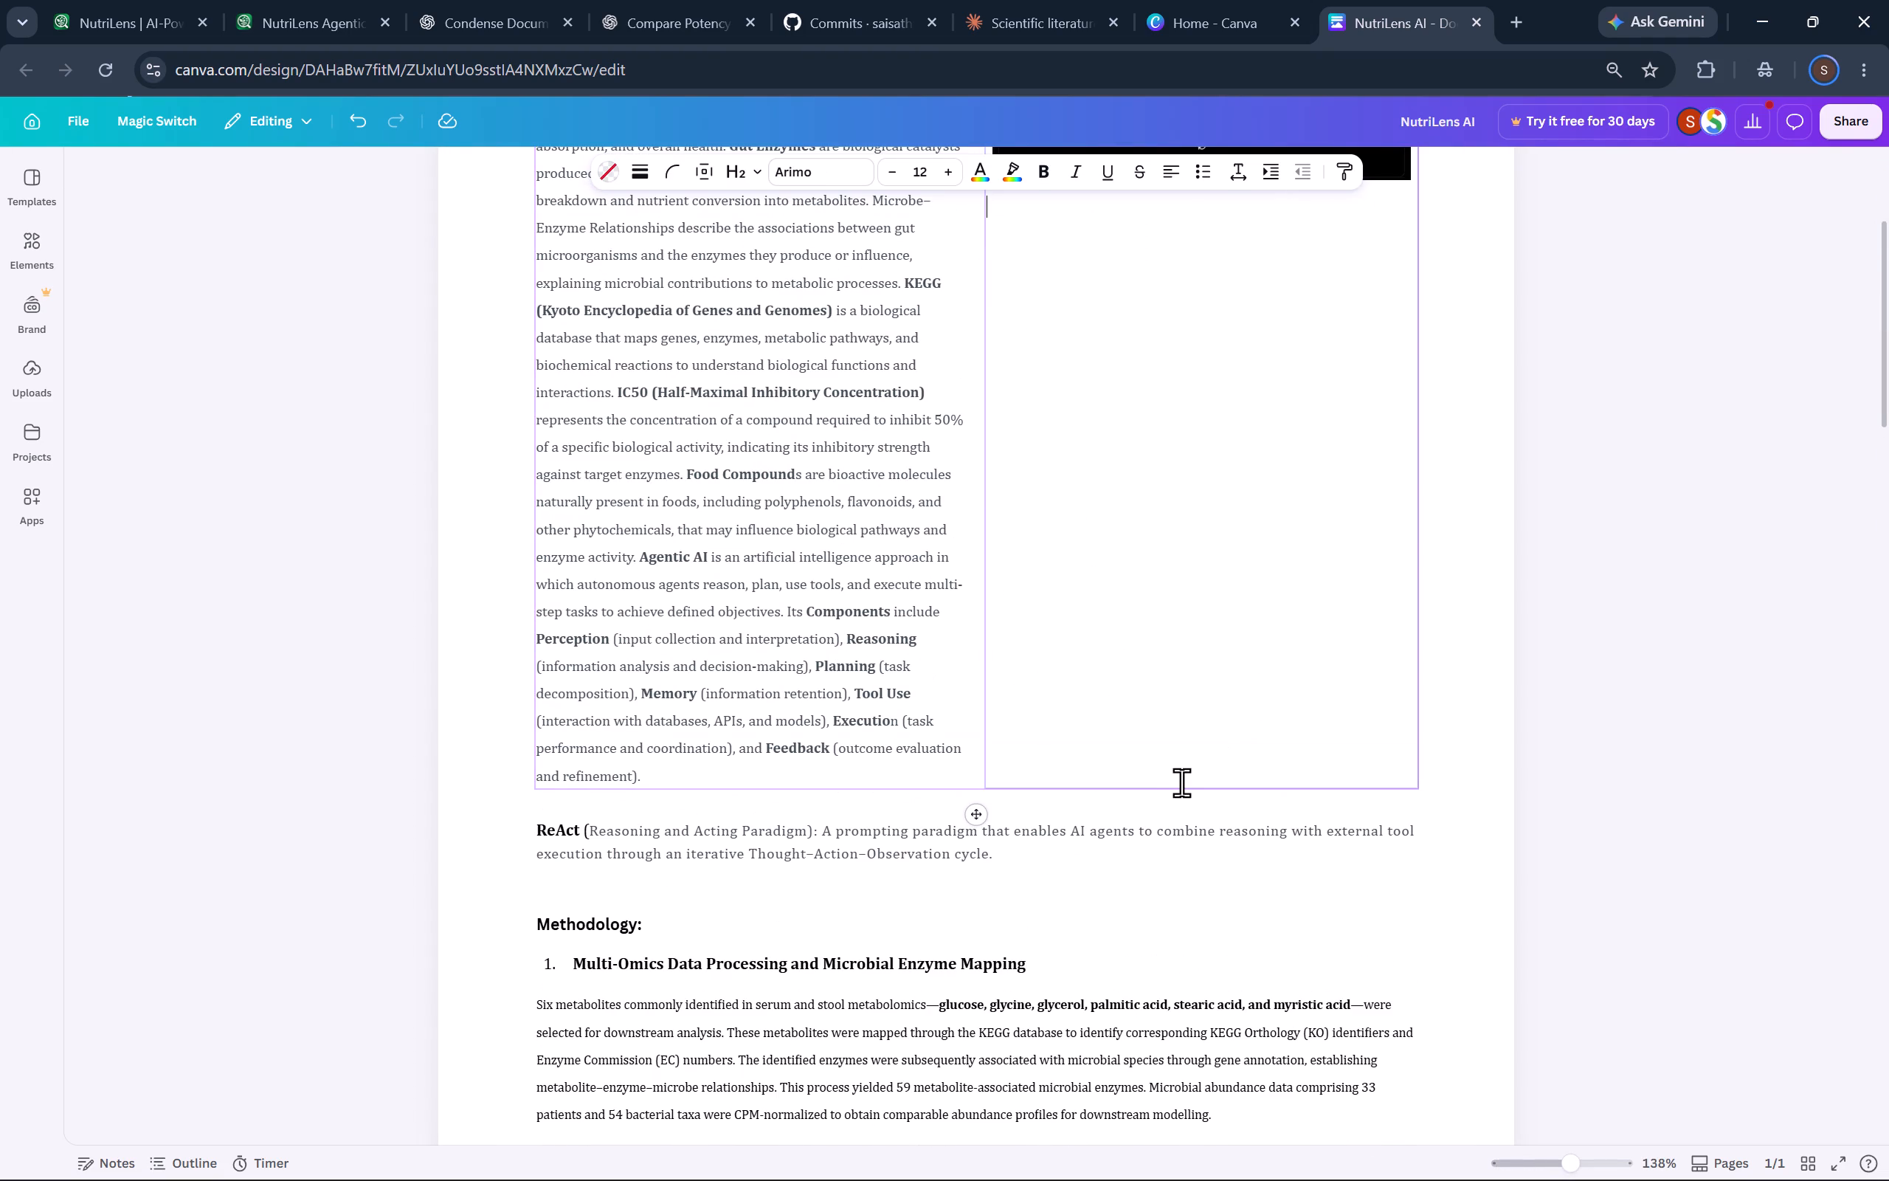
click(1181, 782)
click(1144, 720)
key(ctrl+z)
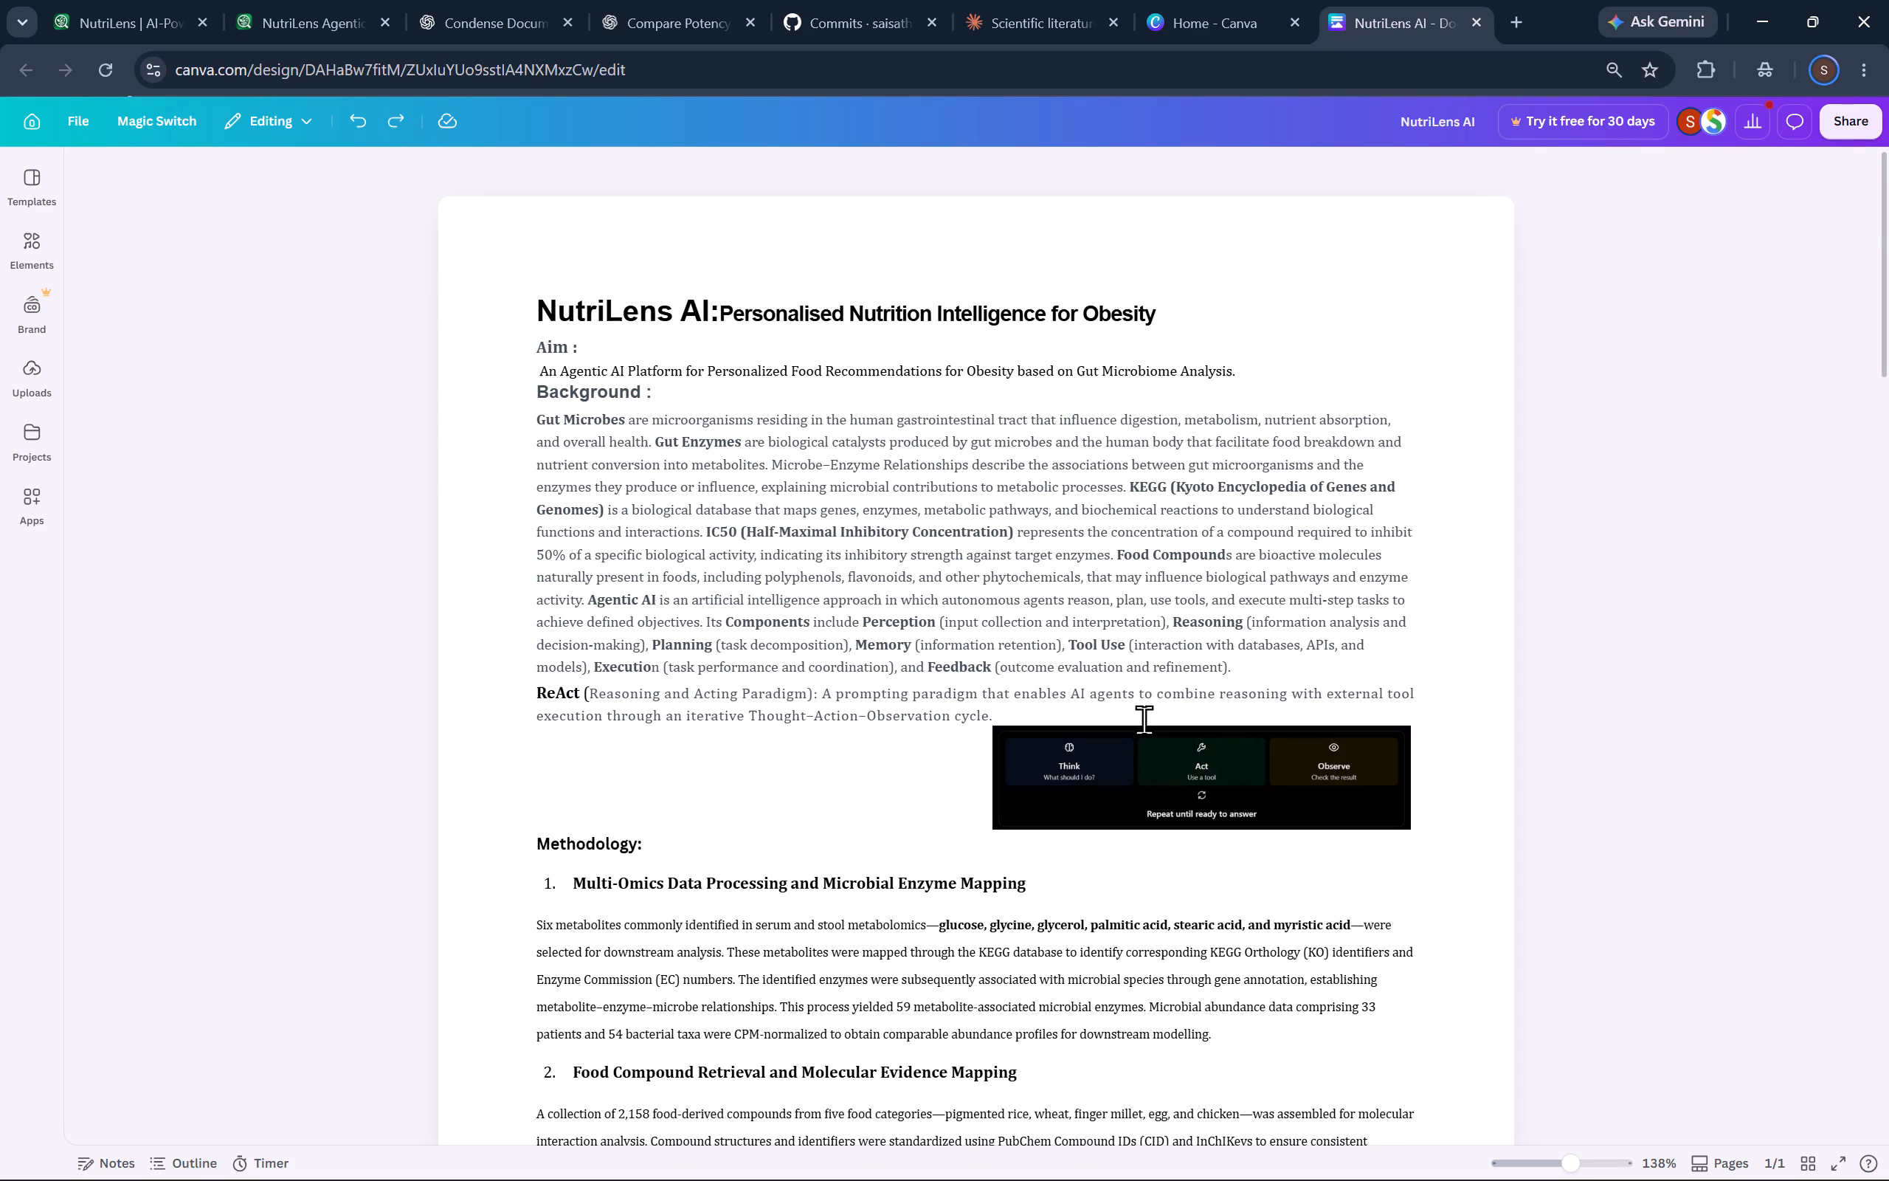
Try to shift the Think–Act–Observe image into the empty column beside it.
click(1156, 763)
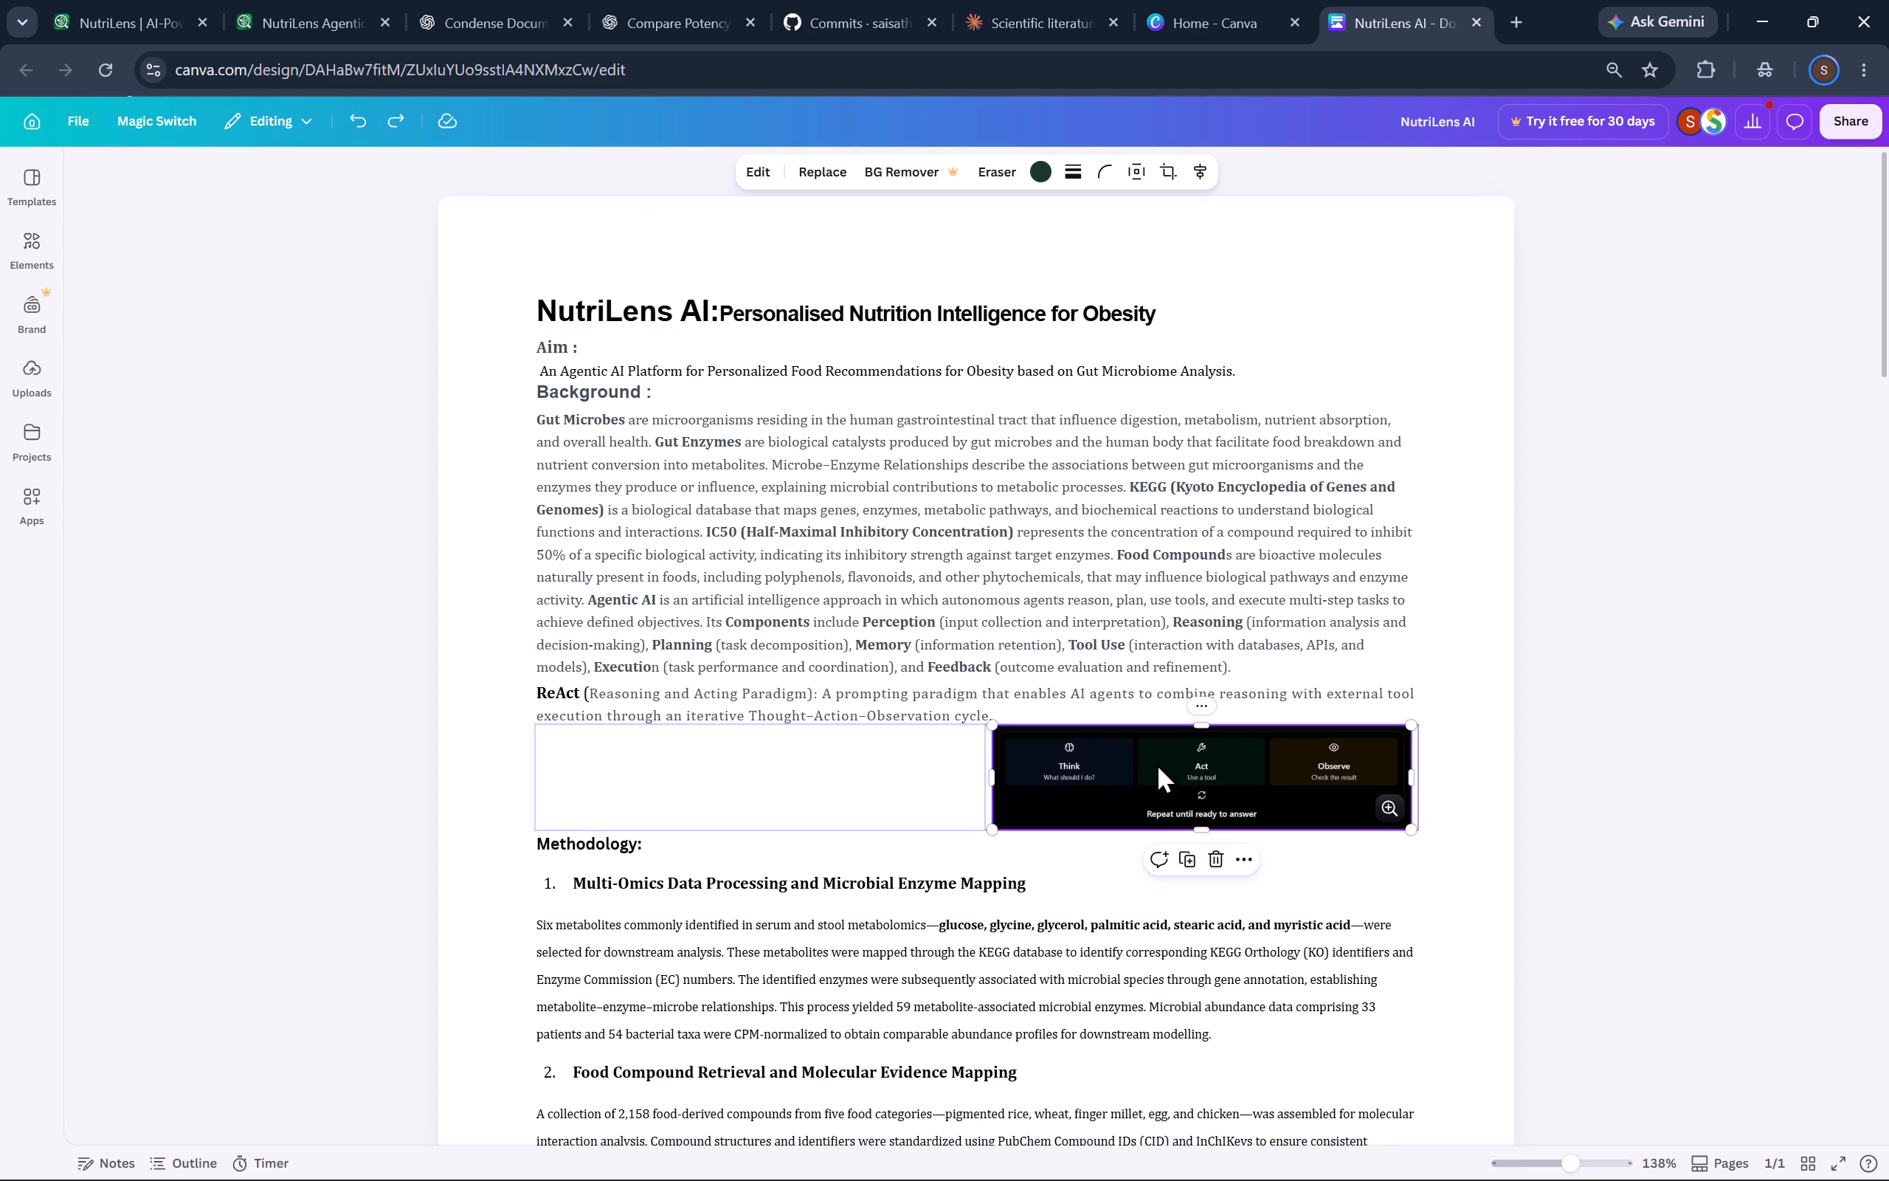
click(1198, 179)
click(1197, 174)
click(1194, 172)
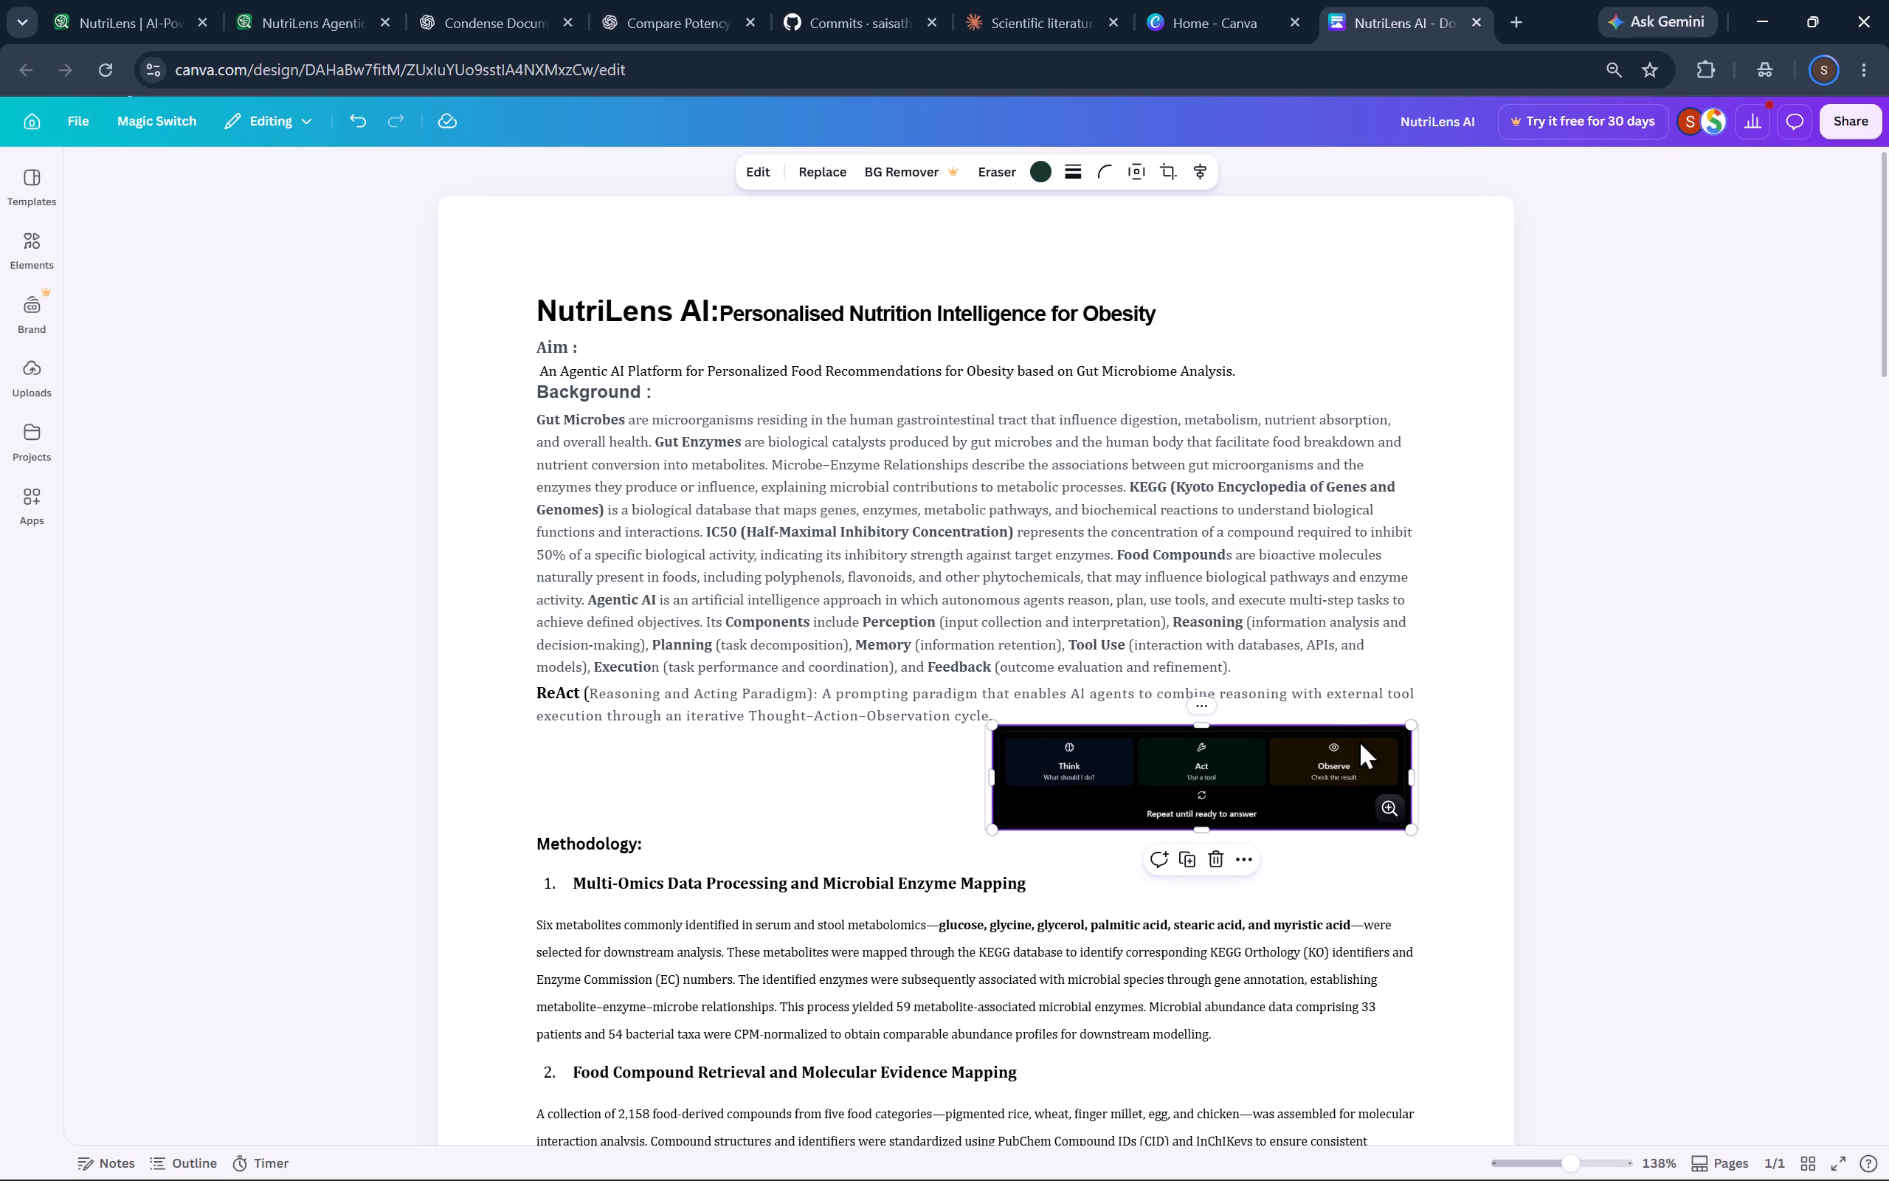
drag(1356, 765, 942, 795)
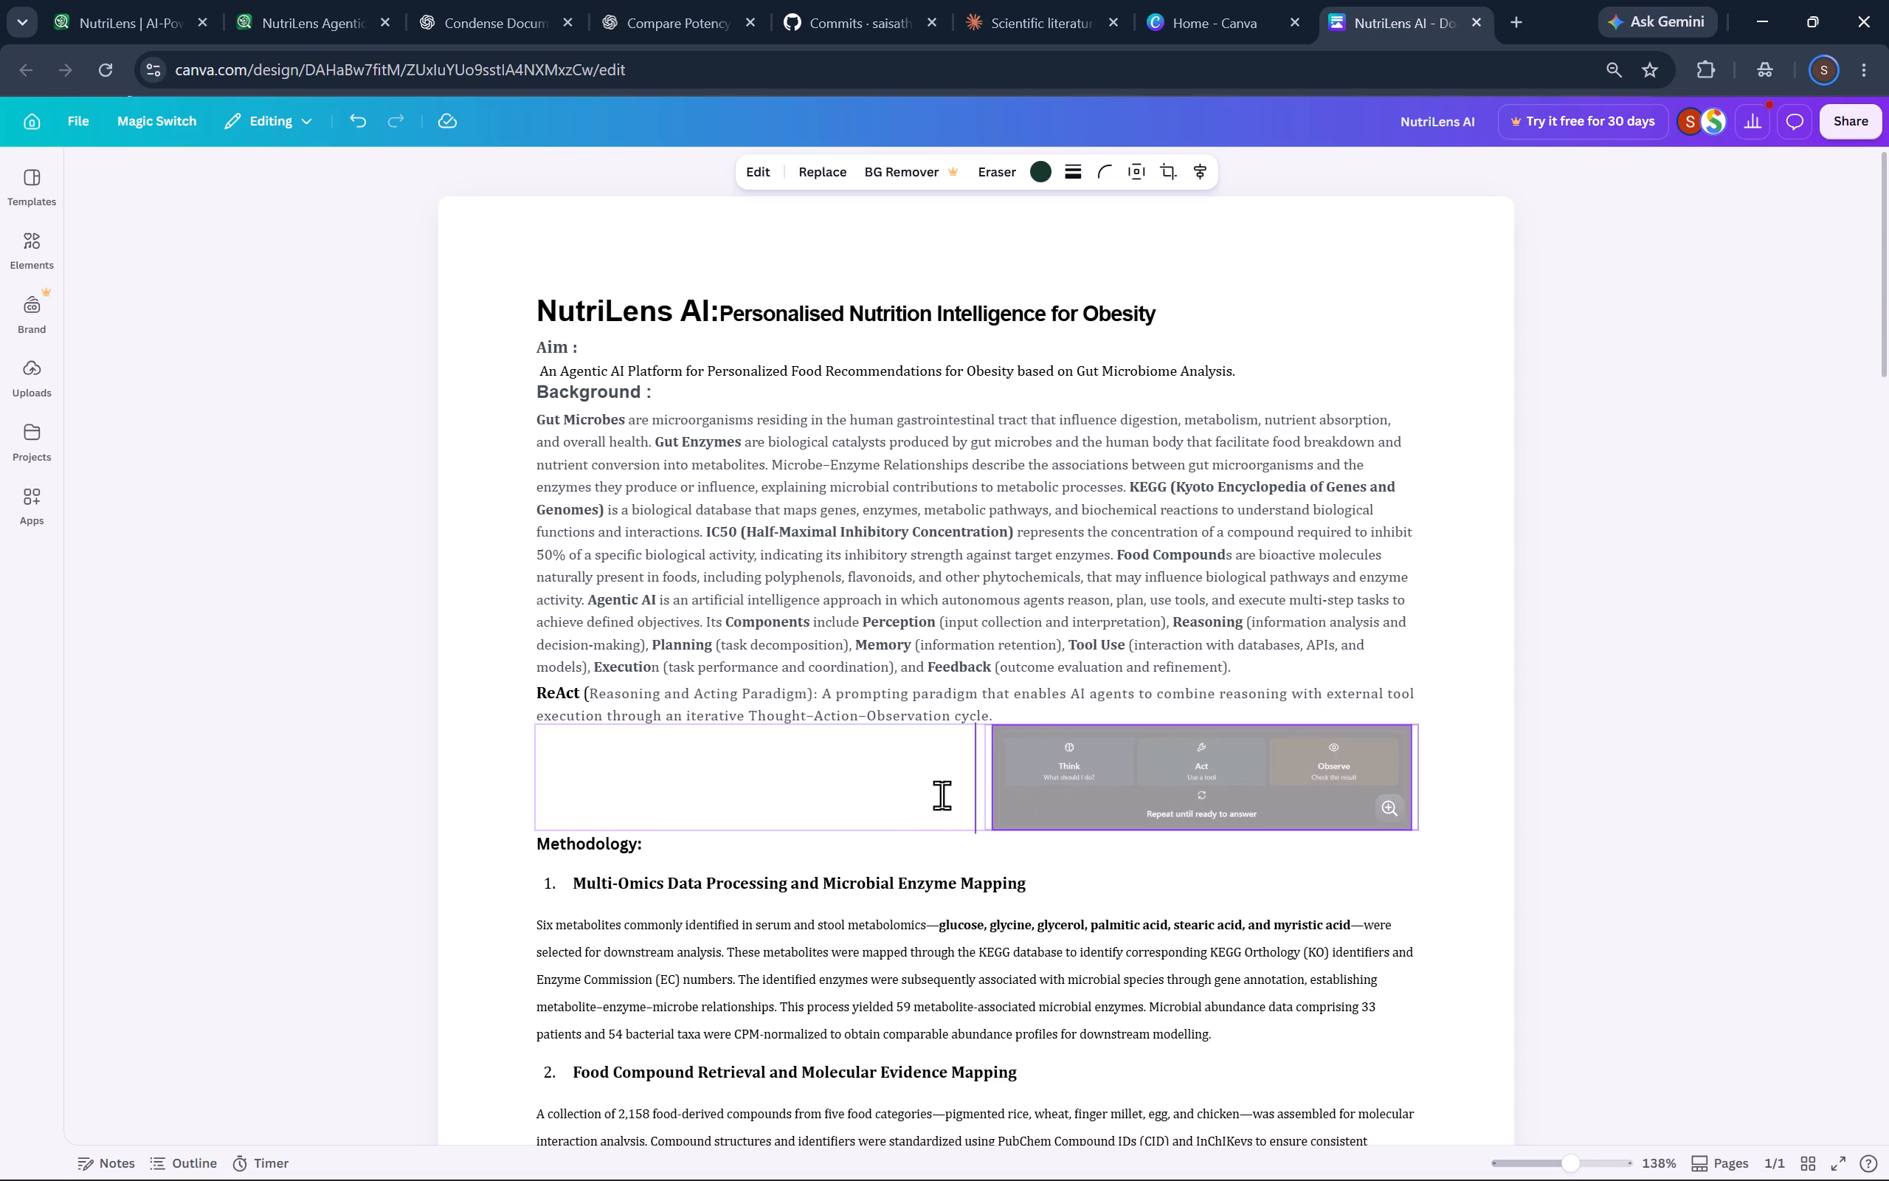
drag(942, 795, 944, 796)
Narrow the empty column beside the Think–Act–Observe image so that the image sits near the middle of the page.
drag(970, 793, 936, 792)
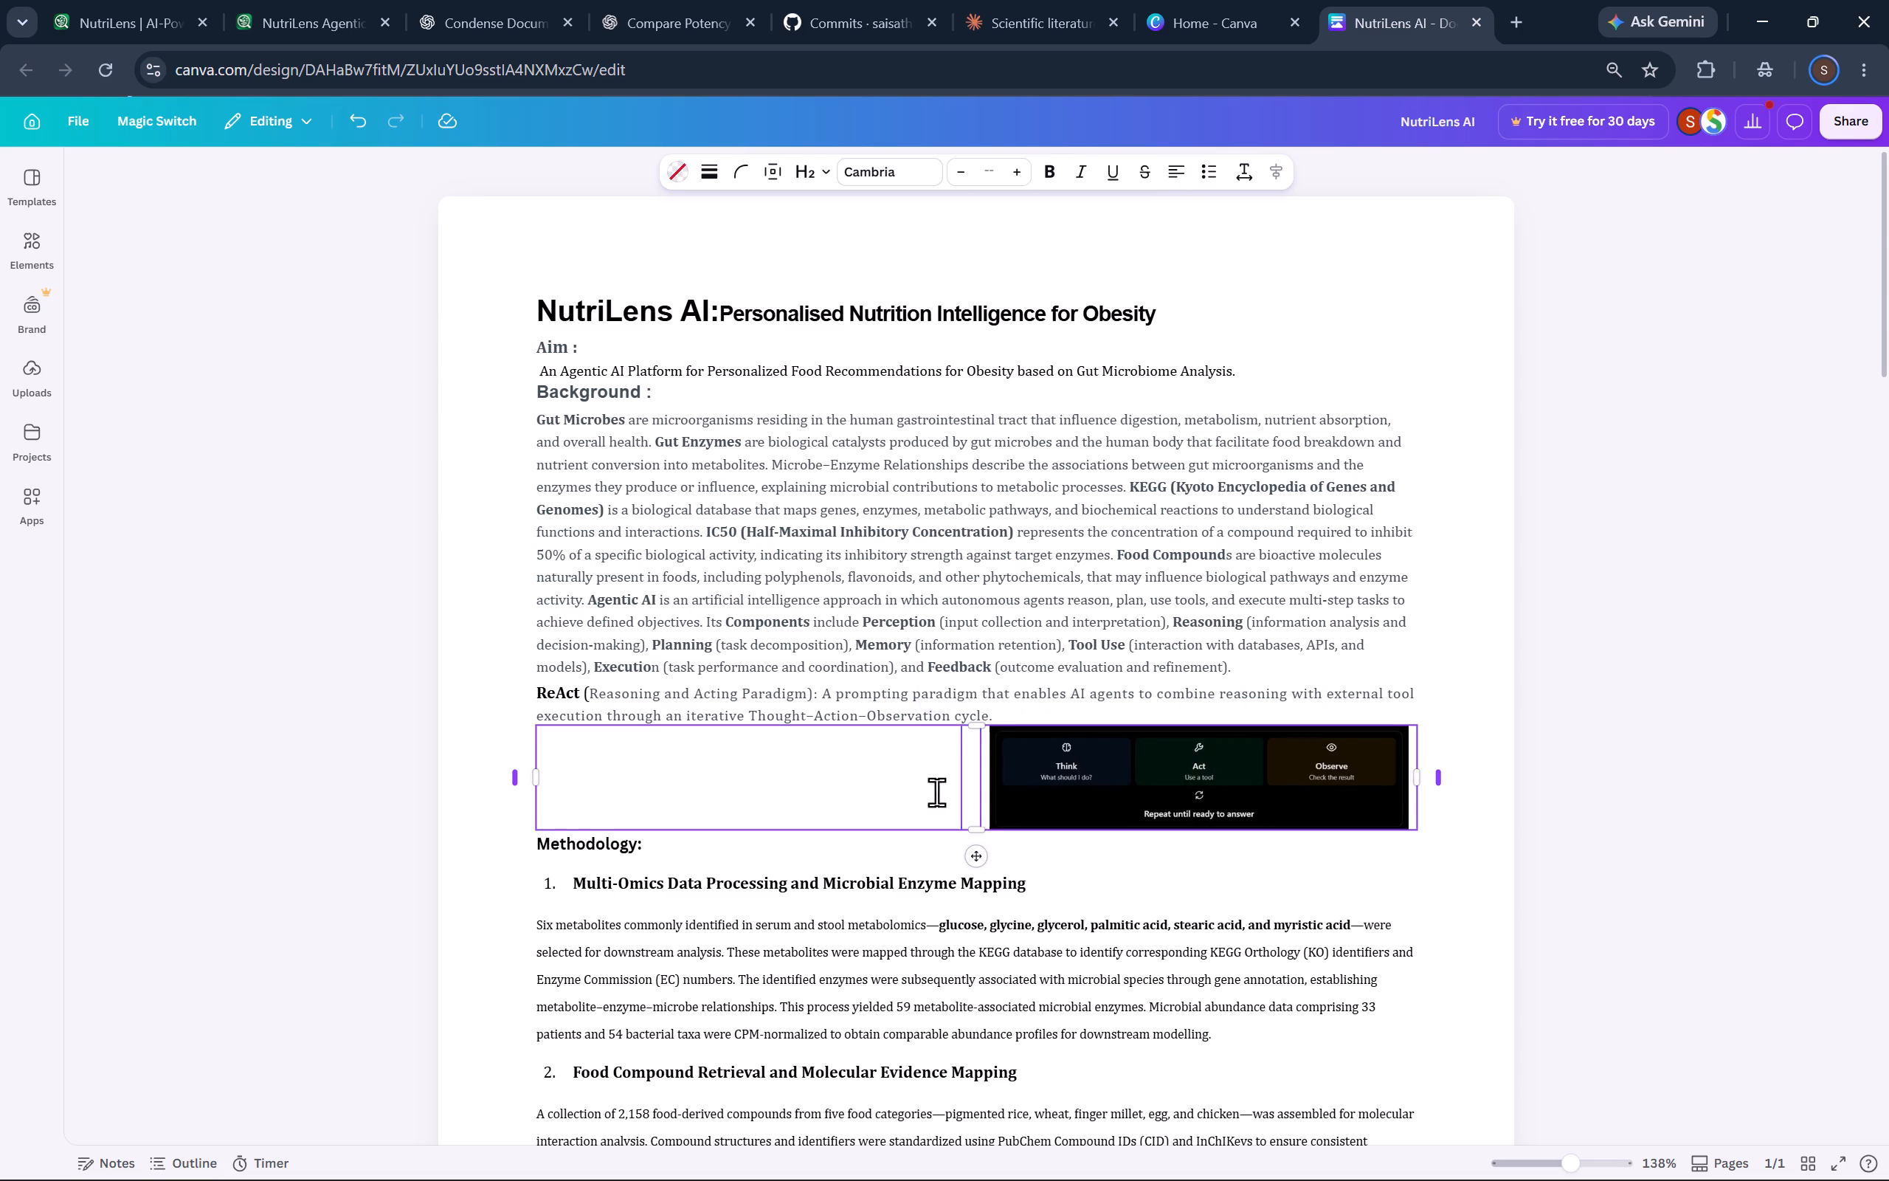
drag(936, 792, 470, 802)
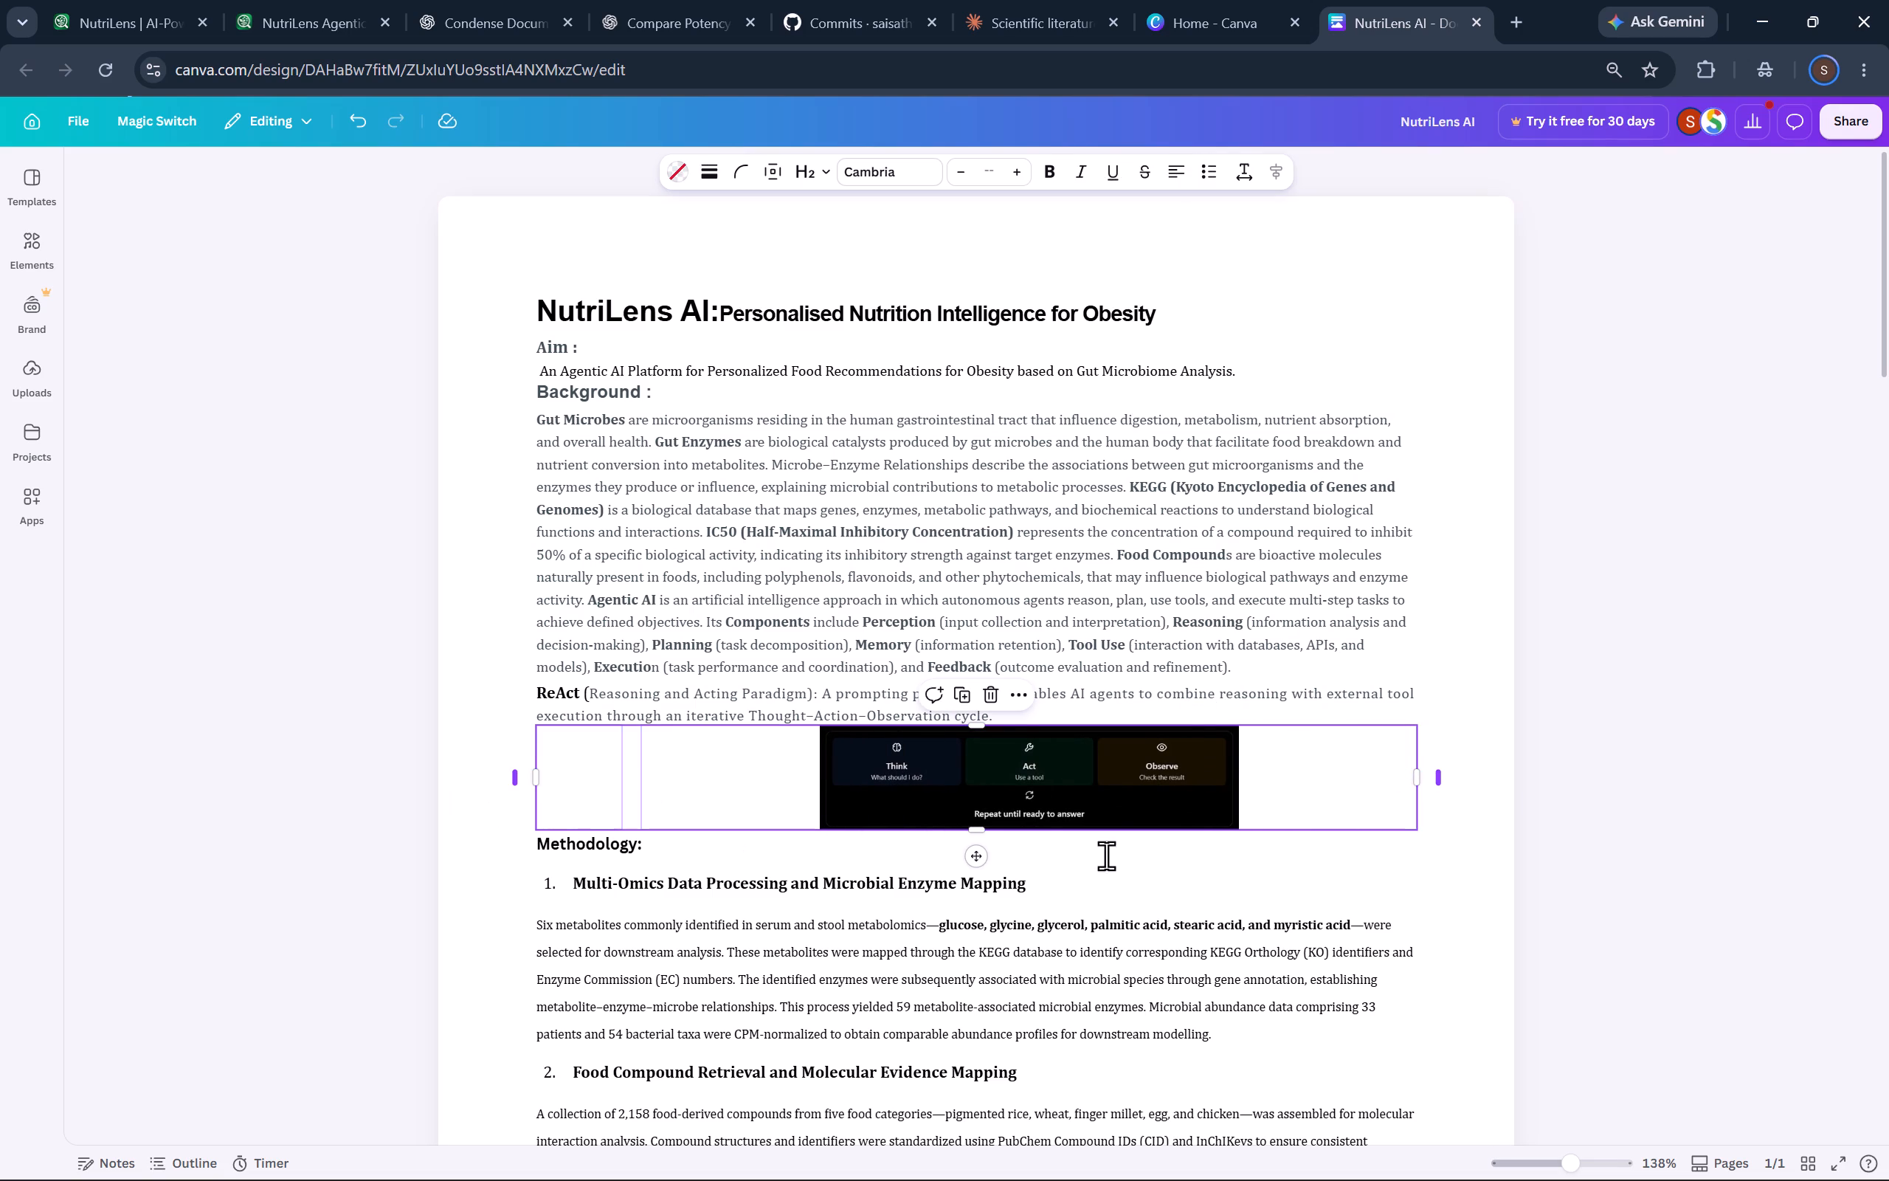
click(1203, 889)
click(1031, 800)
click(965, 780)
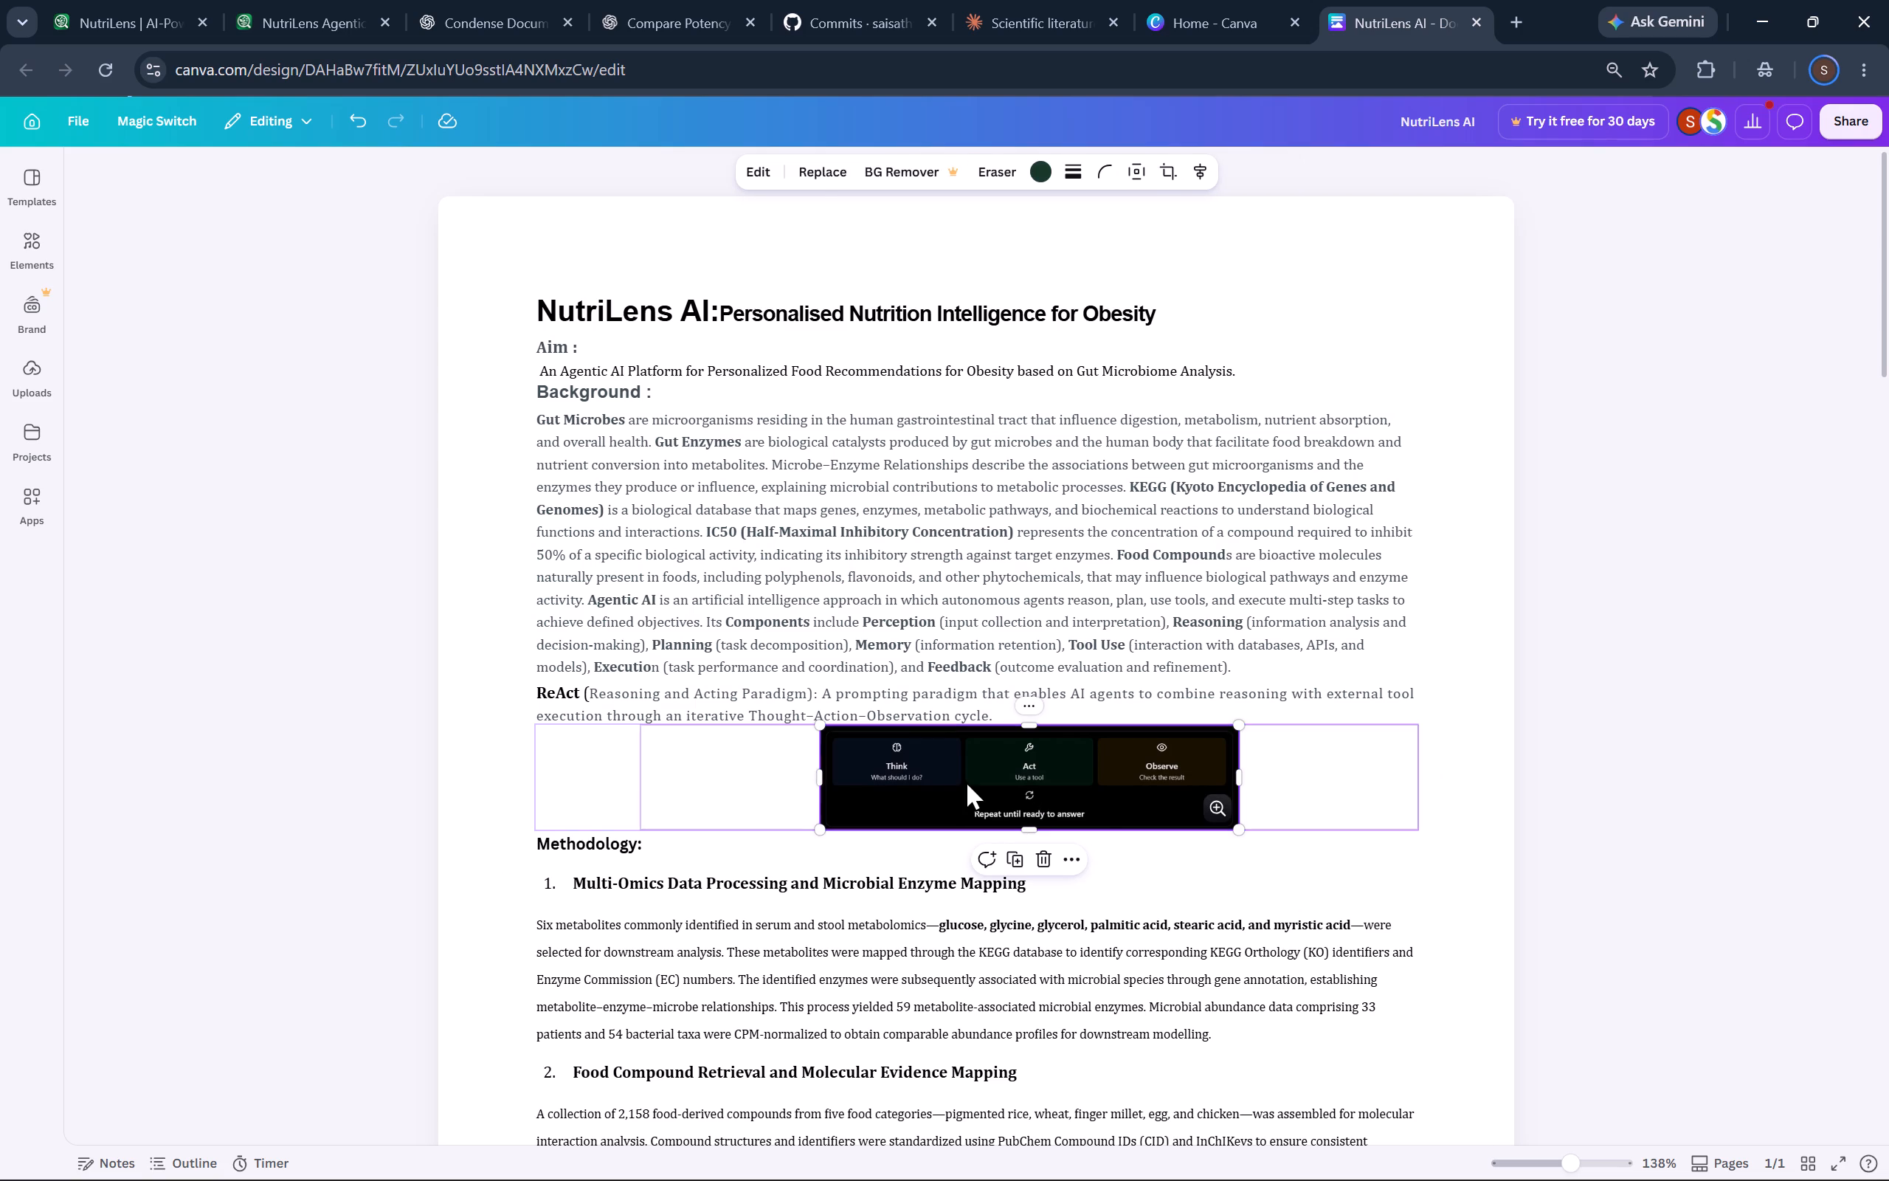
click(1200, 869)
click(1081, 809)
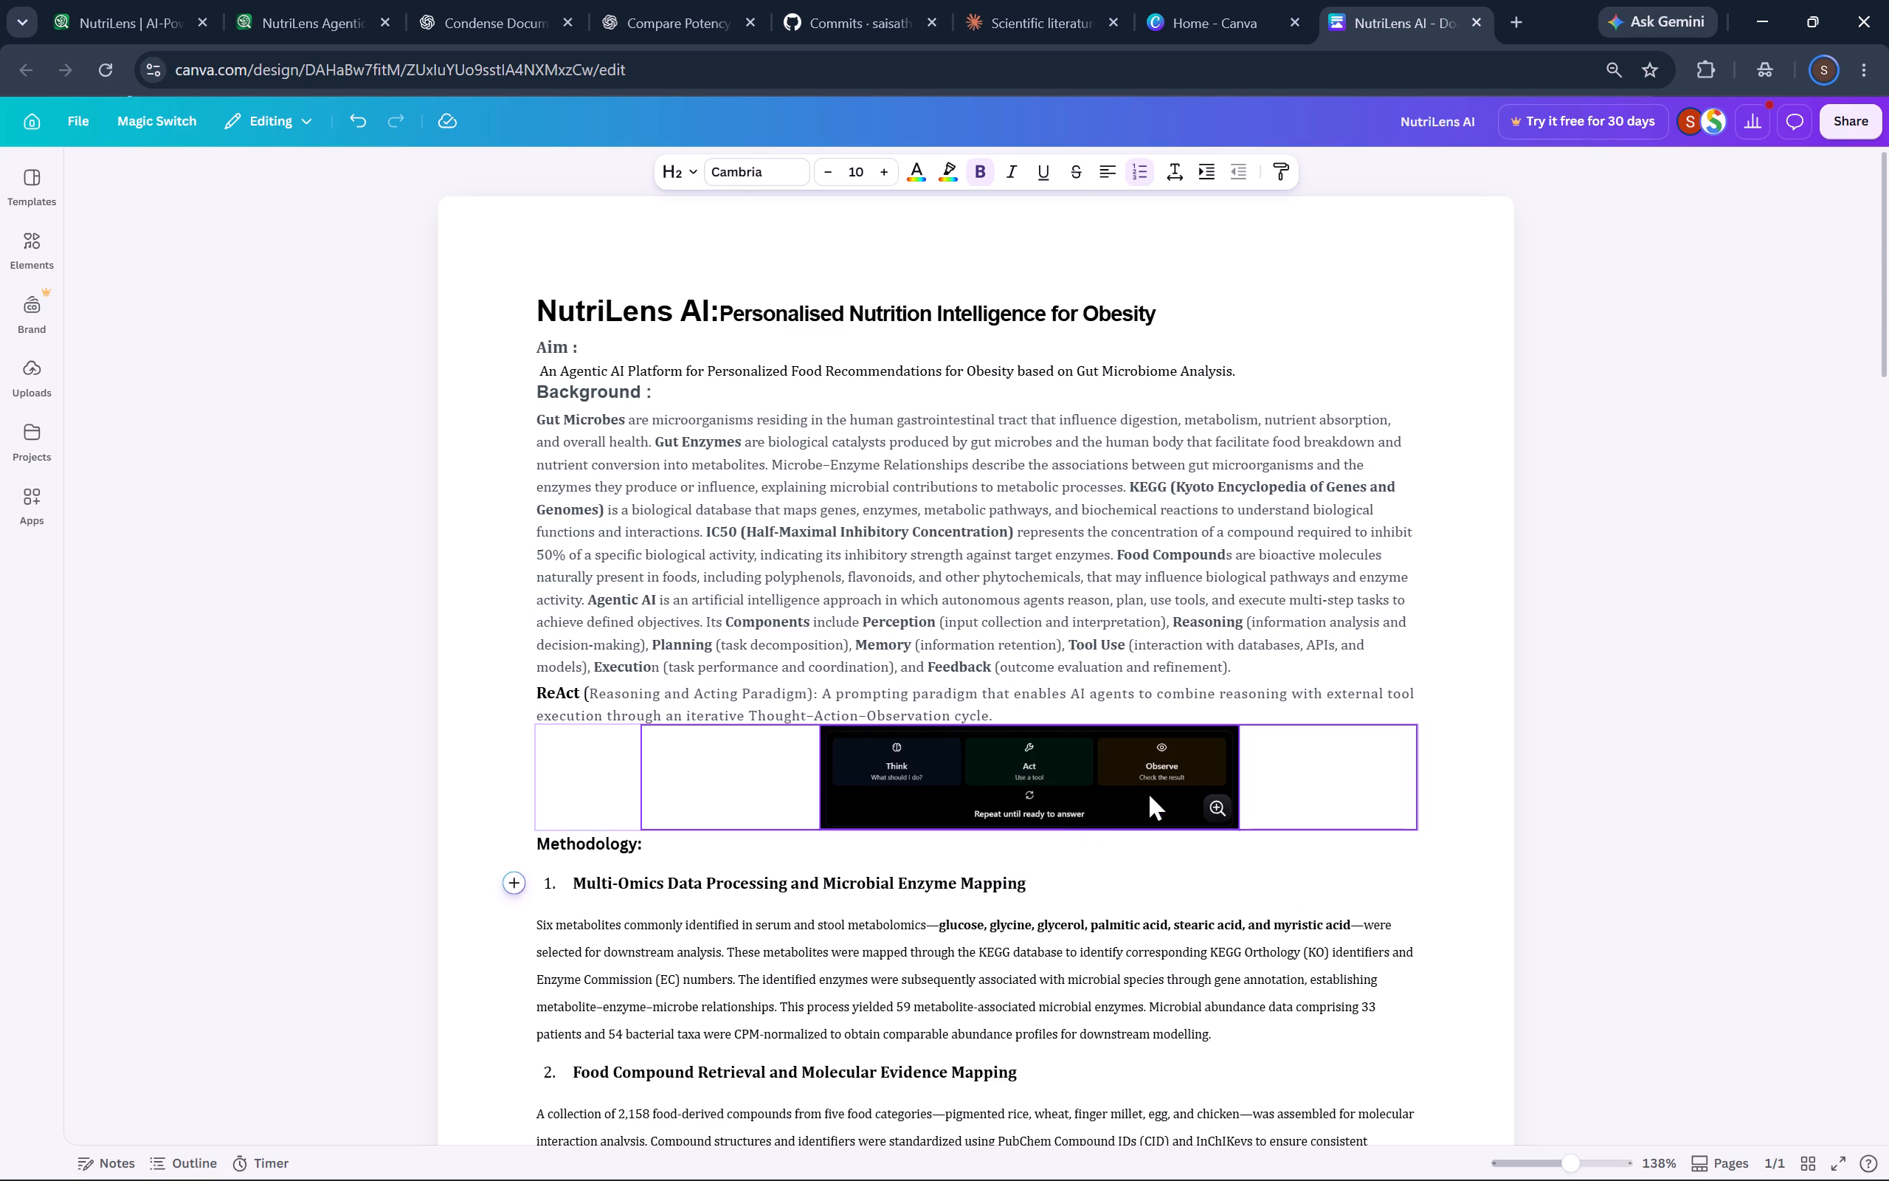
drag(1147, 791, 756, 784)
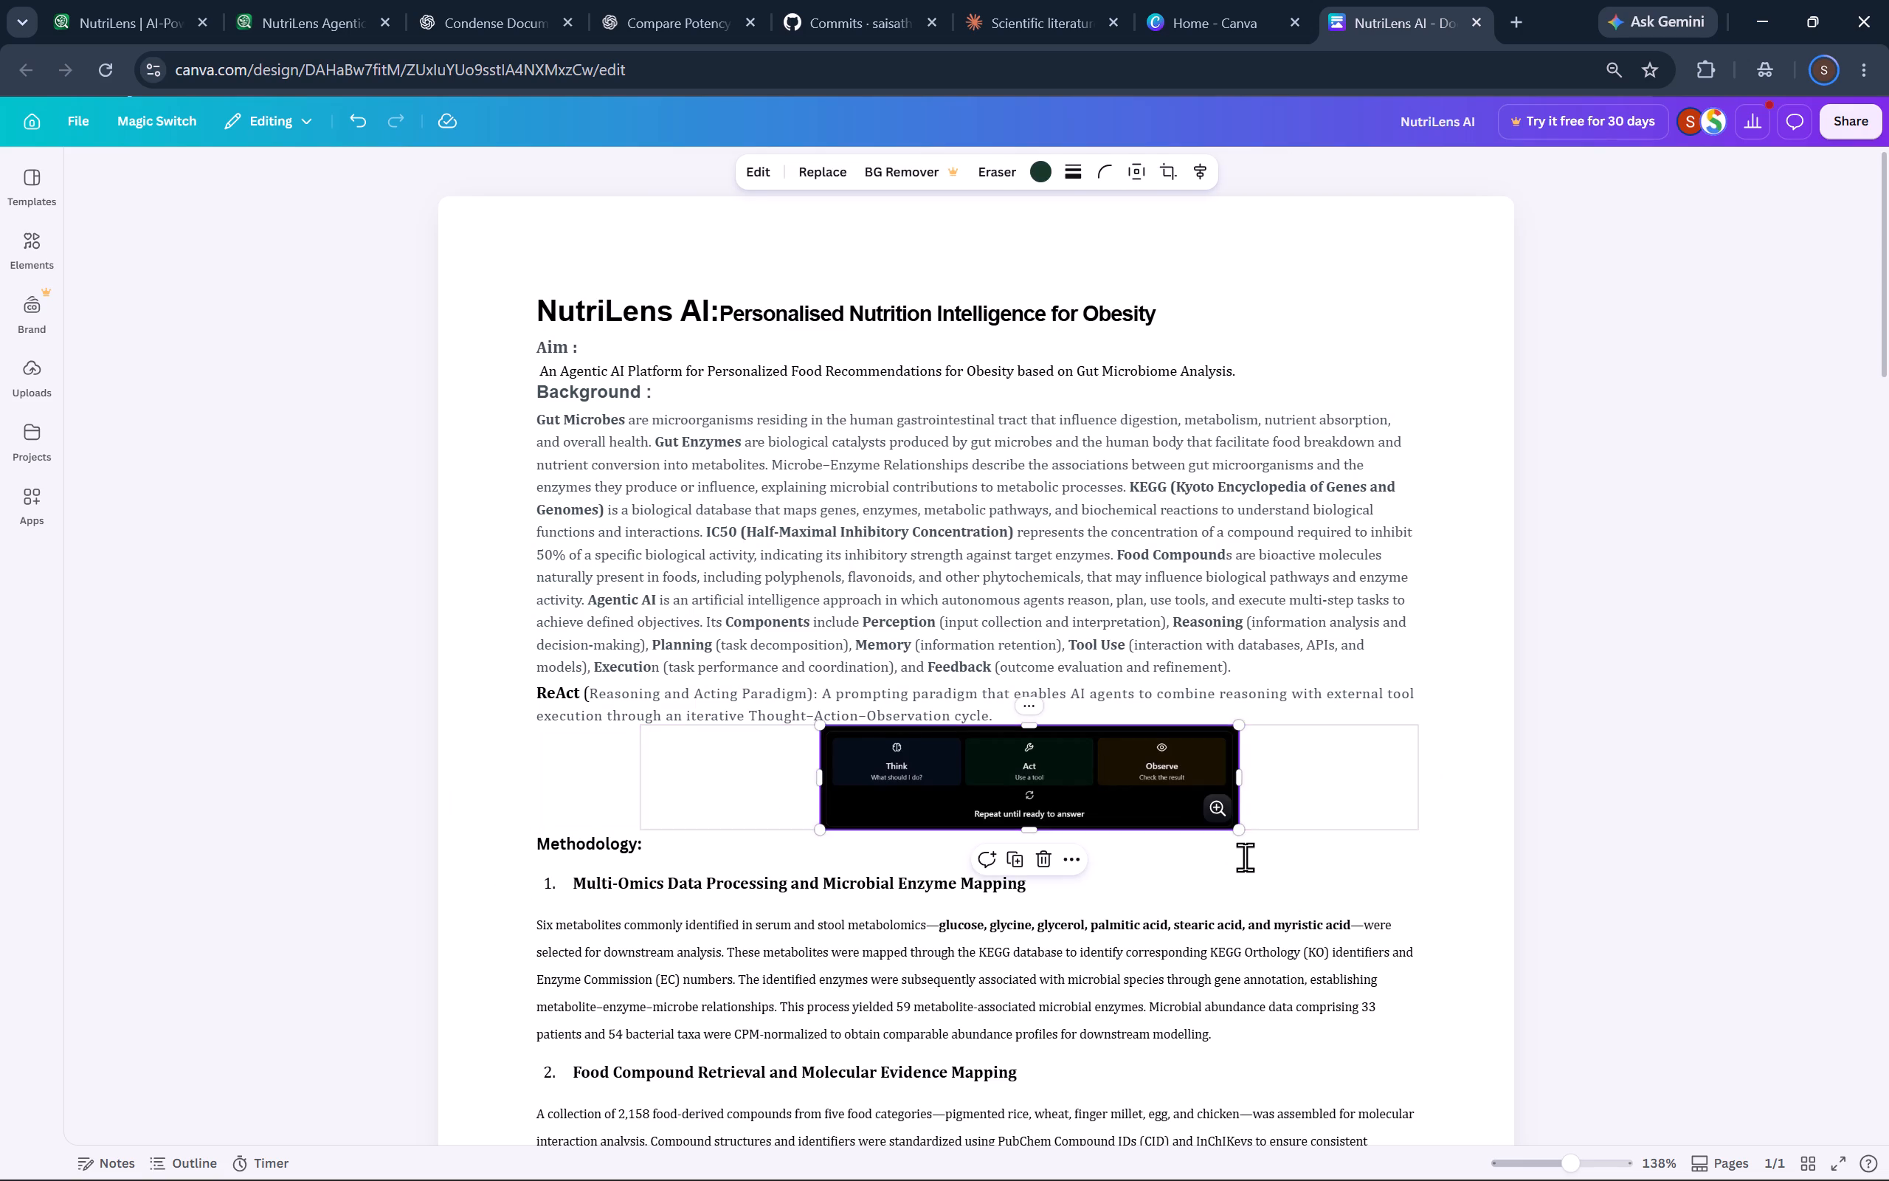
click(1244, 857)
Set the paragraph spacing to 7 for the whole Methodology section, from its heading through the Final Output paragraph.
scroll(1244, 857, down, 1)
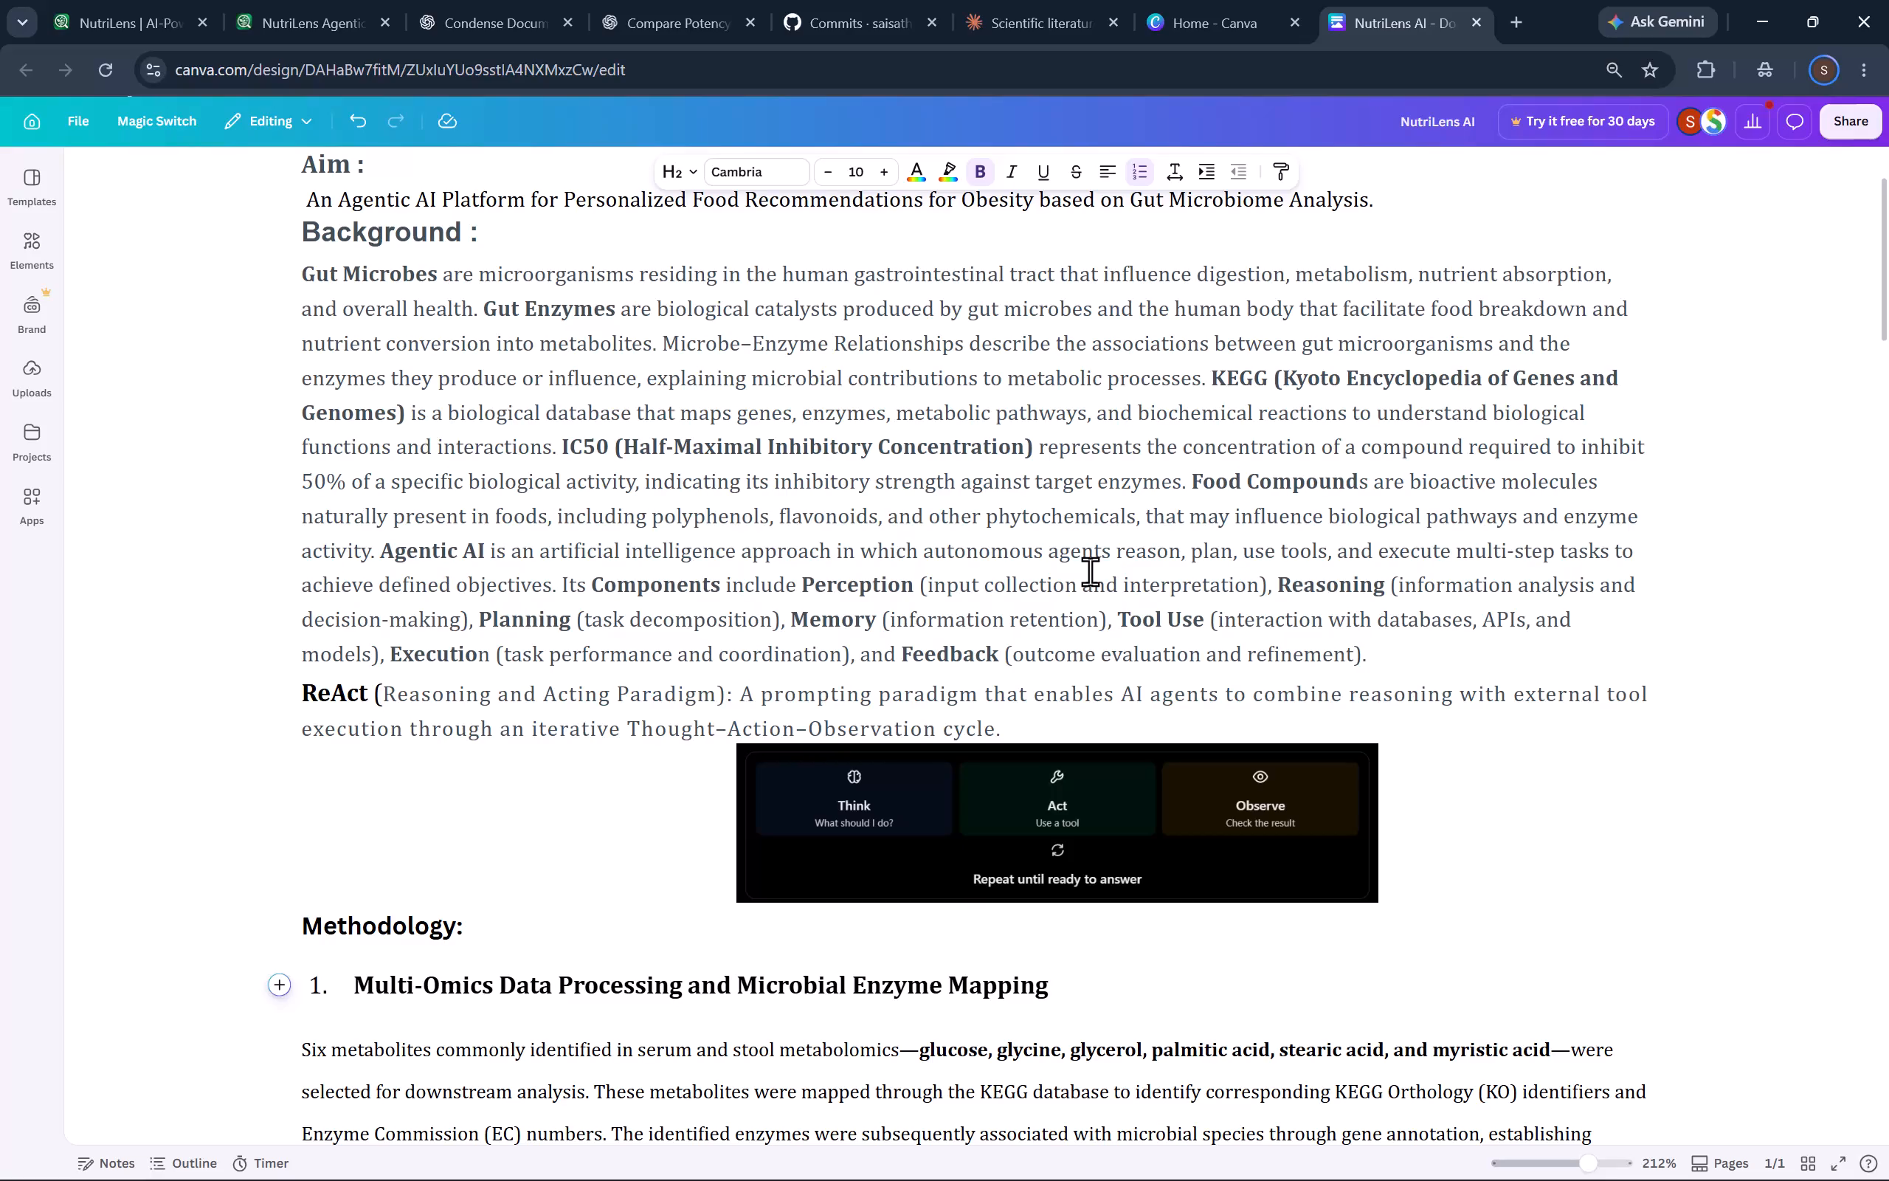
scroll(1090, 571, down, 1)
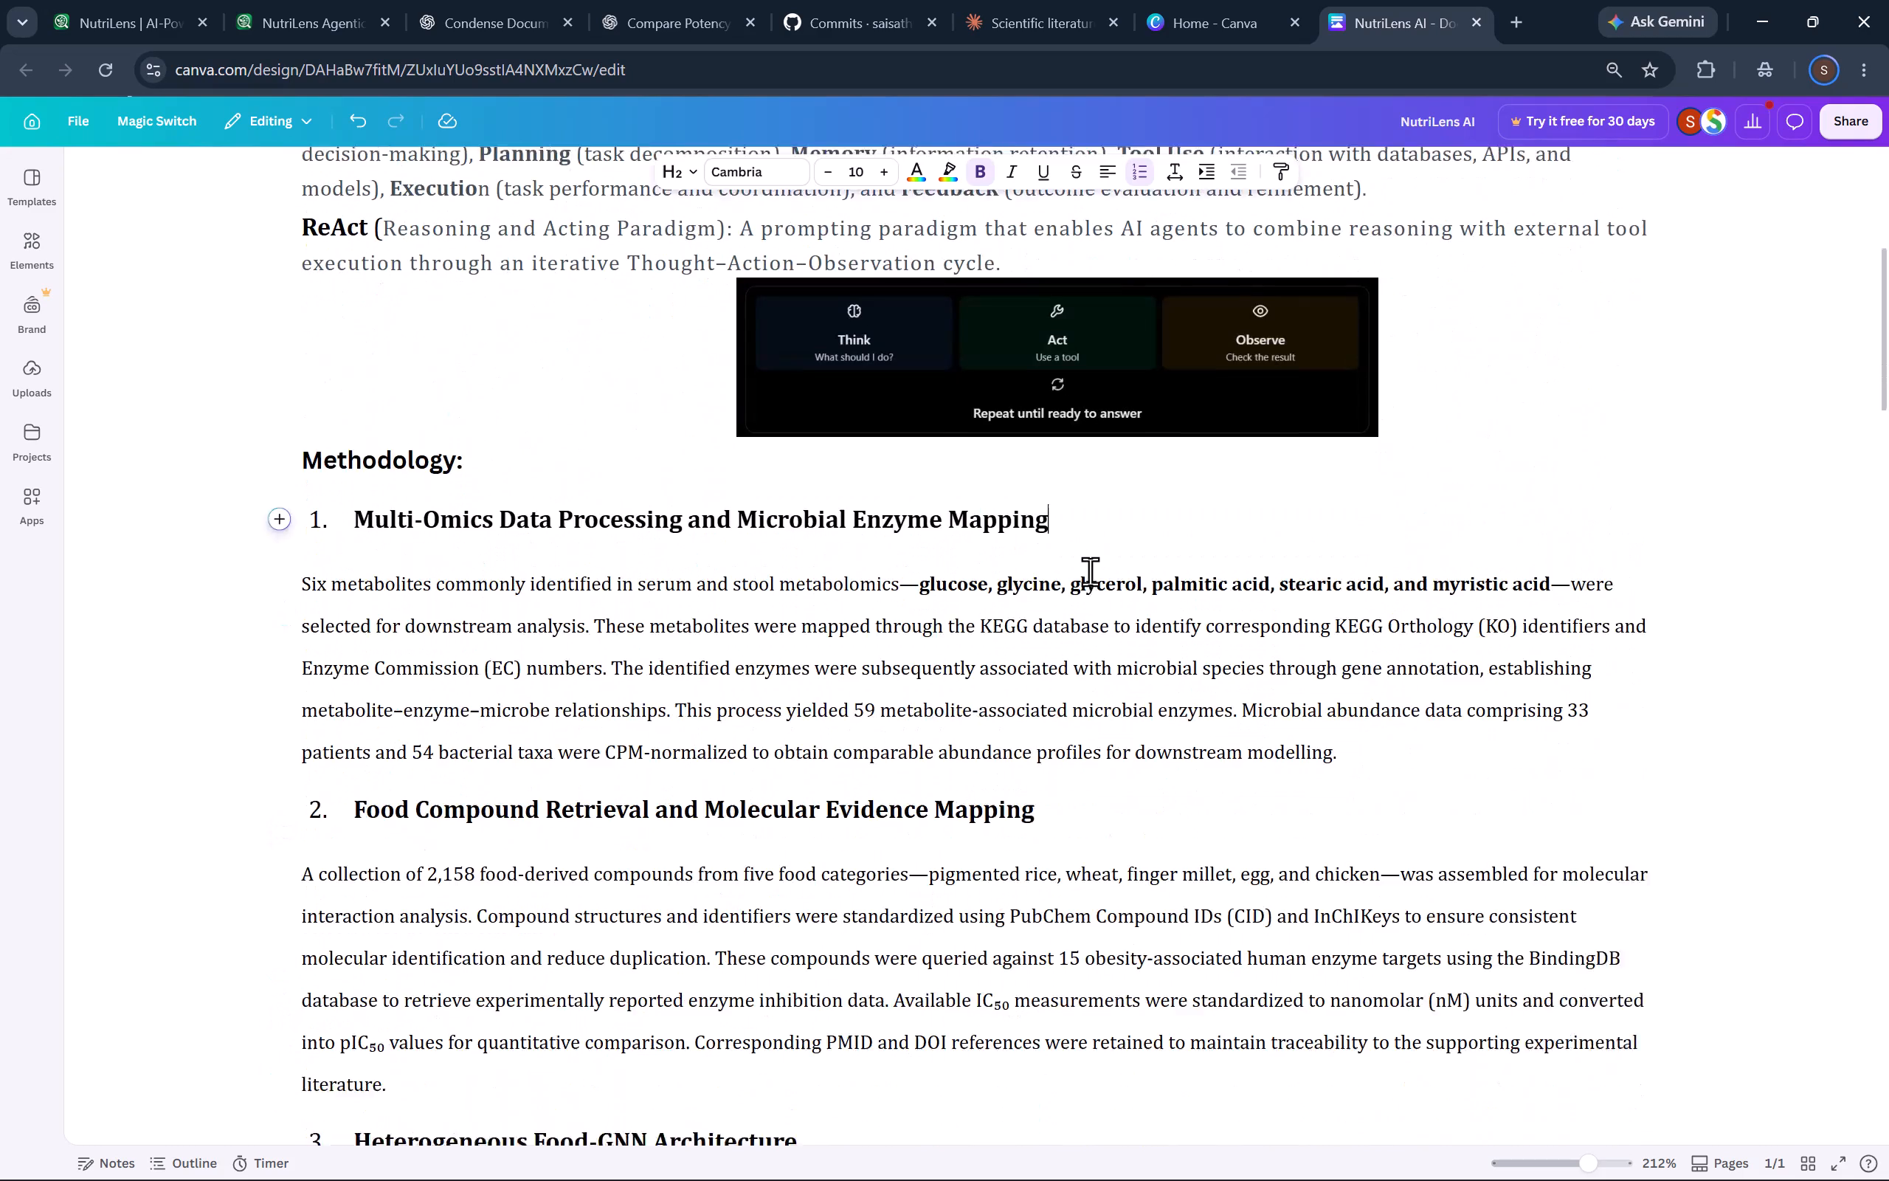
scroll(1090, 571, down, 4)
scroll(1090, 571, up, 1)
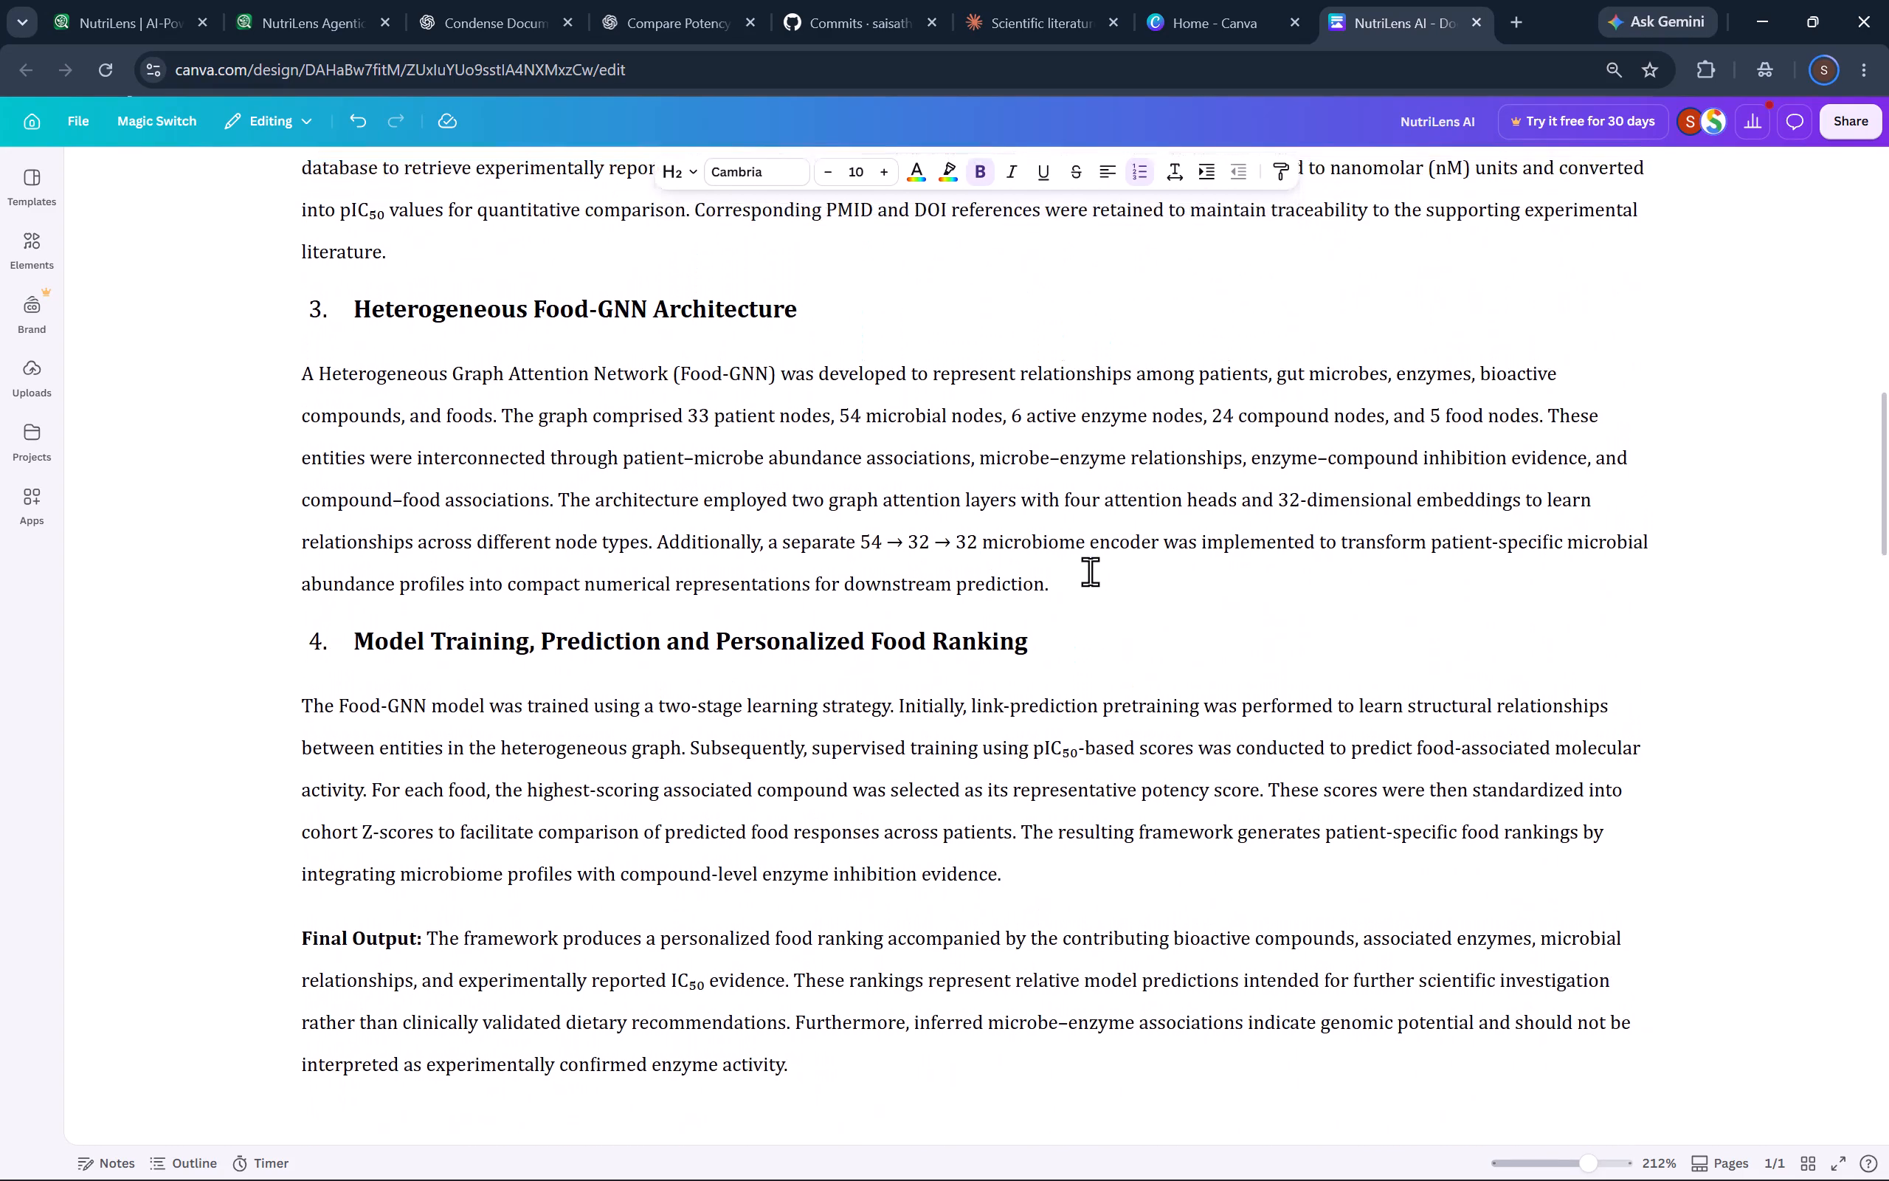
scroll(1090, 571, up, 2)
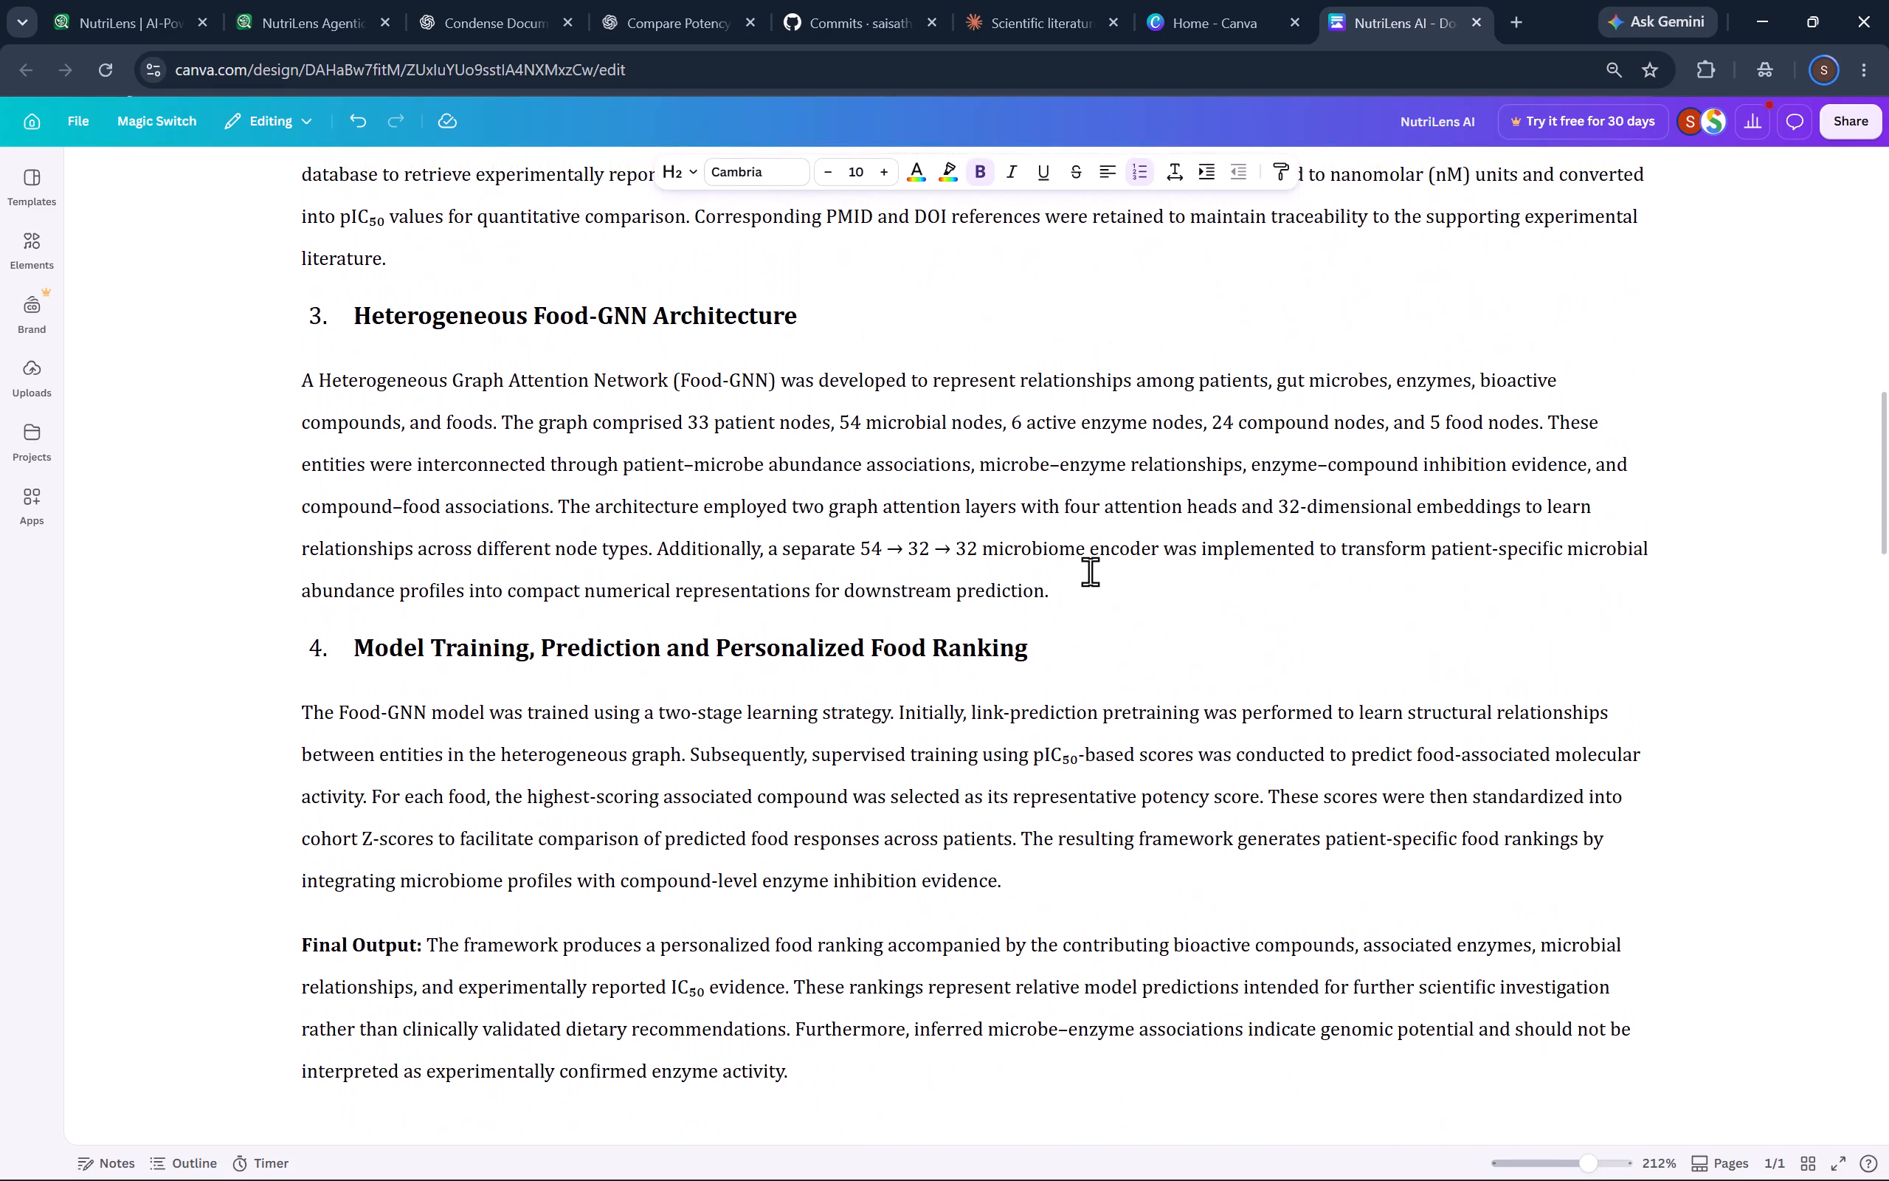
scroll(1090, 571, up, 2)
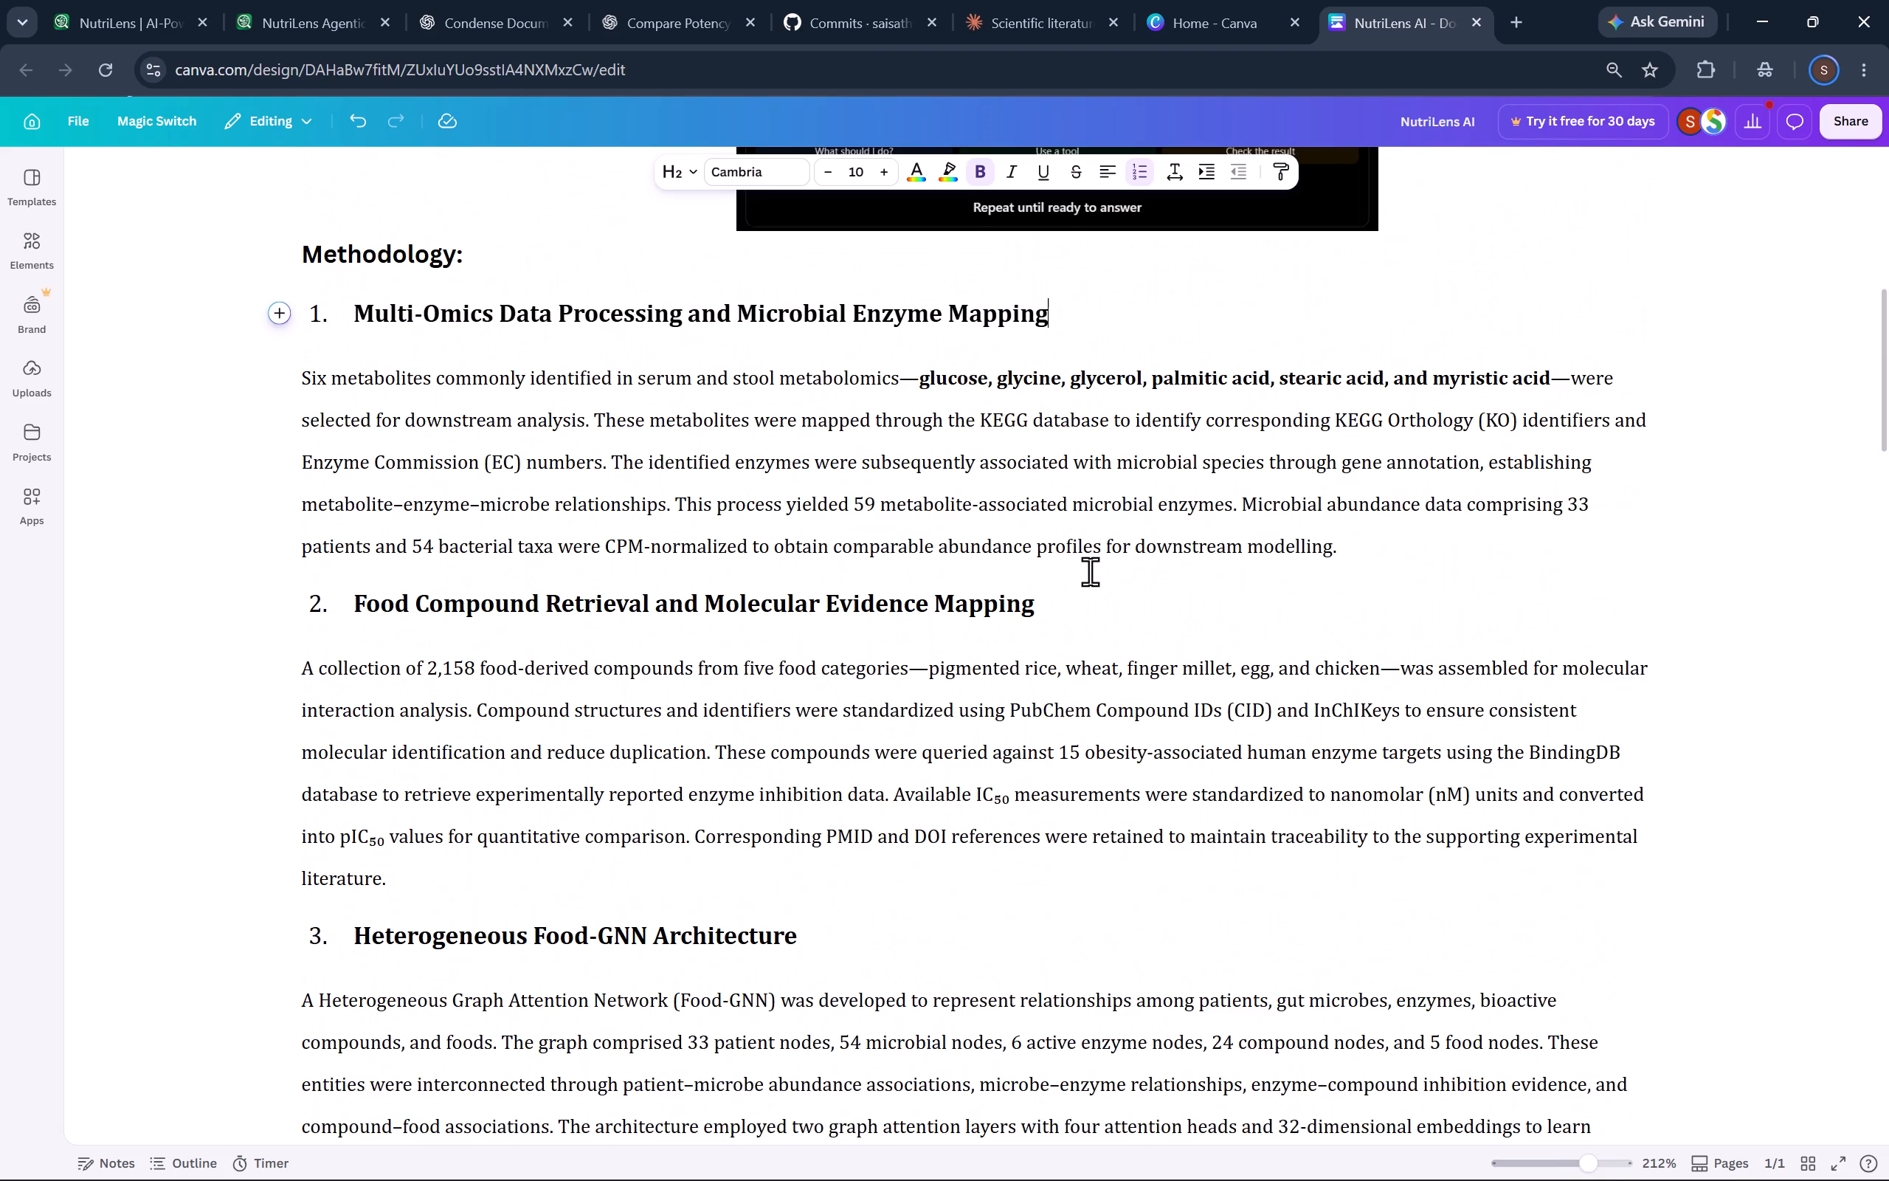
drag(296, 258, 1263, 1149)
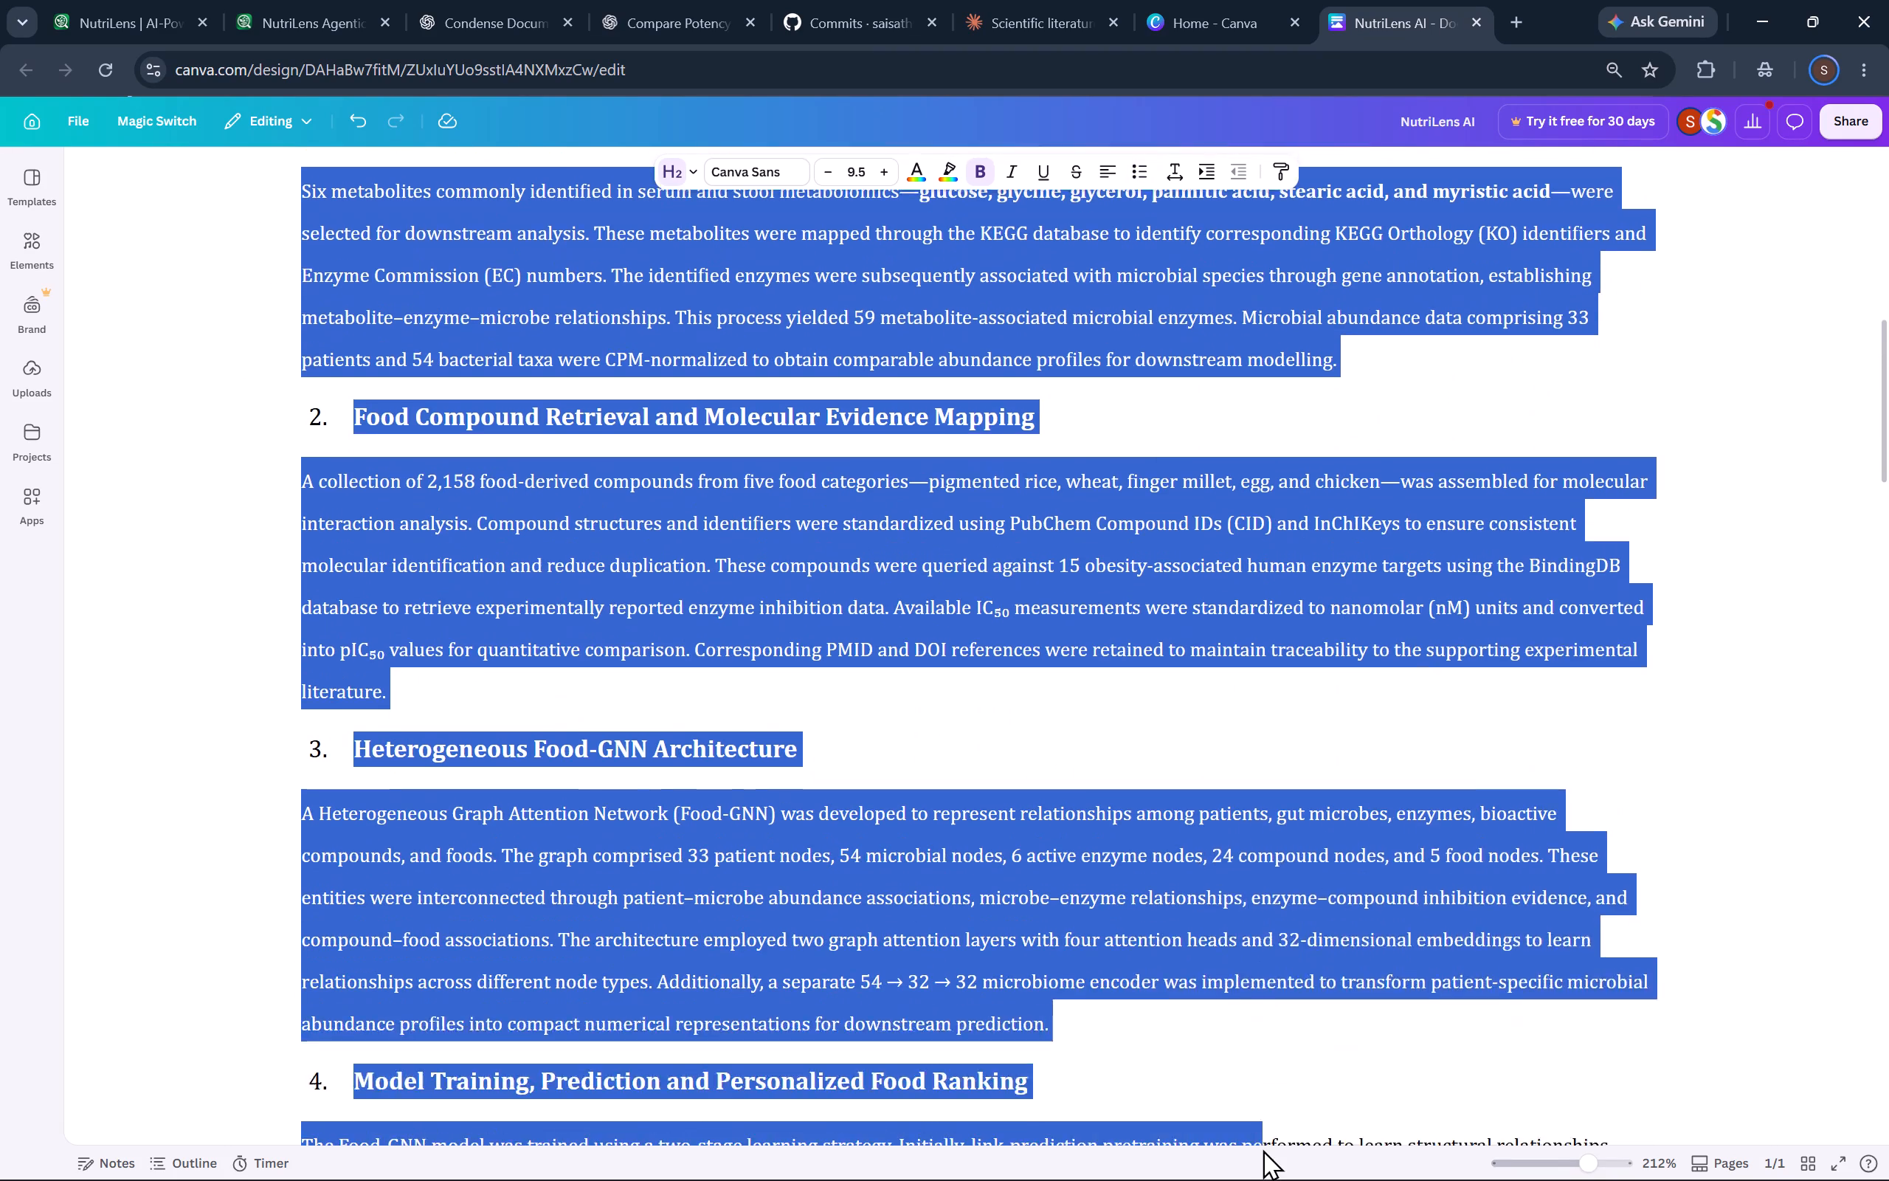
drag(1263, 1149, 1229, 1012)
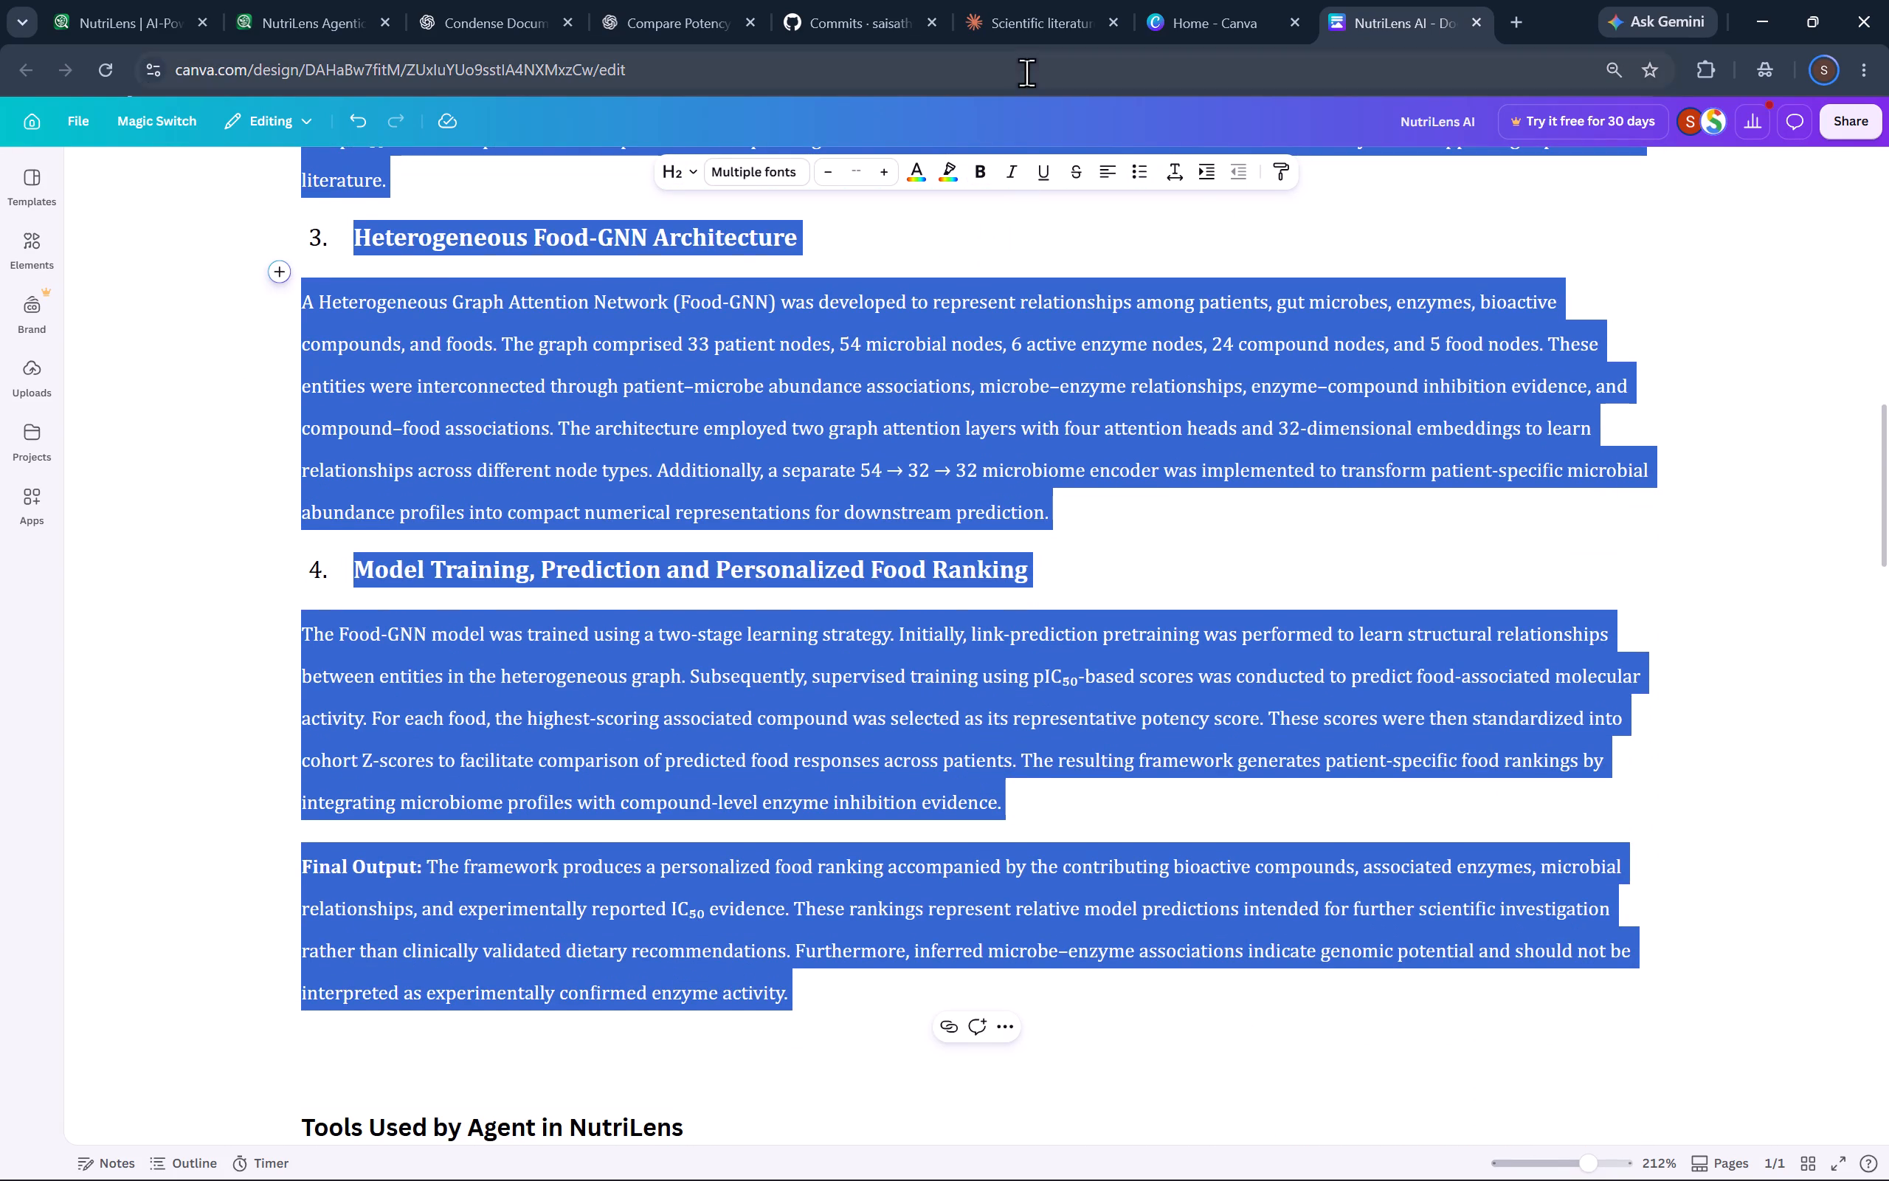
click(1172, 168)
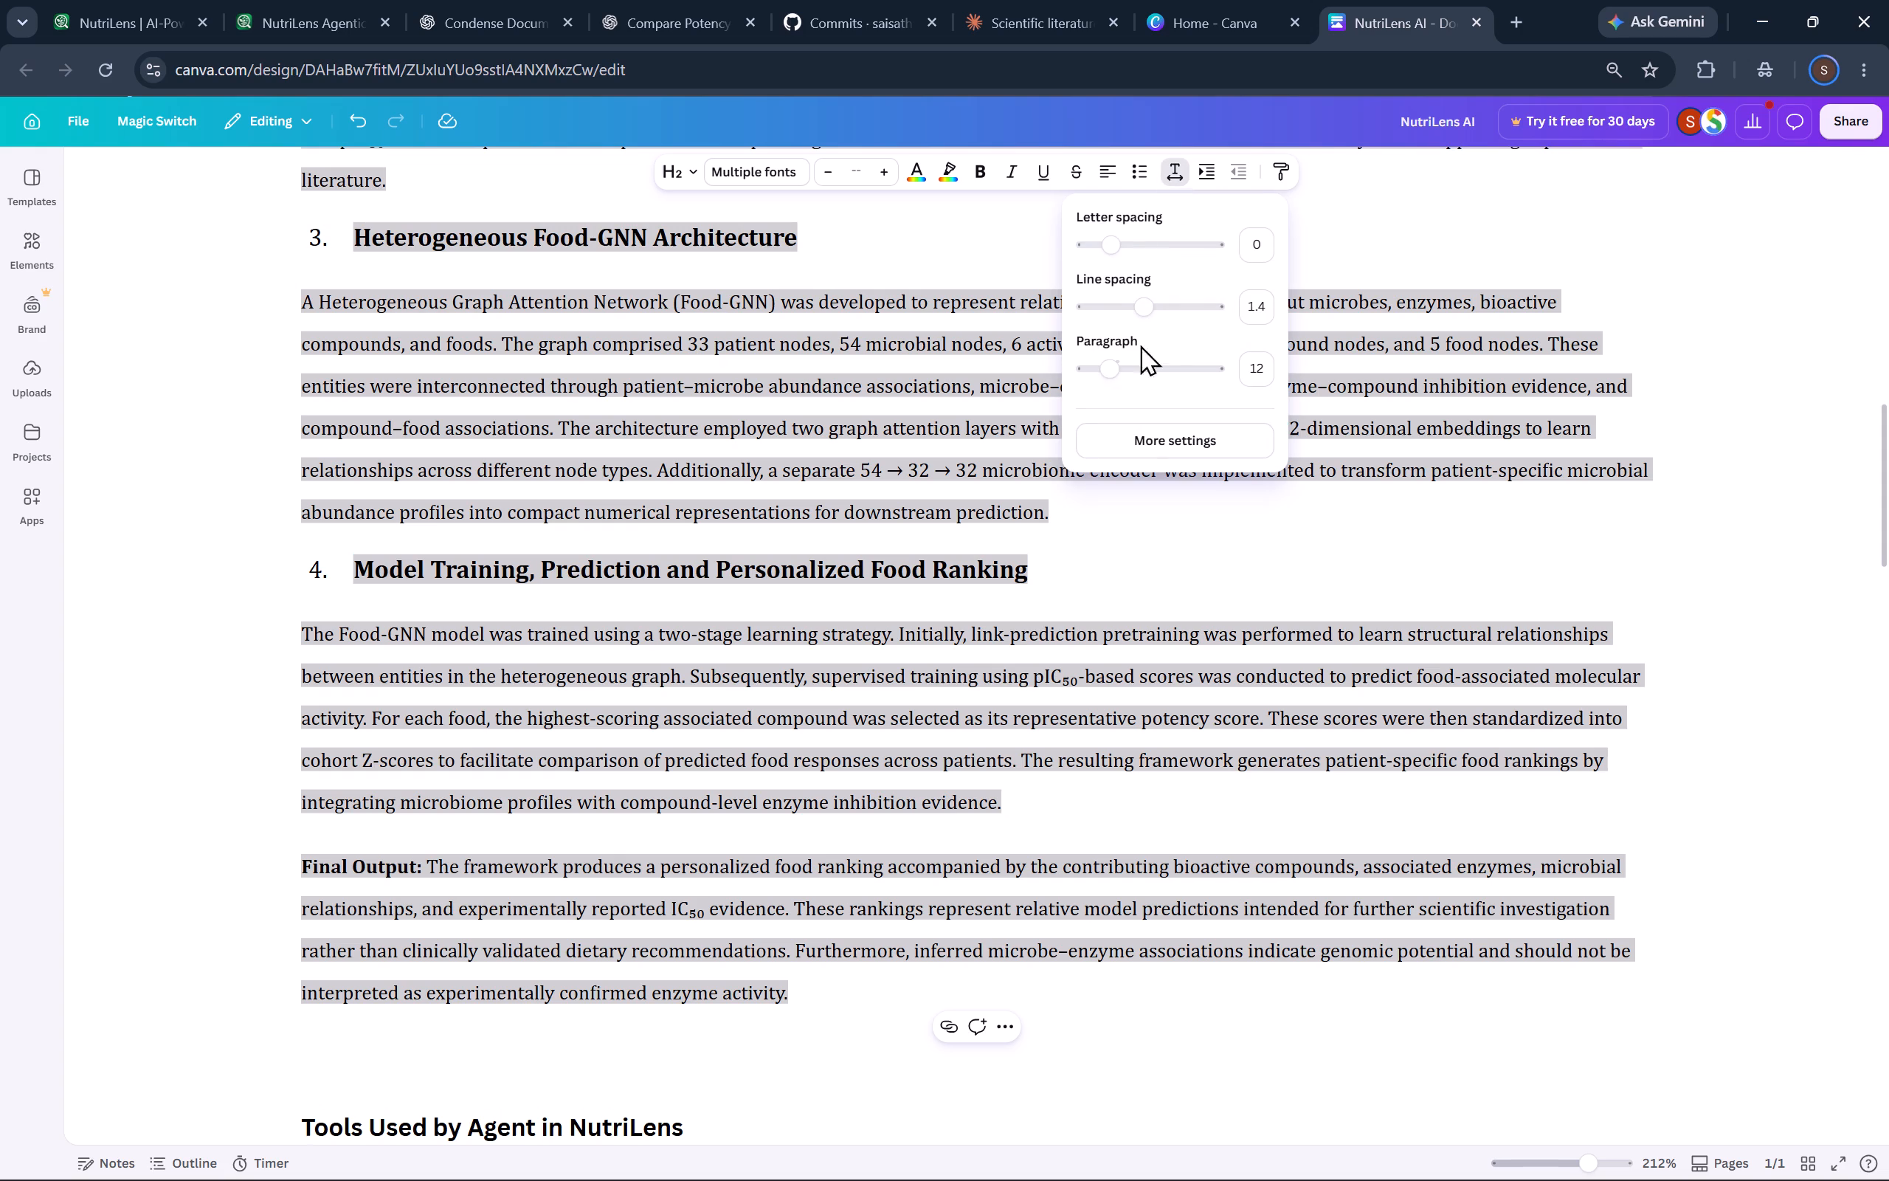
click(1108, 249)
drag(1112, 368, 1102, 371)
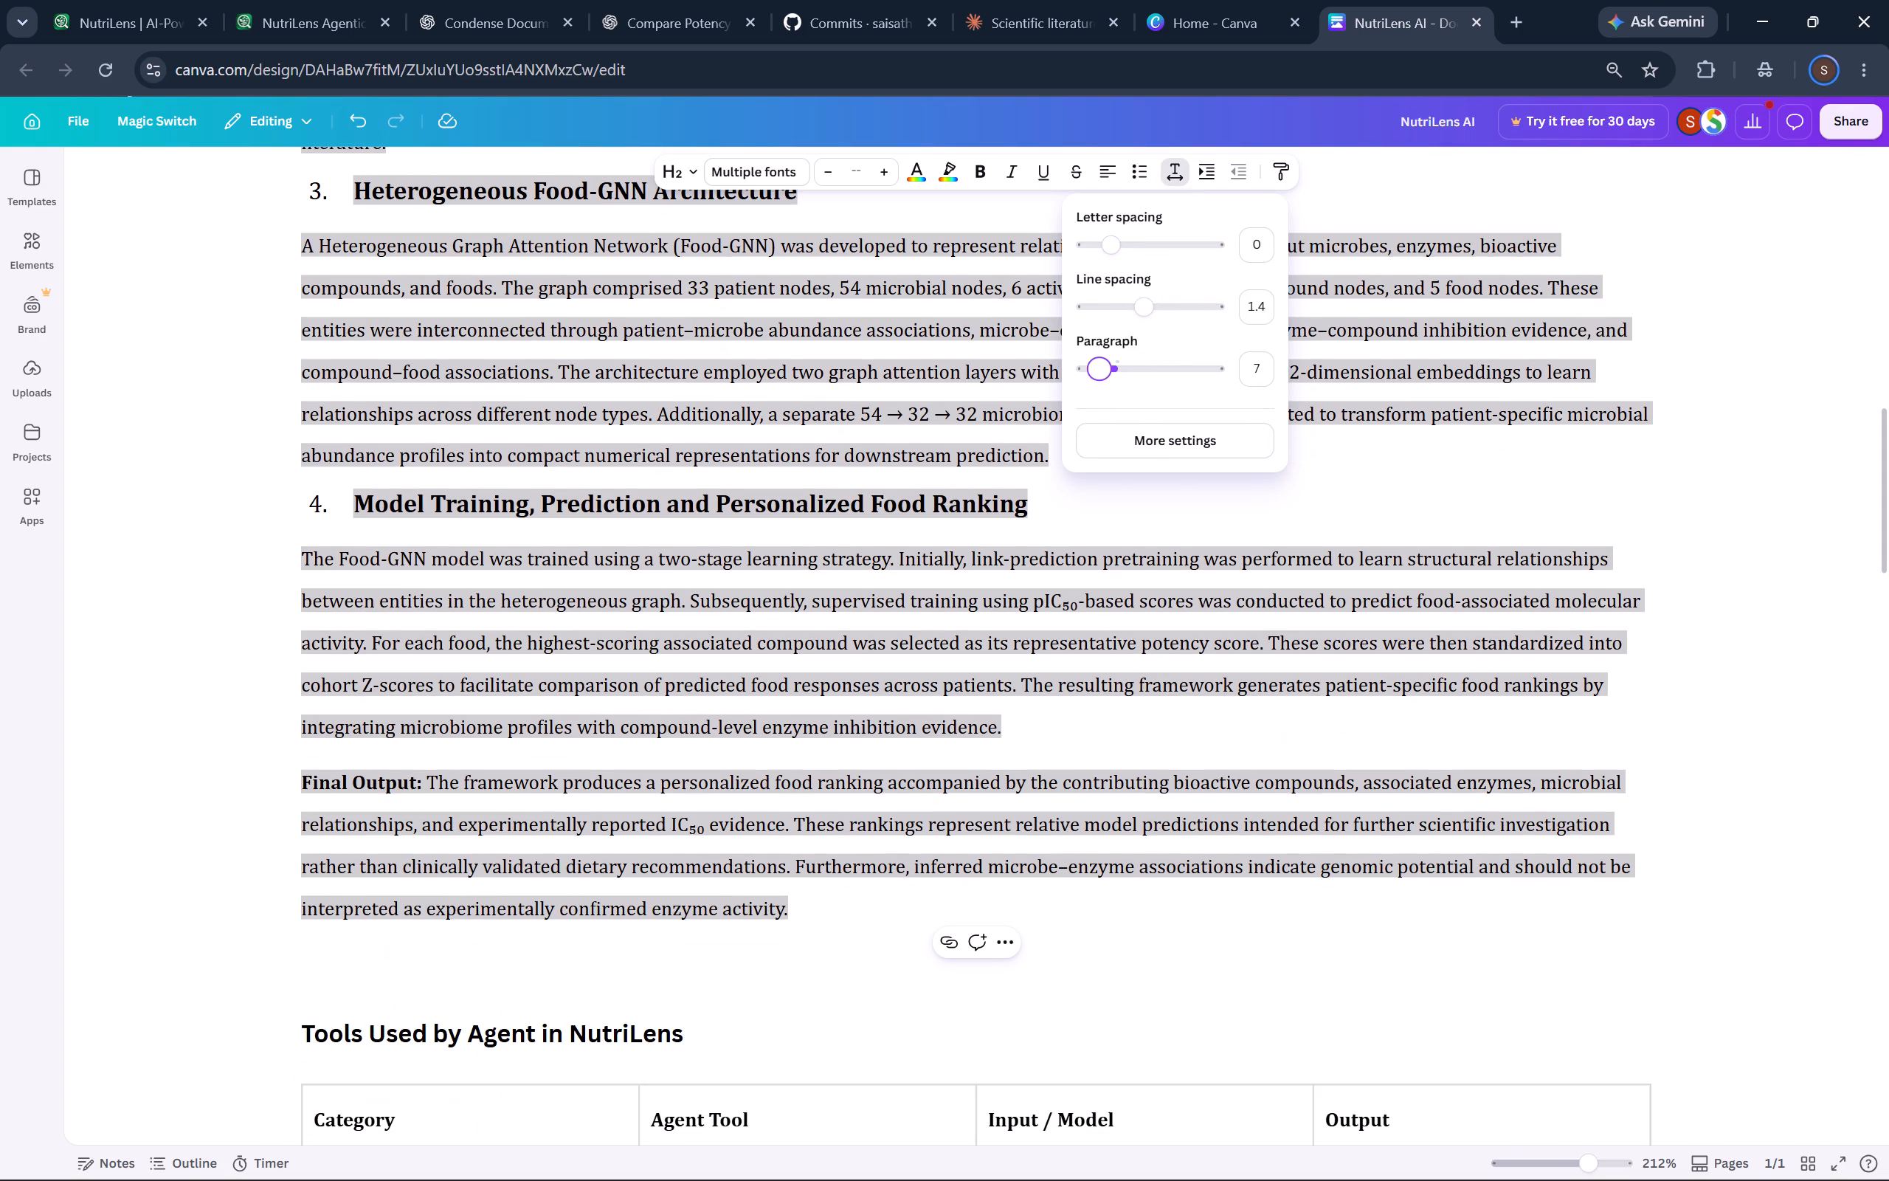
drag(1102, 371, 1097, 368)
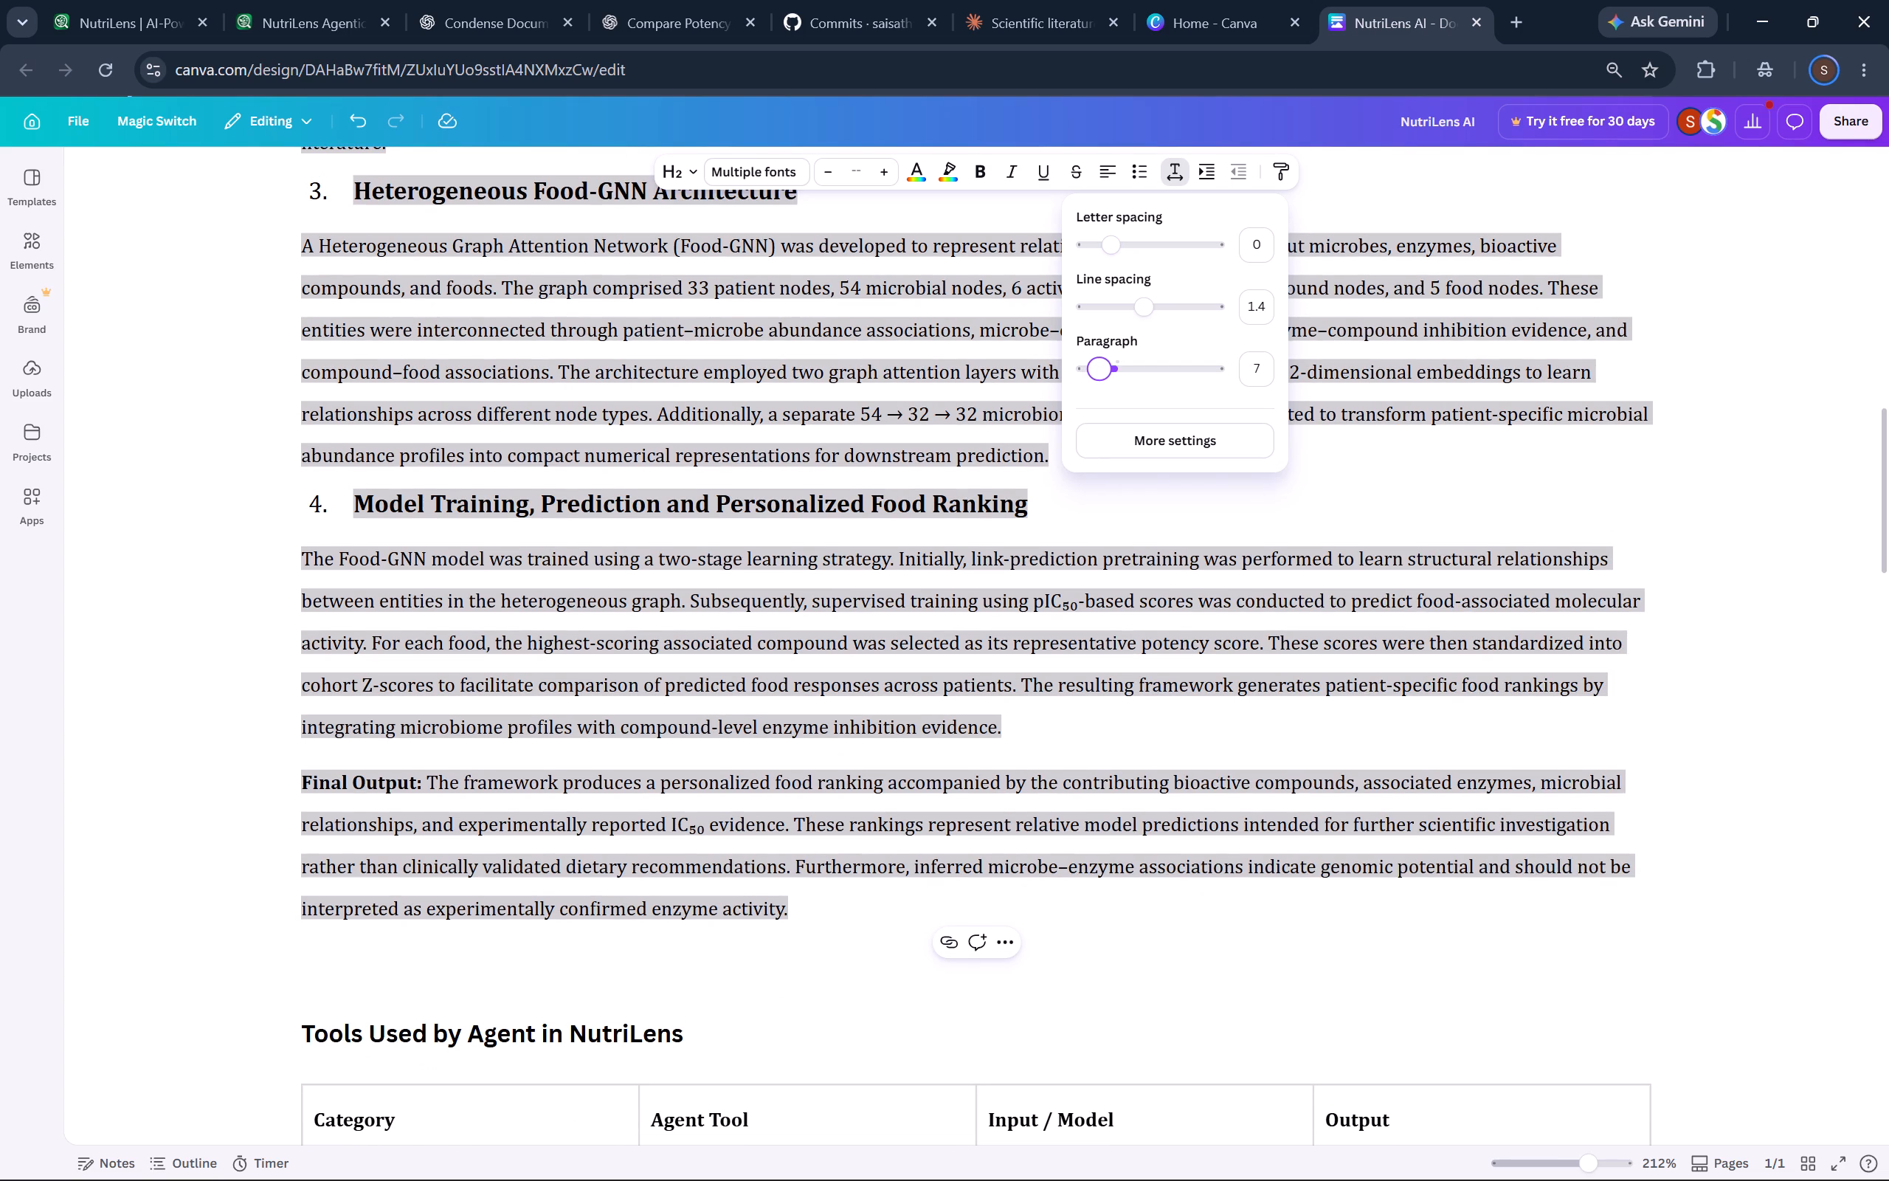
click(1193, 704)
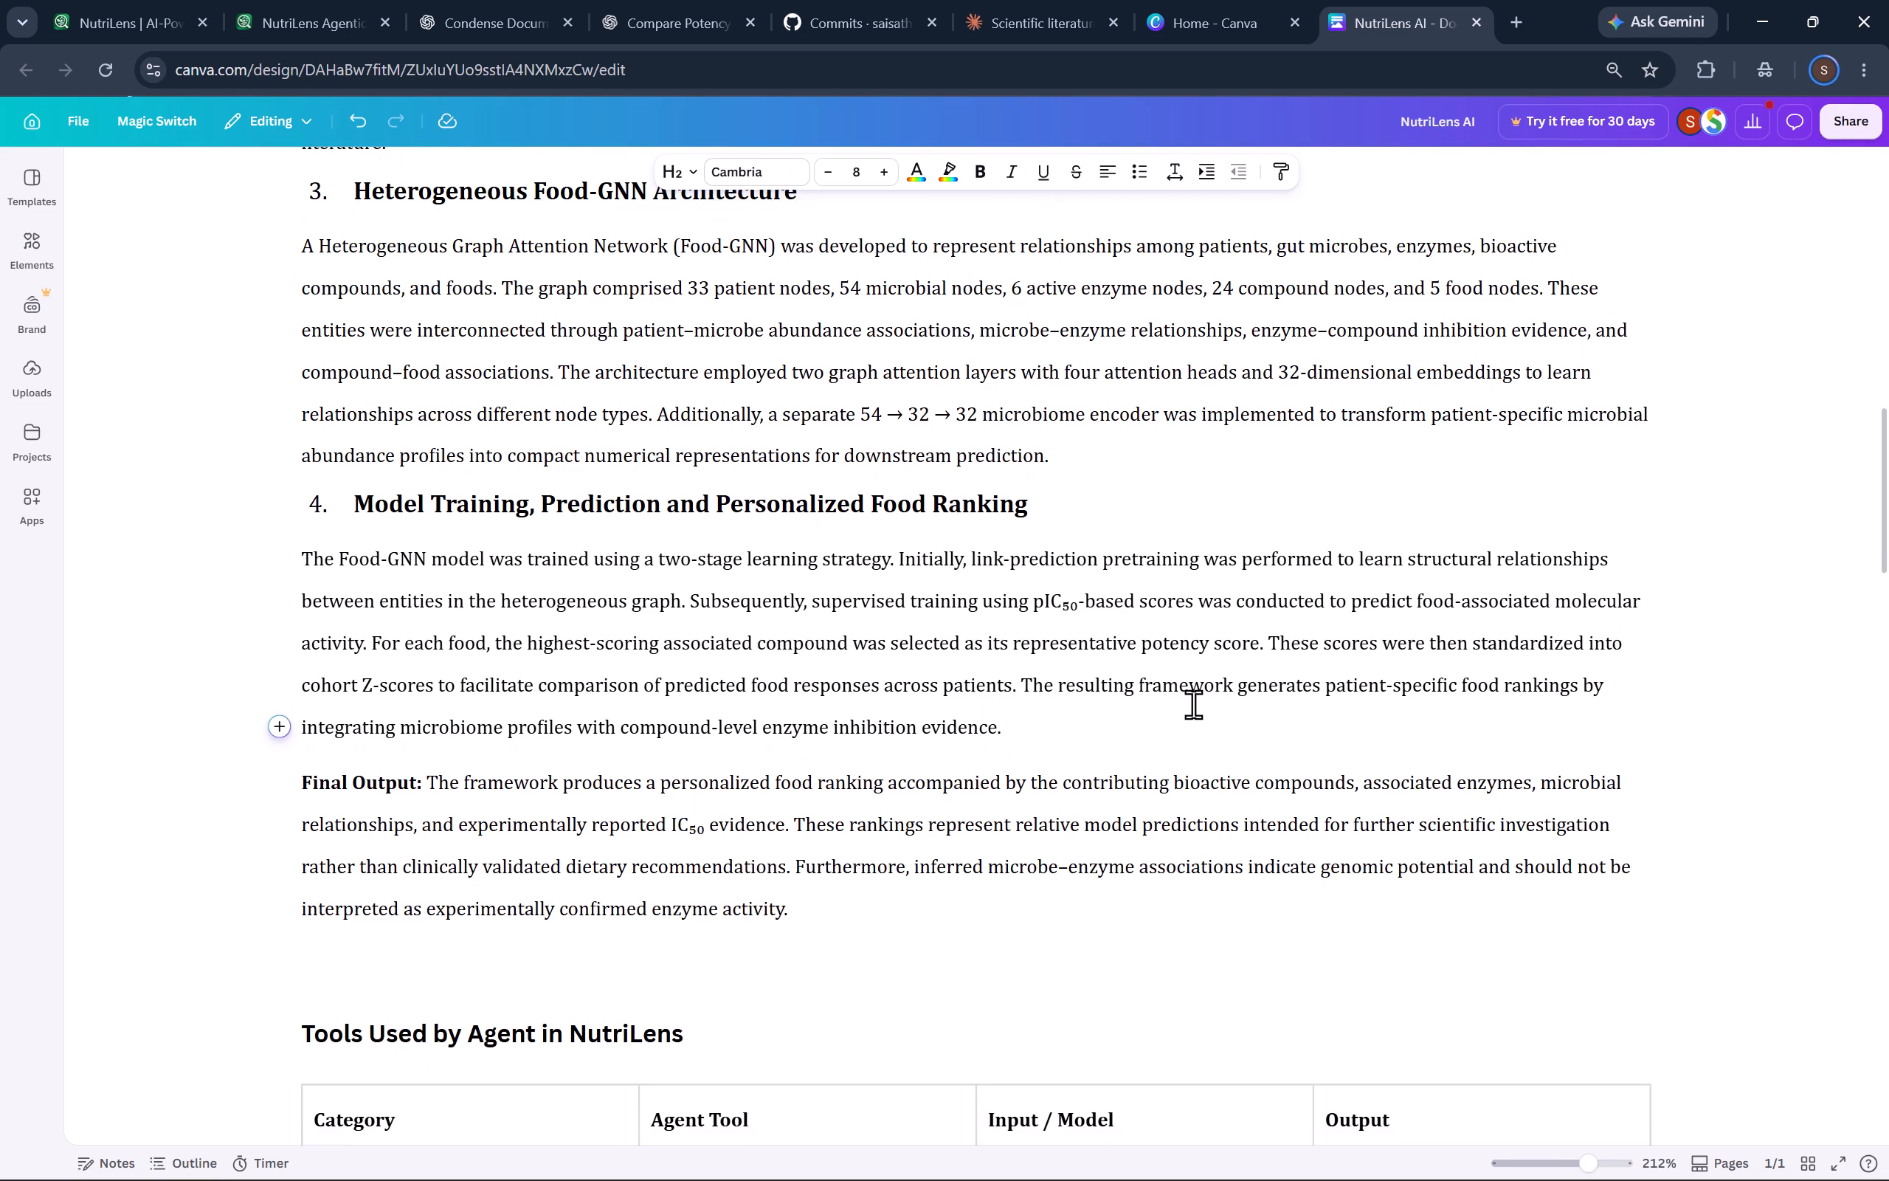
Delete the empty line between the Final Output paragraph and the "Tools Used by Agent in NutriLens" heading.
scroll(1193, 704, up, 11)
scroll(1193, 704, down, 3)
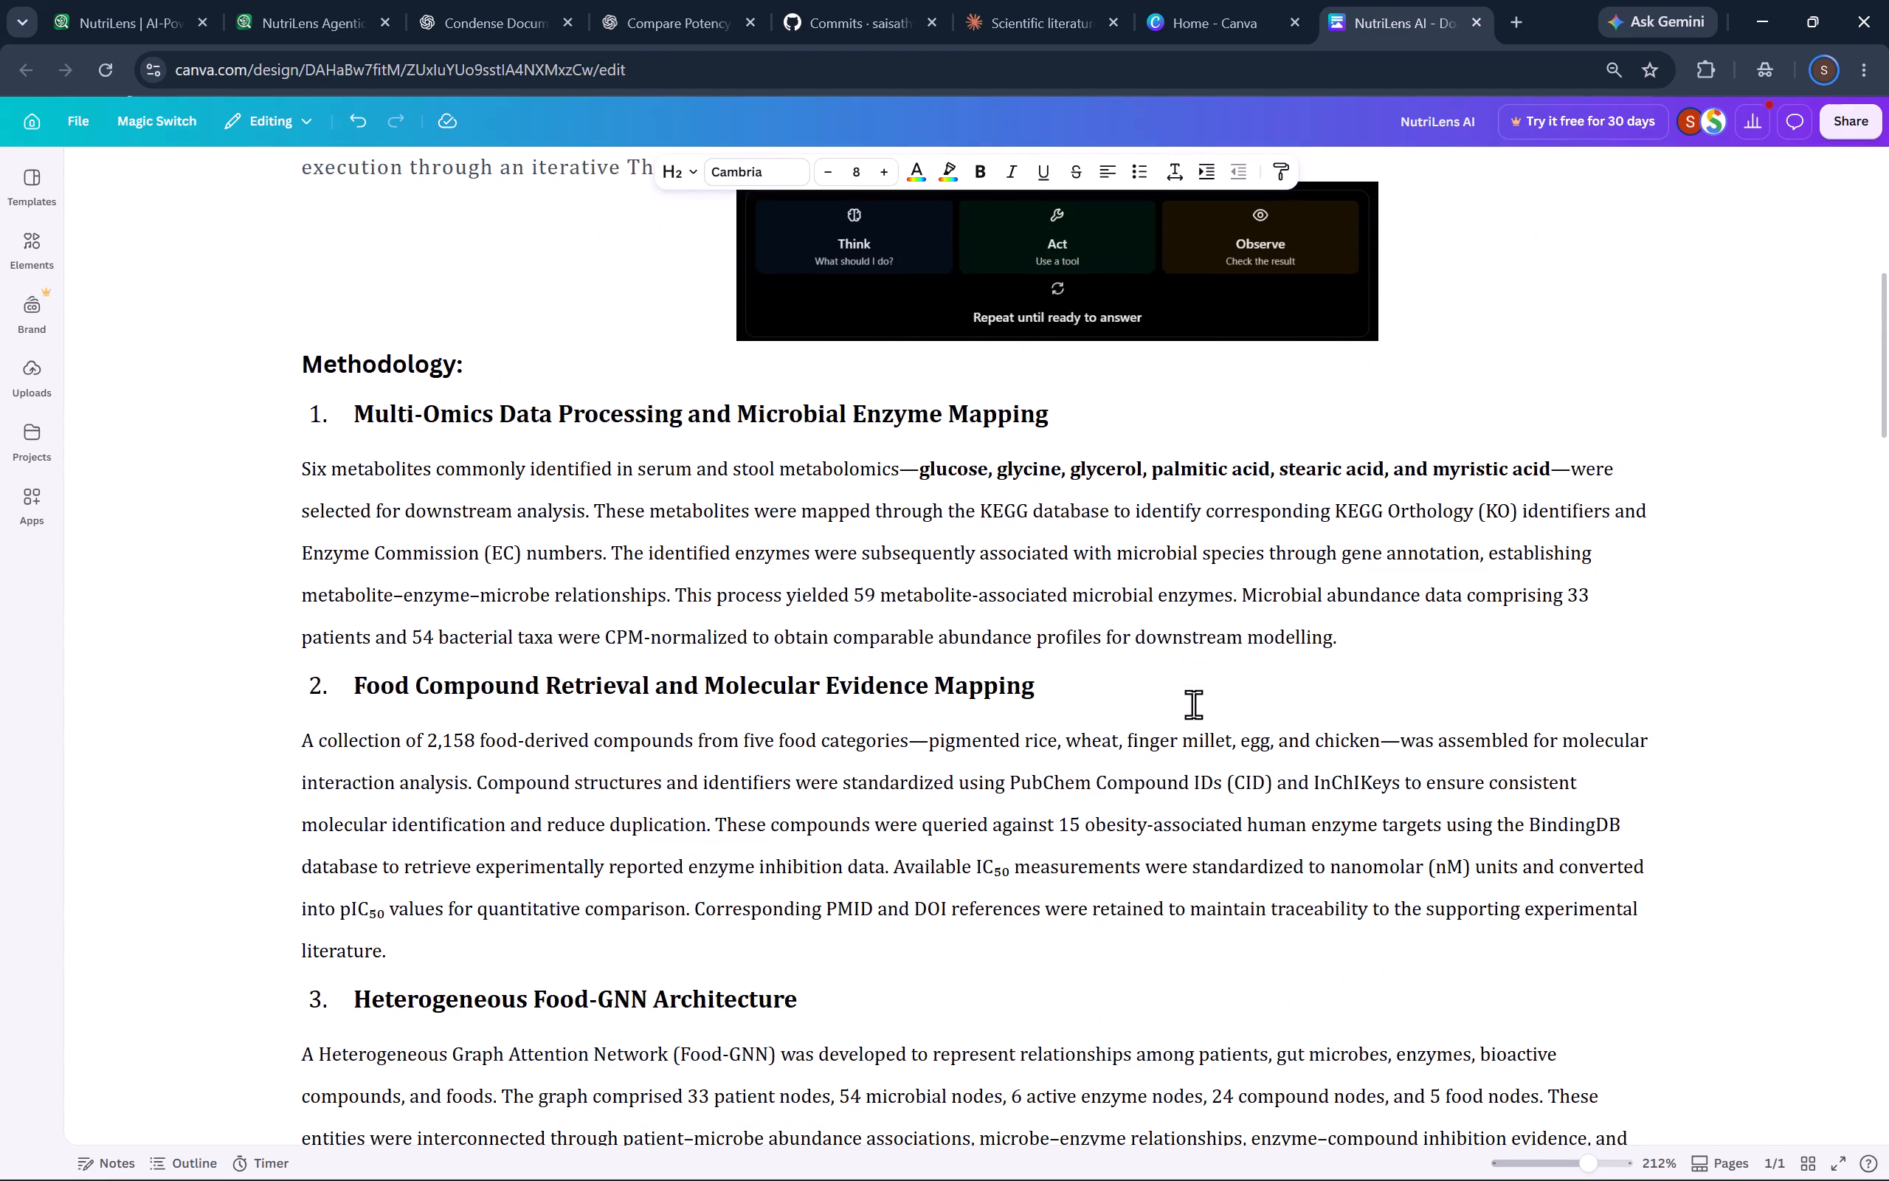
scroll(1193, 704, down, 7)
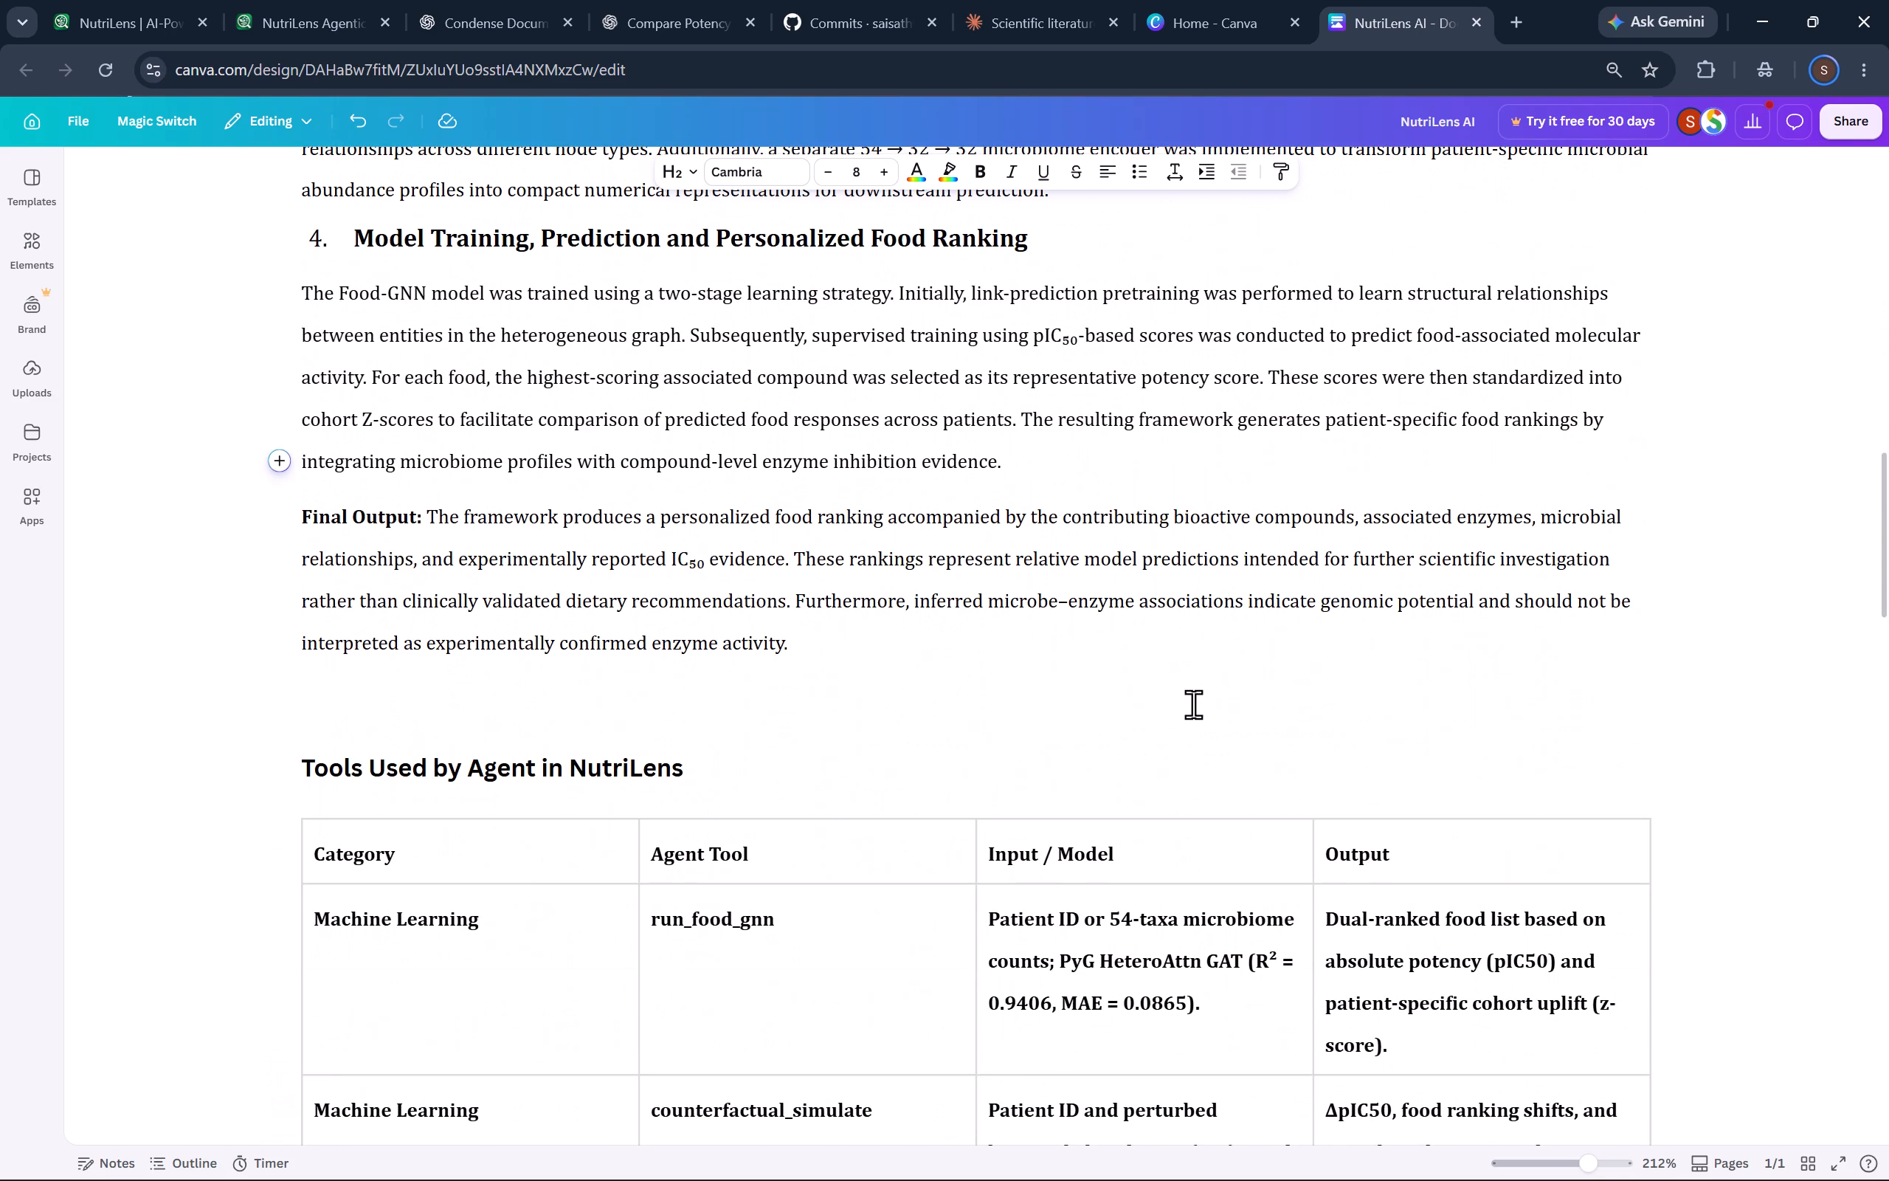
click(671, 682)
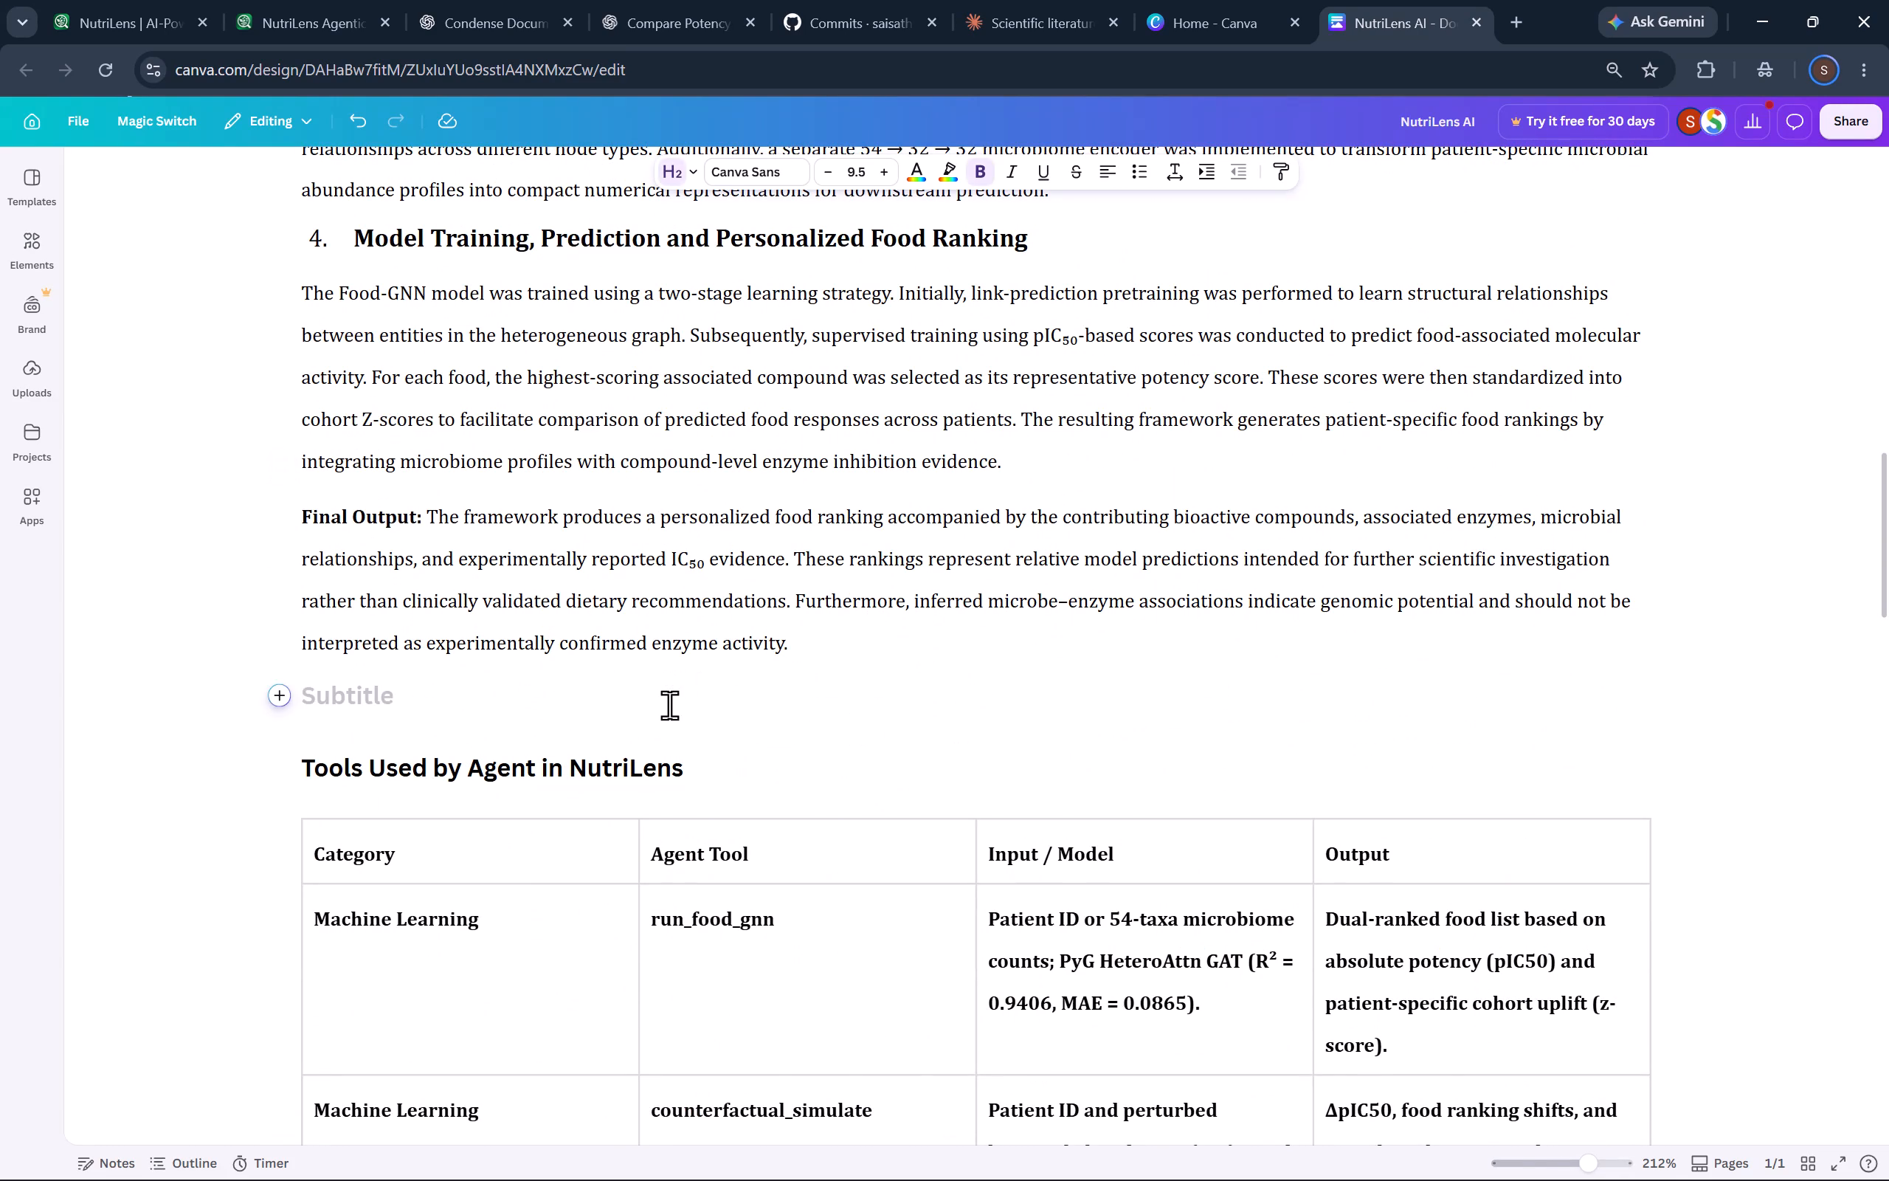
key(BackSpace)
click(713, 692)
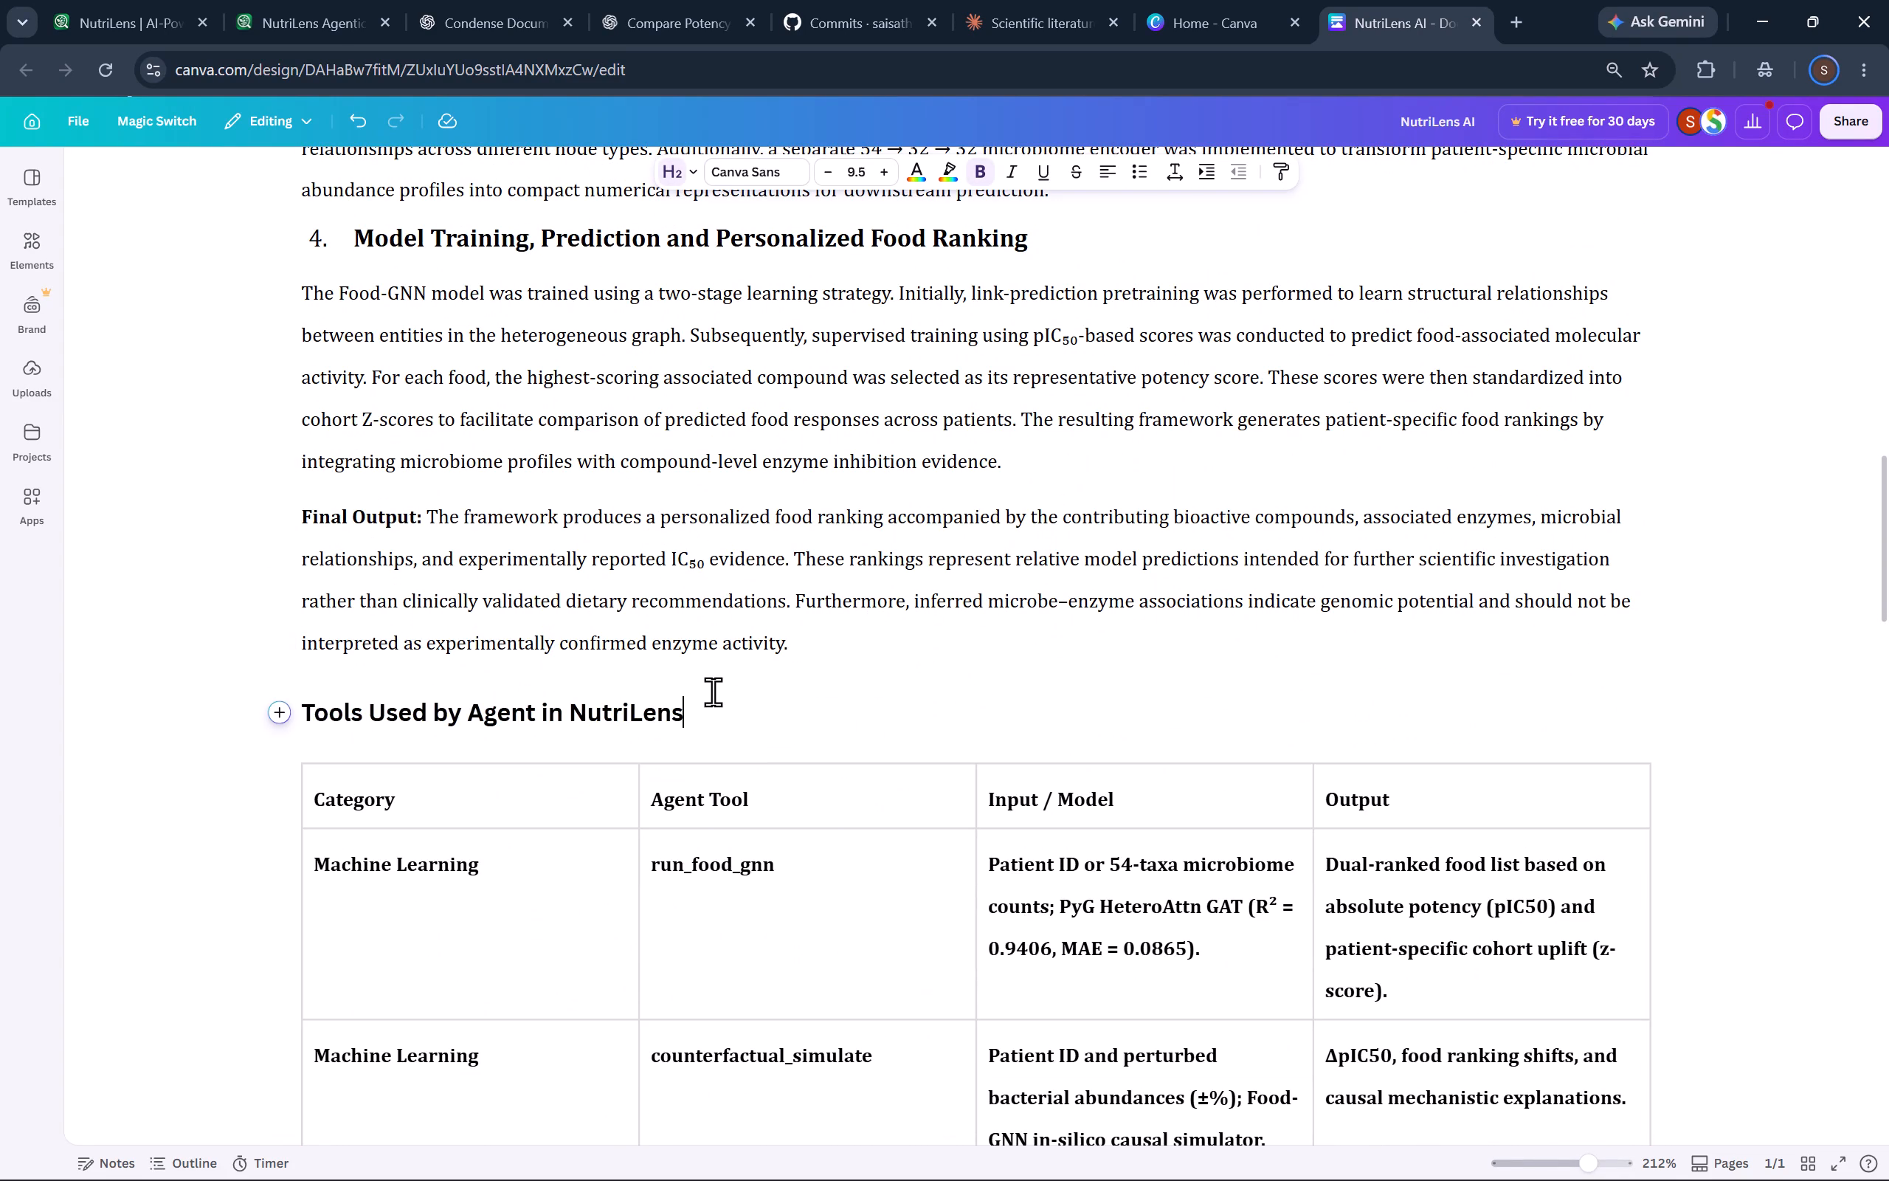
Set the font size of the "Tools Used by Agent in NutriLens" heading to 10.5.
drag(705, 711, 275, 720)
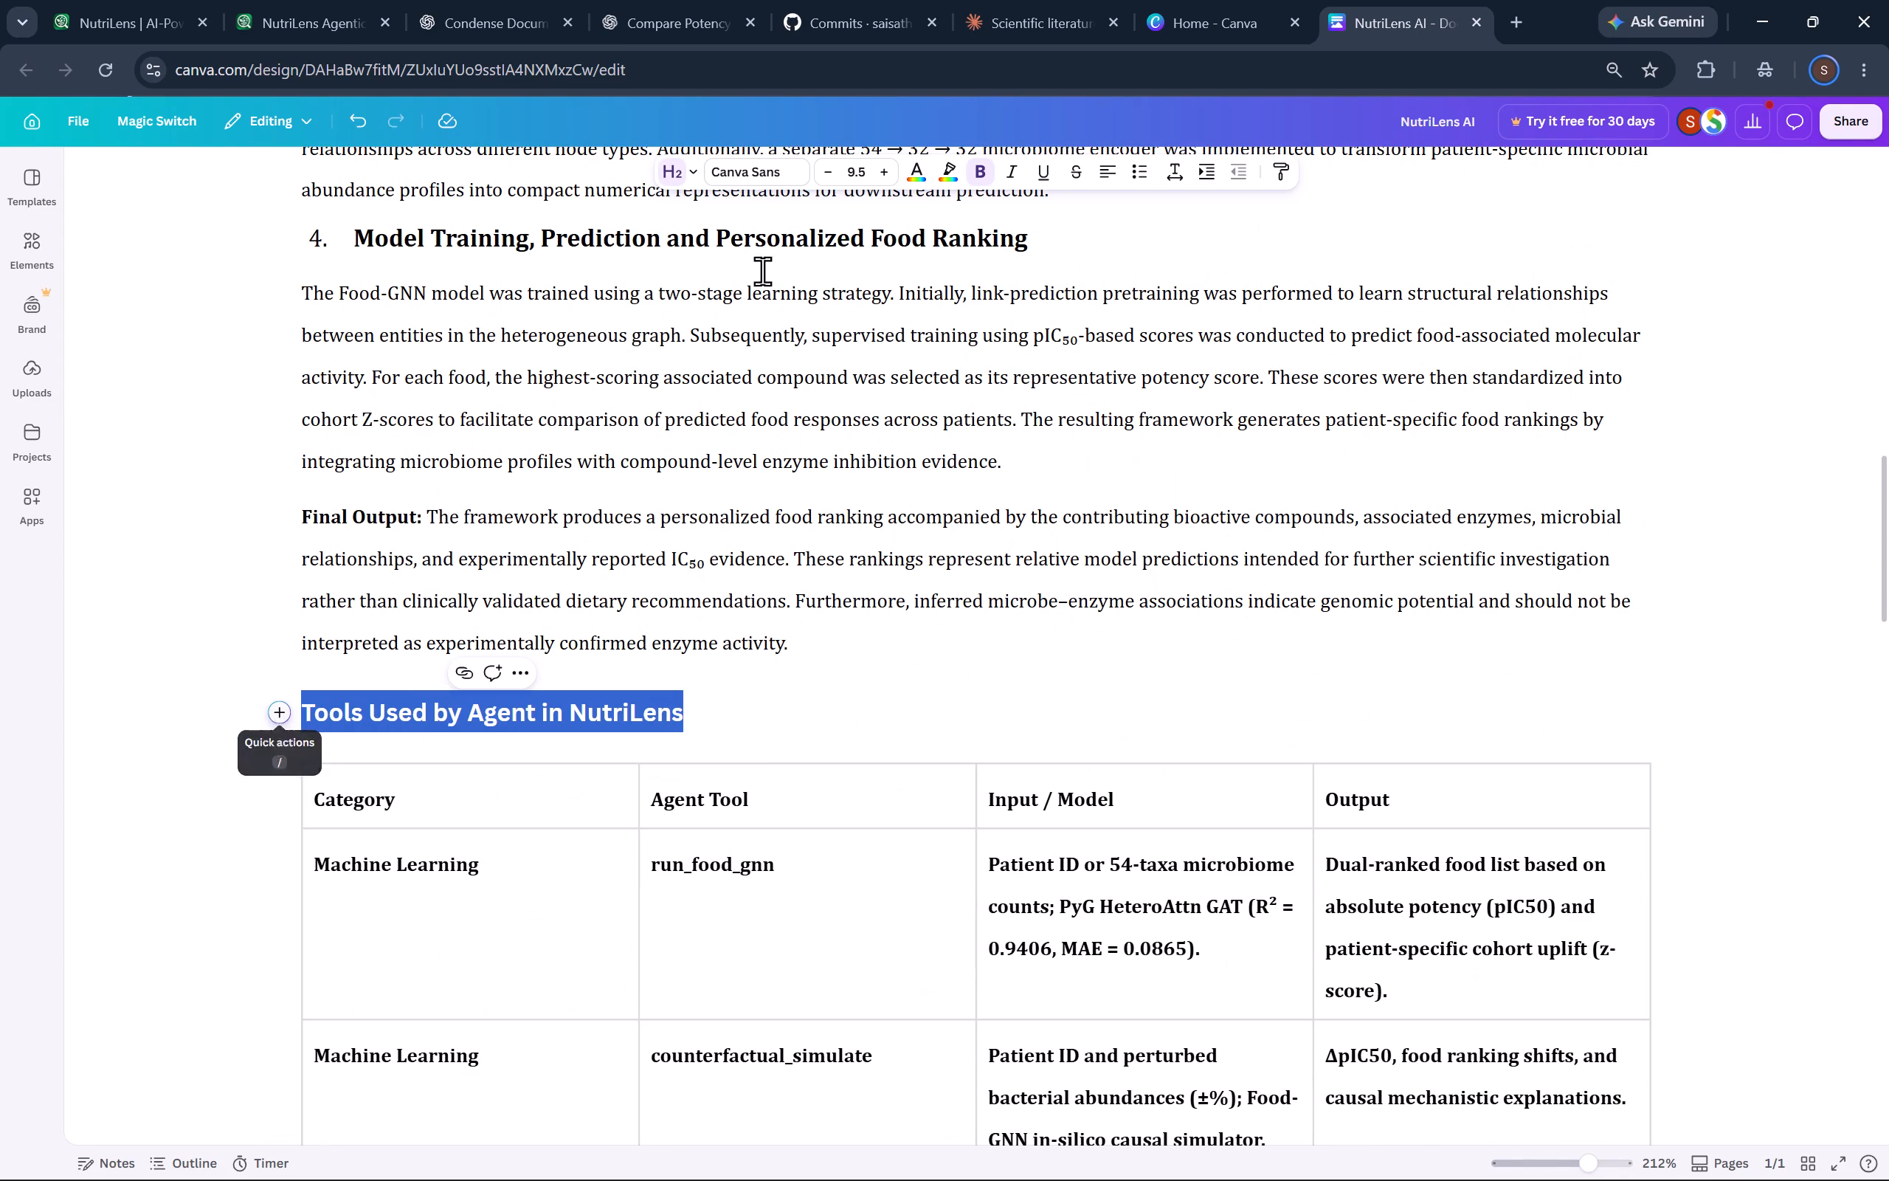
click(885, 171)
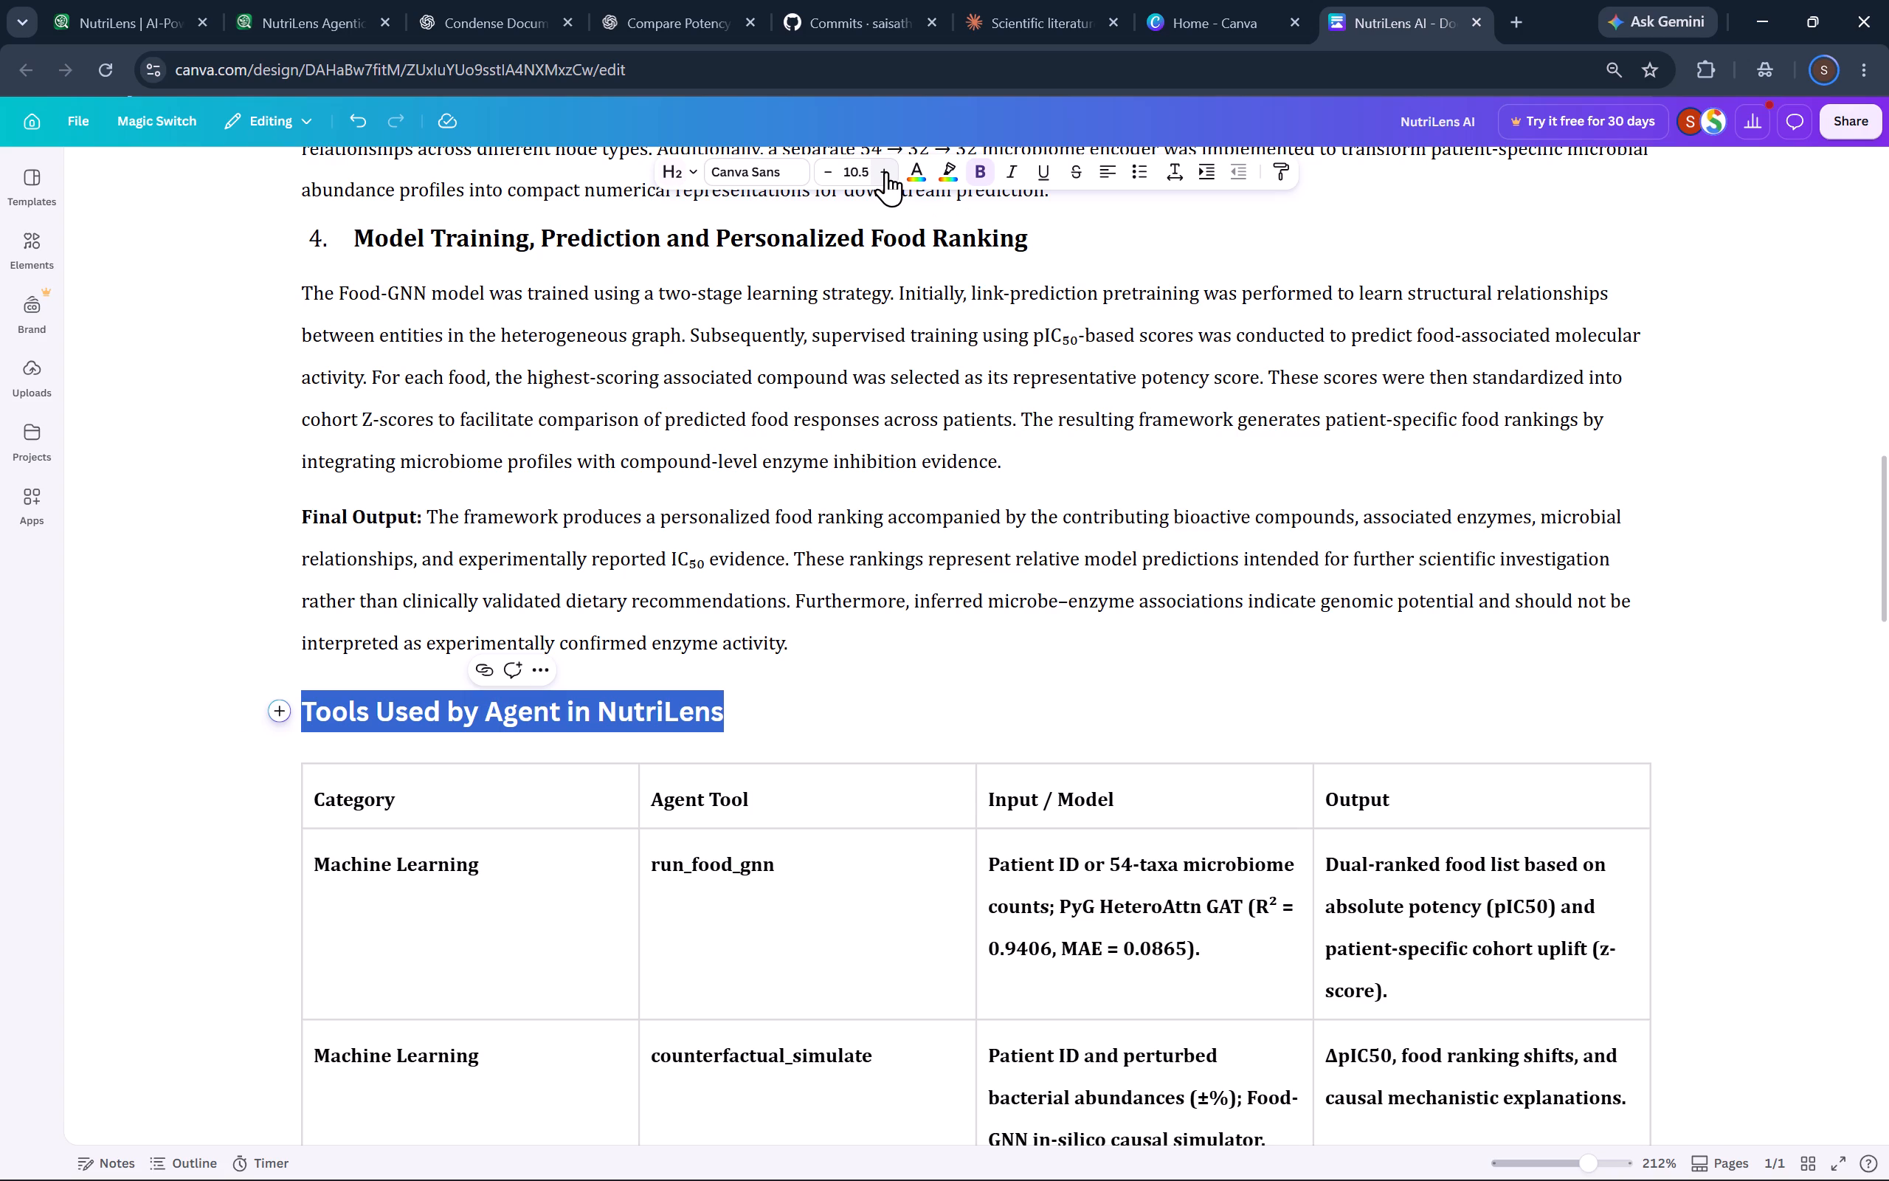
click(1039, 735)
Review the agent tools table from its heading through the phenotype_stratify row, including the space around it.
scroll(1039, 735, down, 6)
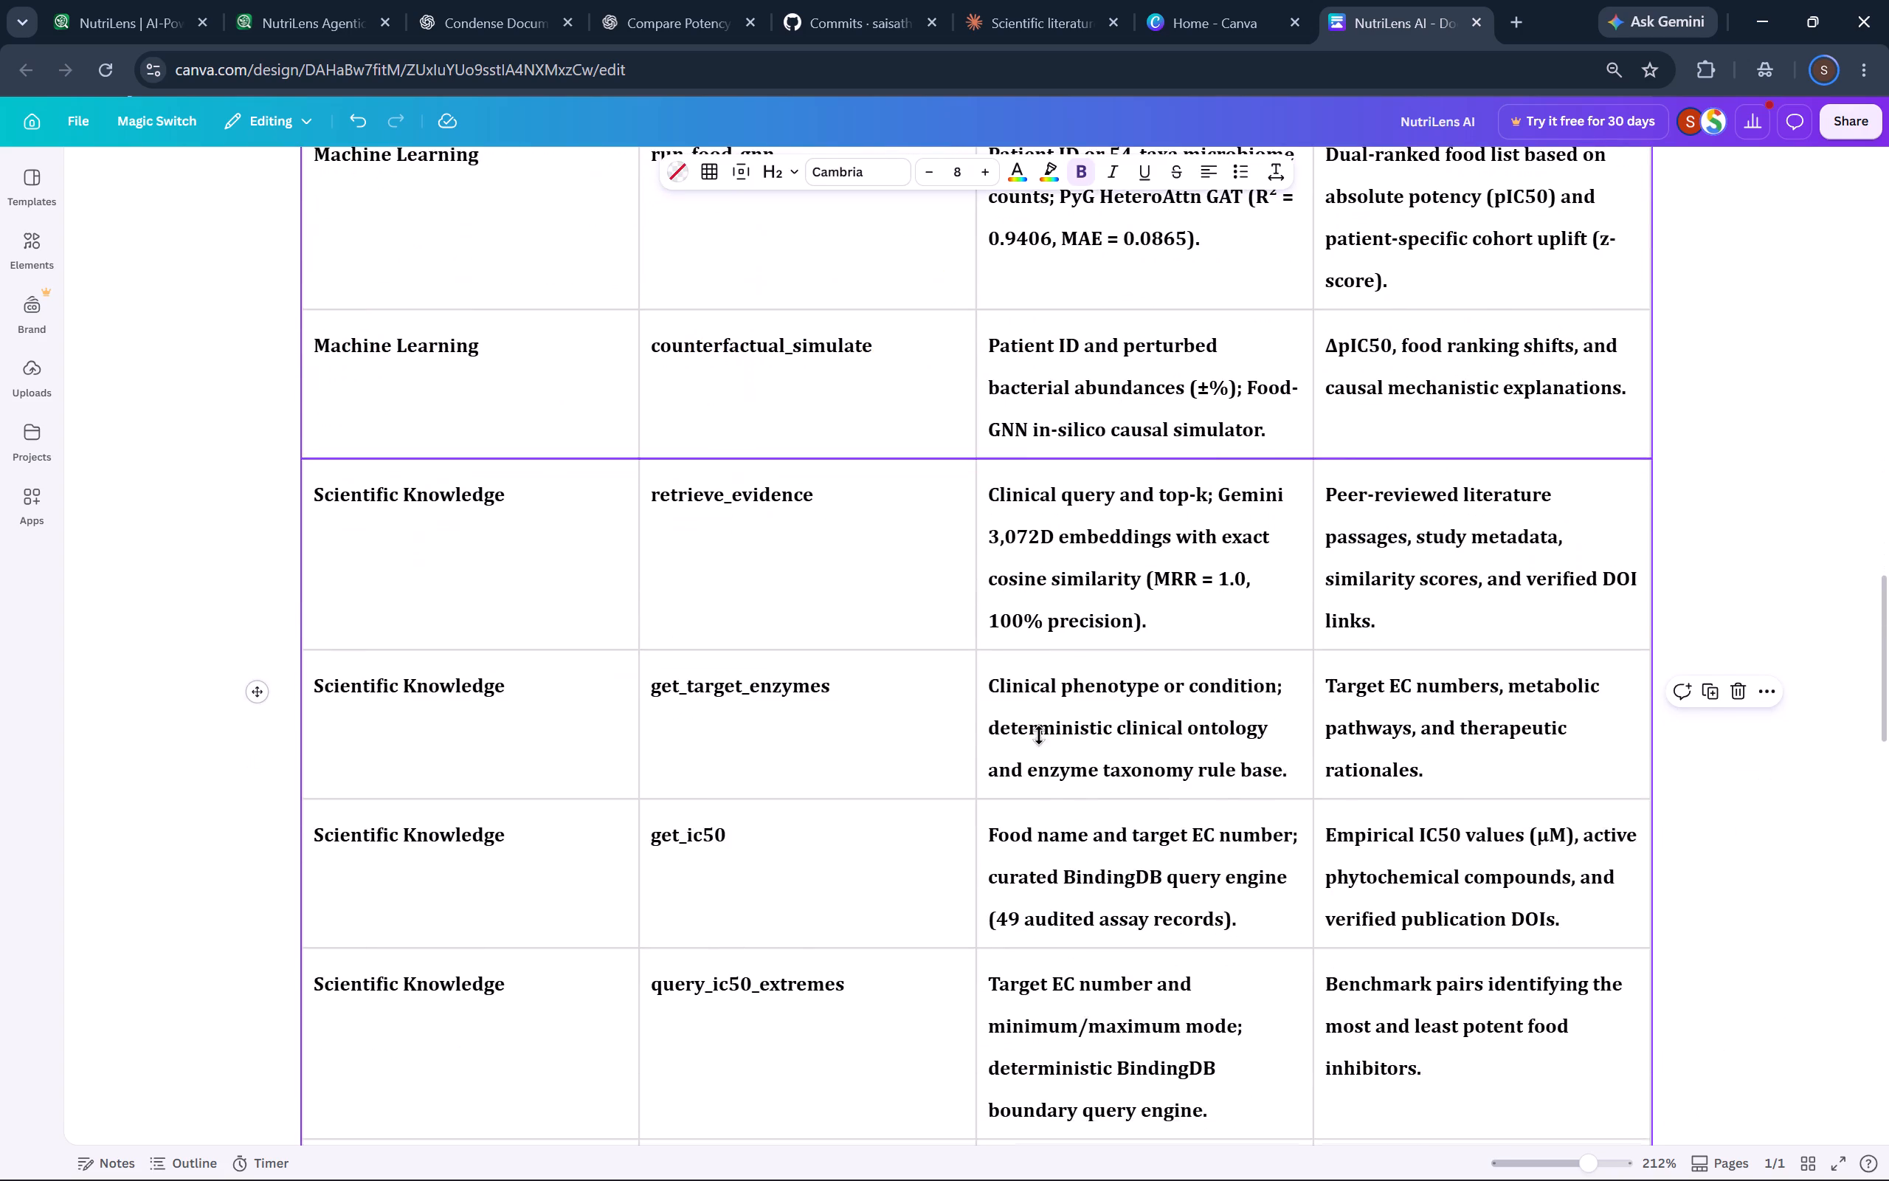
scroll(1039, 735, down, 2)
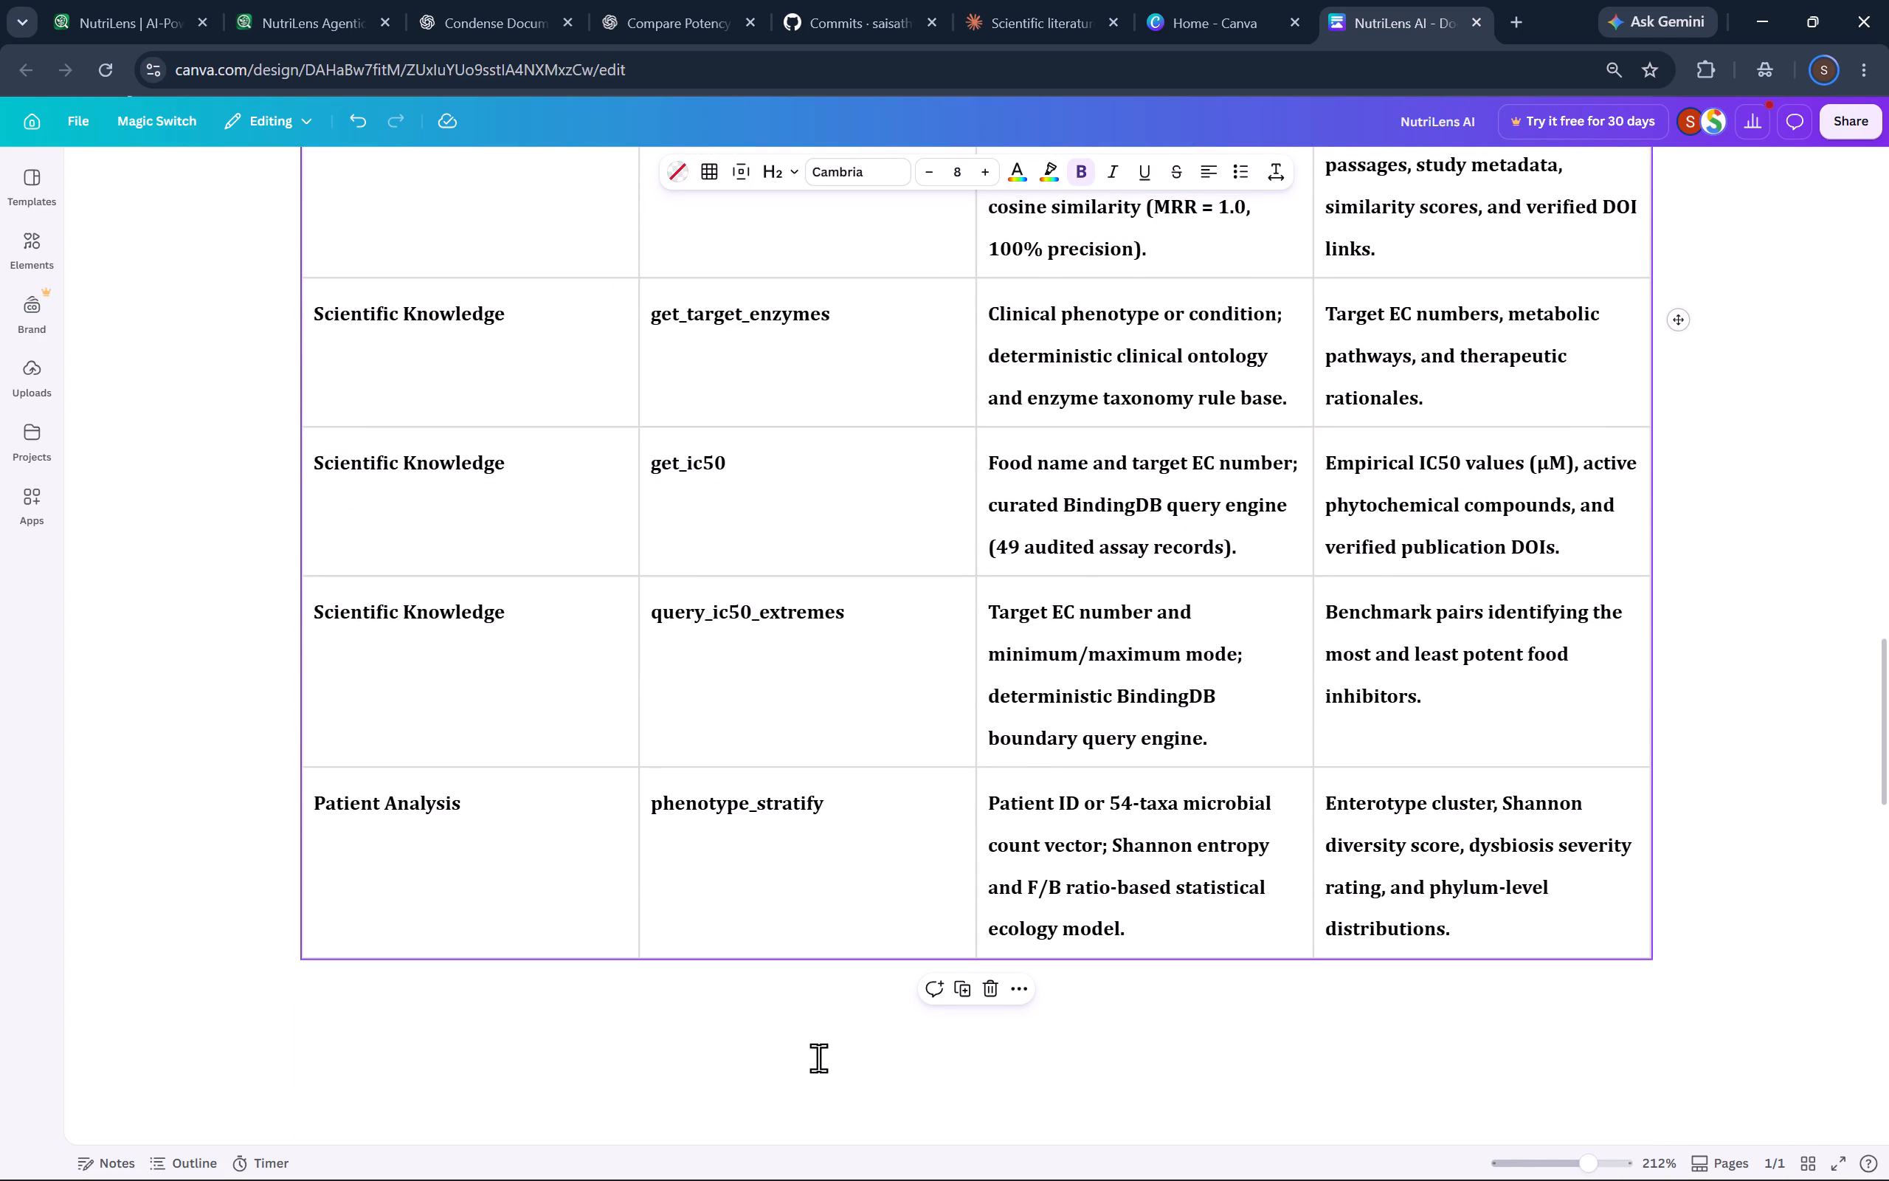
click(818, 1057)
scroll(818, 1057, up, 1)
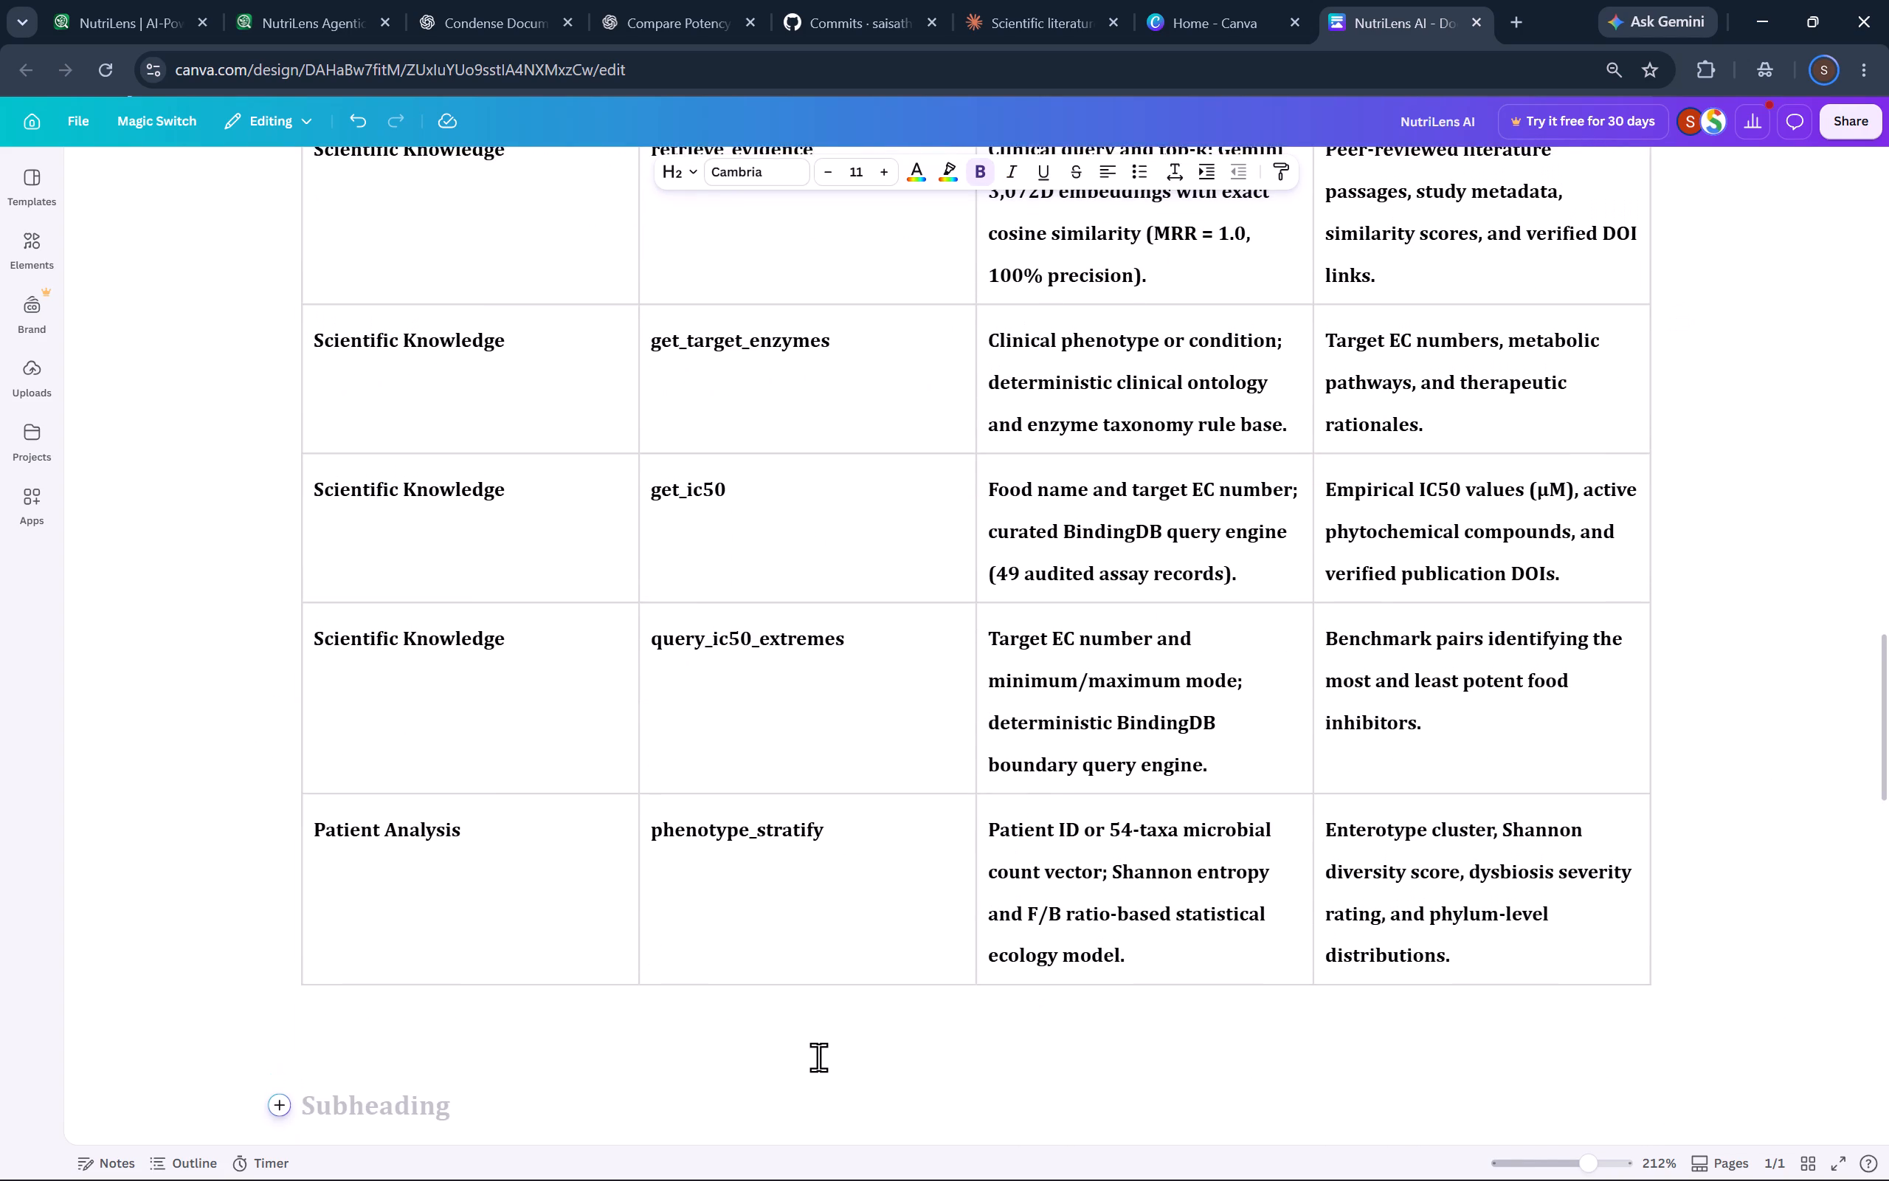
scroll(818, 1057, up, 1)
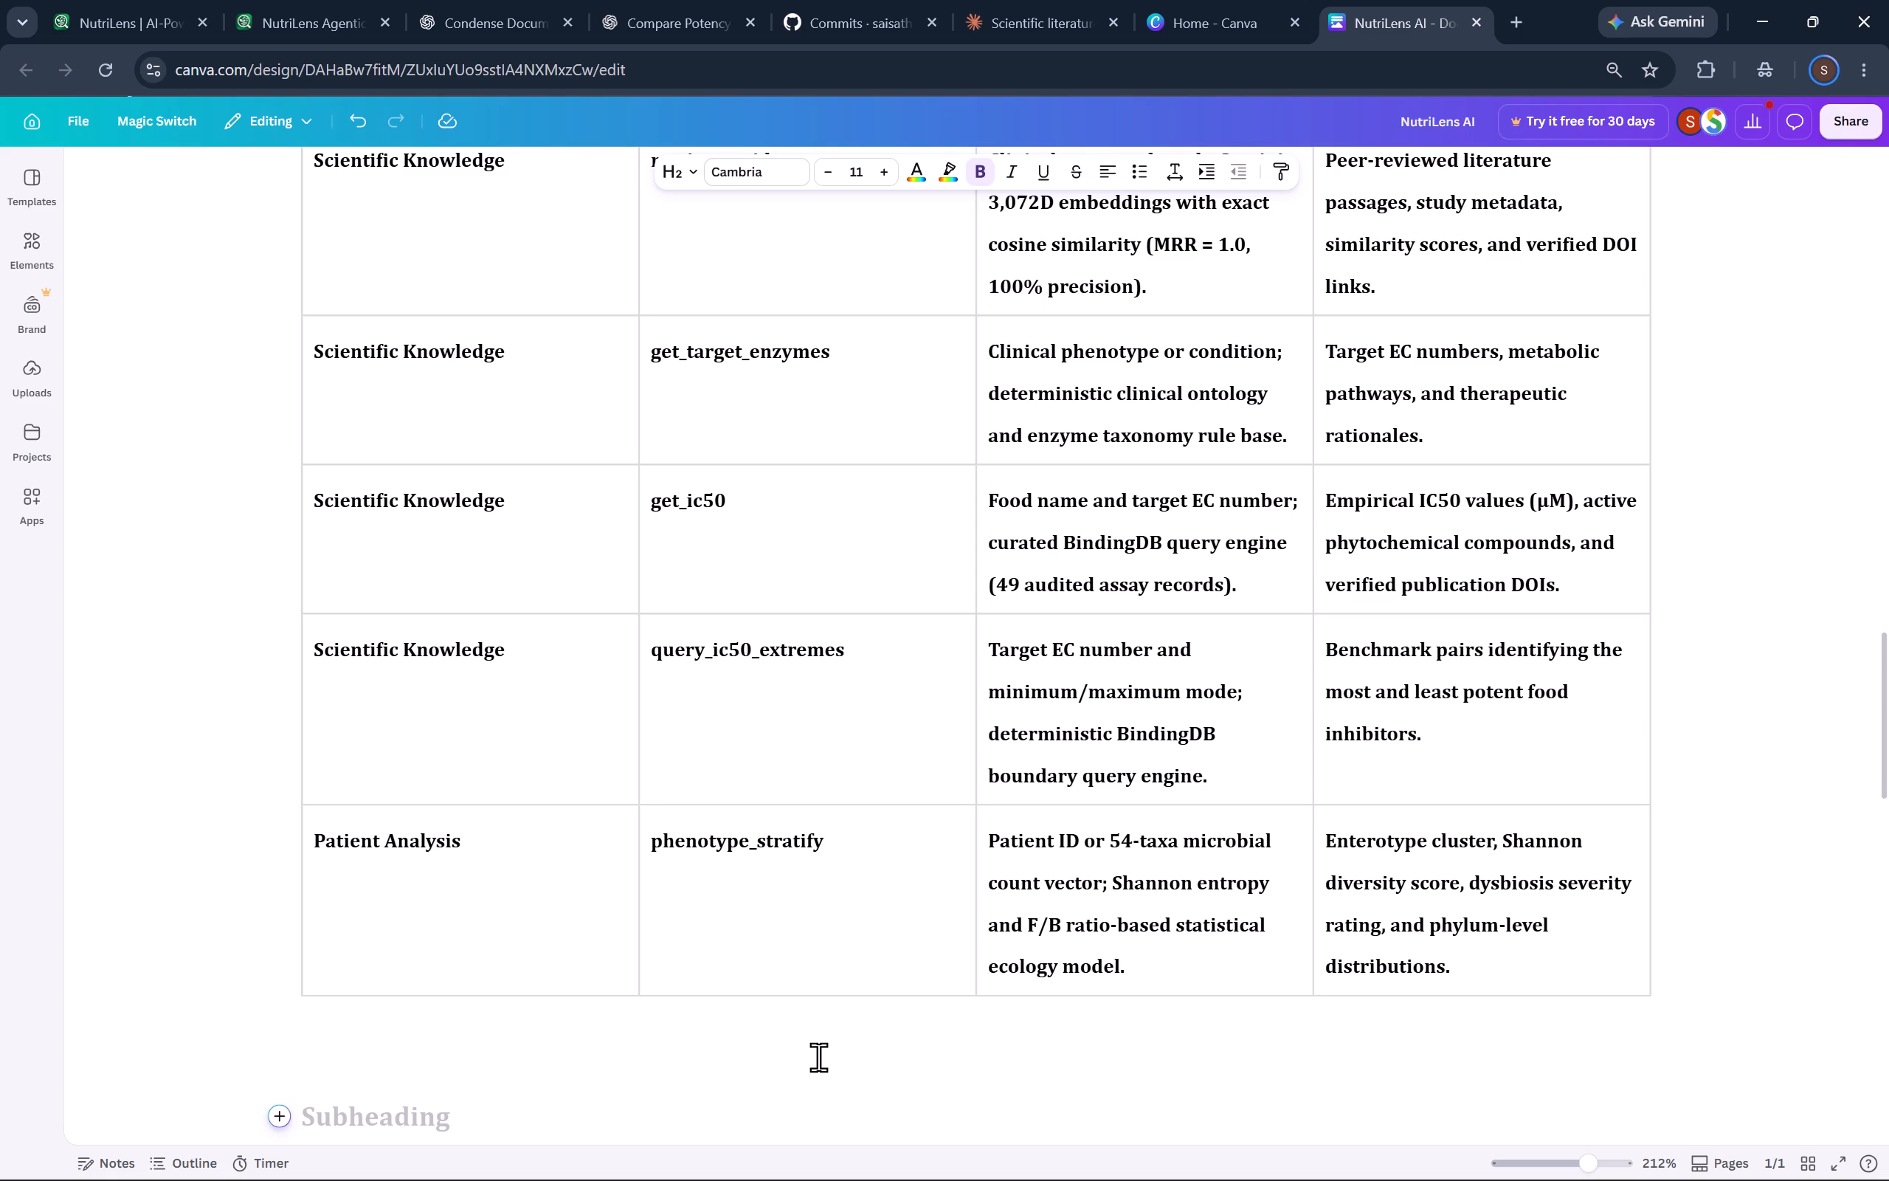
scroll(818, 1057, up, 2)
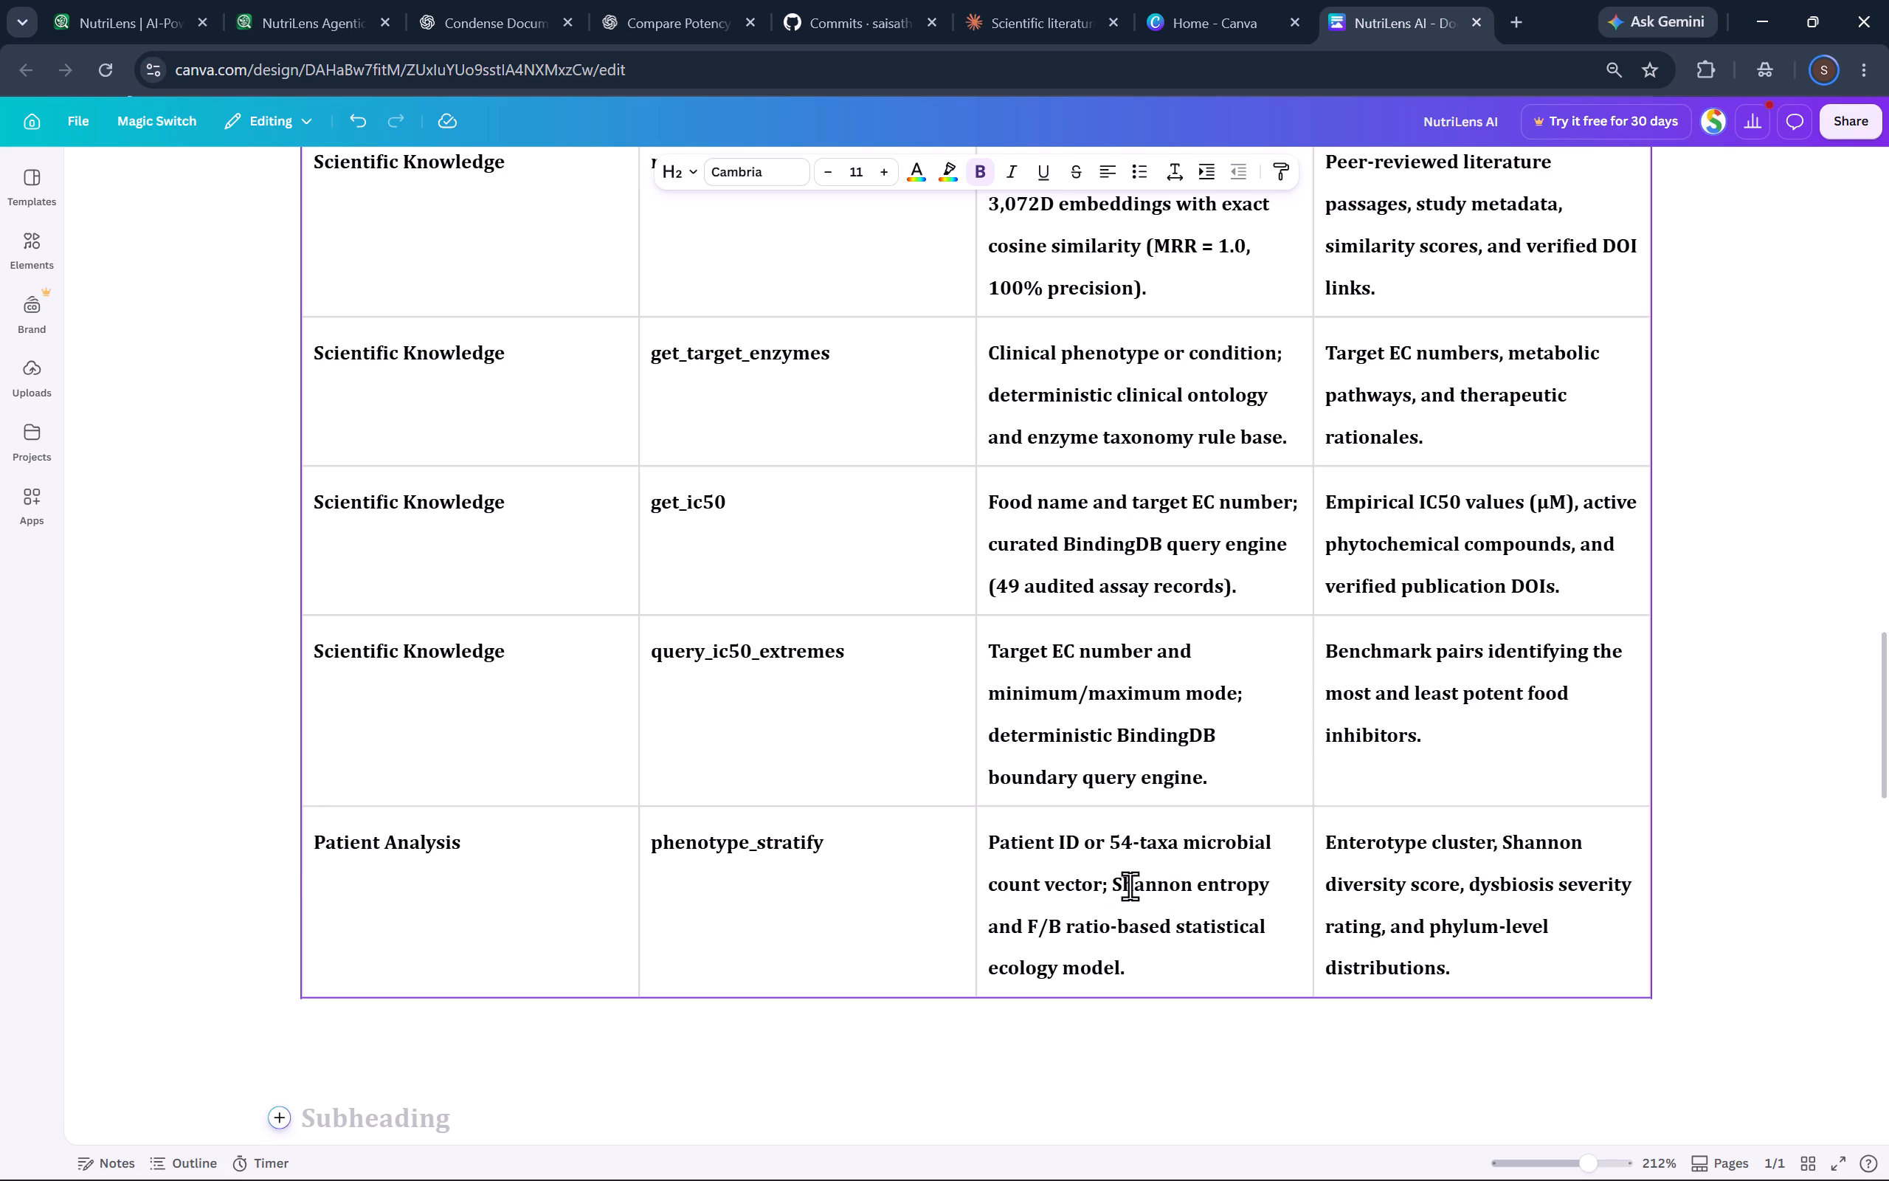
scroll(1130, 886, down, 5)
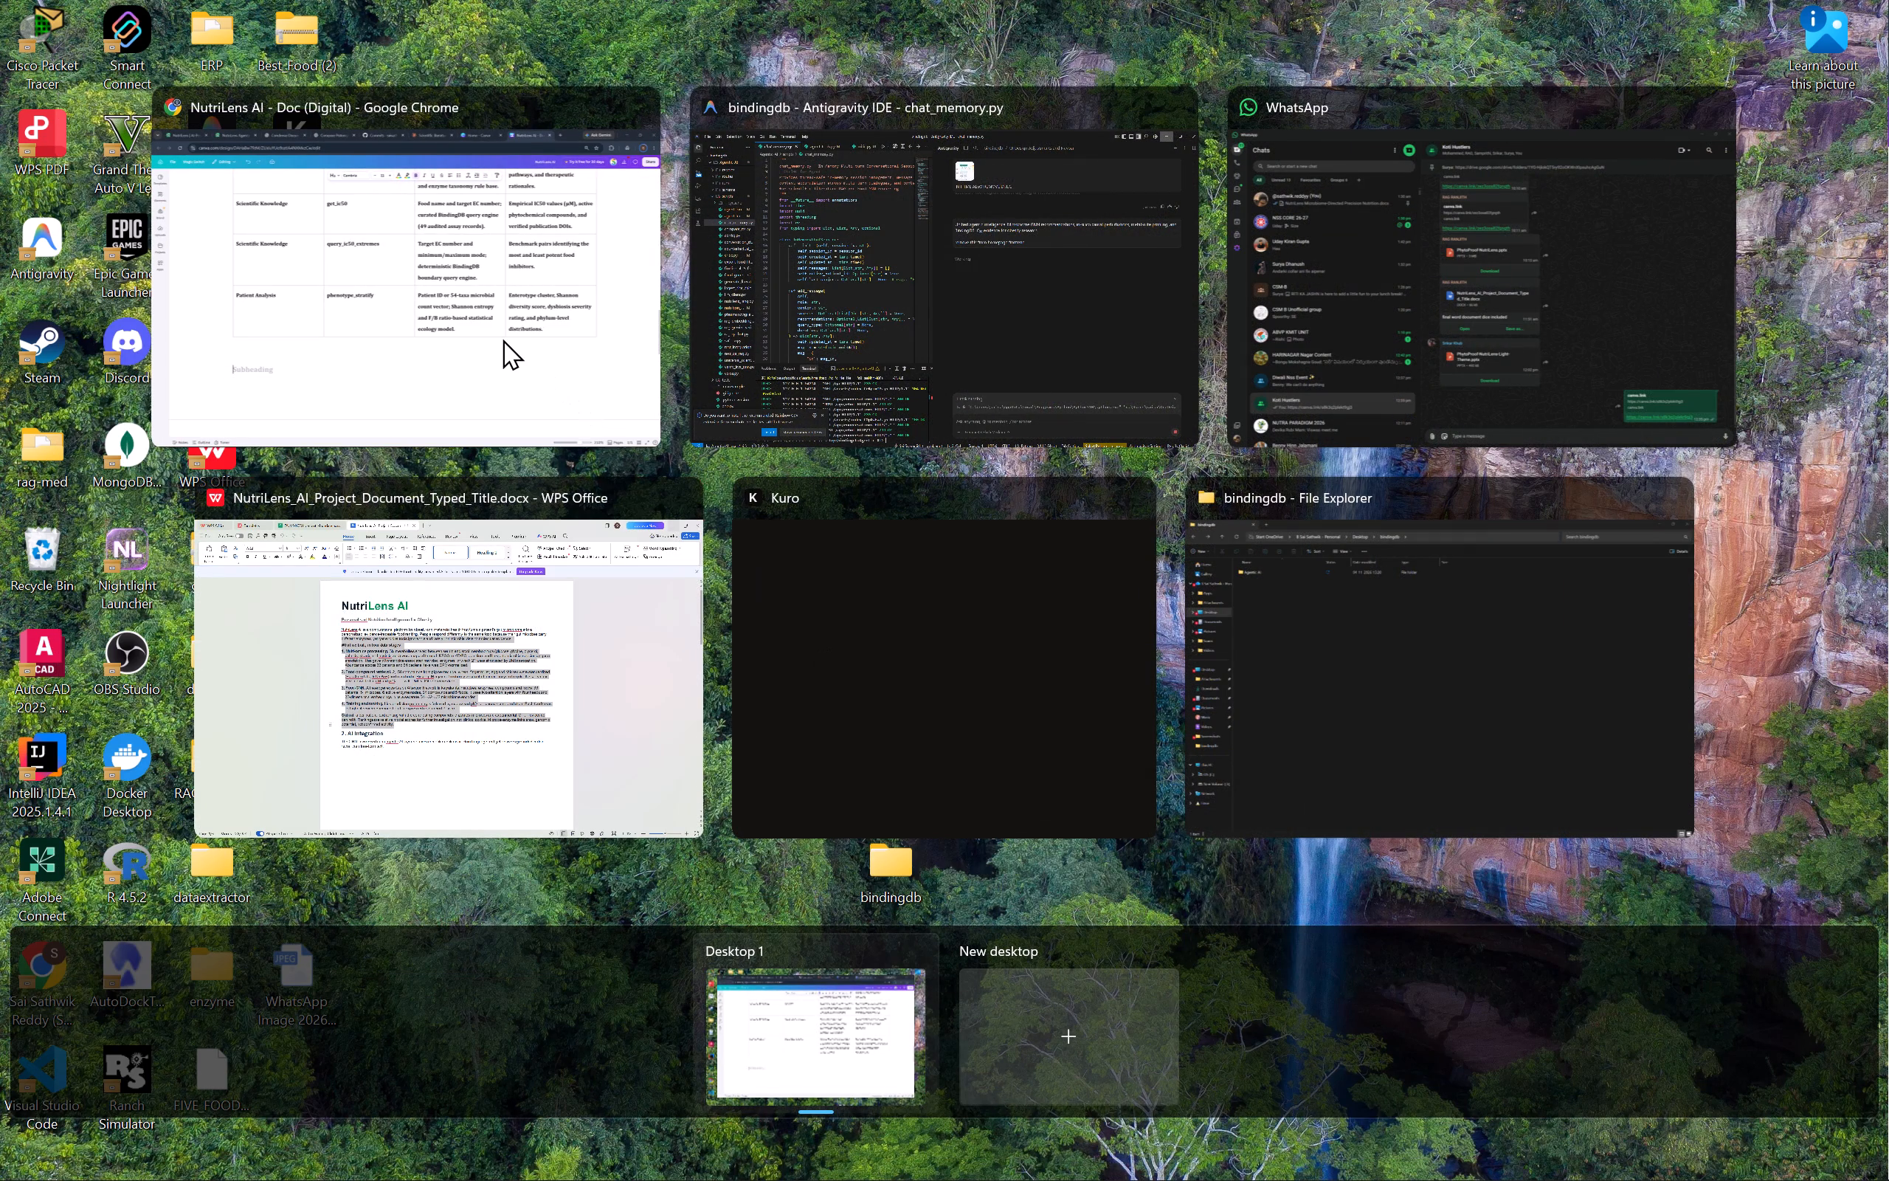
click(503, 339)
scroll(503, 339, up, 6)
scroll(503, 339, down, 10)
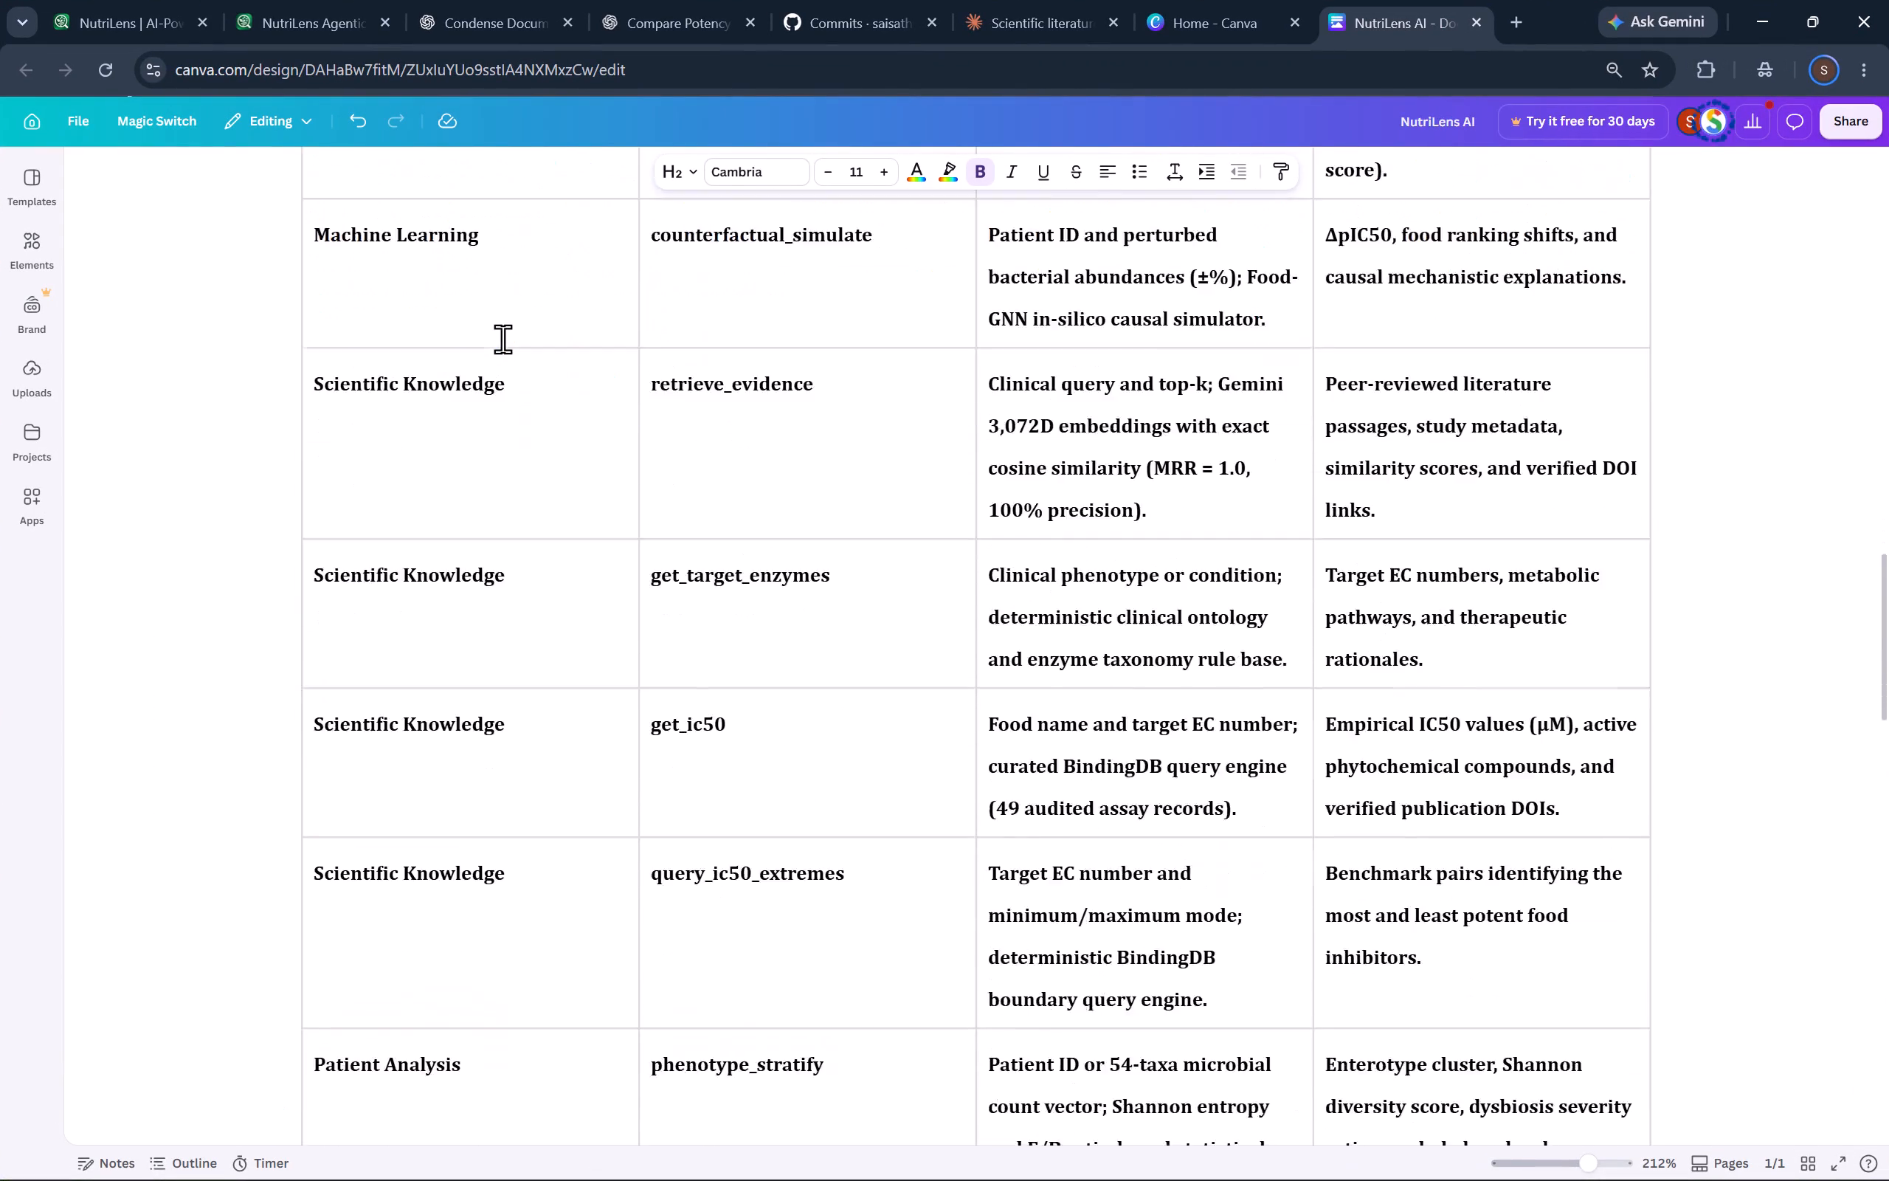
scroll(503, 339, up, 3)
scroll(503, 339, down, 2)
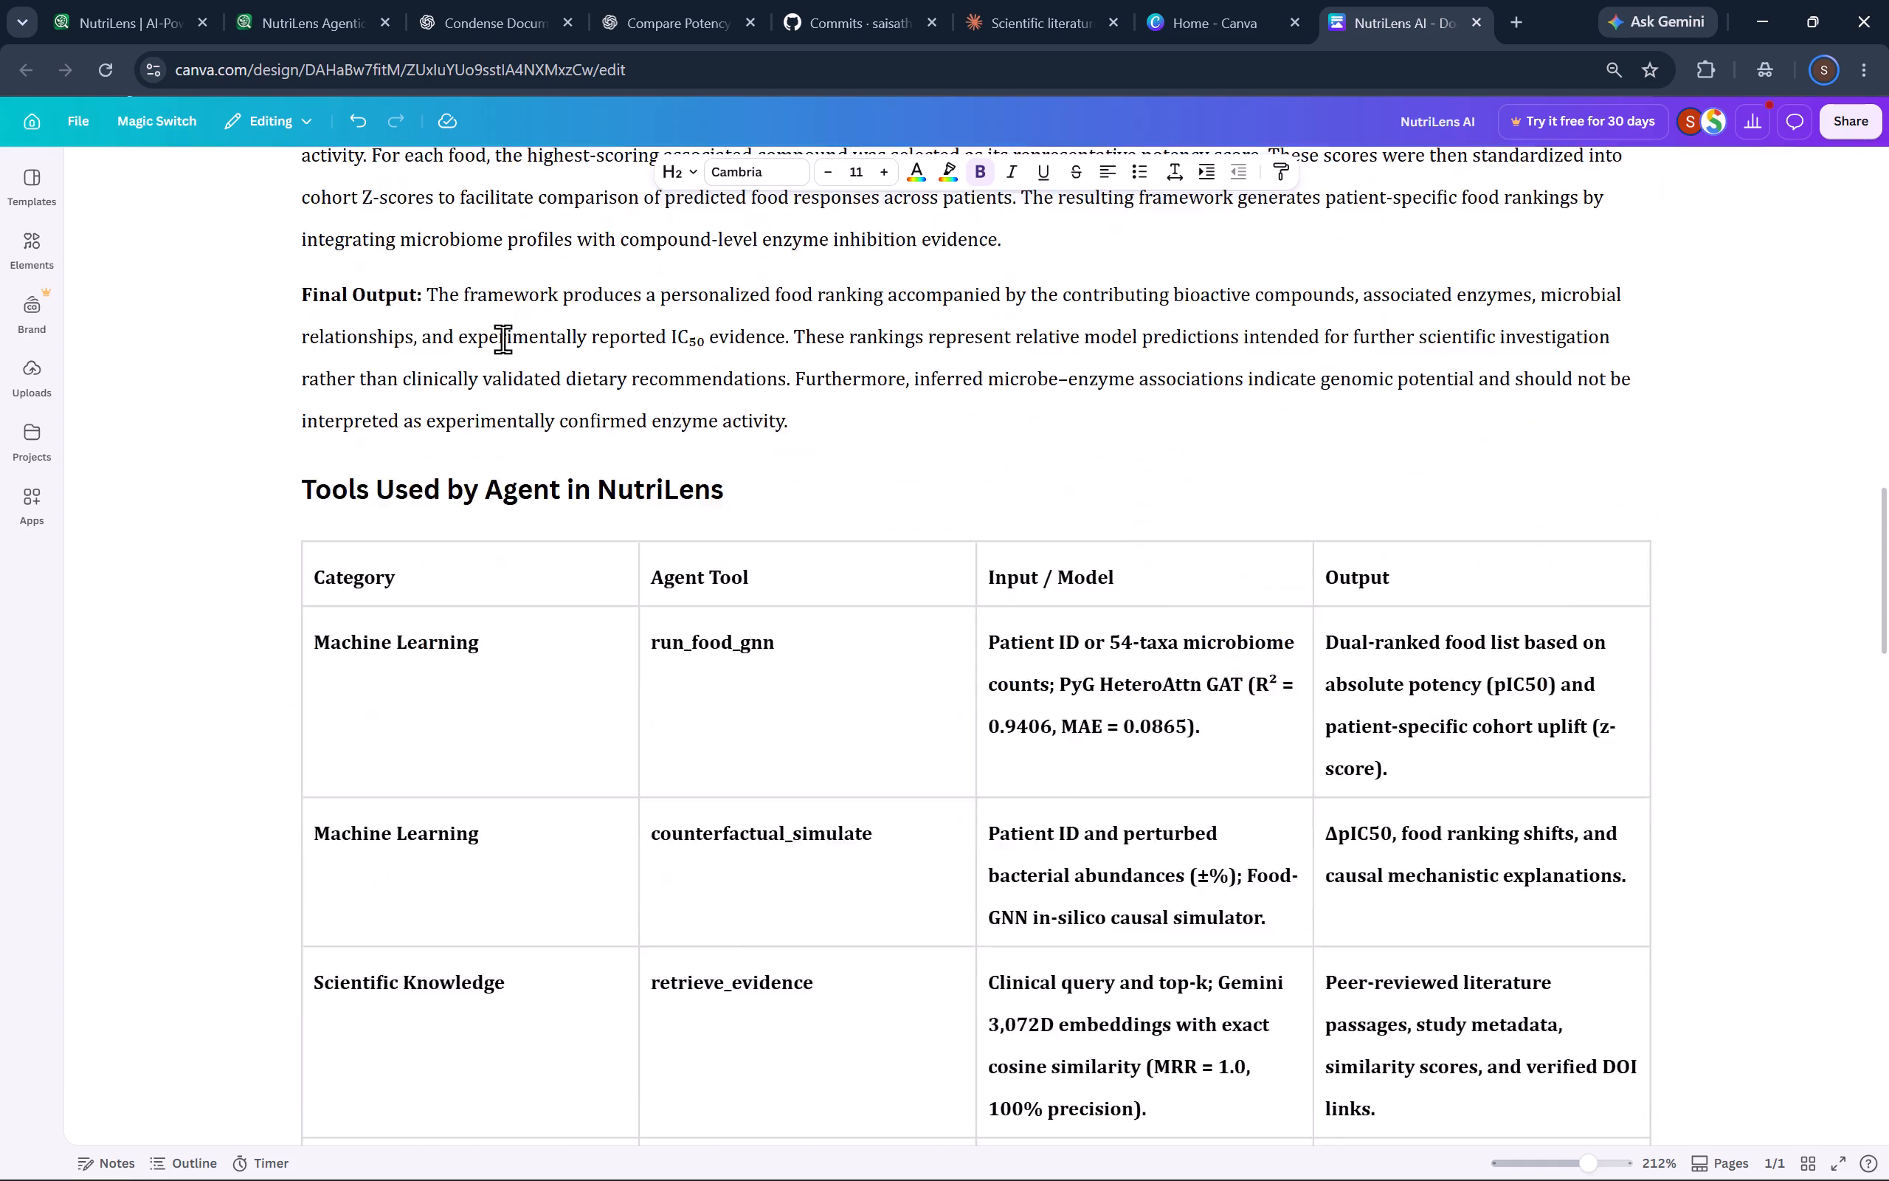
scroll(503, 339, down, 5)
Enter the label "HOMEPAGE:" on the empty line above the app screenshots that follow the tools table.
click(349, 565)
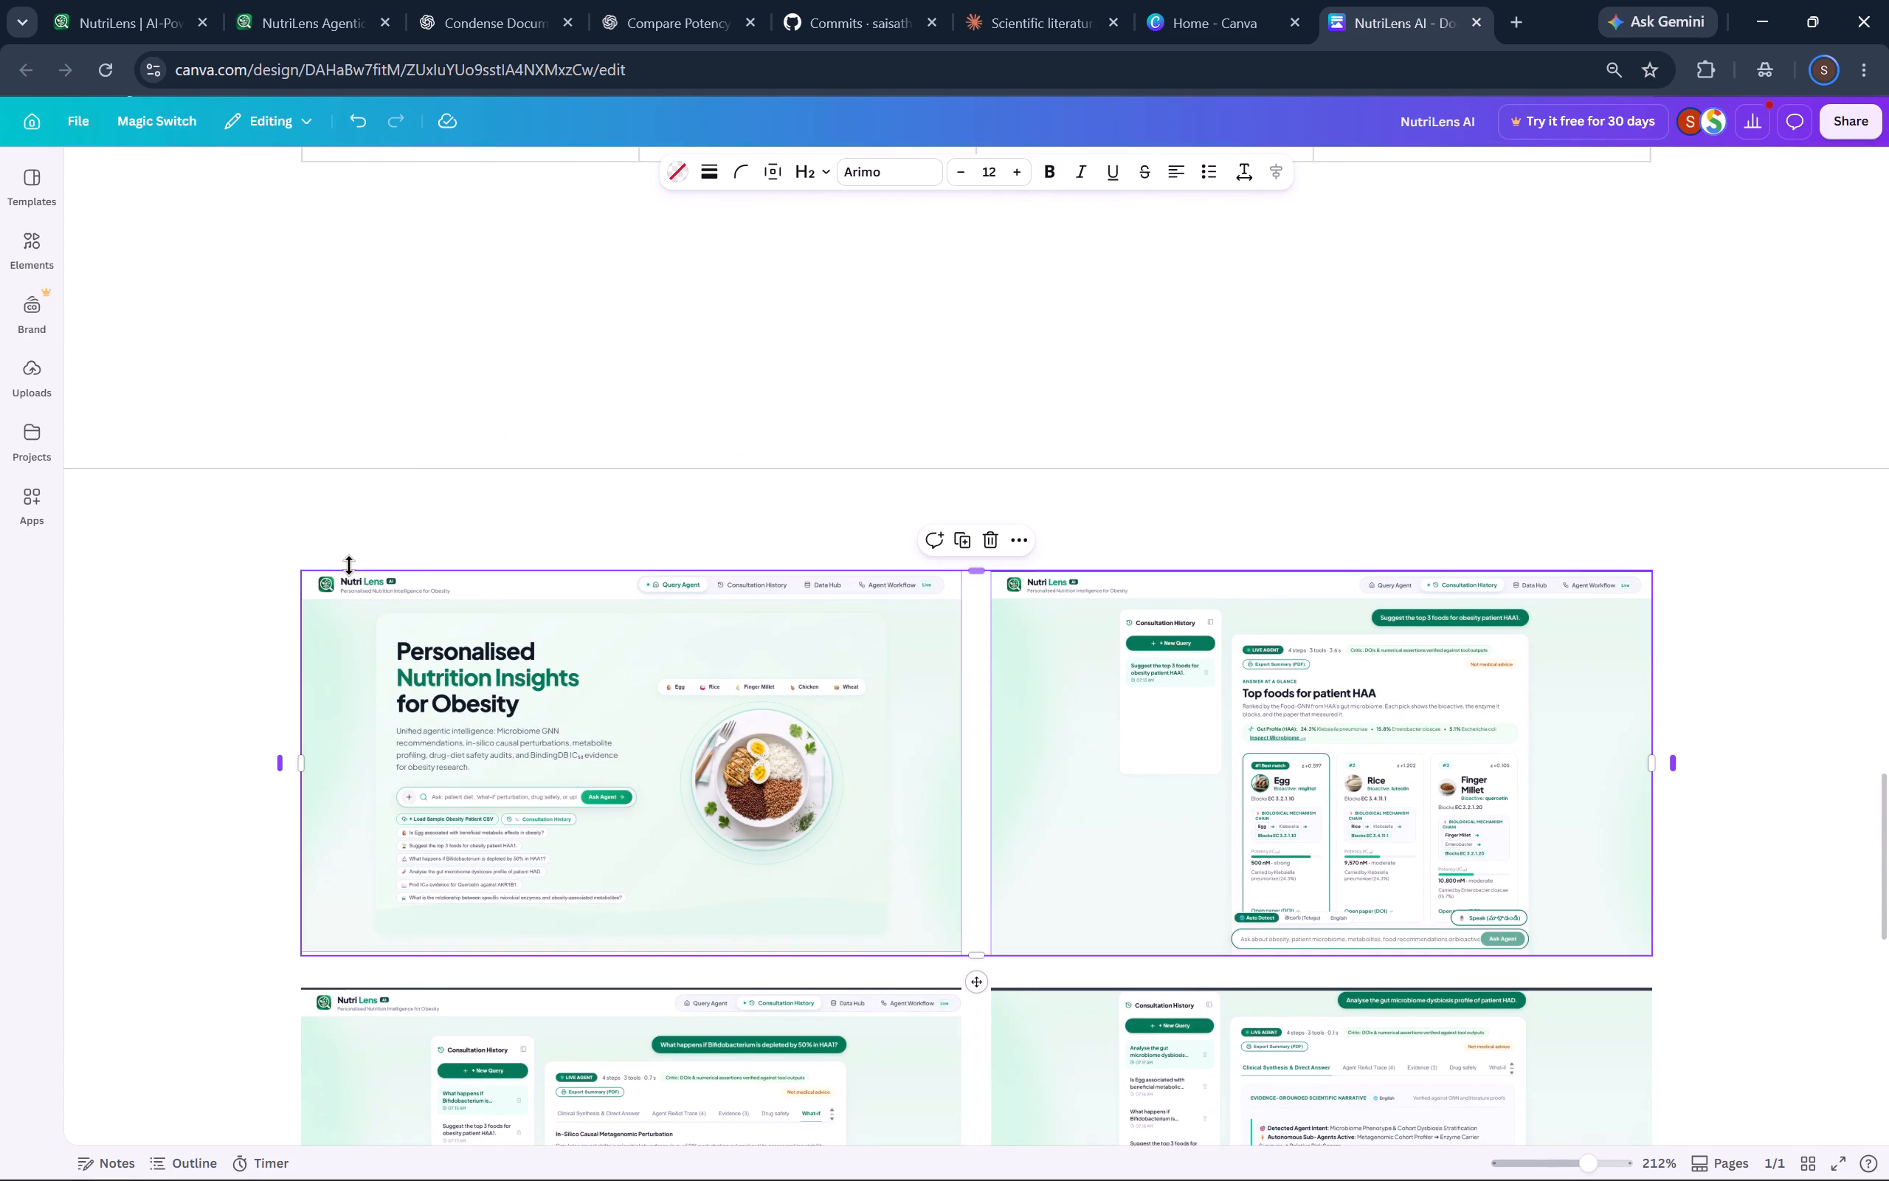
click(334, 548)
triple_click(334, 548)
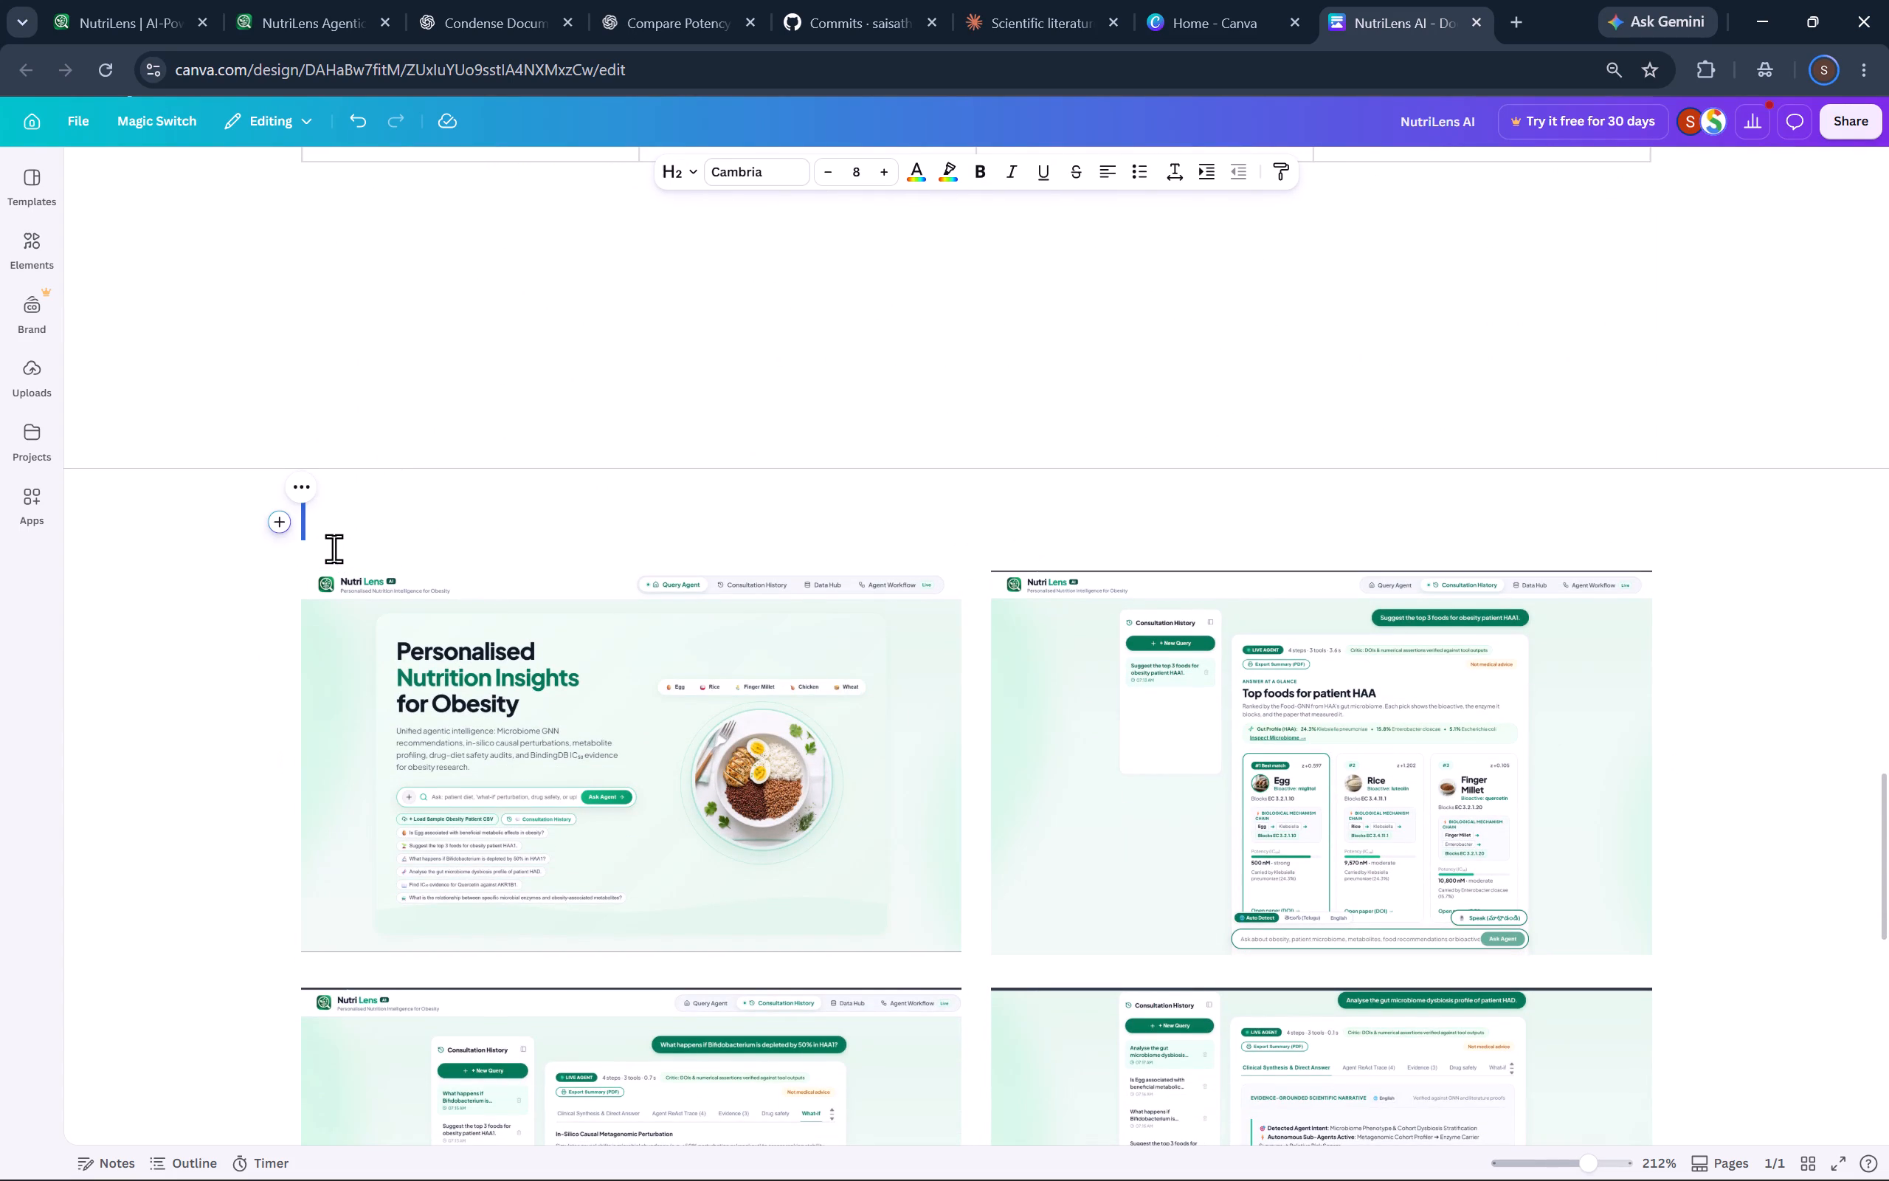
click(331, 545)
double_click(331, 545)
key(h)
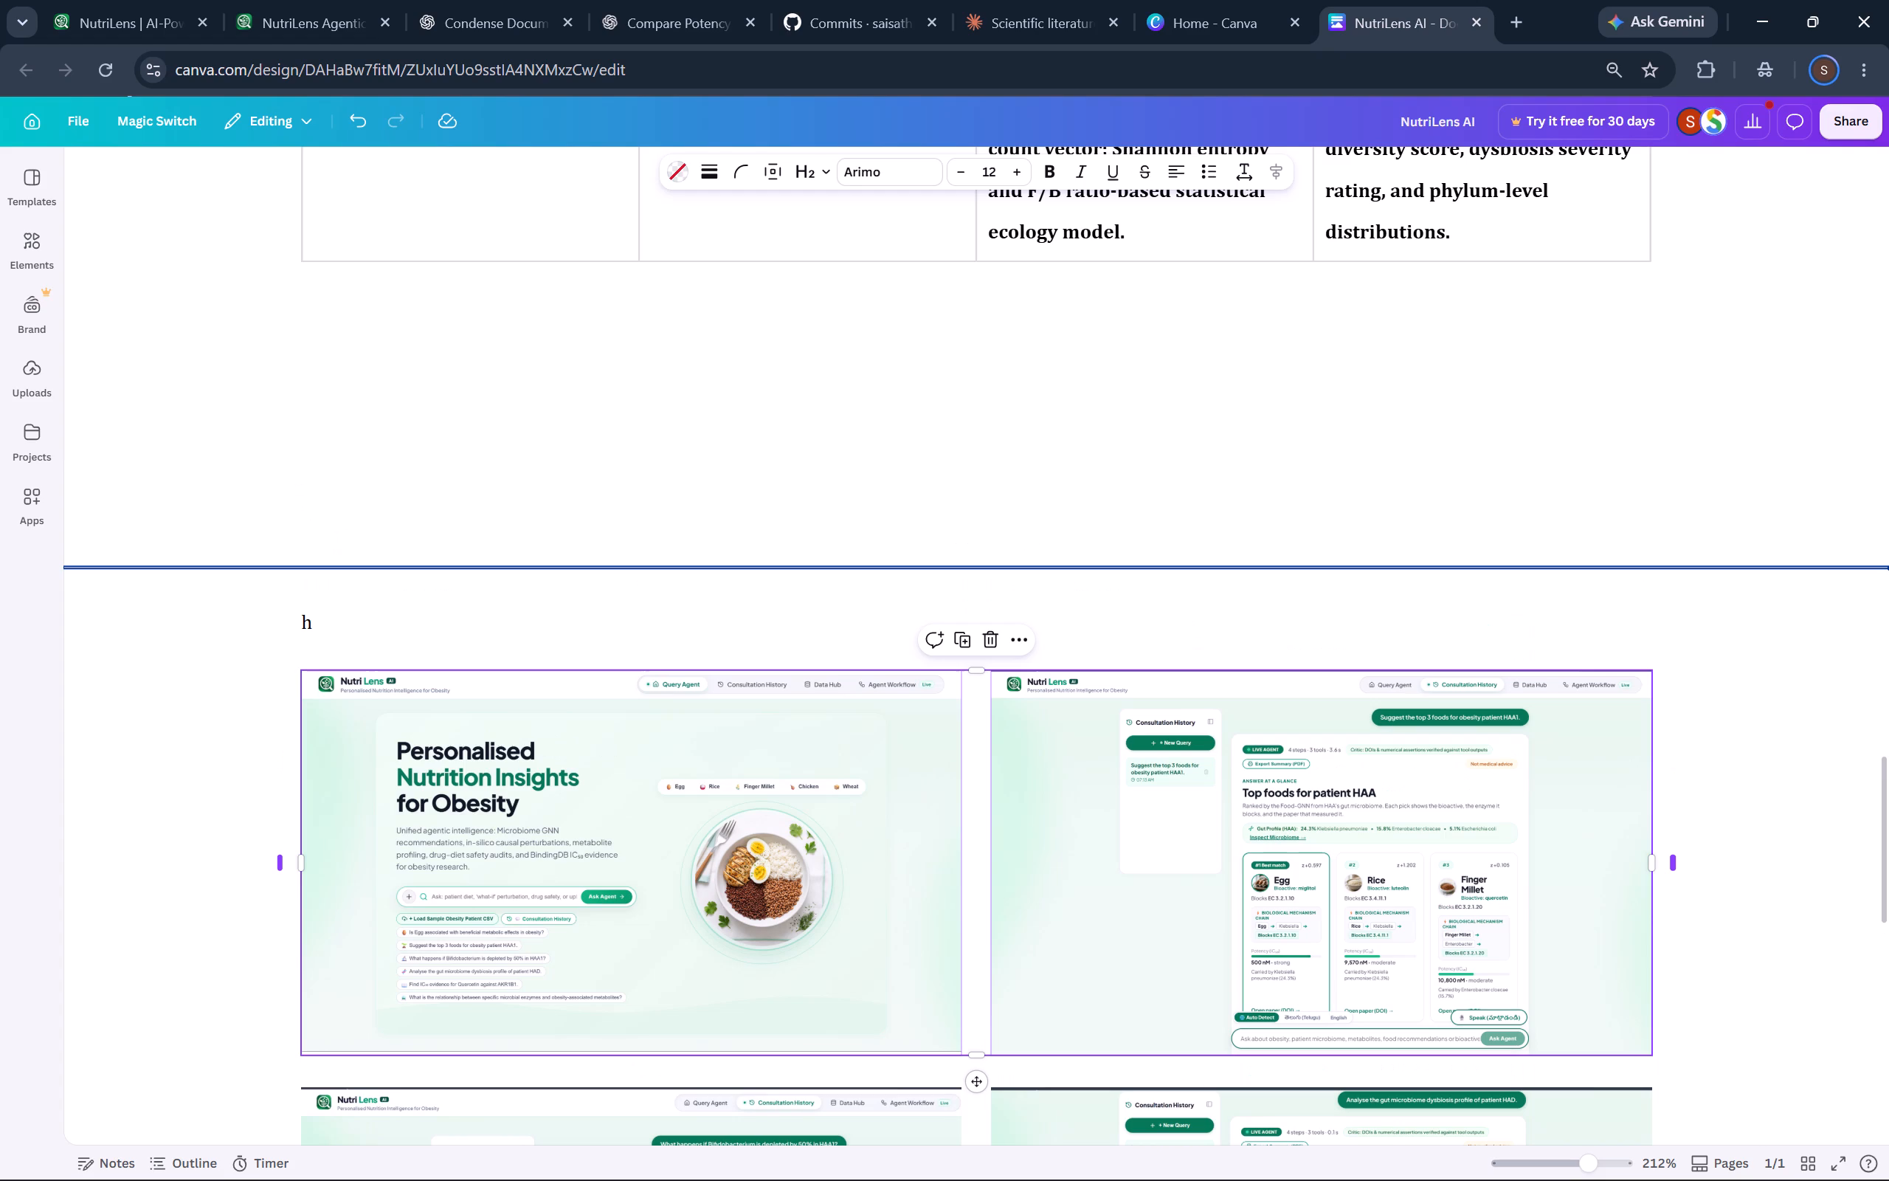
key(BackSpace)
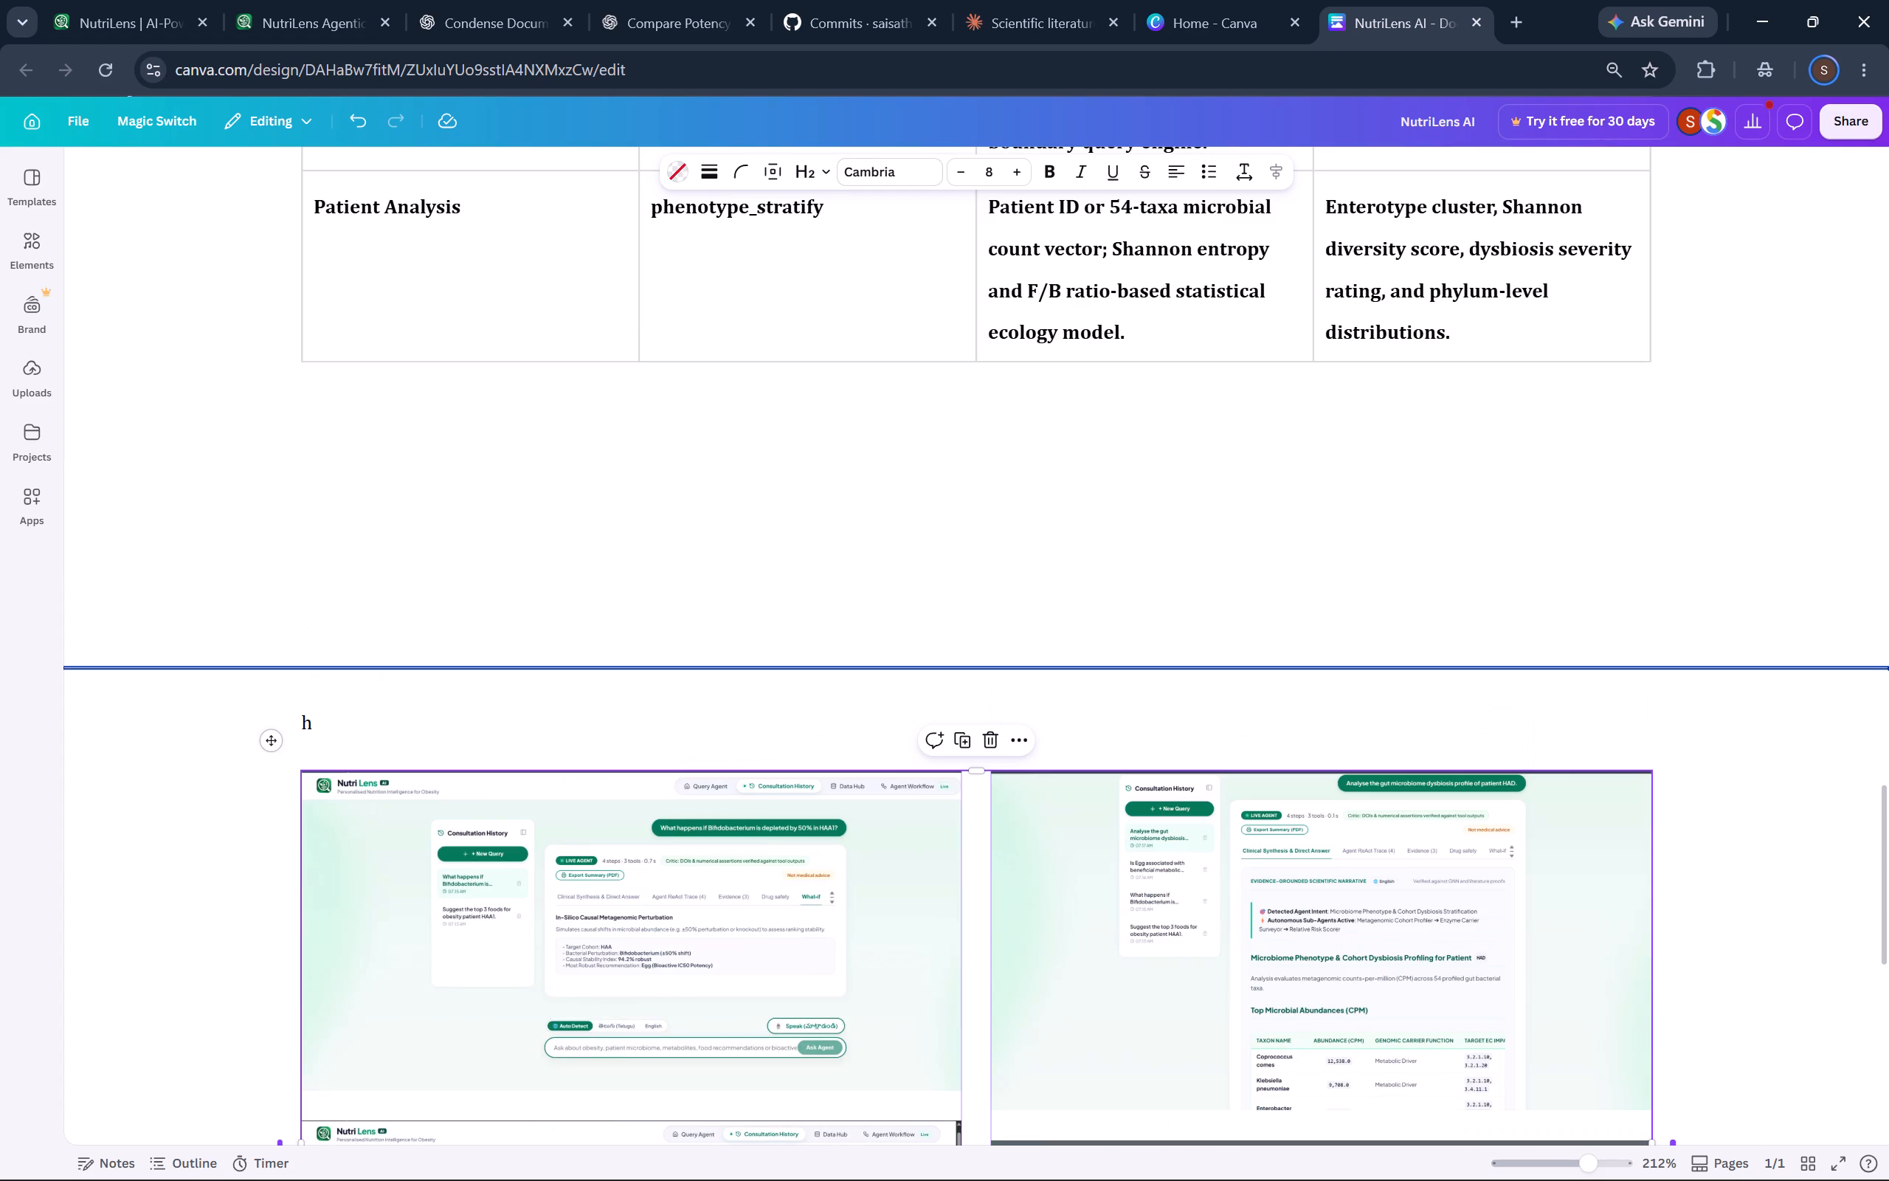
scroll(331, 545, up, 4)
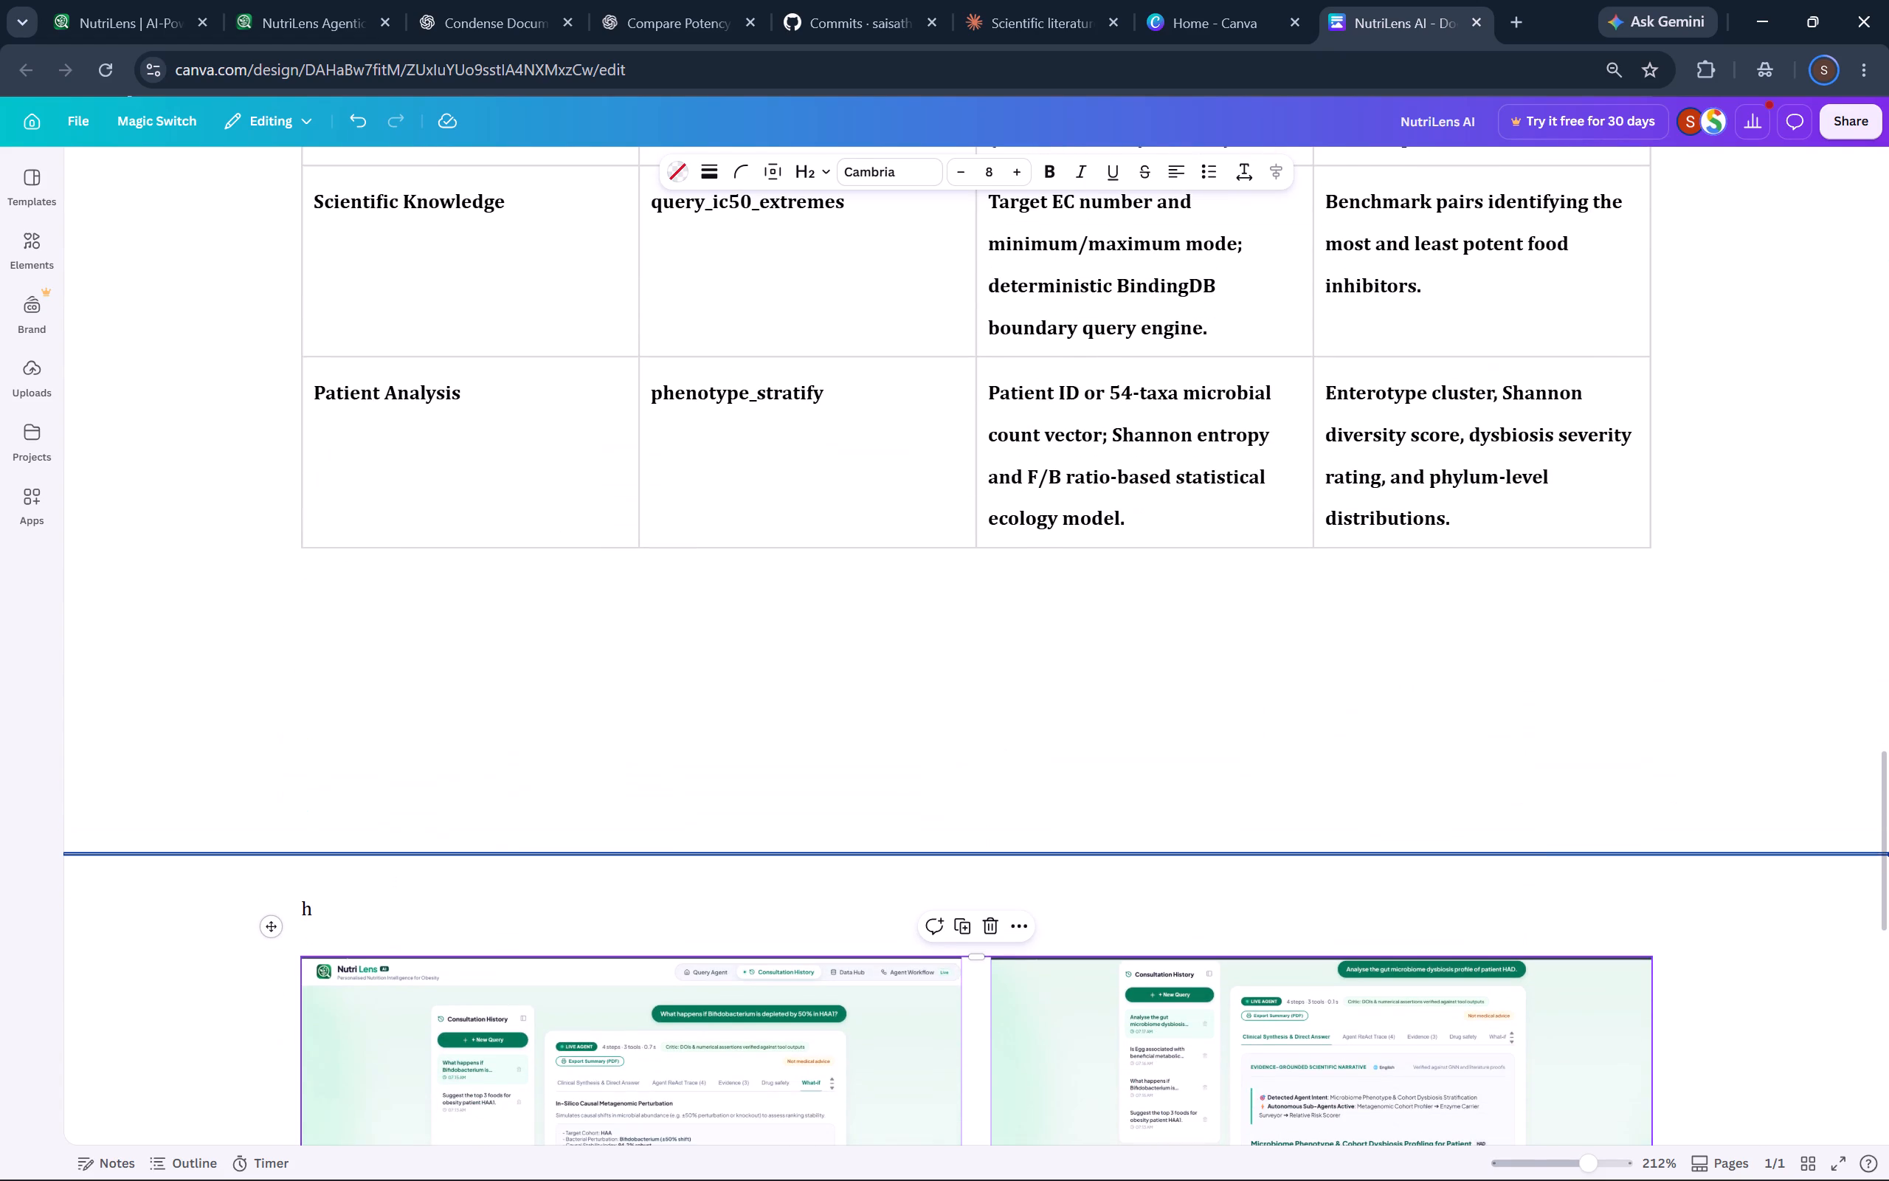
click(338, 918)
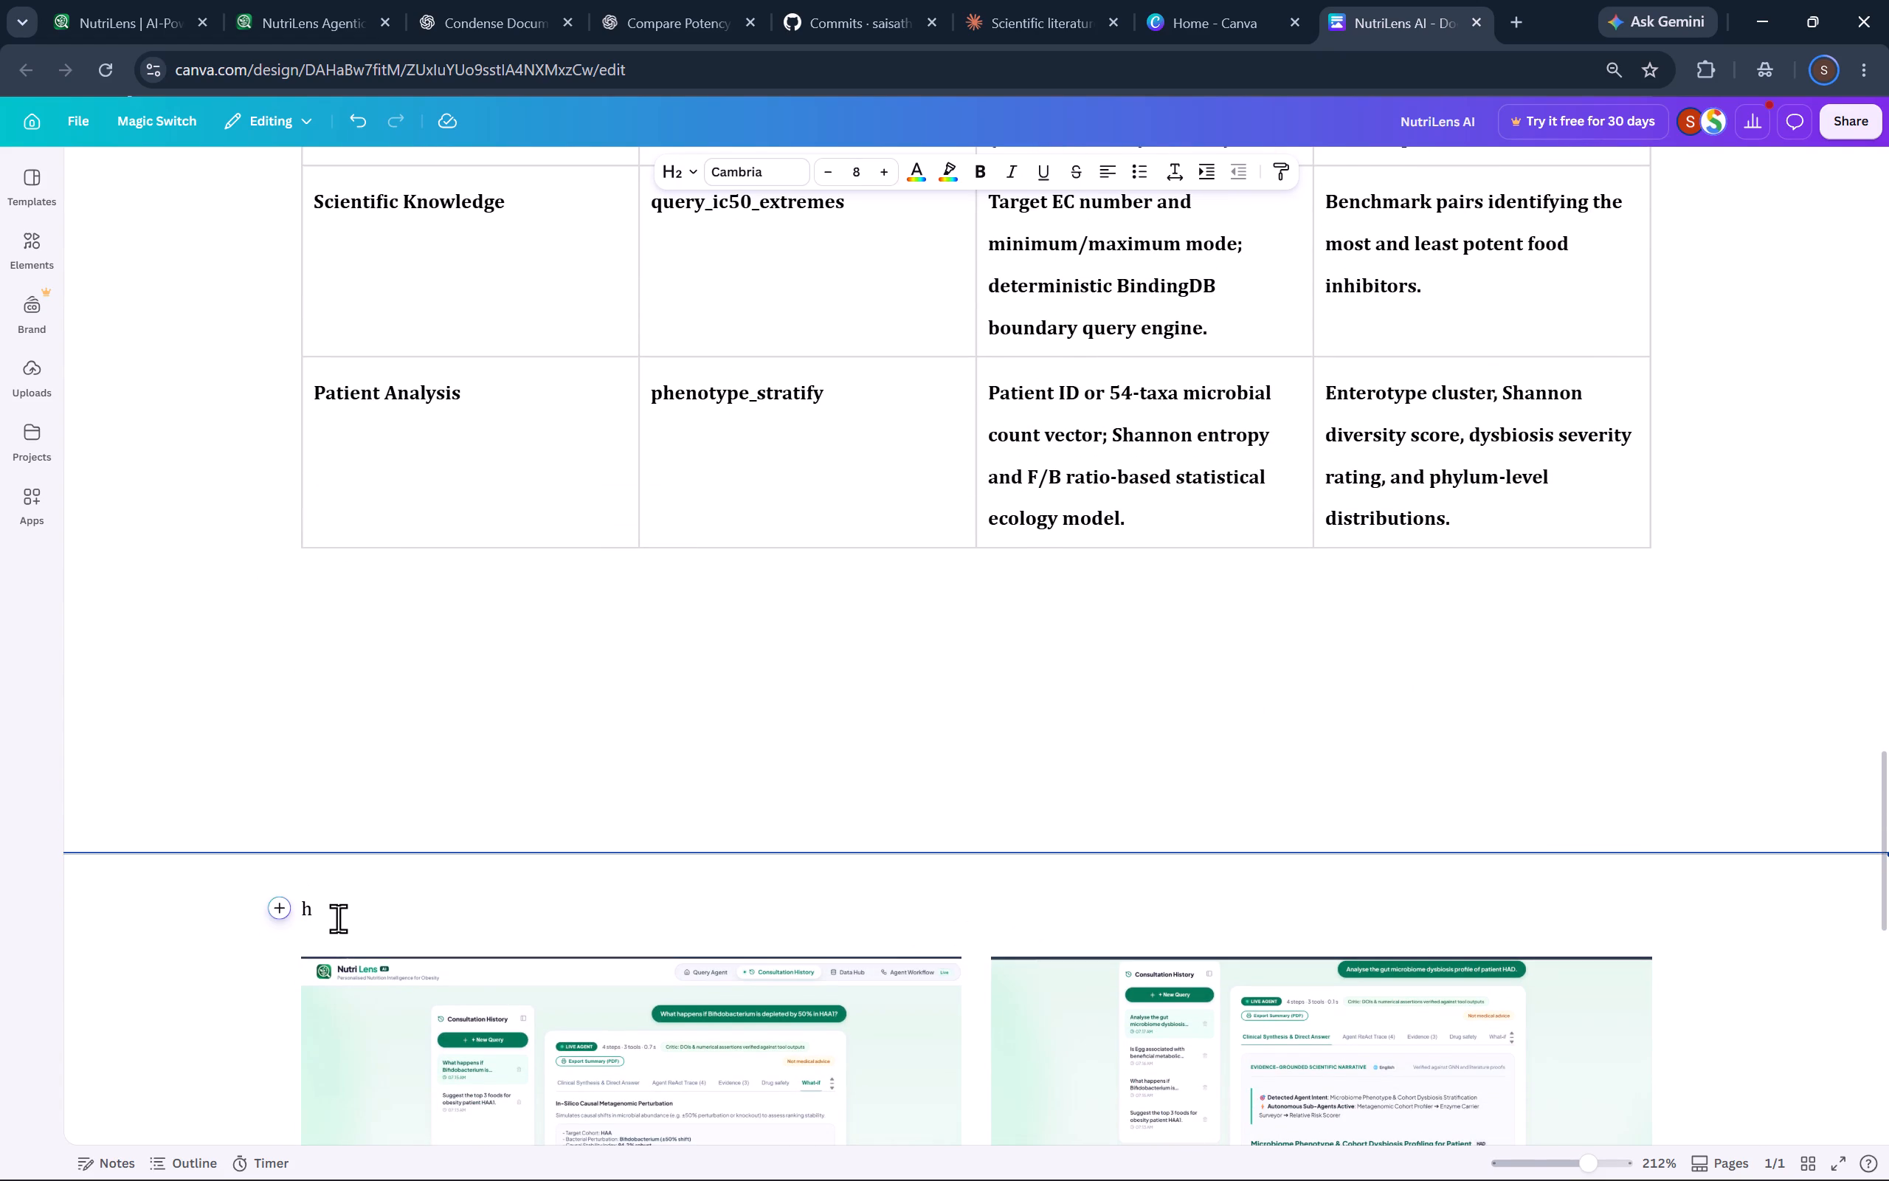
key(BackSpace)
text(HOM)
key(e)
text(PA)
text(GE)
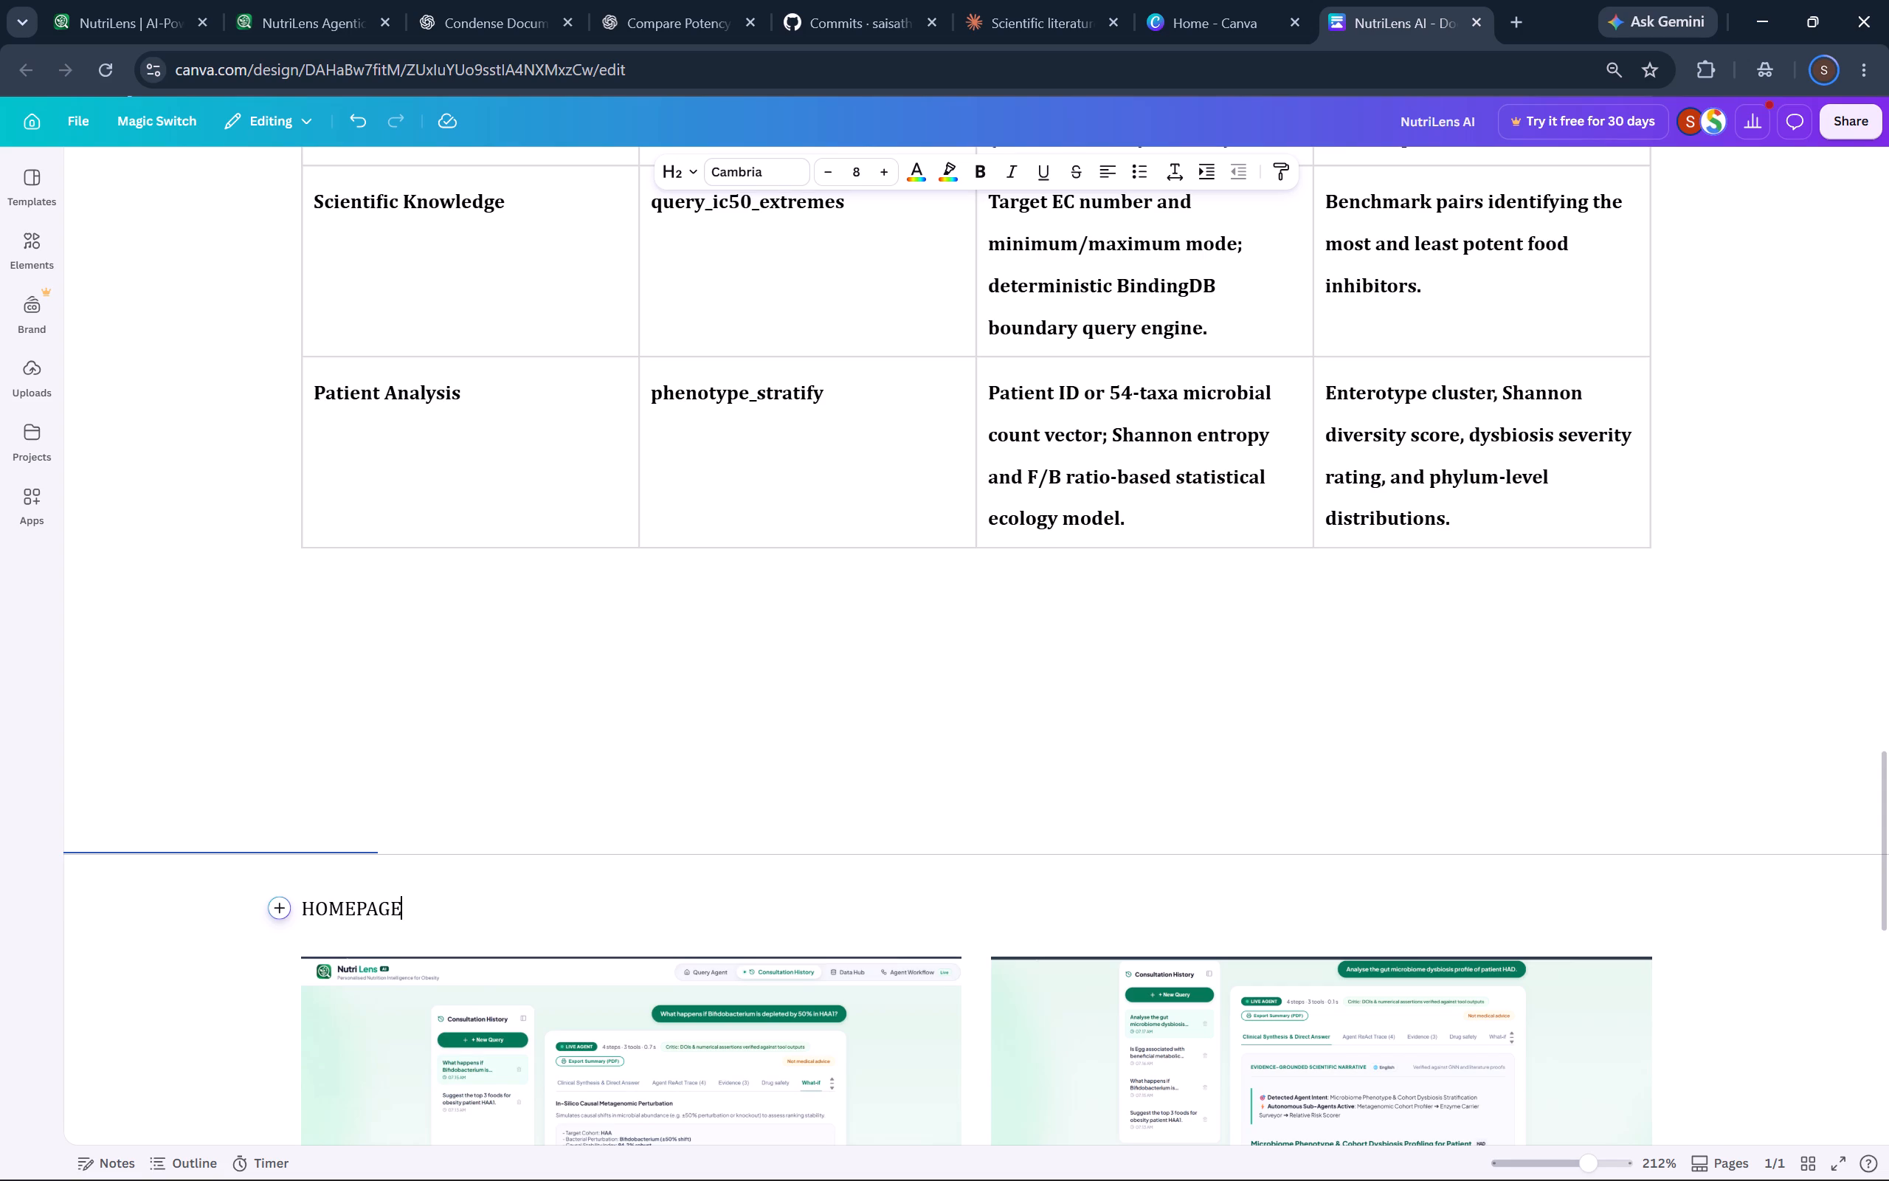
key(shift+colon)
Set the paragraph spacing of the "HOMEPAGE:" label to 0.
drag(298, 905, 555, 1082)
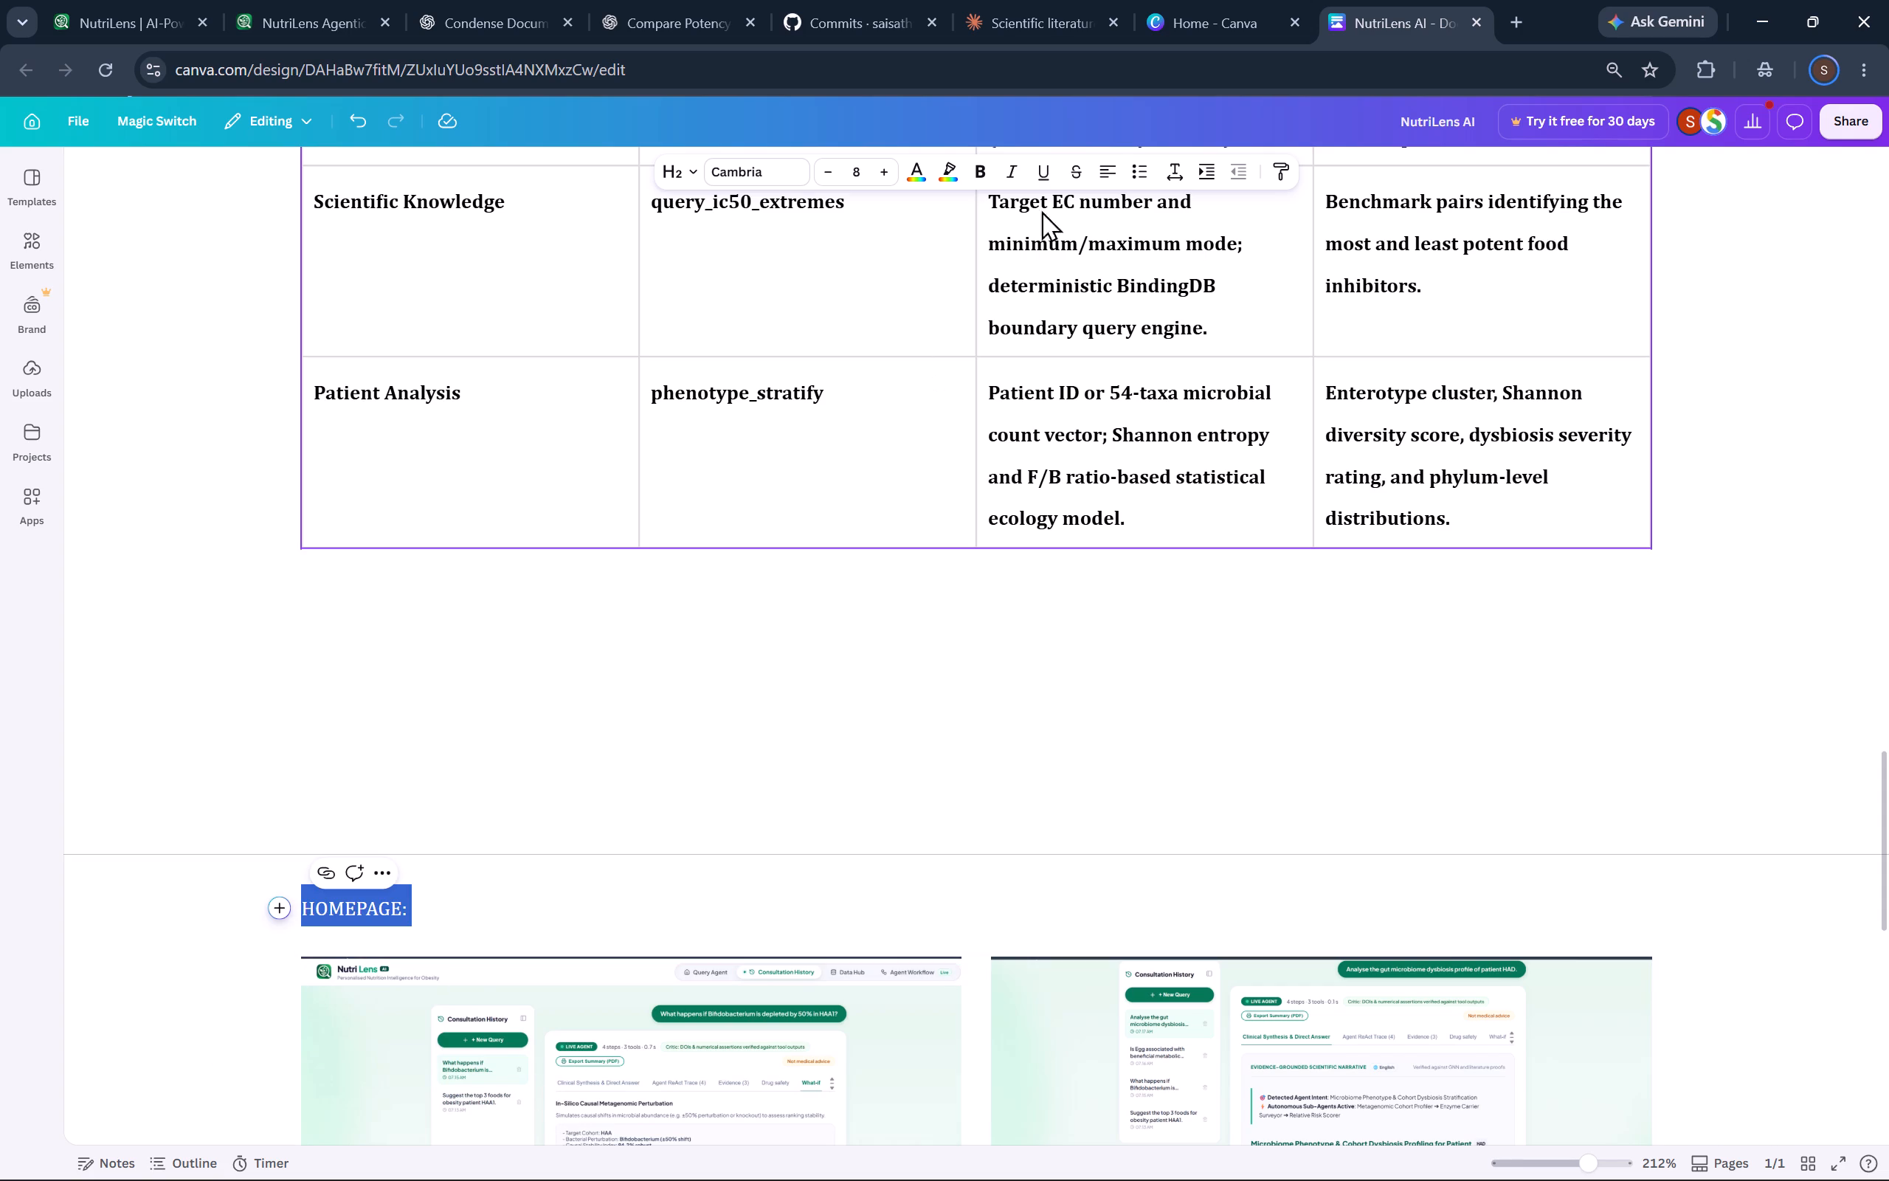
click(1173, 185)
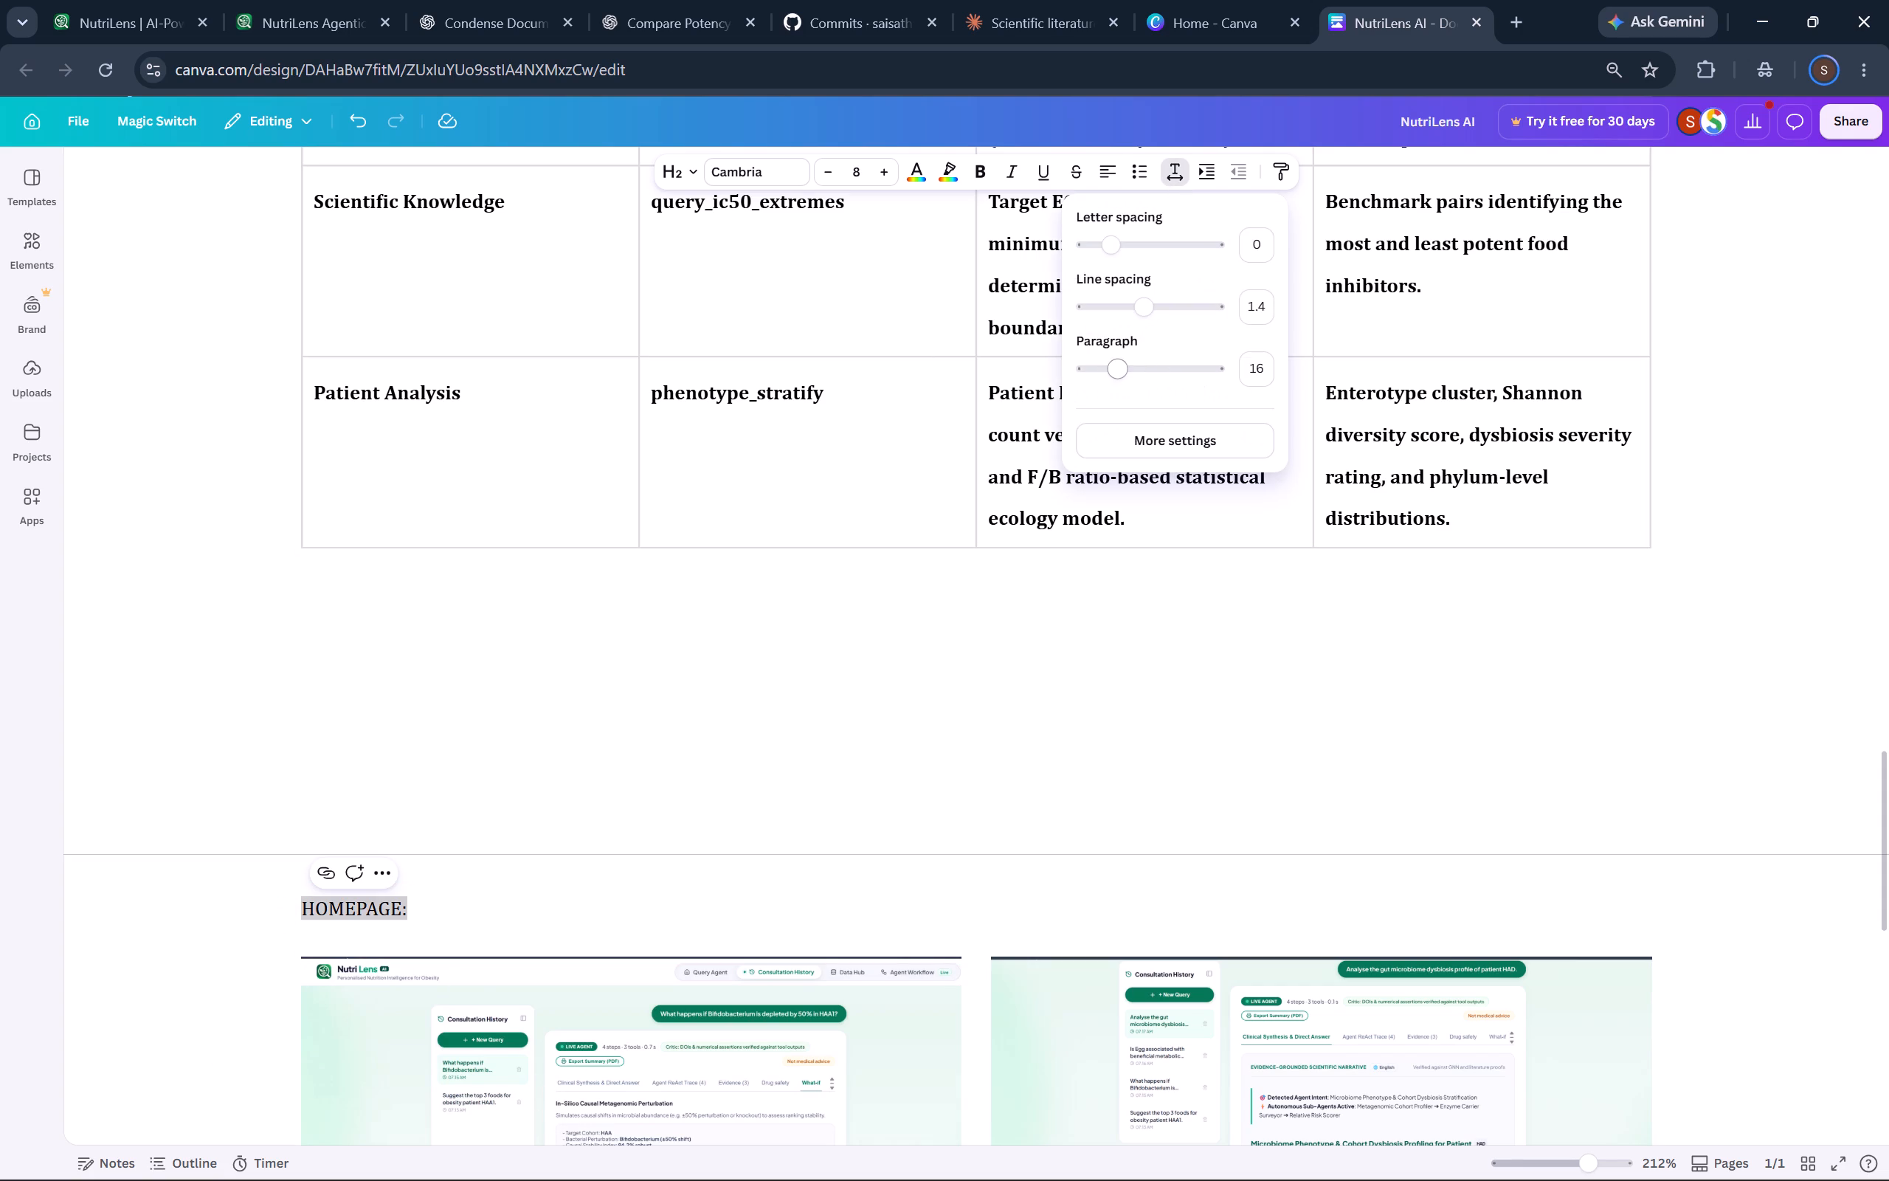
drag(1121, 368, 1064, 372)
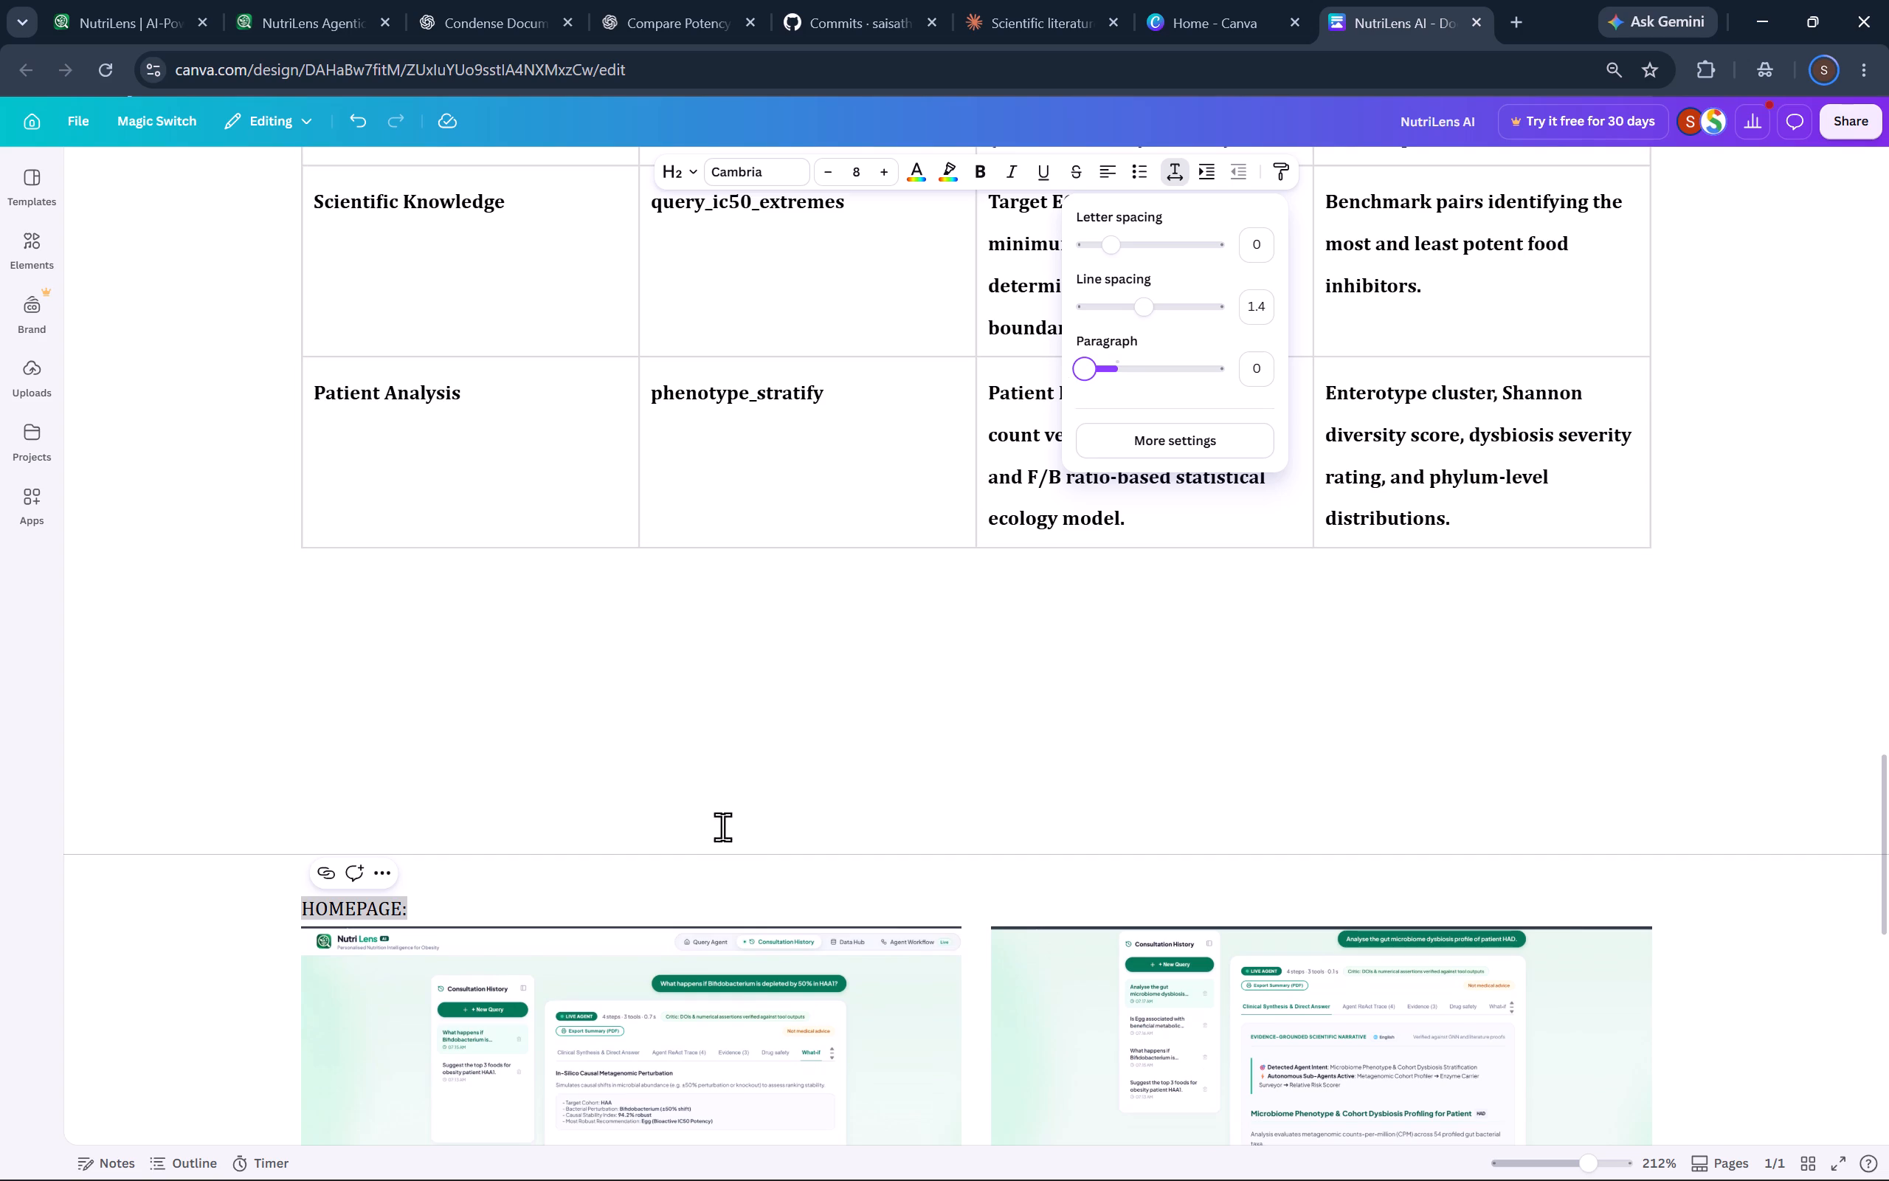
Add a run of 20 spaces at the end of the "HOMEPAGE:" line towards the second screenshot column.
click(920, 896)
key(space)
key(space)
key(space)
key(space)
key(space)
key(space)
key(space)
key(space)
key(space)
key(space)
key(space)
key(space)
key(space)
key(space)
key(space)
key(space)
key(space)
key(space)
key(space)
key(space)
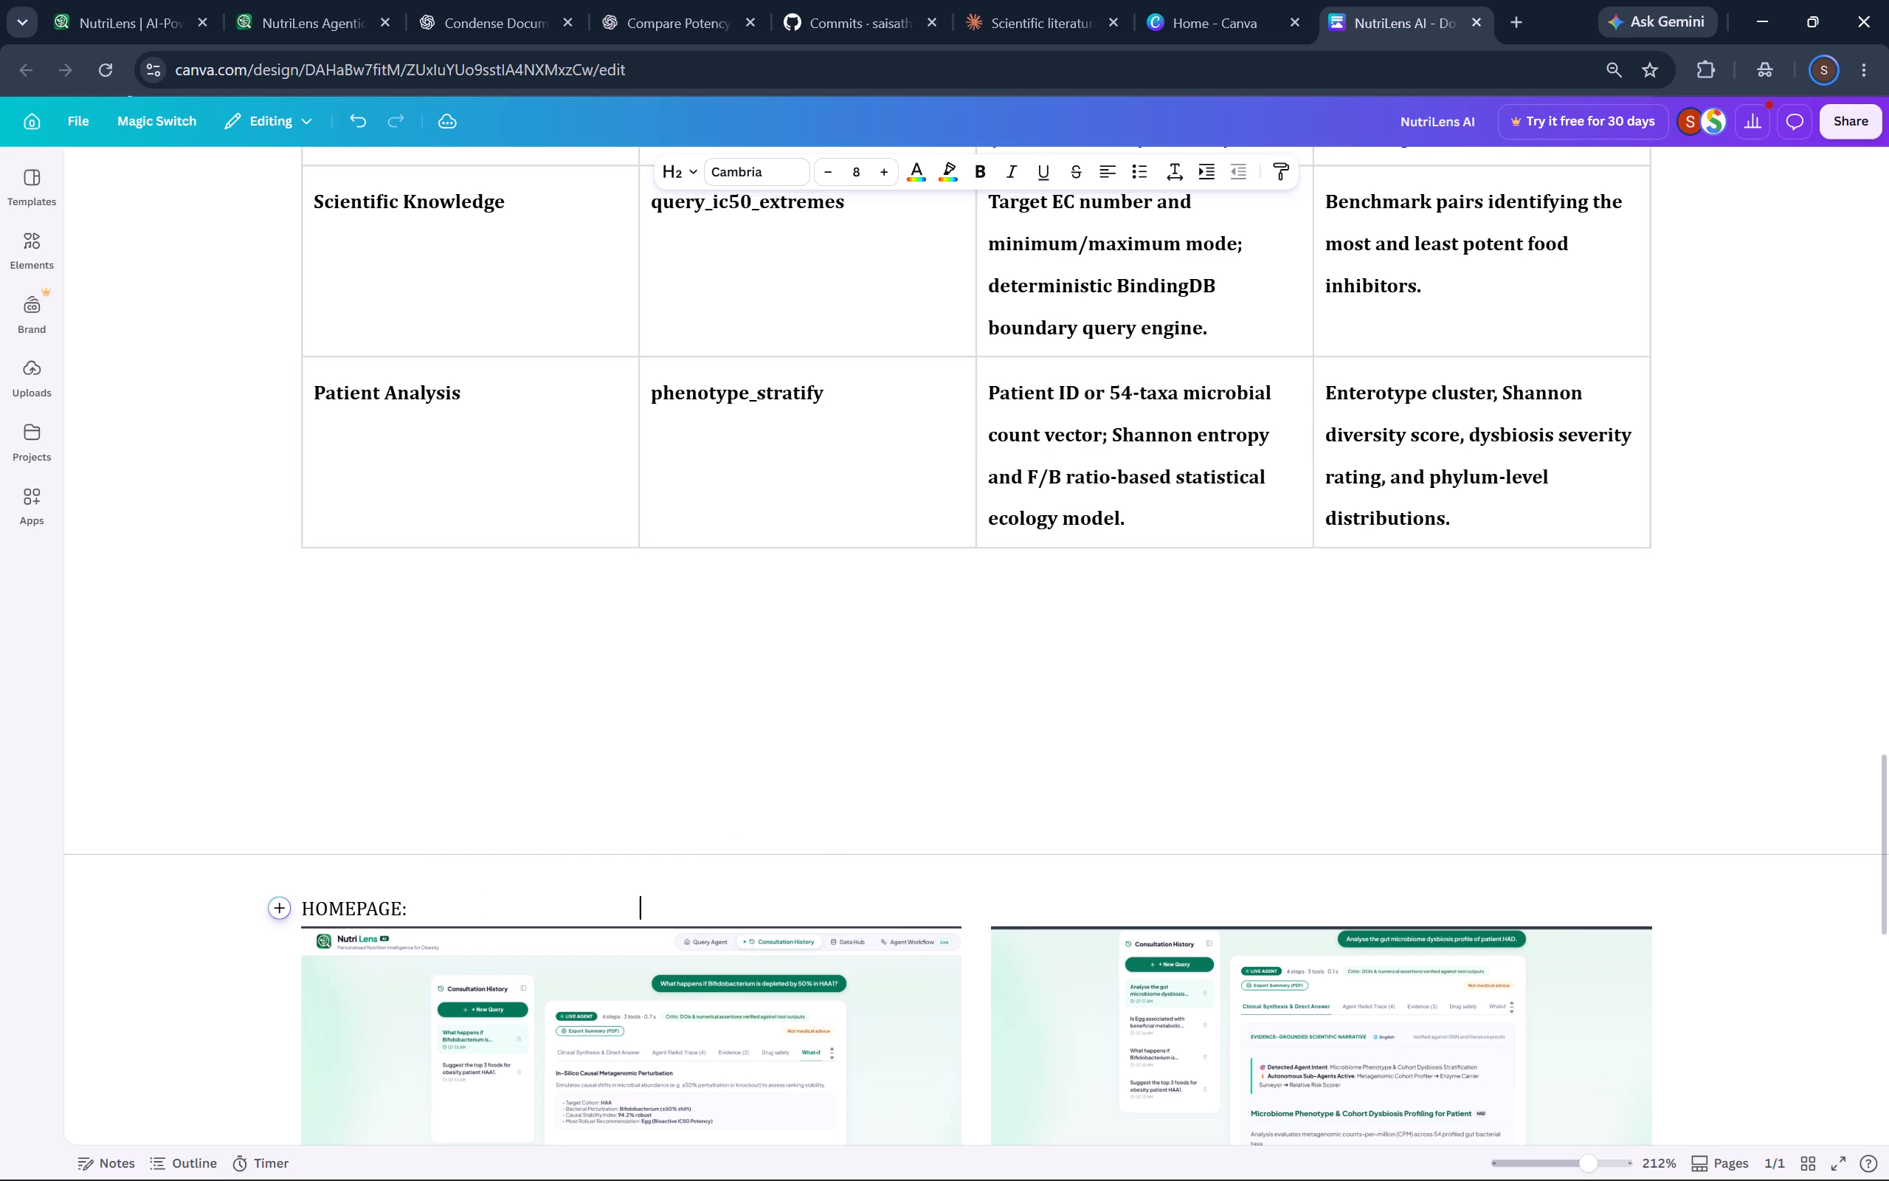
Split the label above the screenshots into two words so that it reads "HOME PAGE:".
click(357, 905)
key(space)
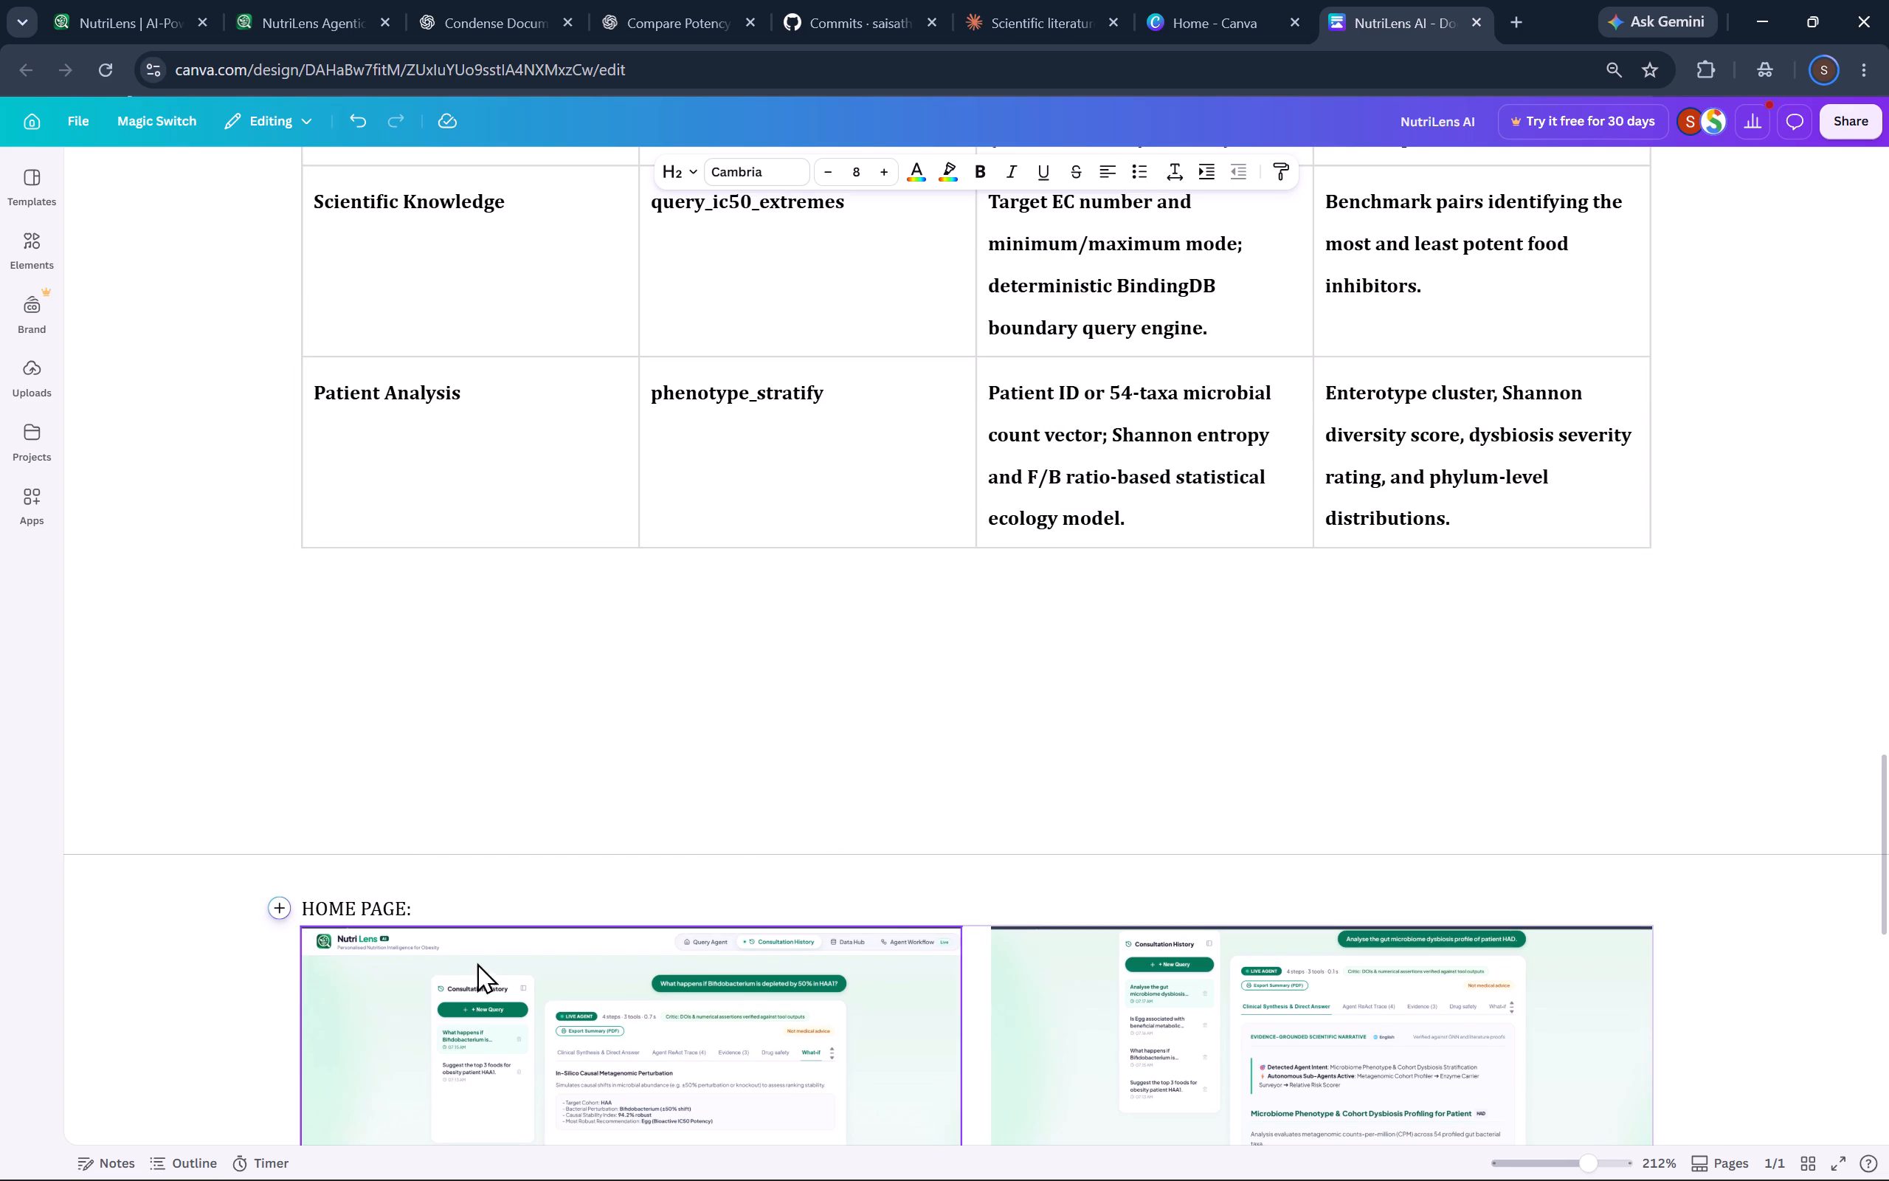
Extend the "HOME PAGE:" line with more spaces until the insertion point sits above the second screenshot column.
click(468, 901)
key(space)
key(space)
key(space)
key(space)
key(space)
key(space)
key(space)
key(space)
key(space)
key(space)
key(space)
key(space)
key(space)
key(space)
key(space)
key(space)
key(space)
key(space)
key(space)
key(space)
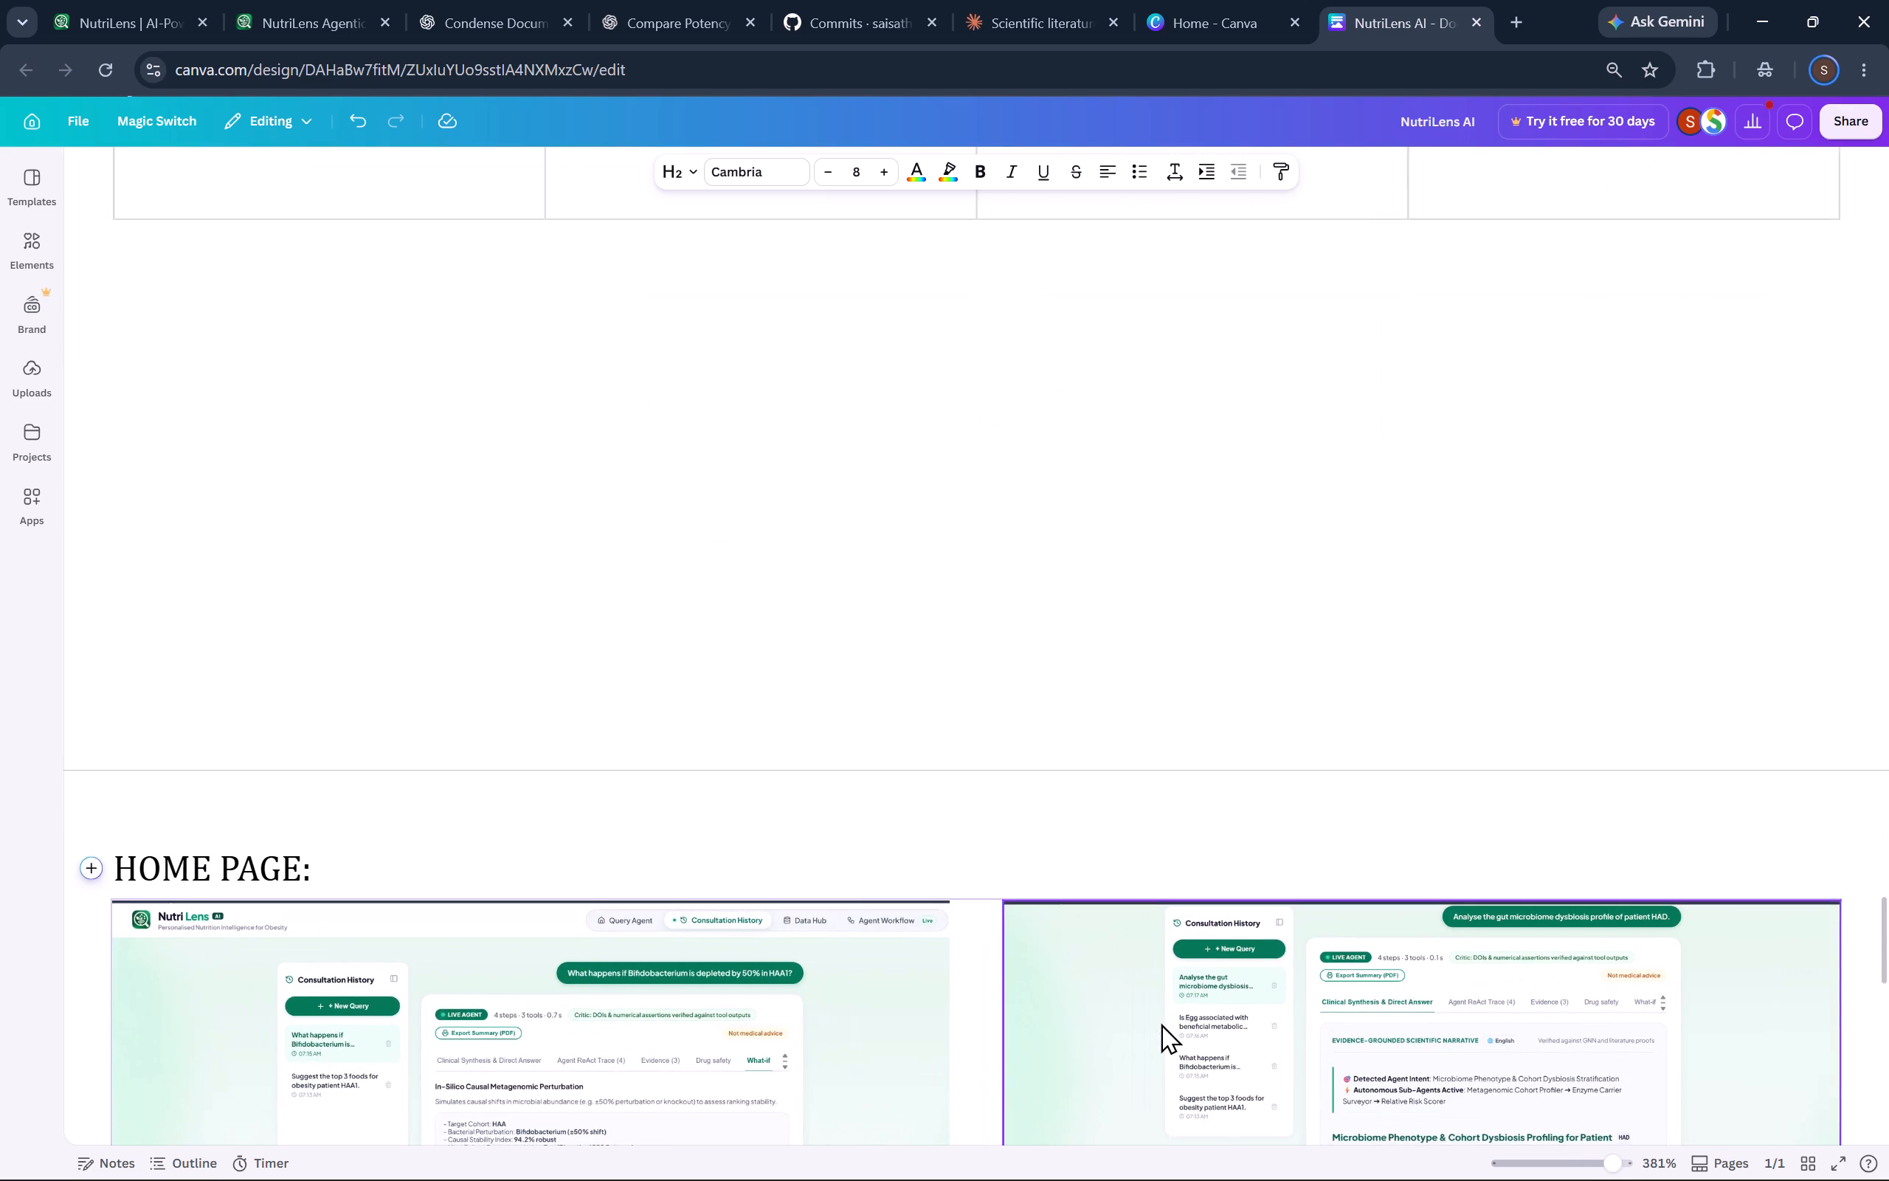
scroll(1161, 1023, left, 4)
click(1044, 775)
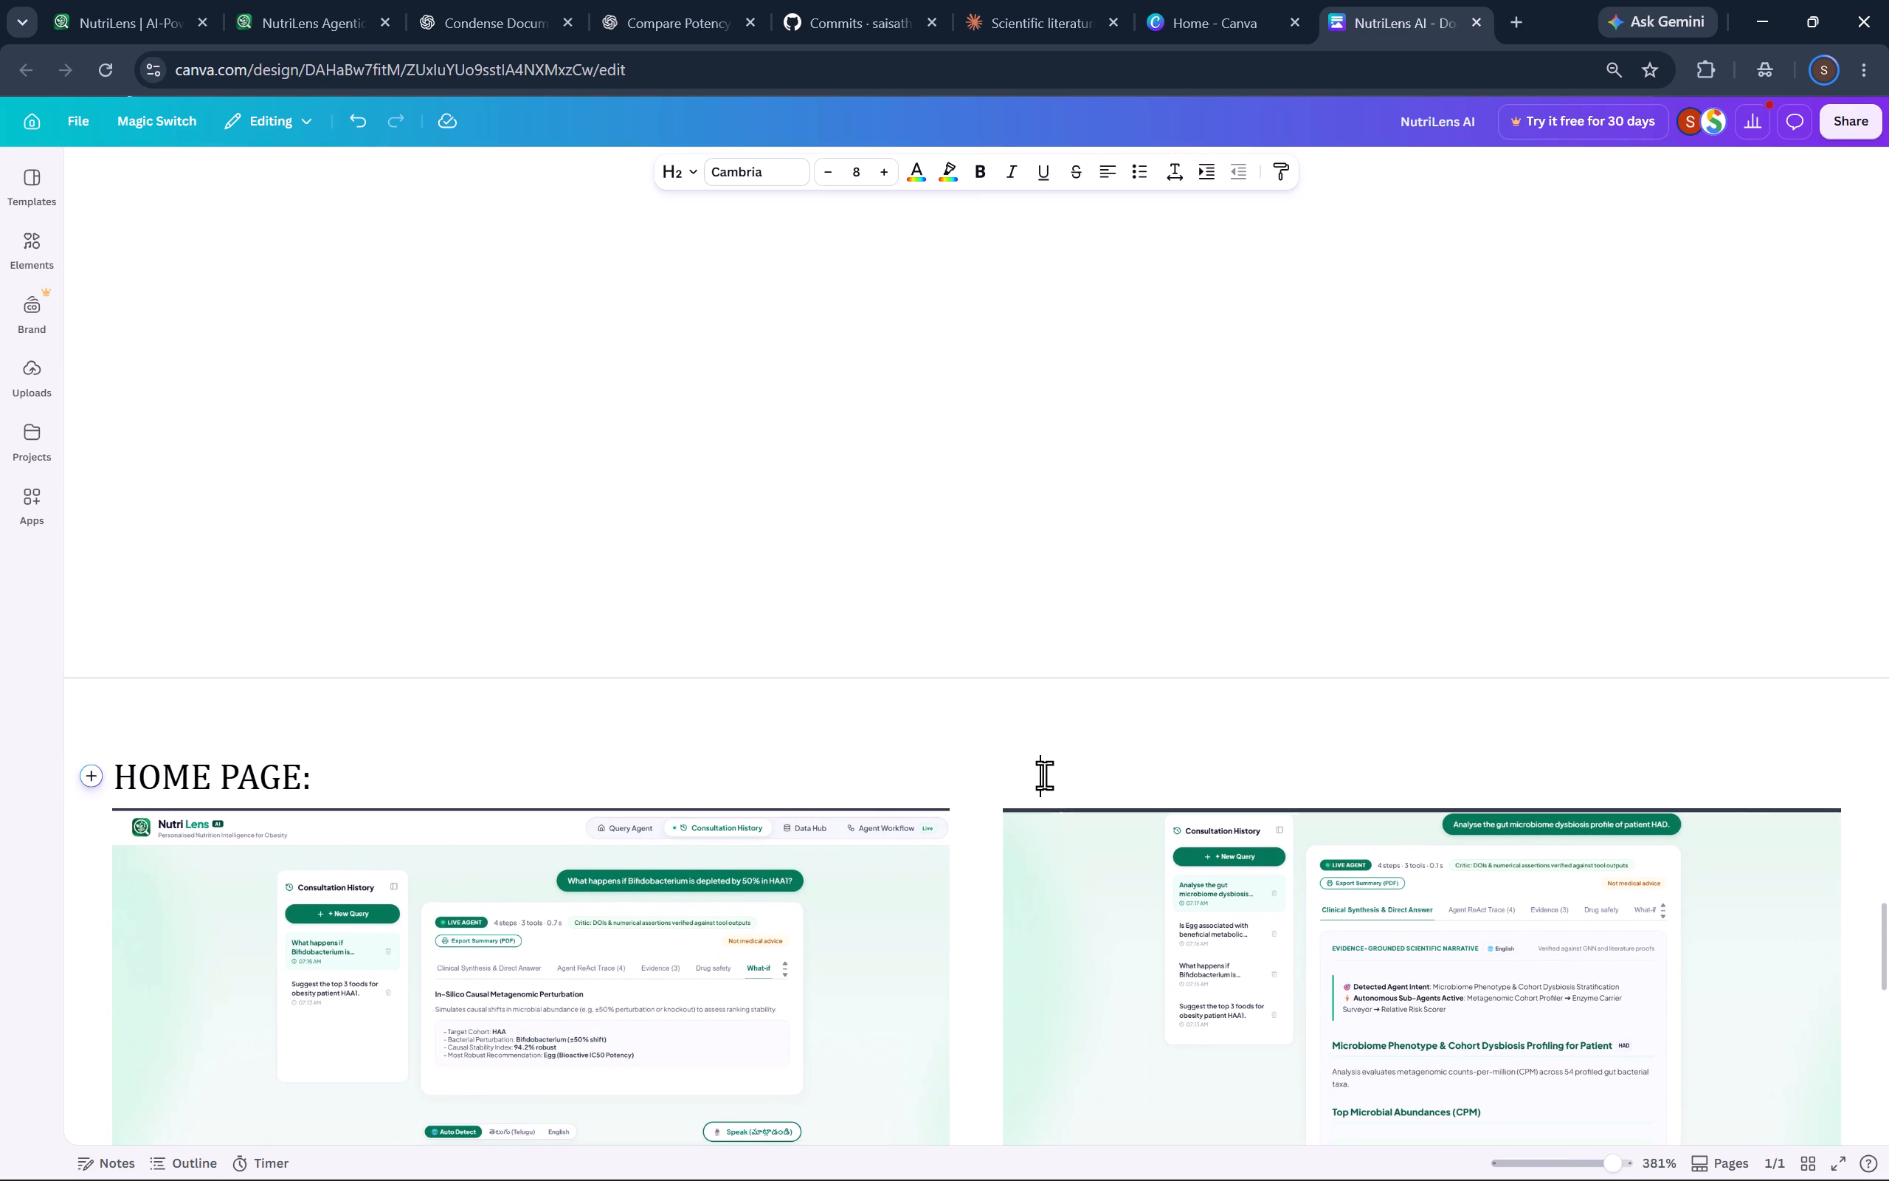
click(1015, 774)
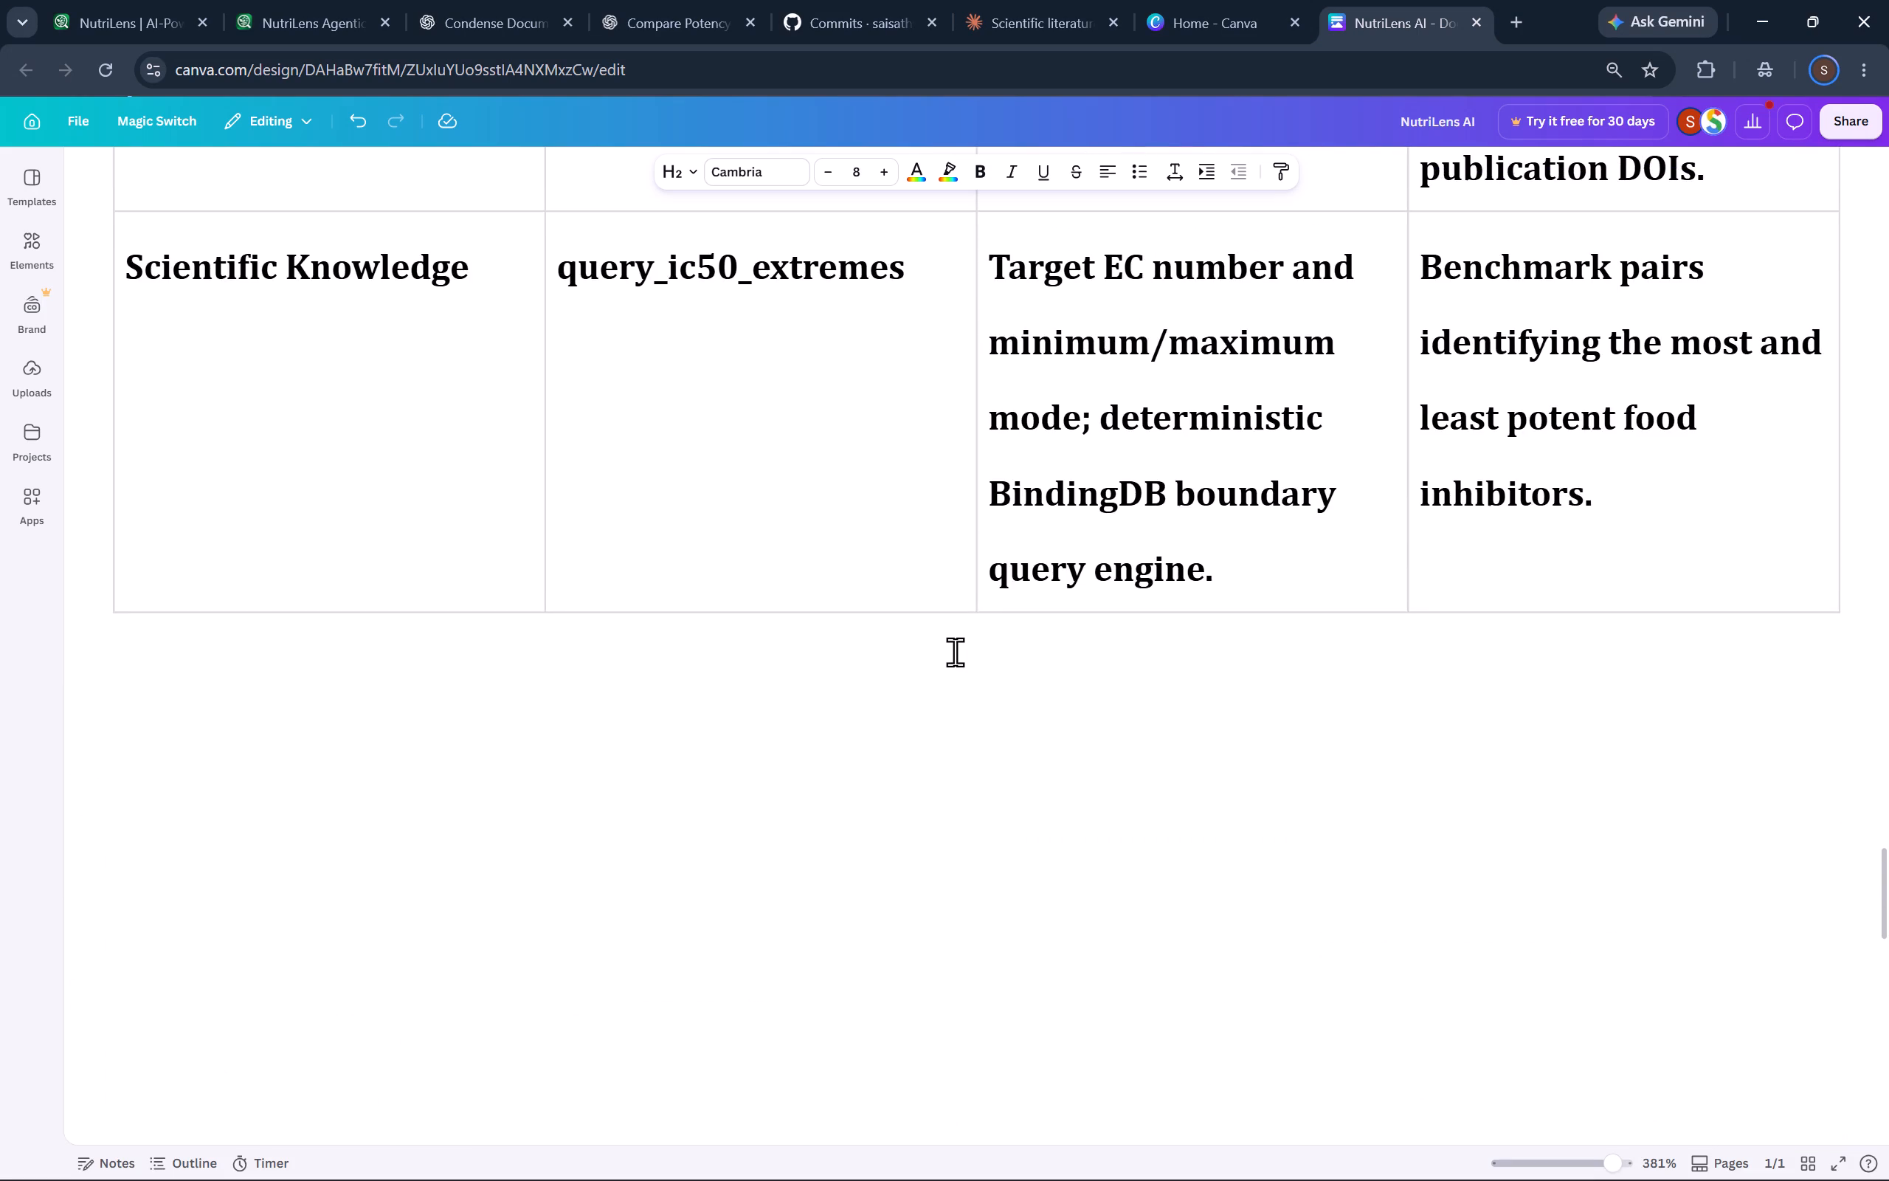
scroll(955, 652, down, 4)
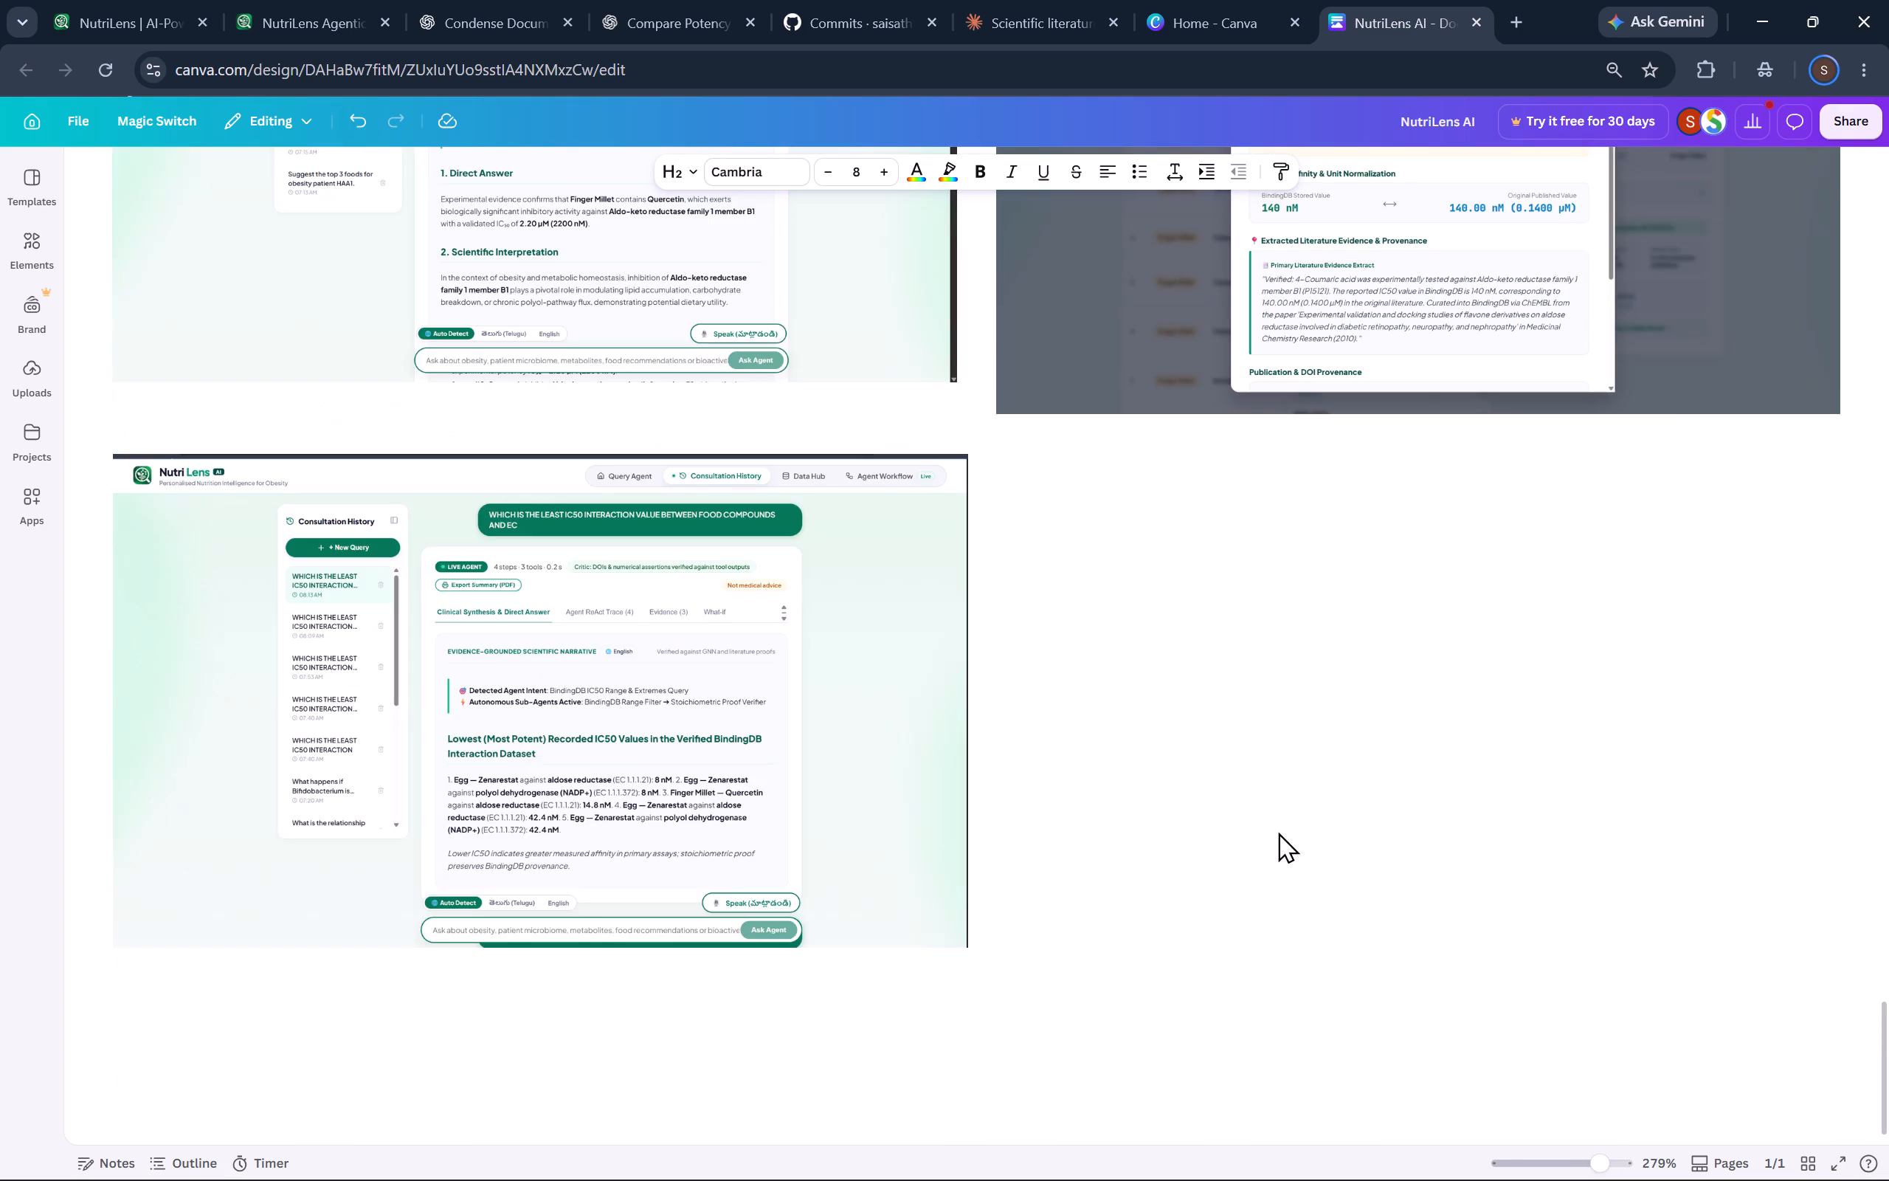
scroll(1278, 832, up, 4)
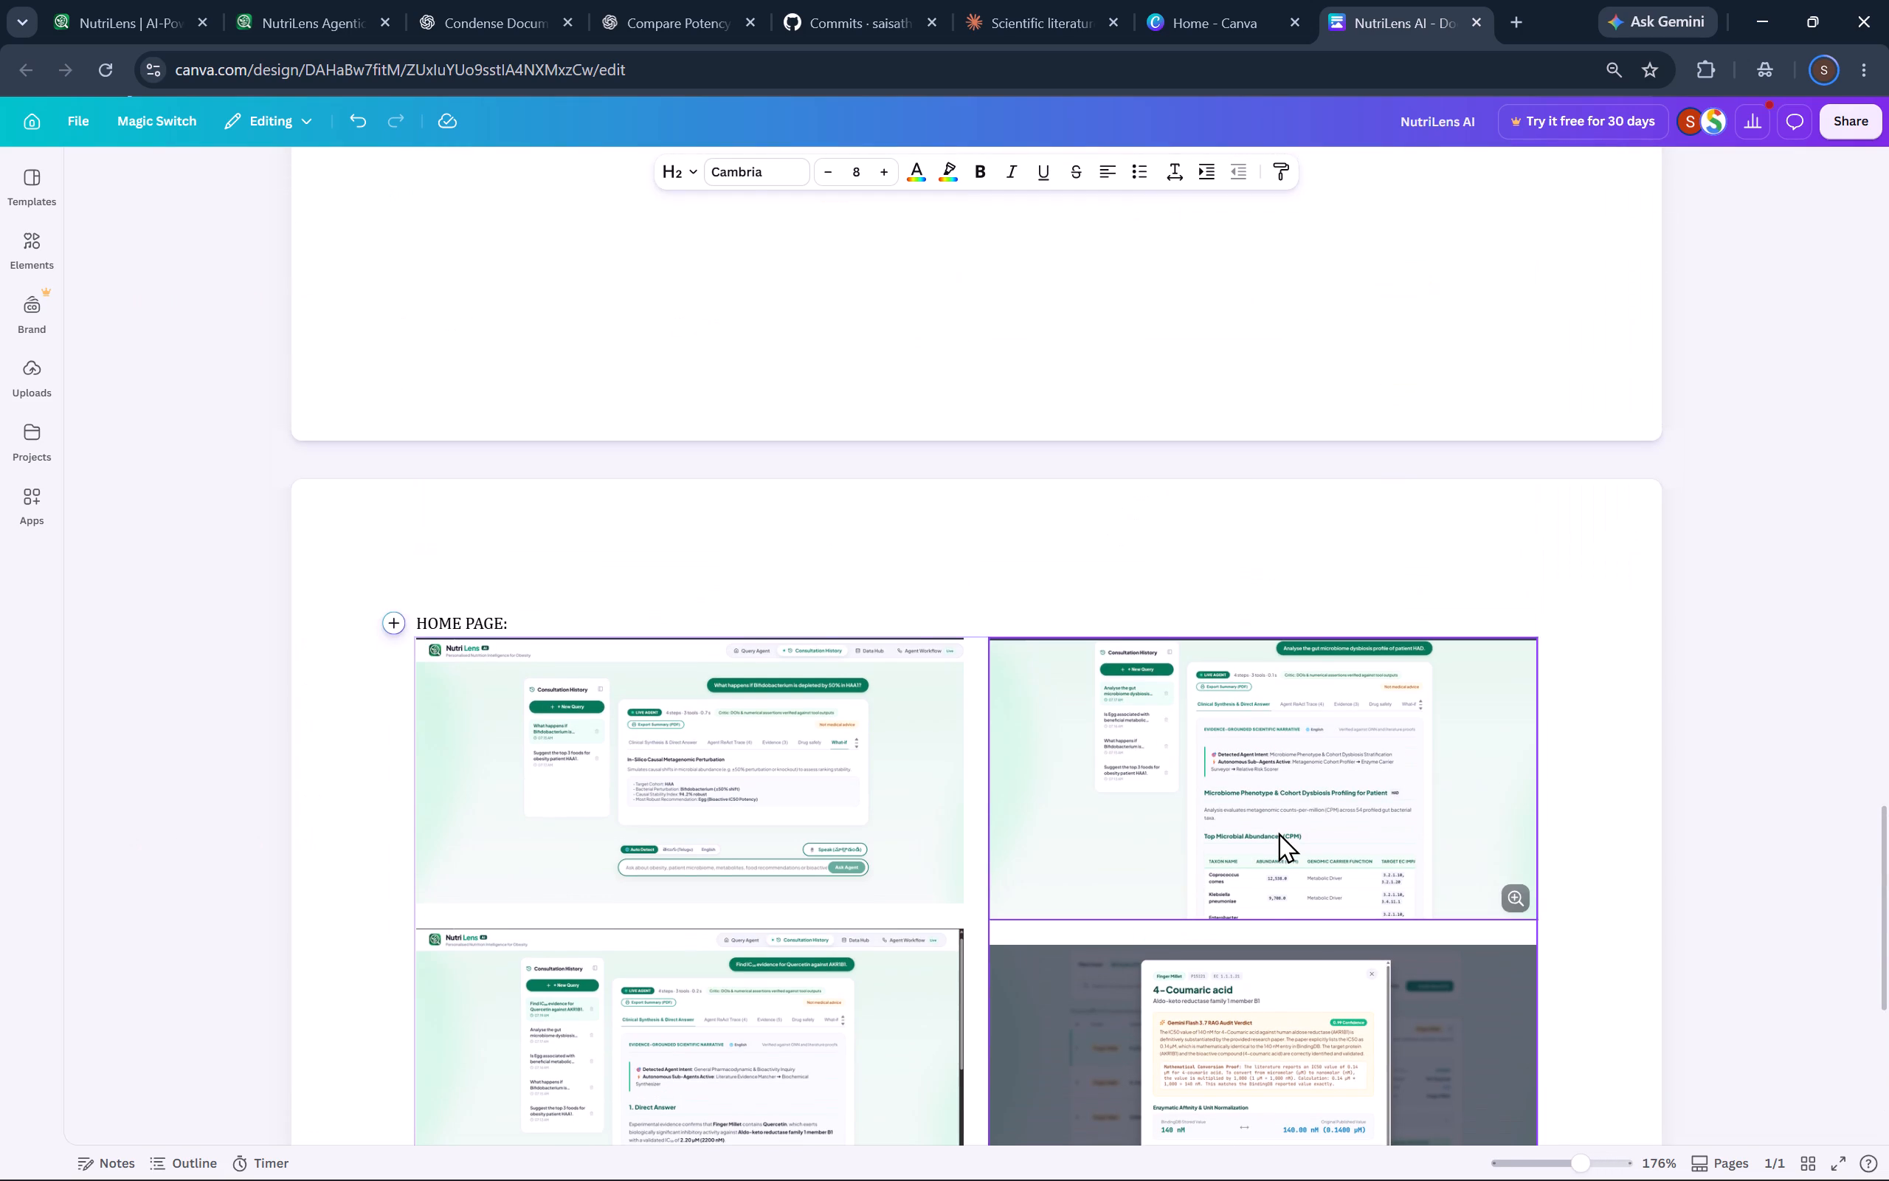
click(1278, 832)
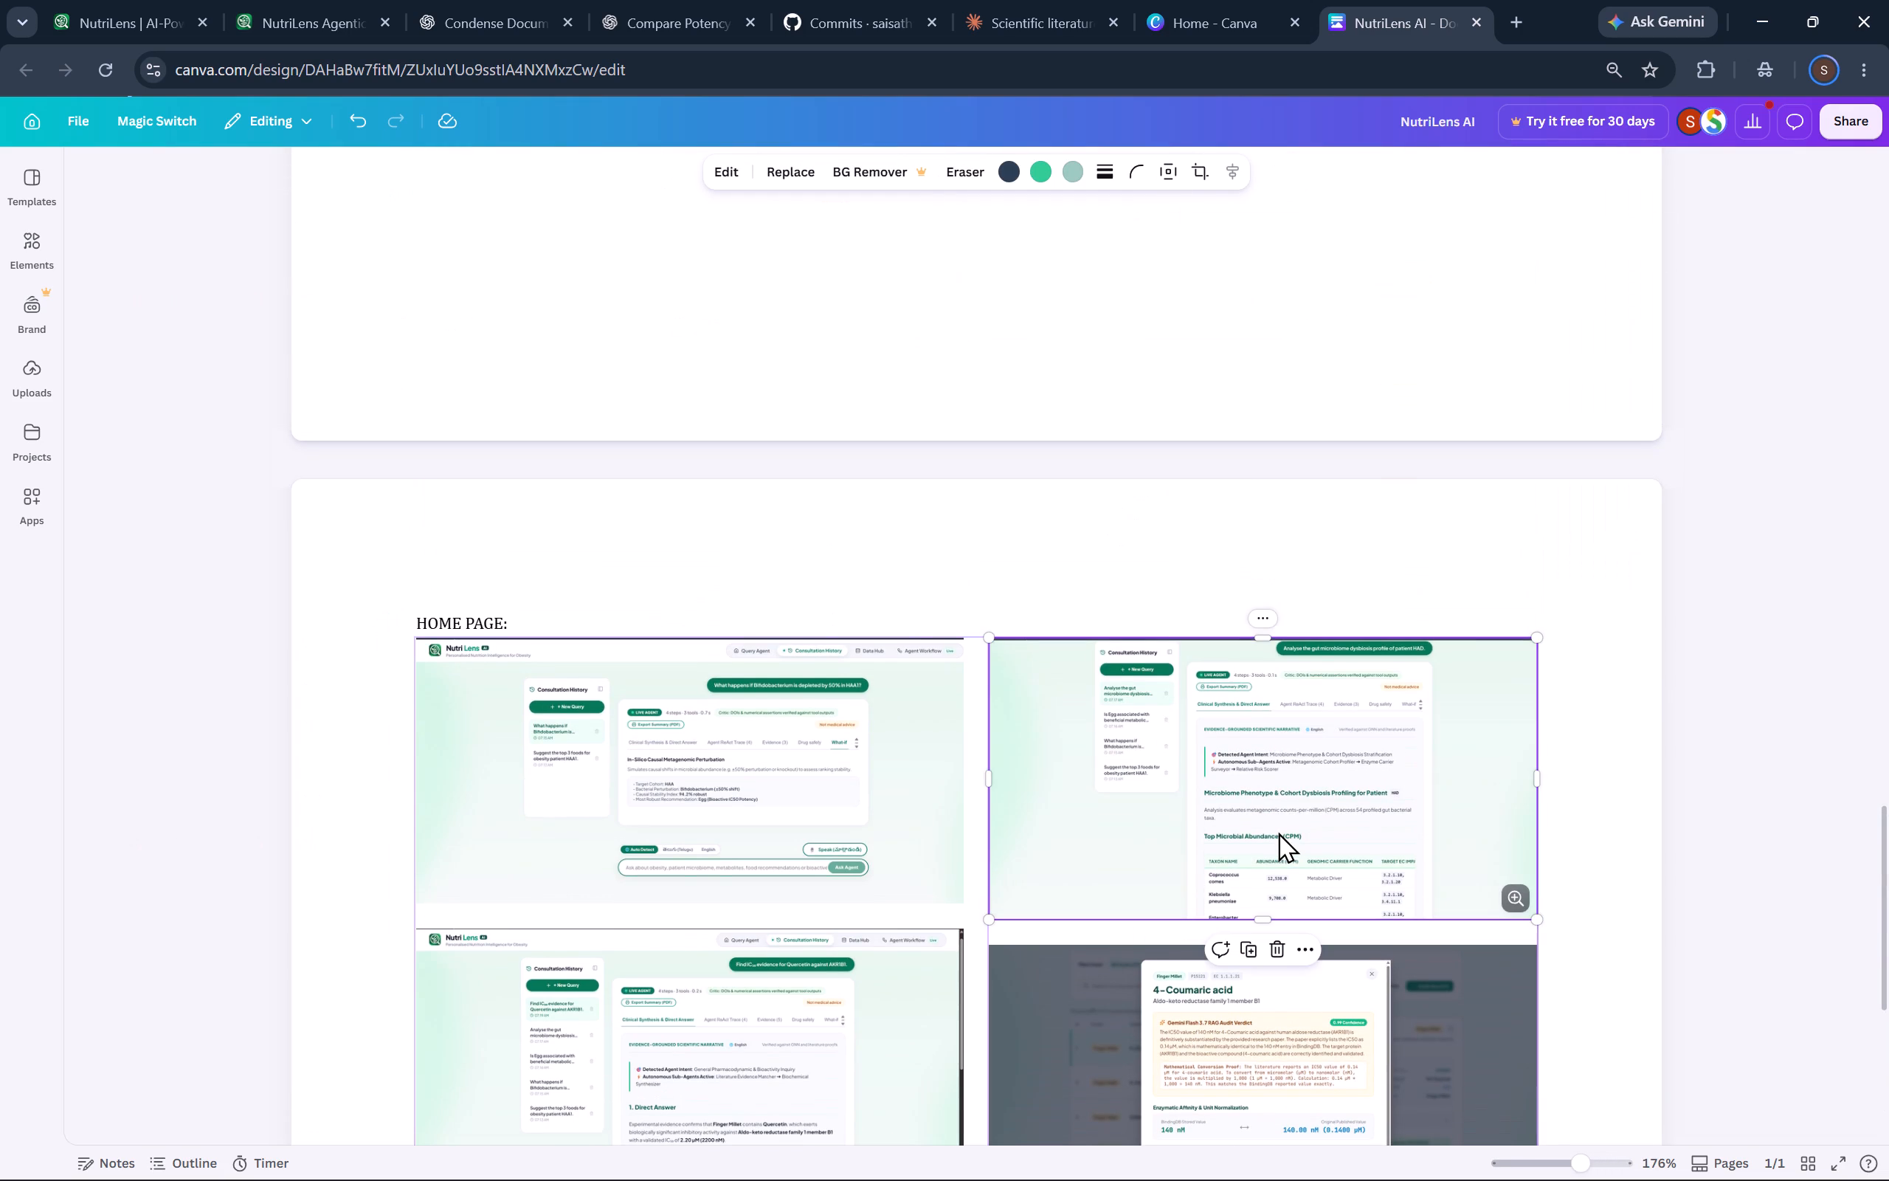
key(Delete)
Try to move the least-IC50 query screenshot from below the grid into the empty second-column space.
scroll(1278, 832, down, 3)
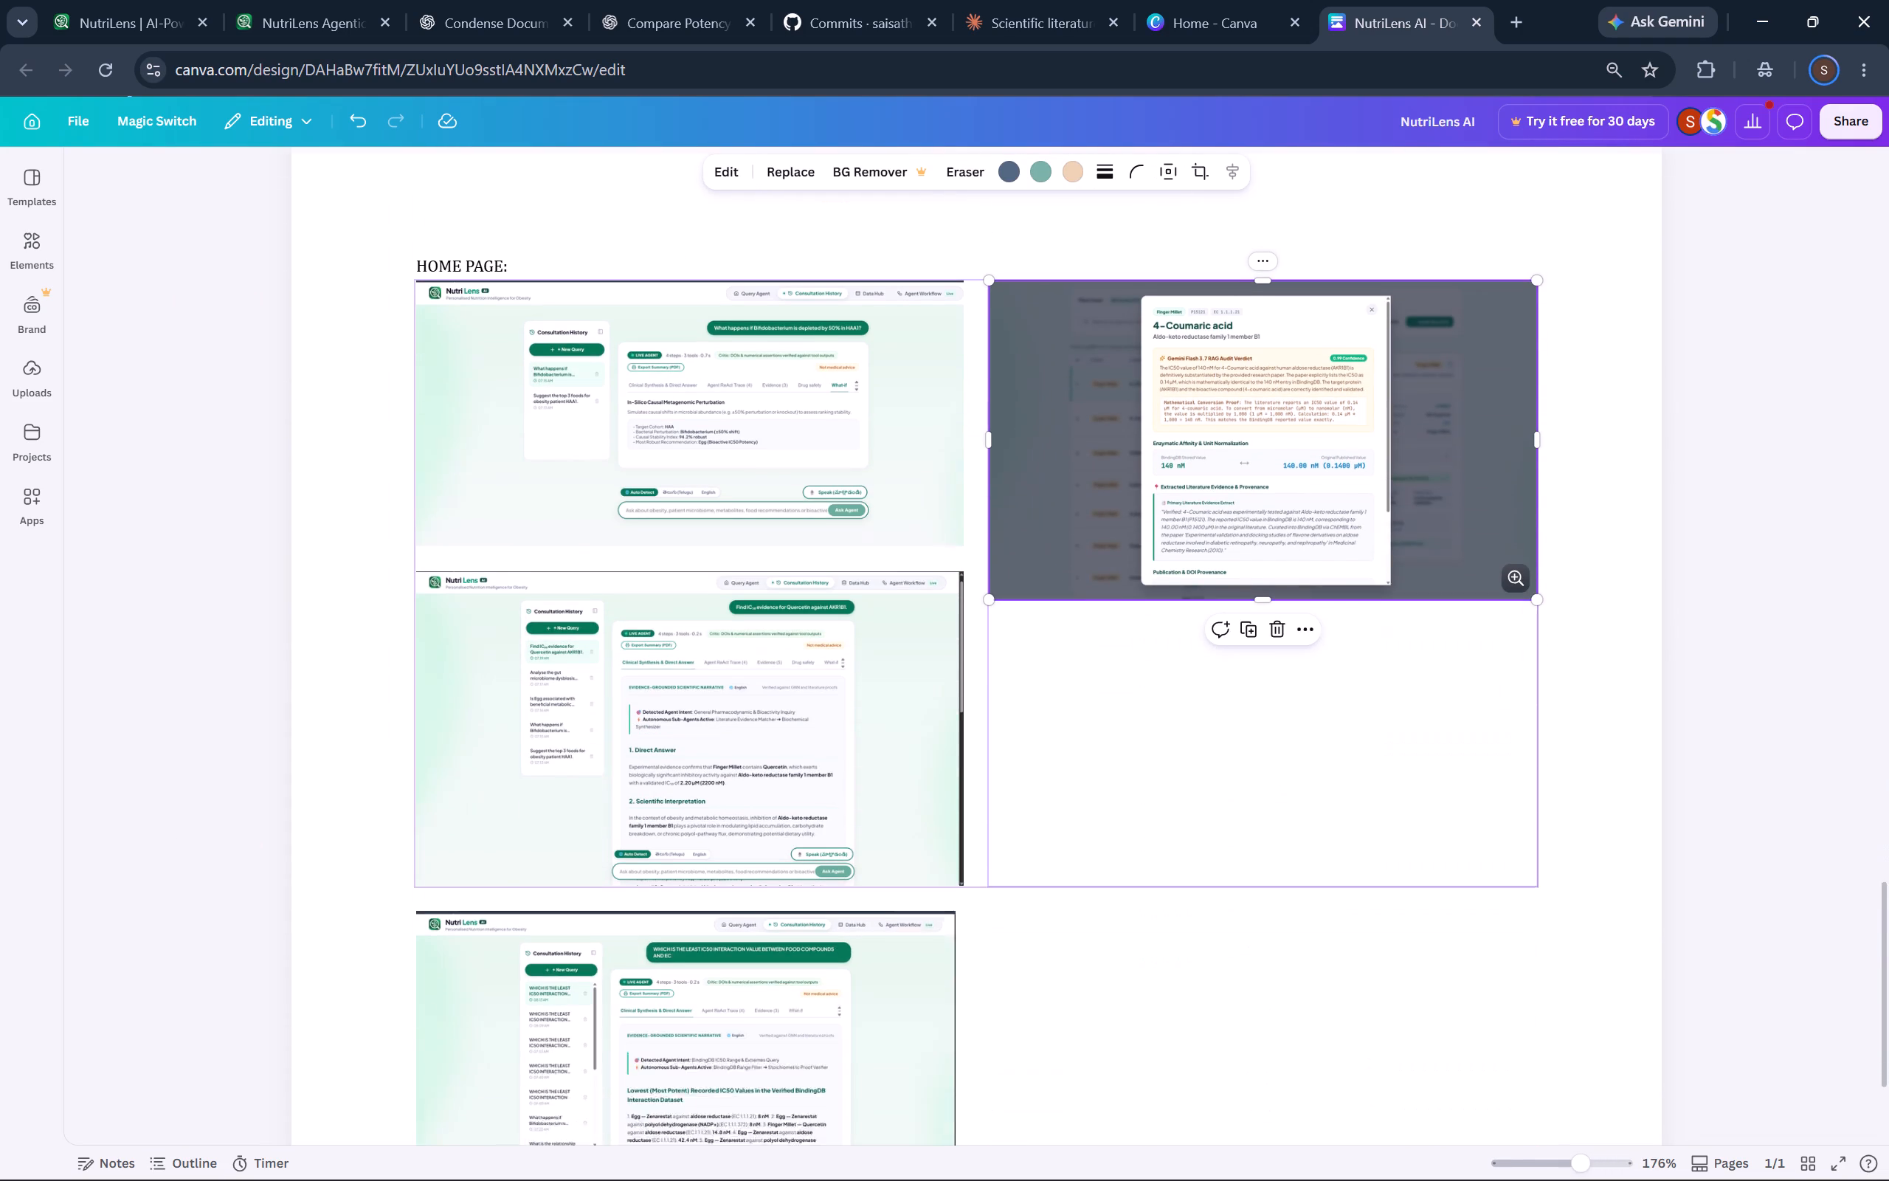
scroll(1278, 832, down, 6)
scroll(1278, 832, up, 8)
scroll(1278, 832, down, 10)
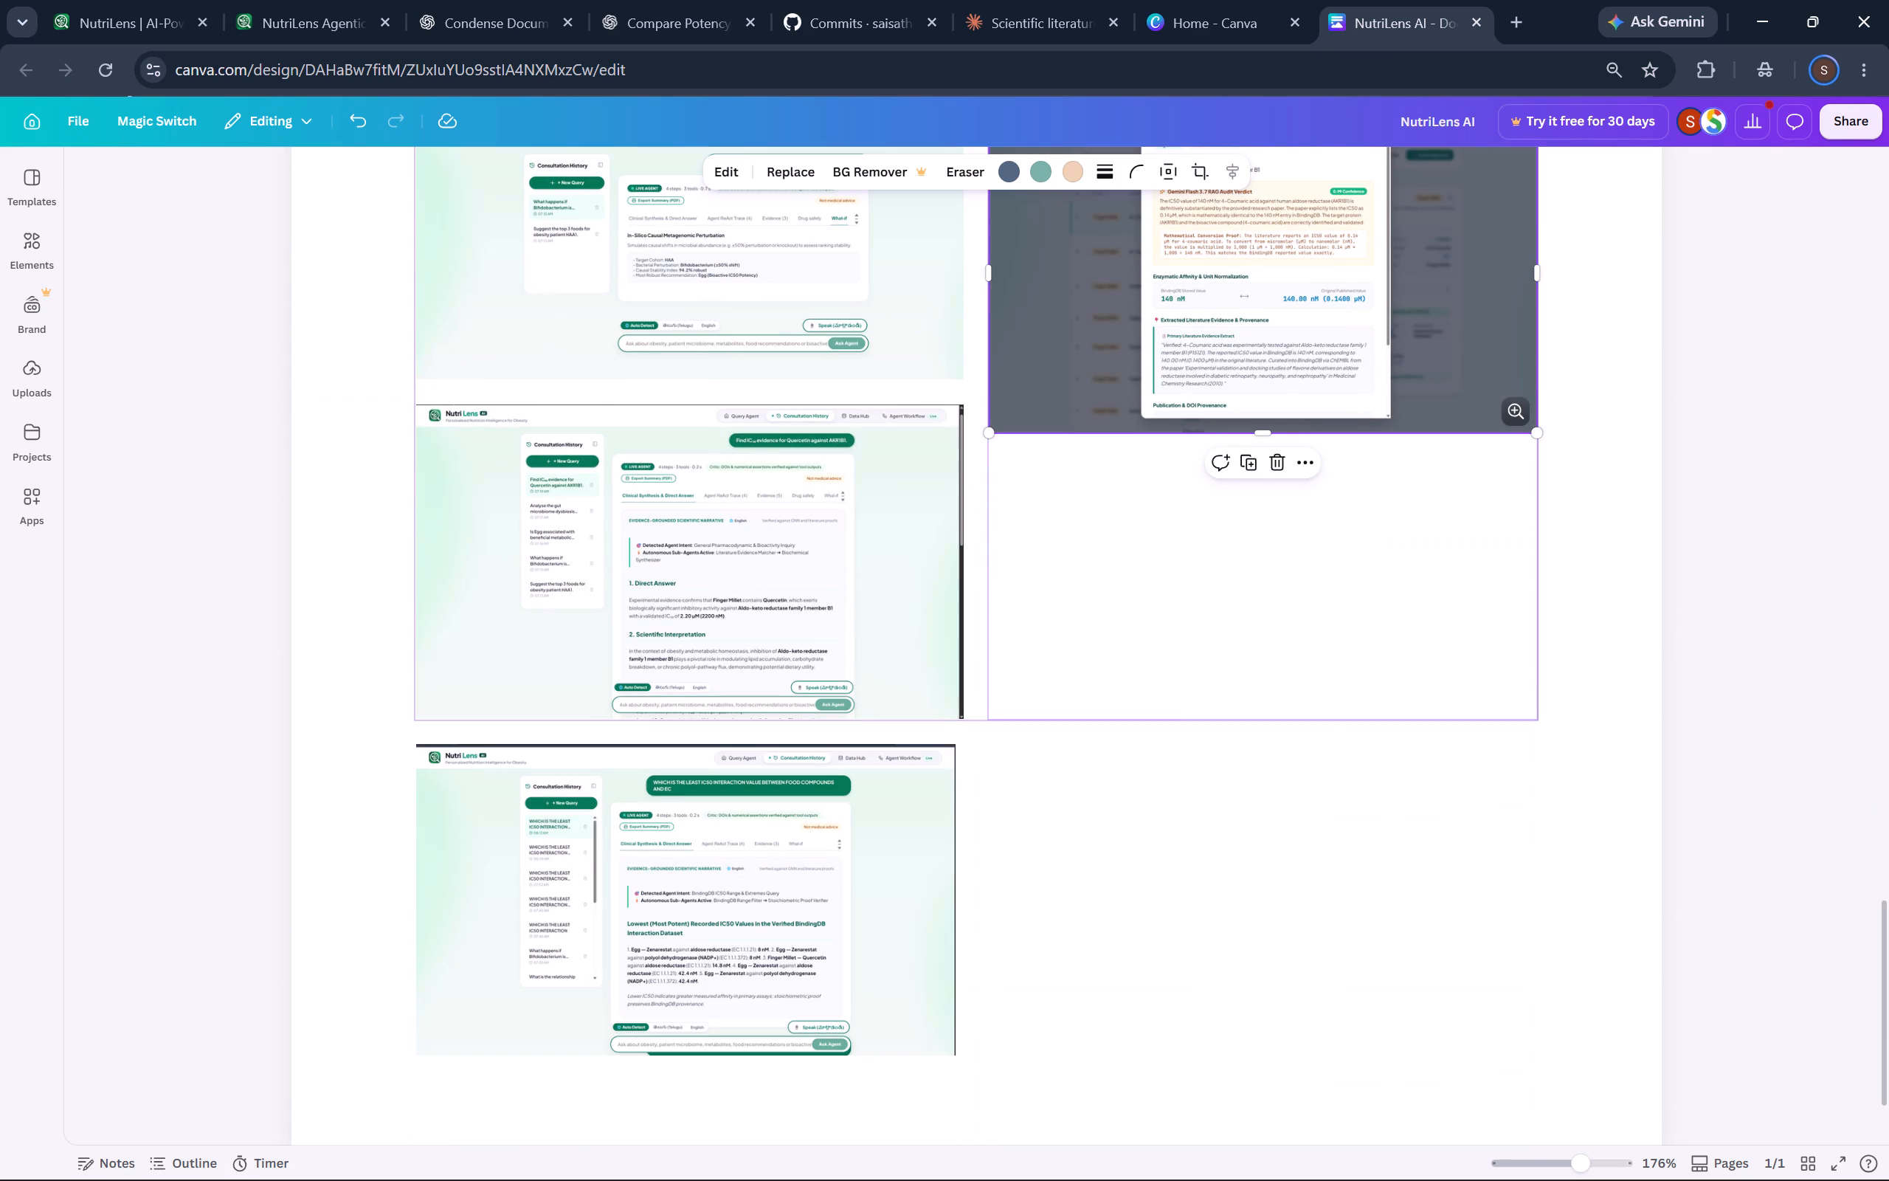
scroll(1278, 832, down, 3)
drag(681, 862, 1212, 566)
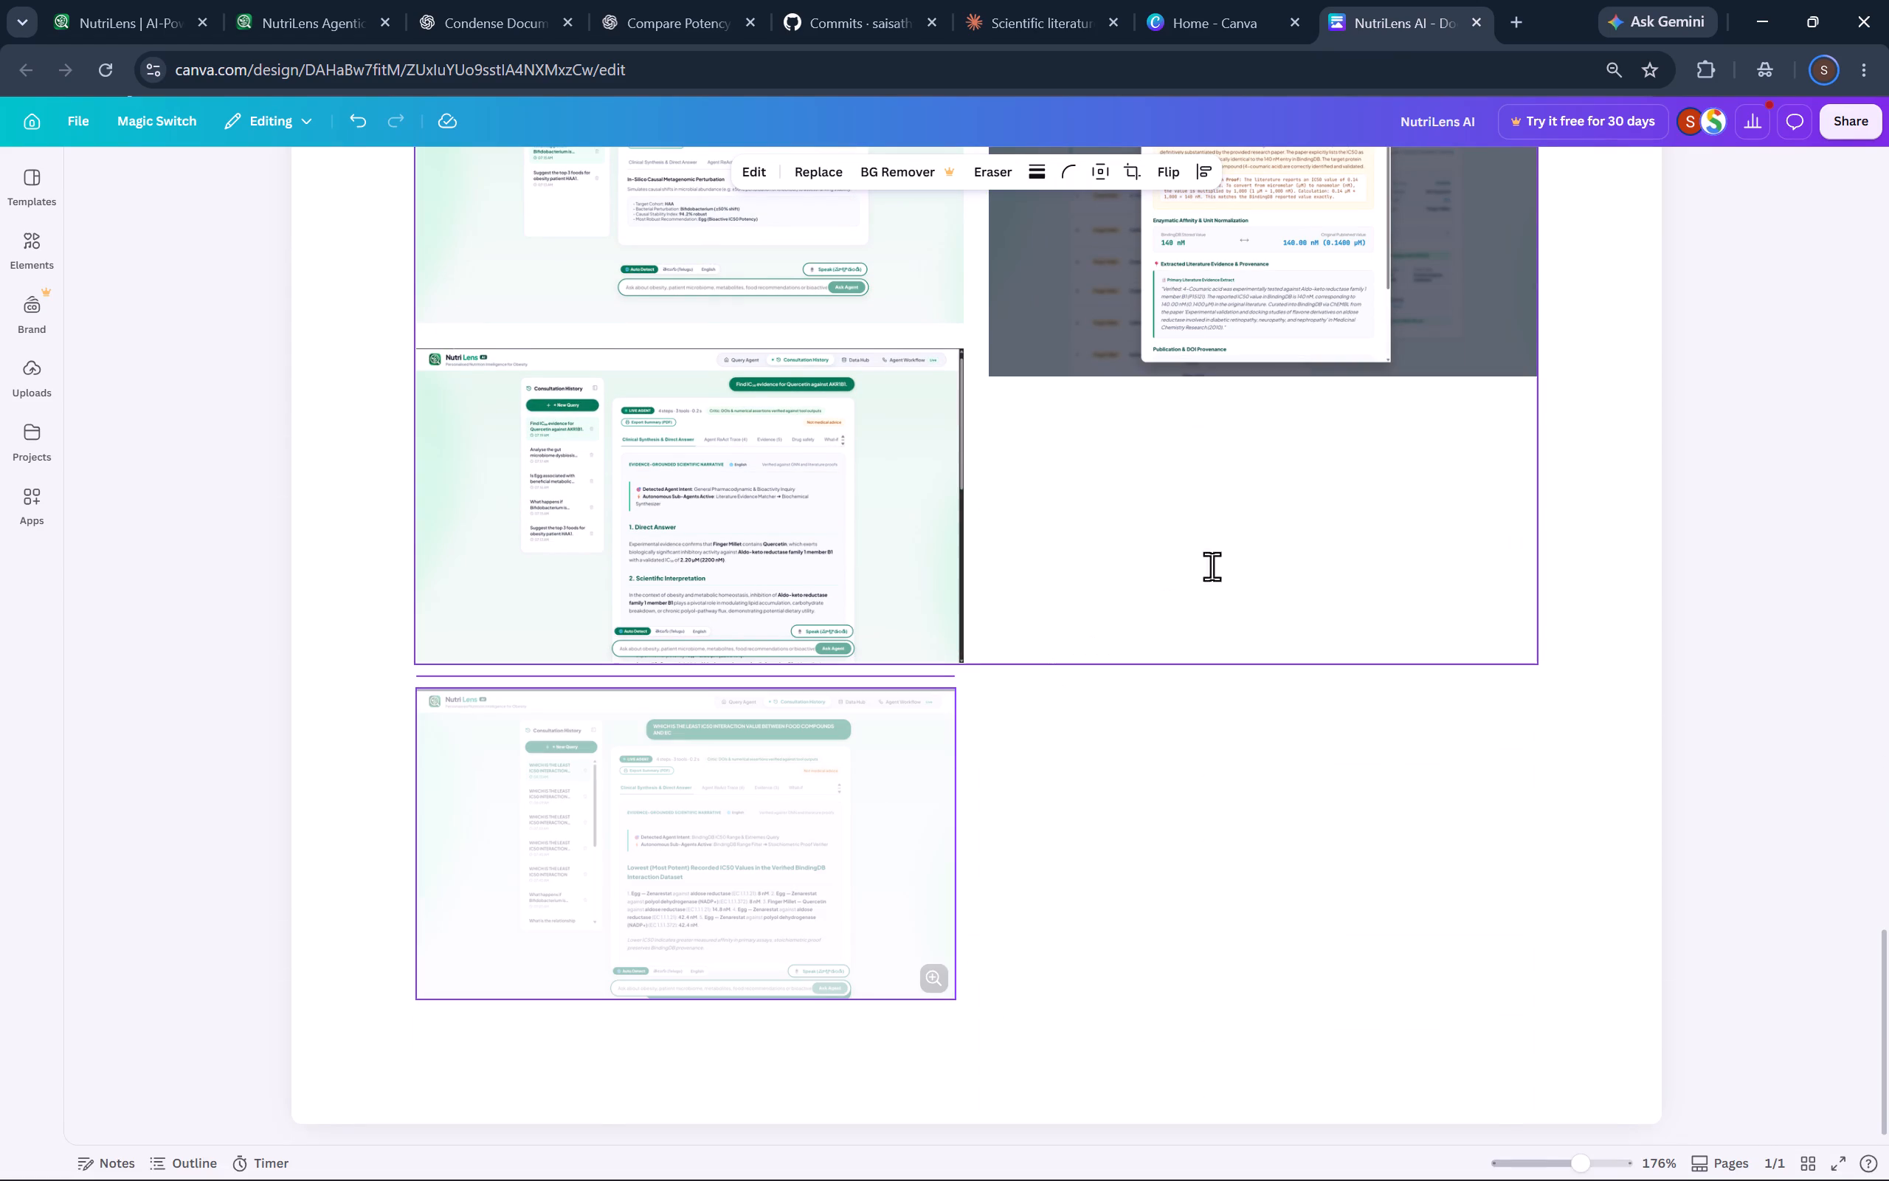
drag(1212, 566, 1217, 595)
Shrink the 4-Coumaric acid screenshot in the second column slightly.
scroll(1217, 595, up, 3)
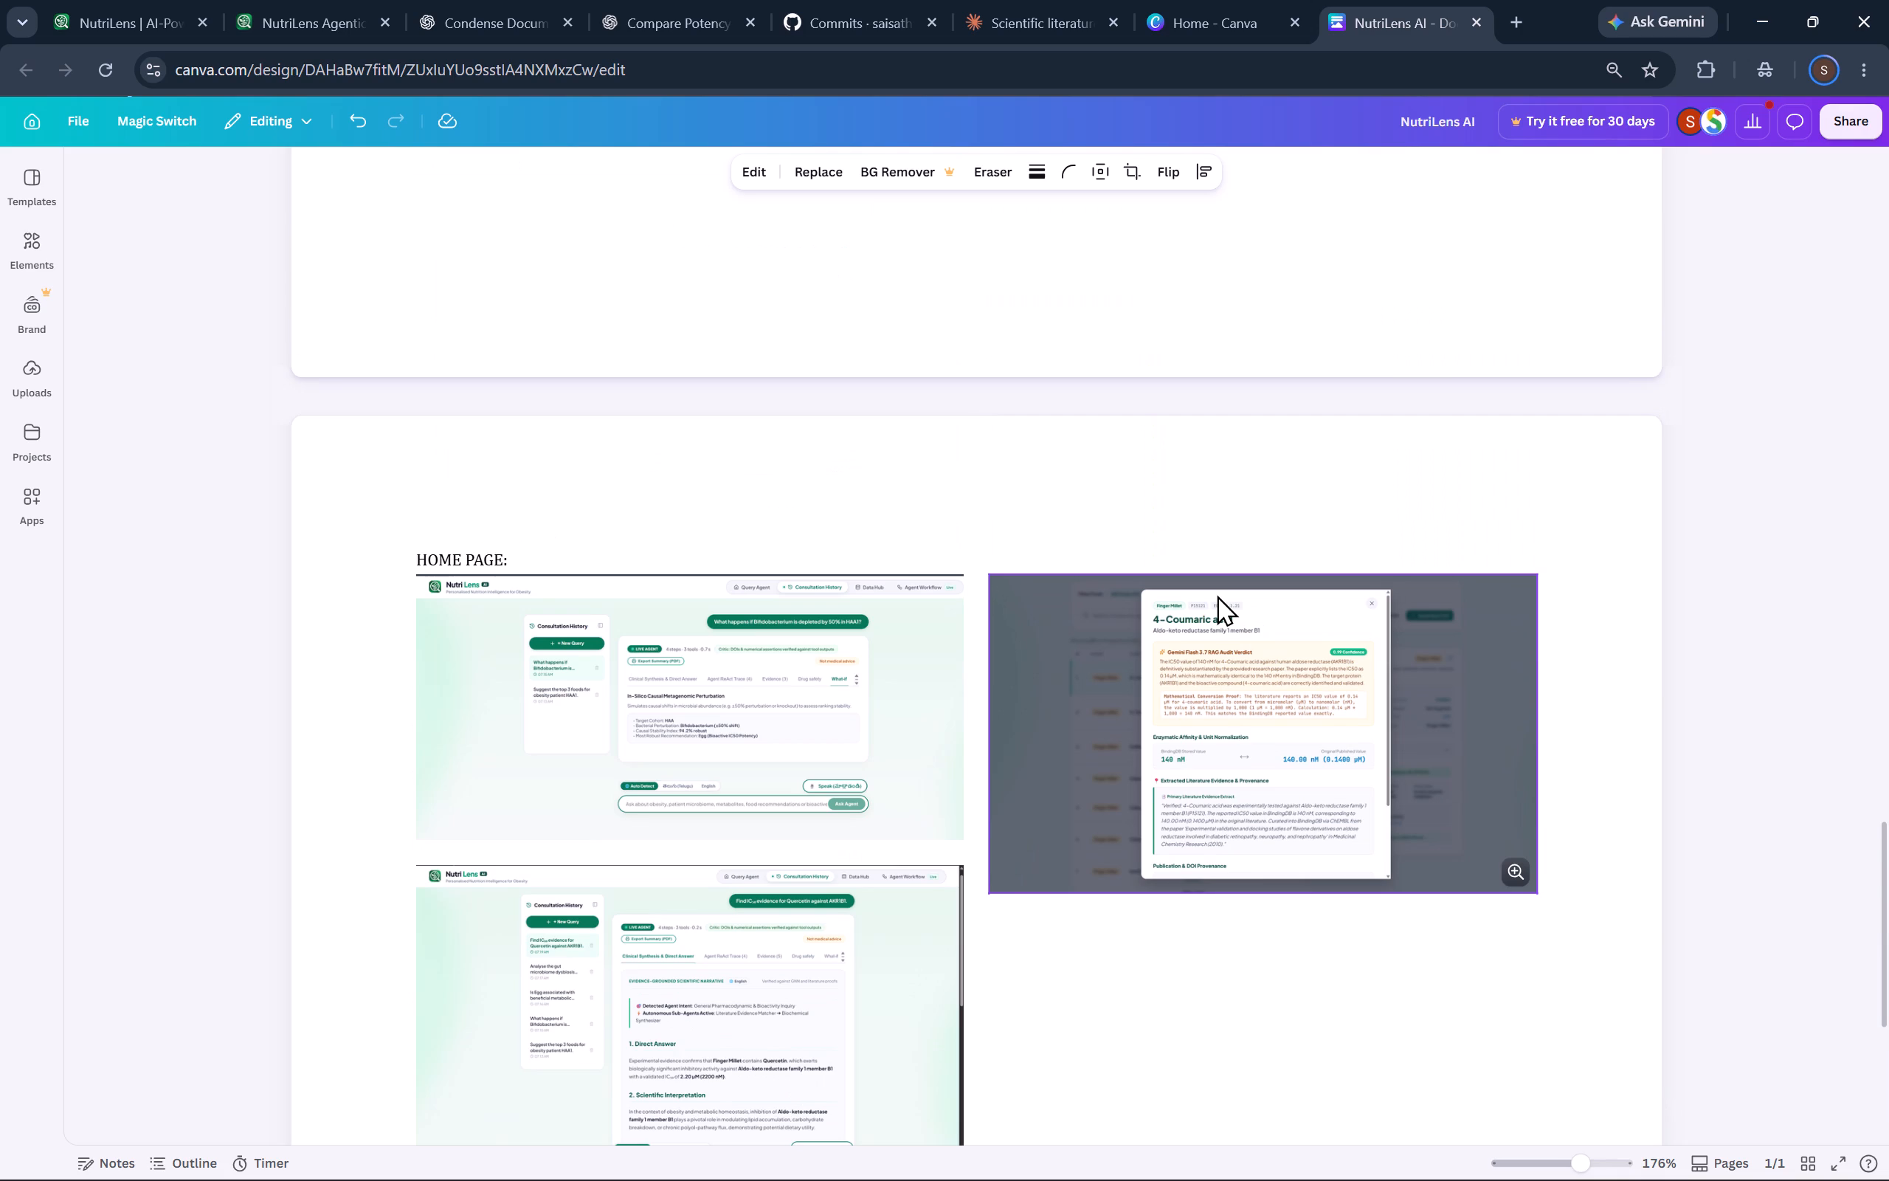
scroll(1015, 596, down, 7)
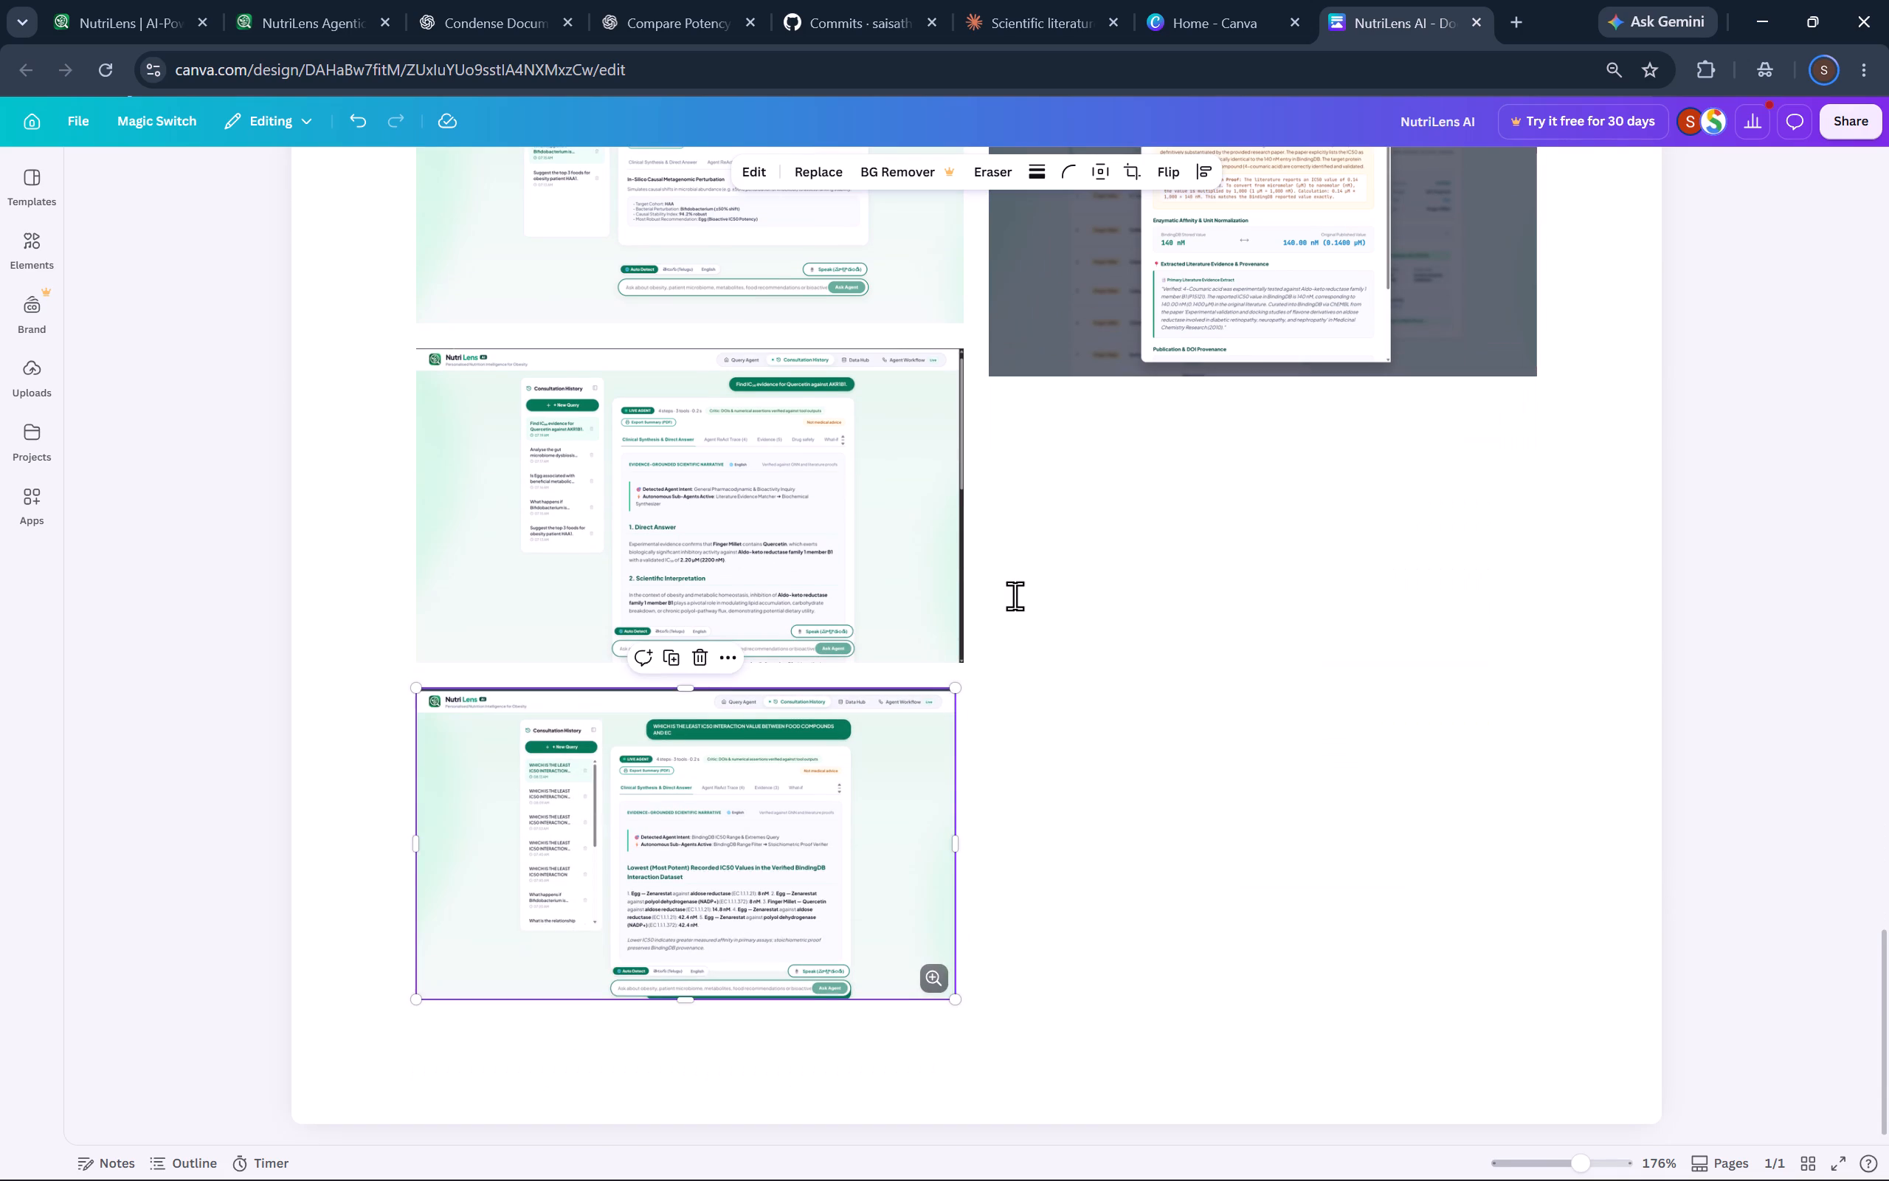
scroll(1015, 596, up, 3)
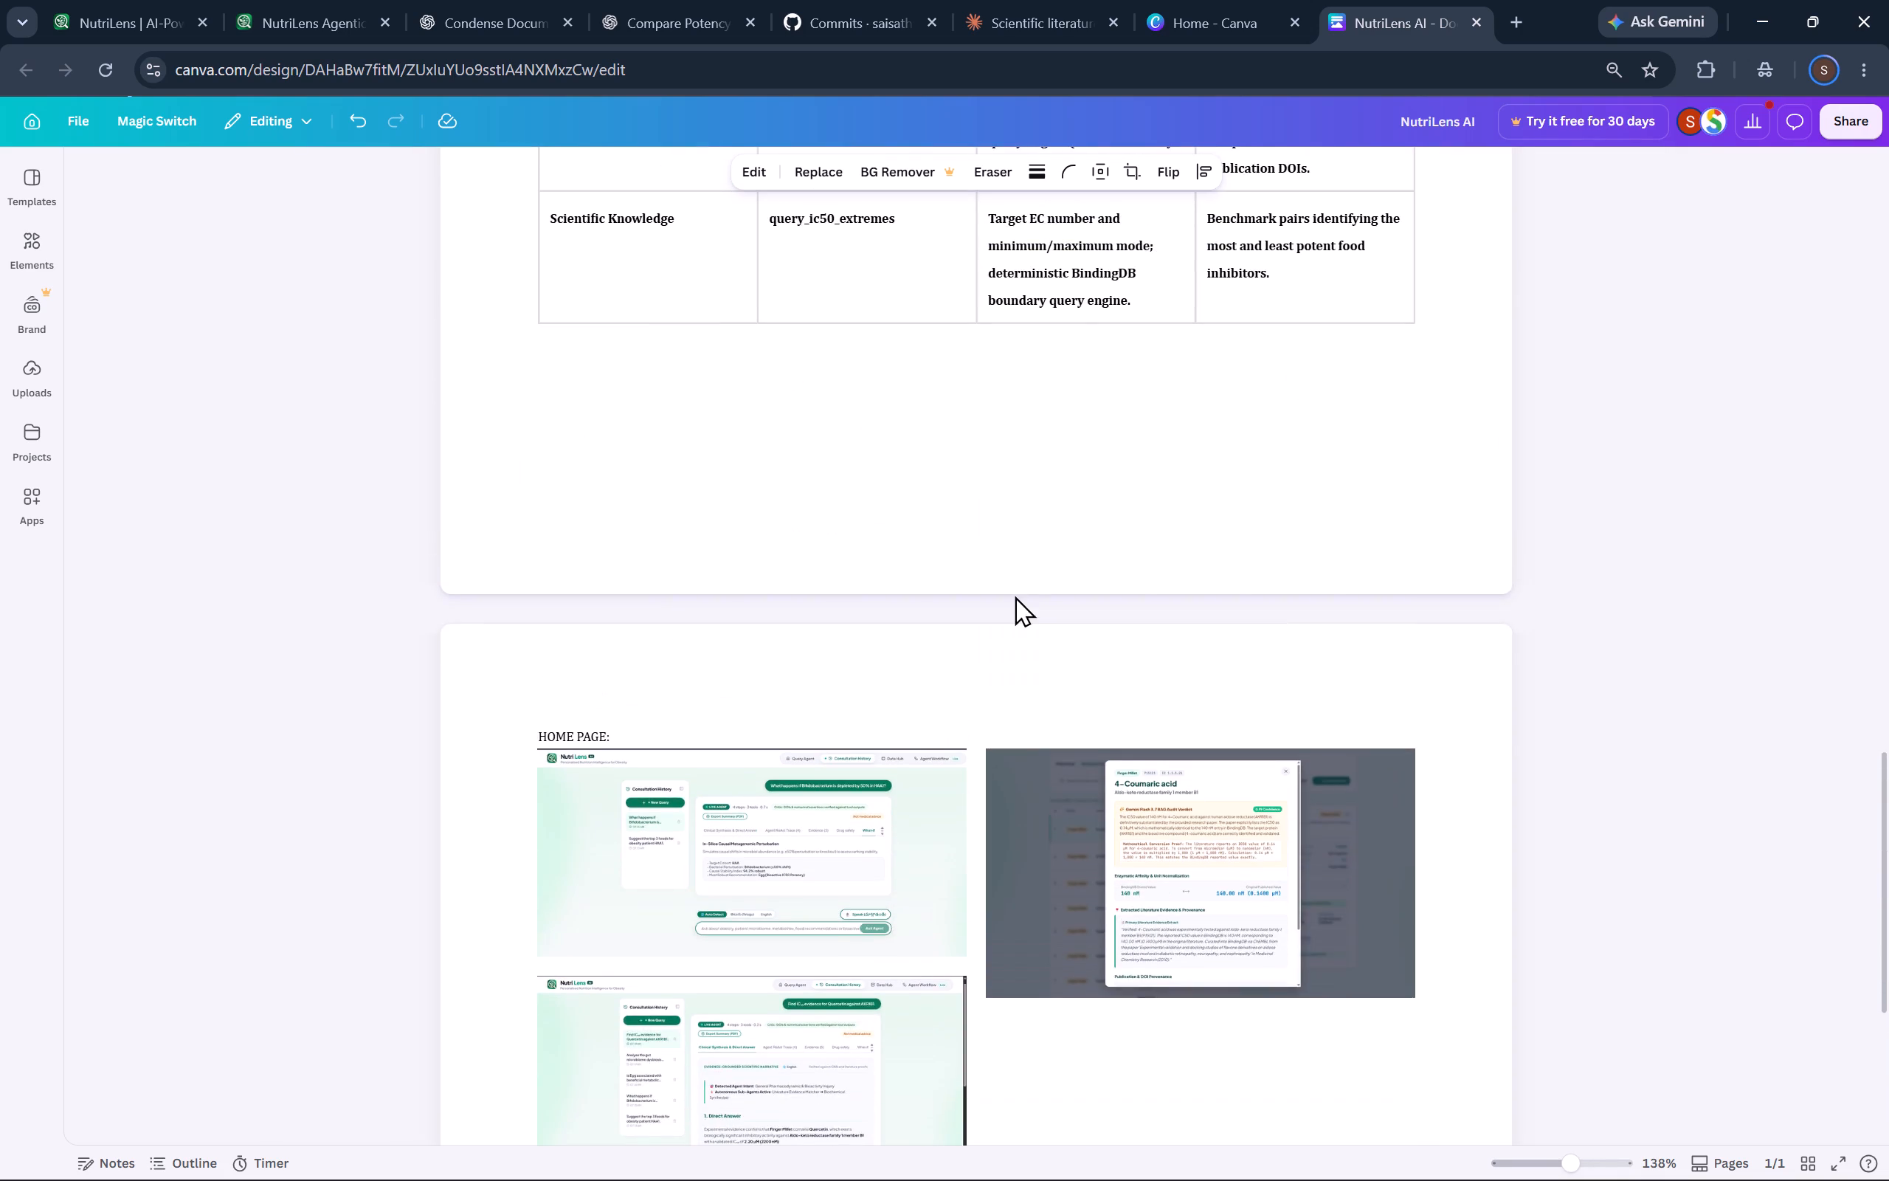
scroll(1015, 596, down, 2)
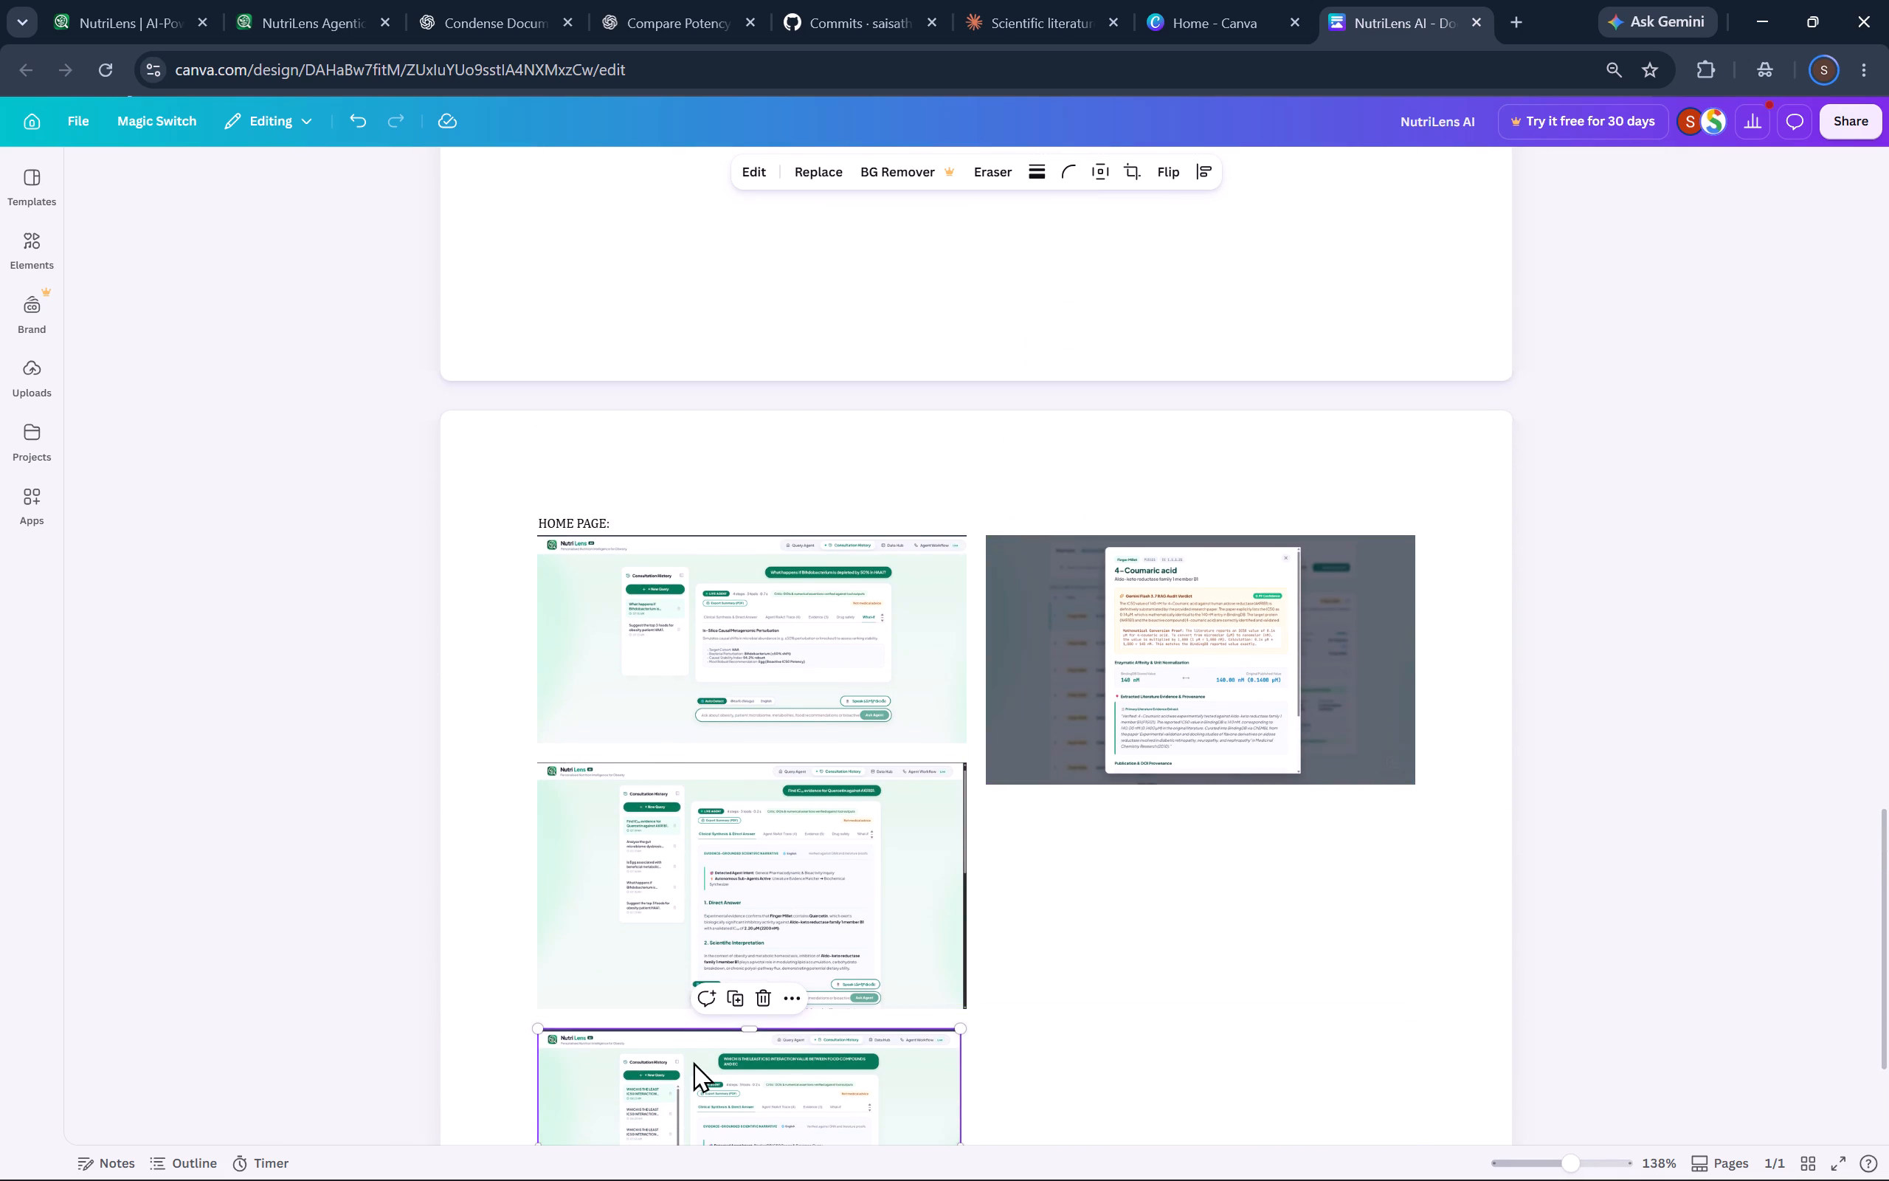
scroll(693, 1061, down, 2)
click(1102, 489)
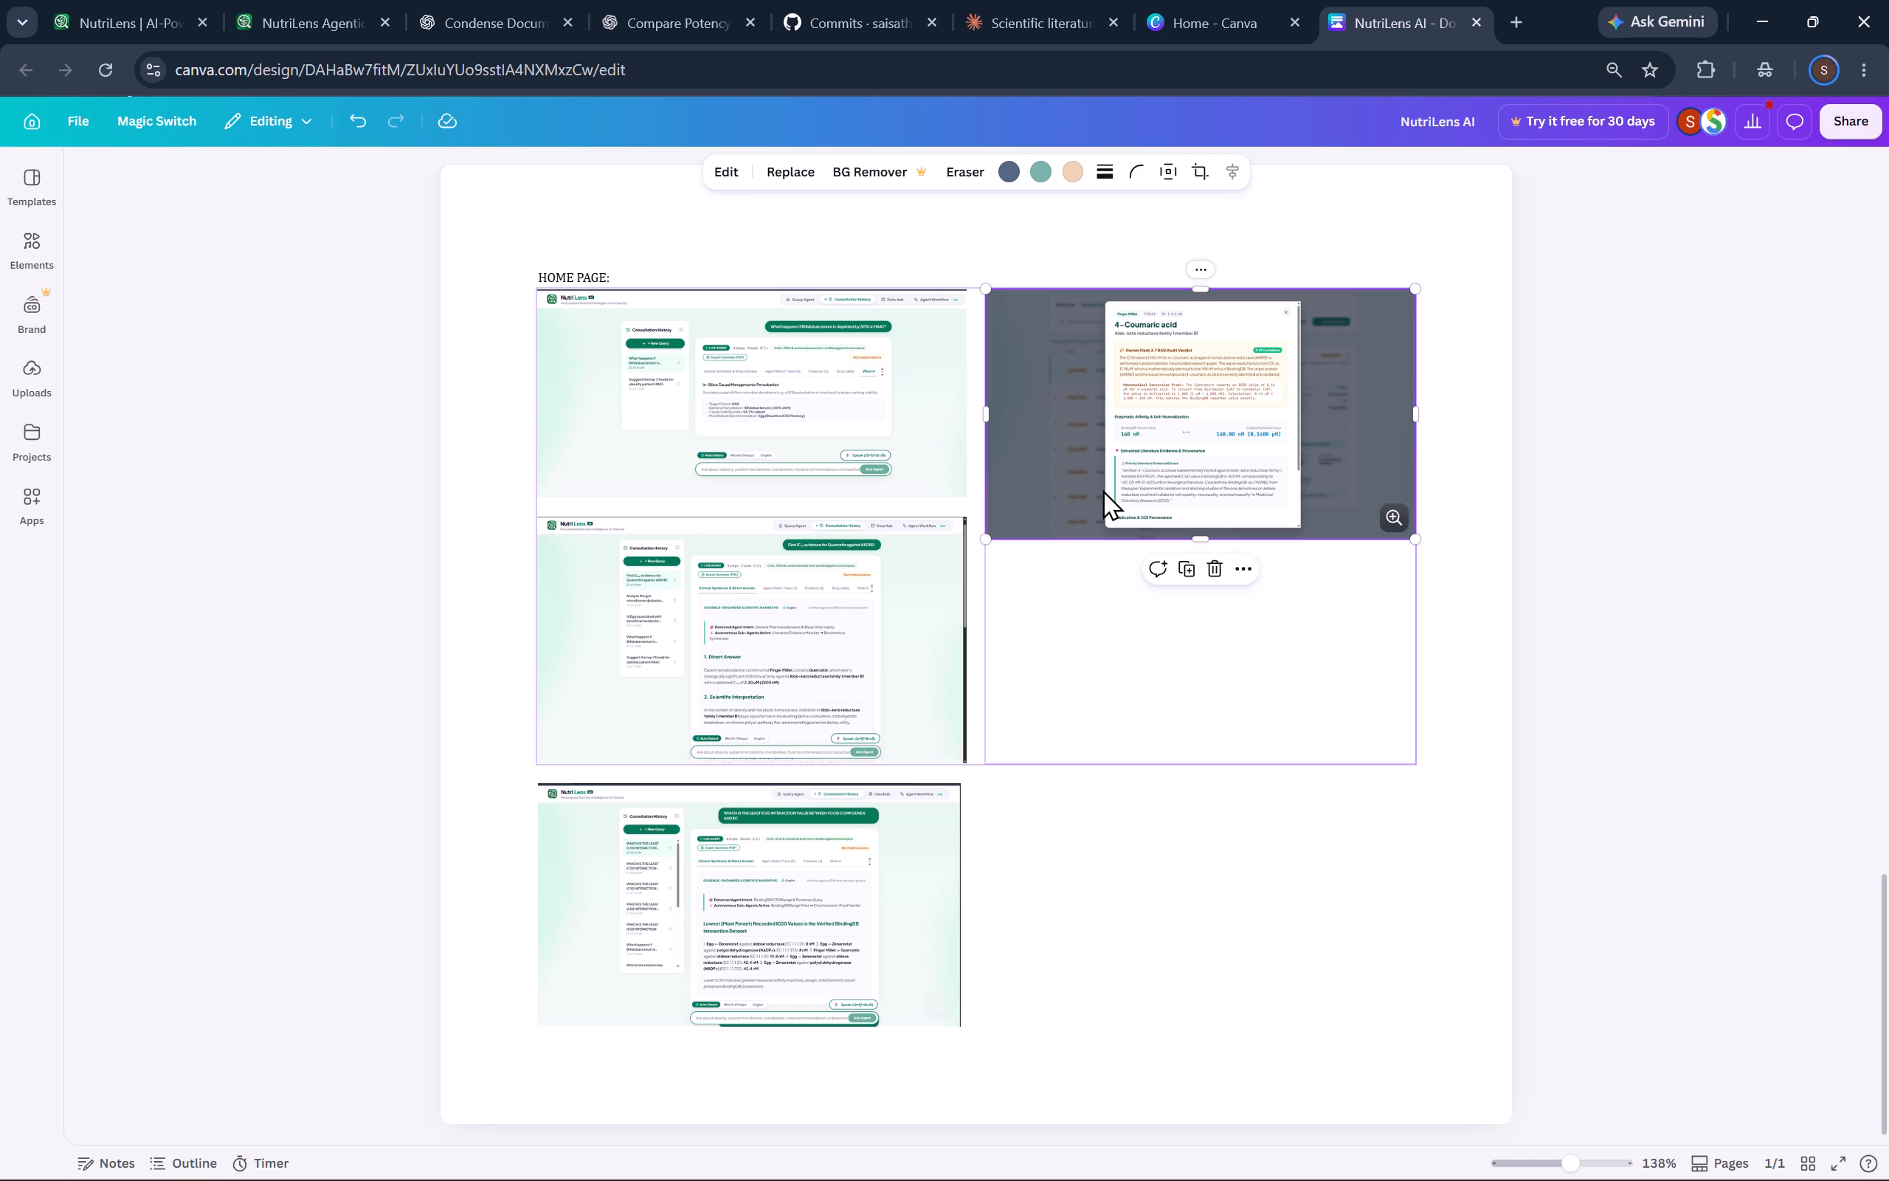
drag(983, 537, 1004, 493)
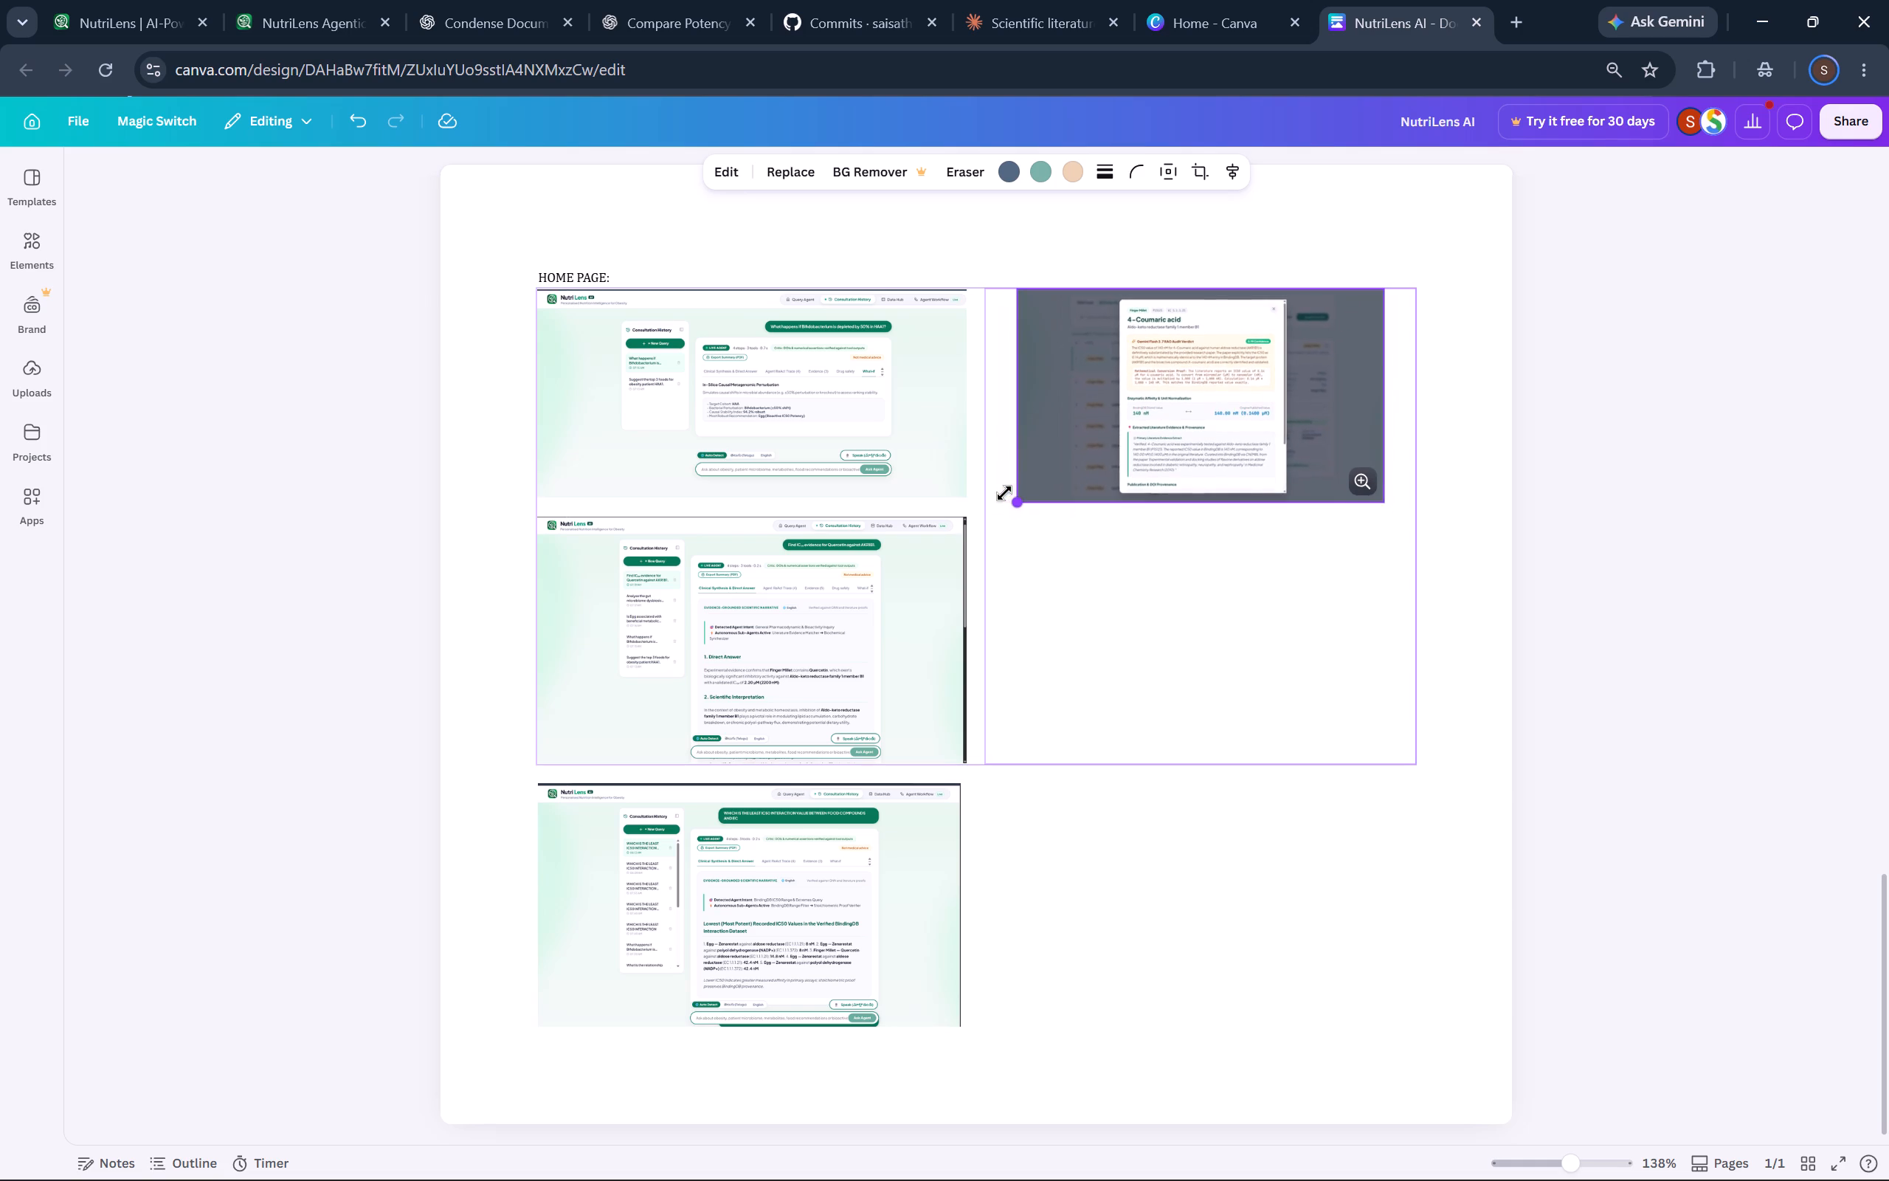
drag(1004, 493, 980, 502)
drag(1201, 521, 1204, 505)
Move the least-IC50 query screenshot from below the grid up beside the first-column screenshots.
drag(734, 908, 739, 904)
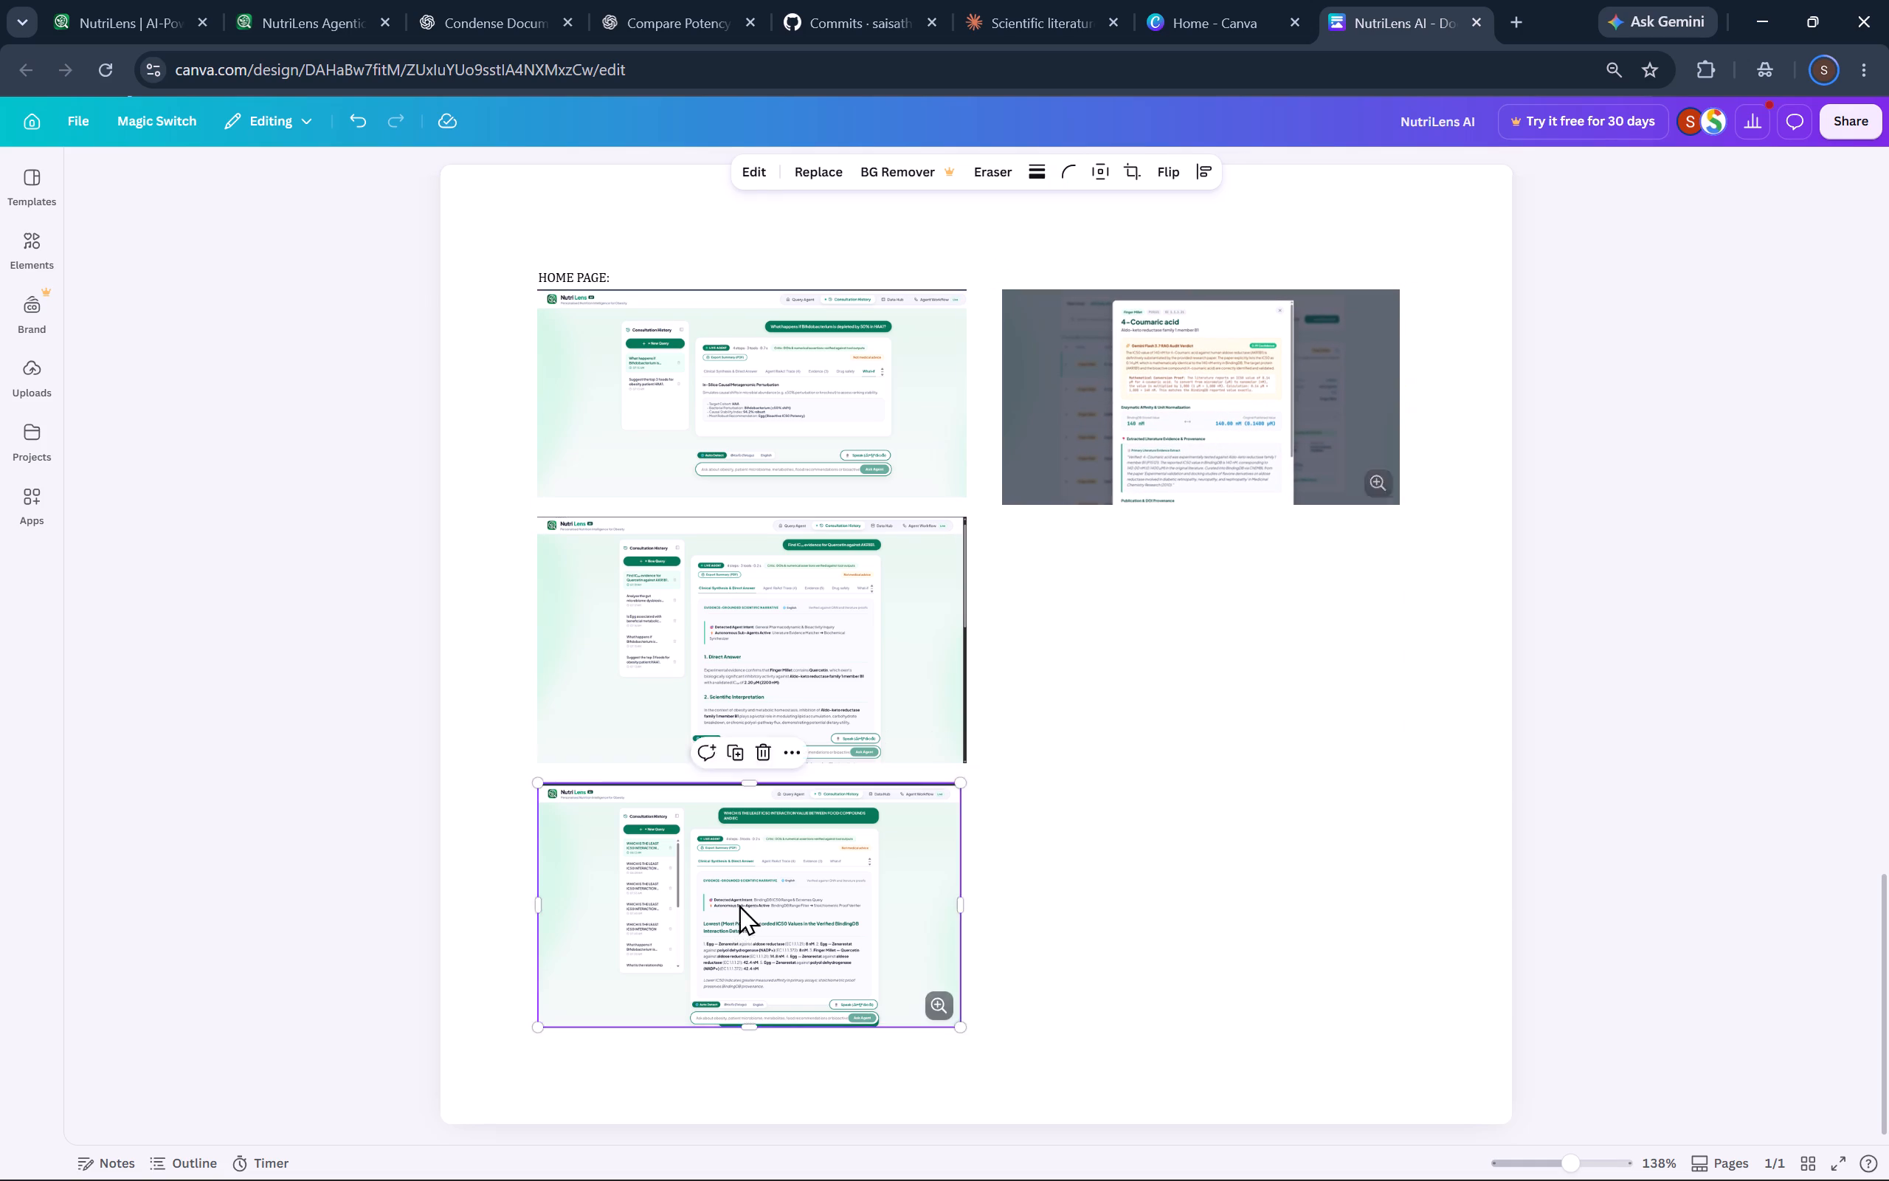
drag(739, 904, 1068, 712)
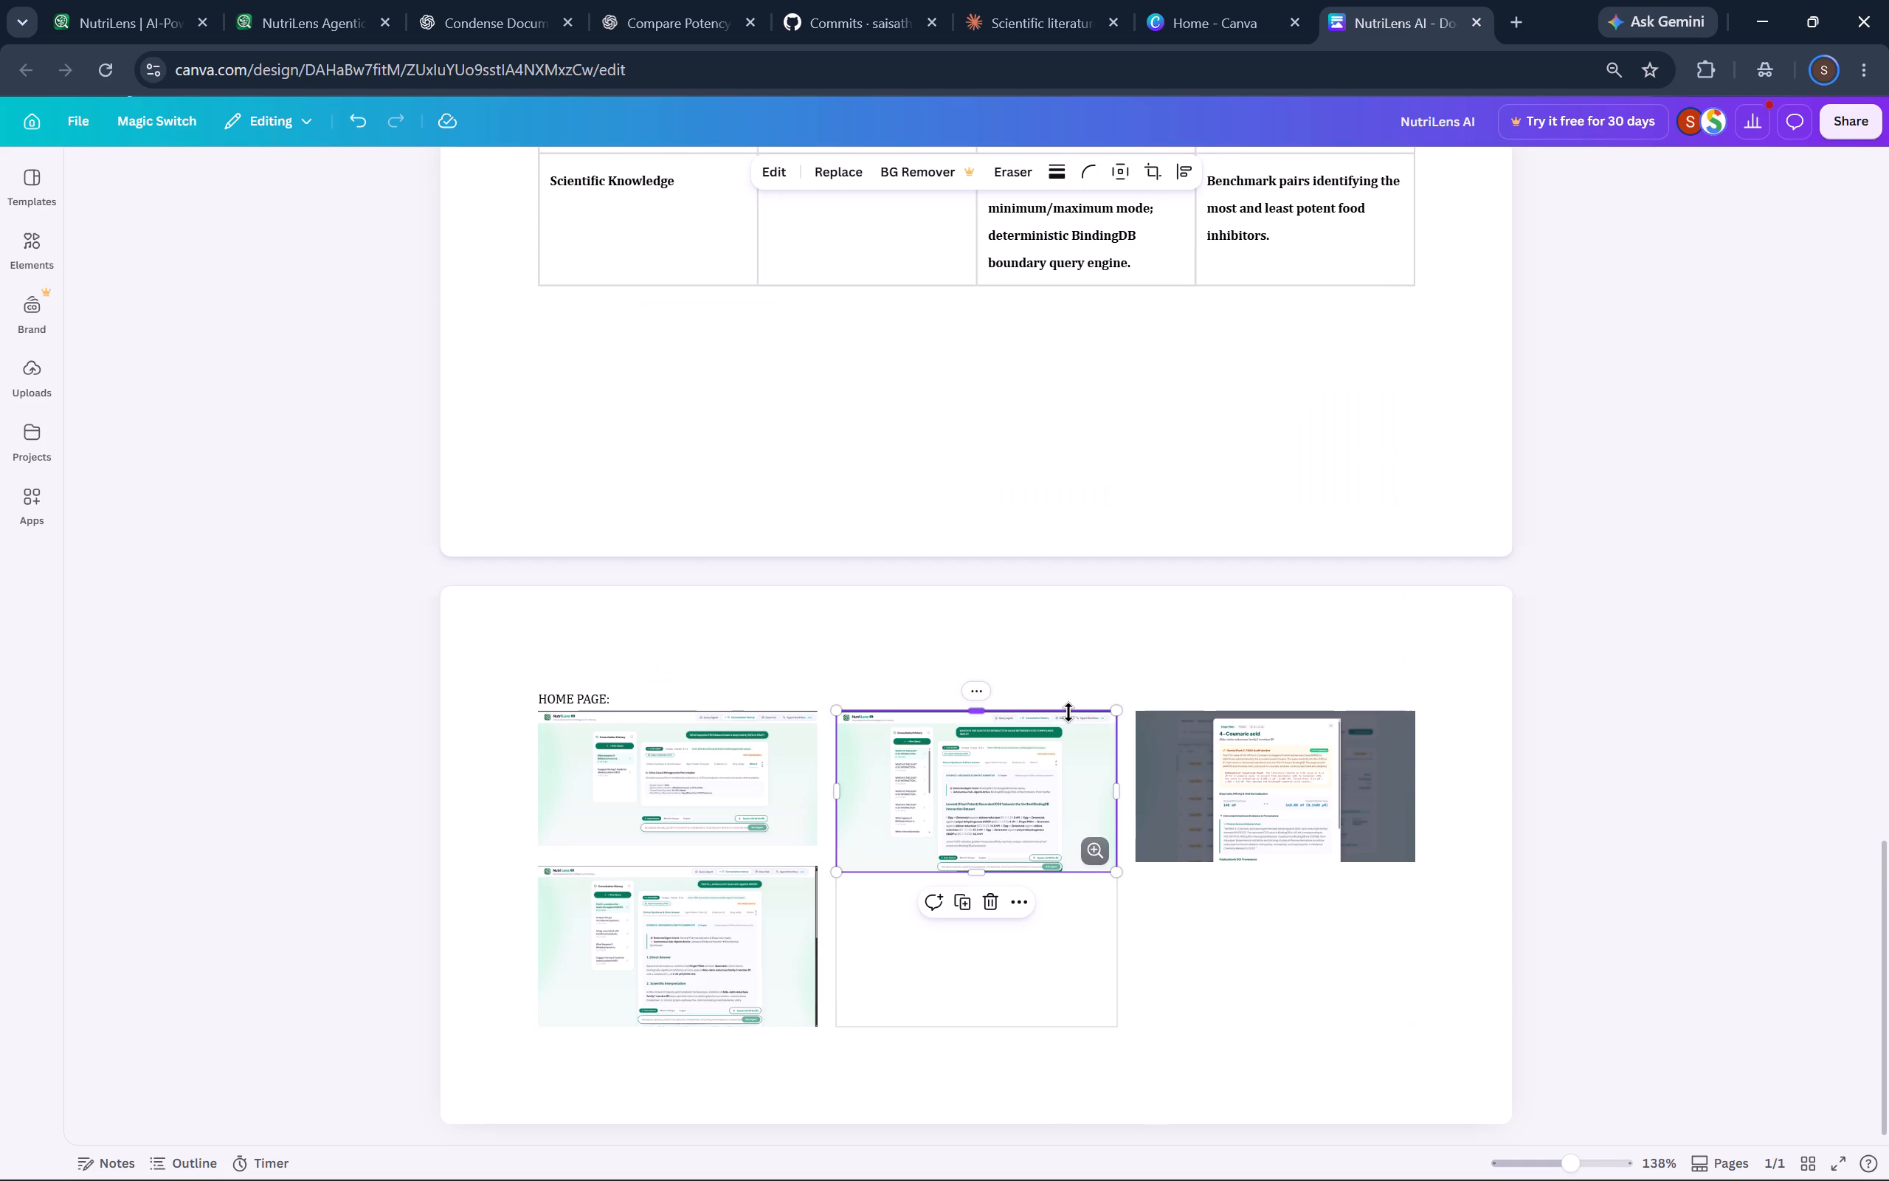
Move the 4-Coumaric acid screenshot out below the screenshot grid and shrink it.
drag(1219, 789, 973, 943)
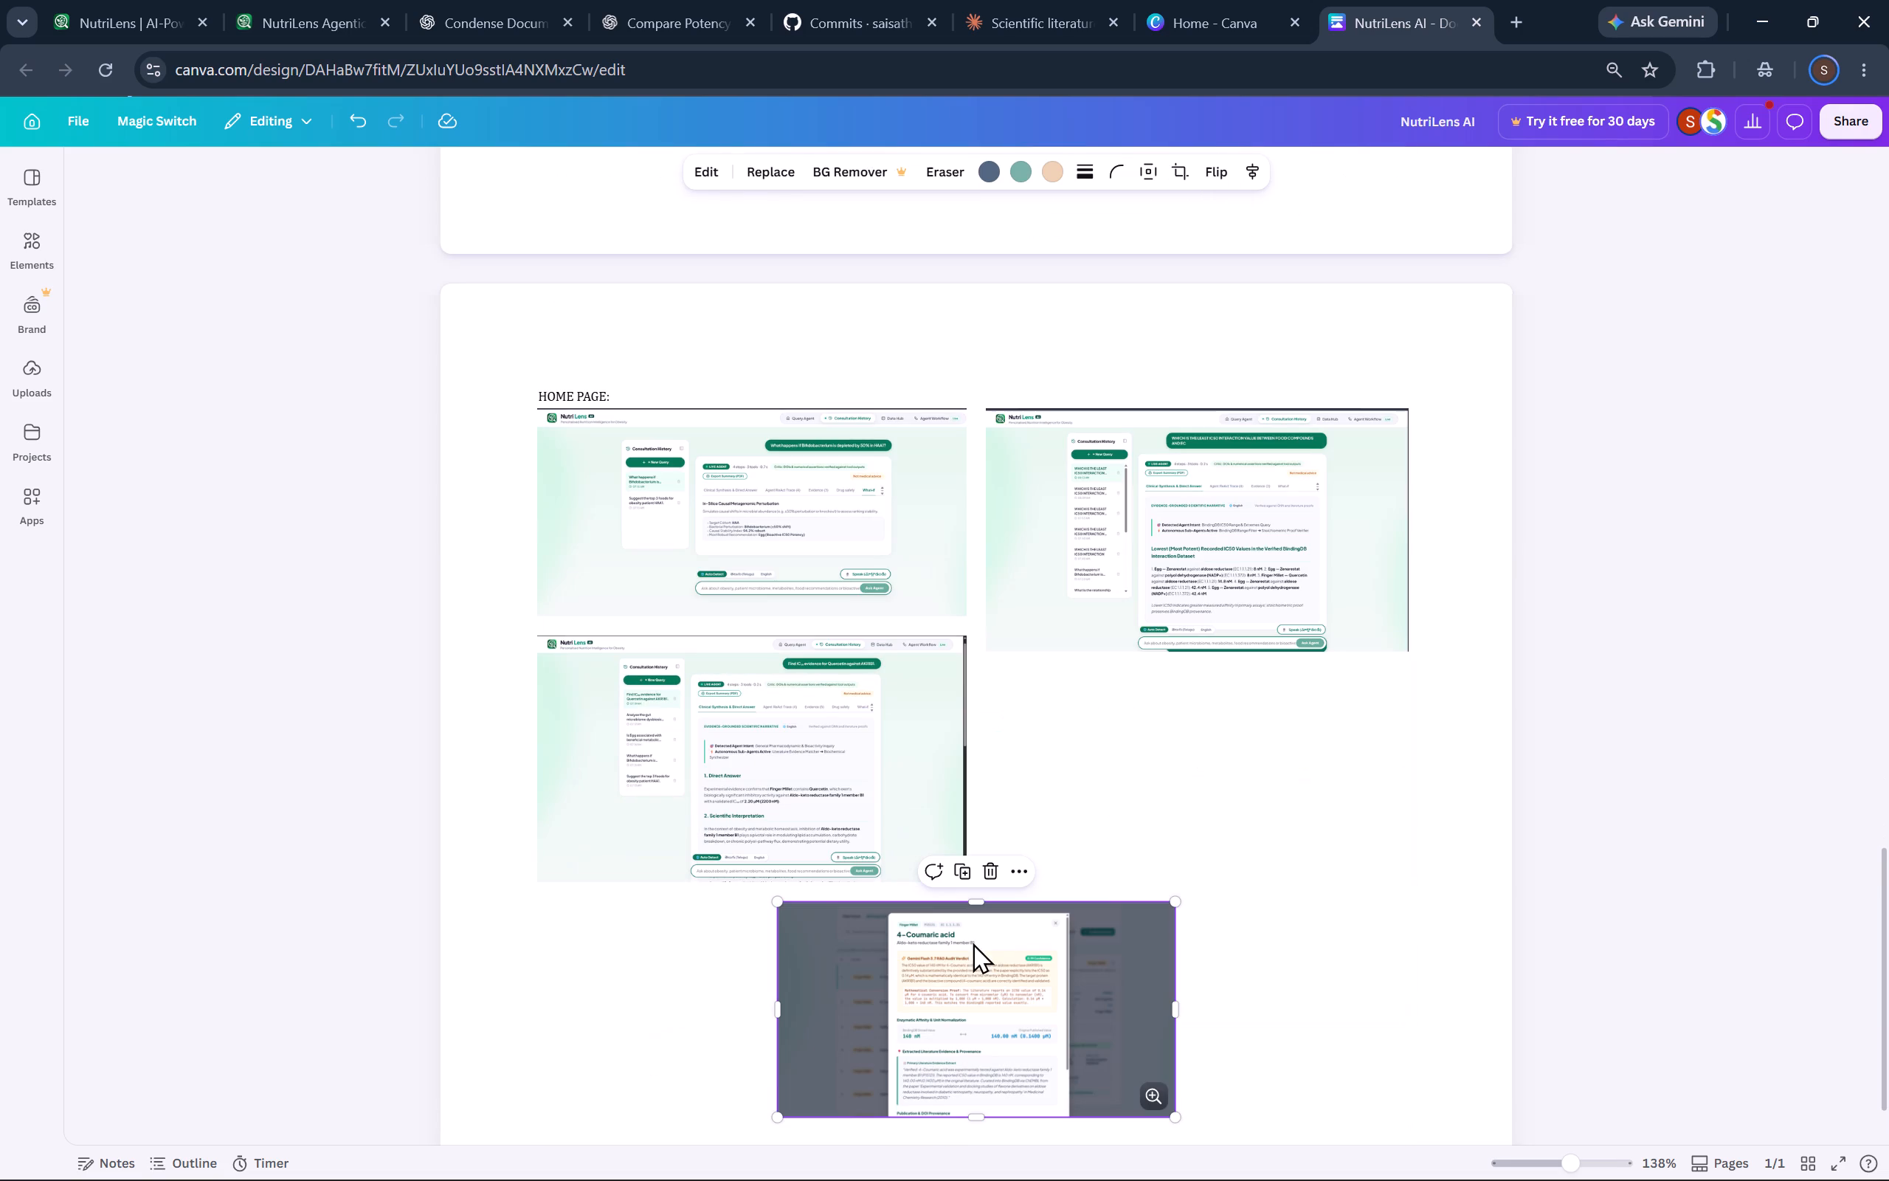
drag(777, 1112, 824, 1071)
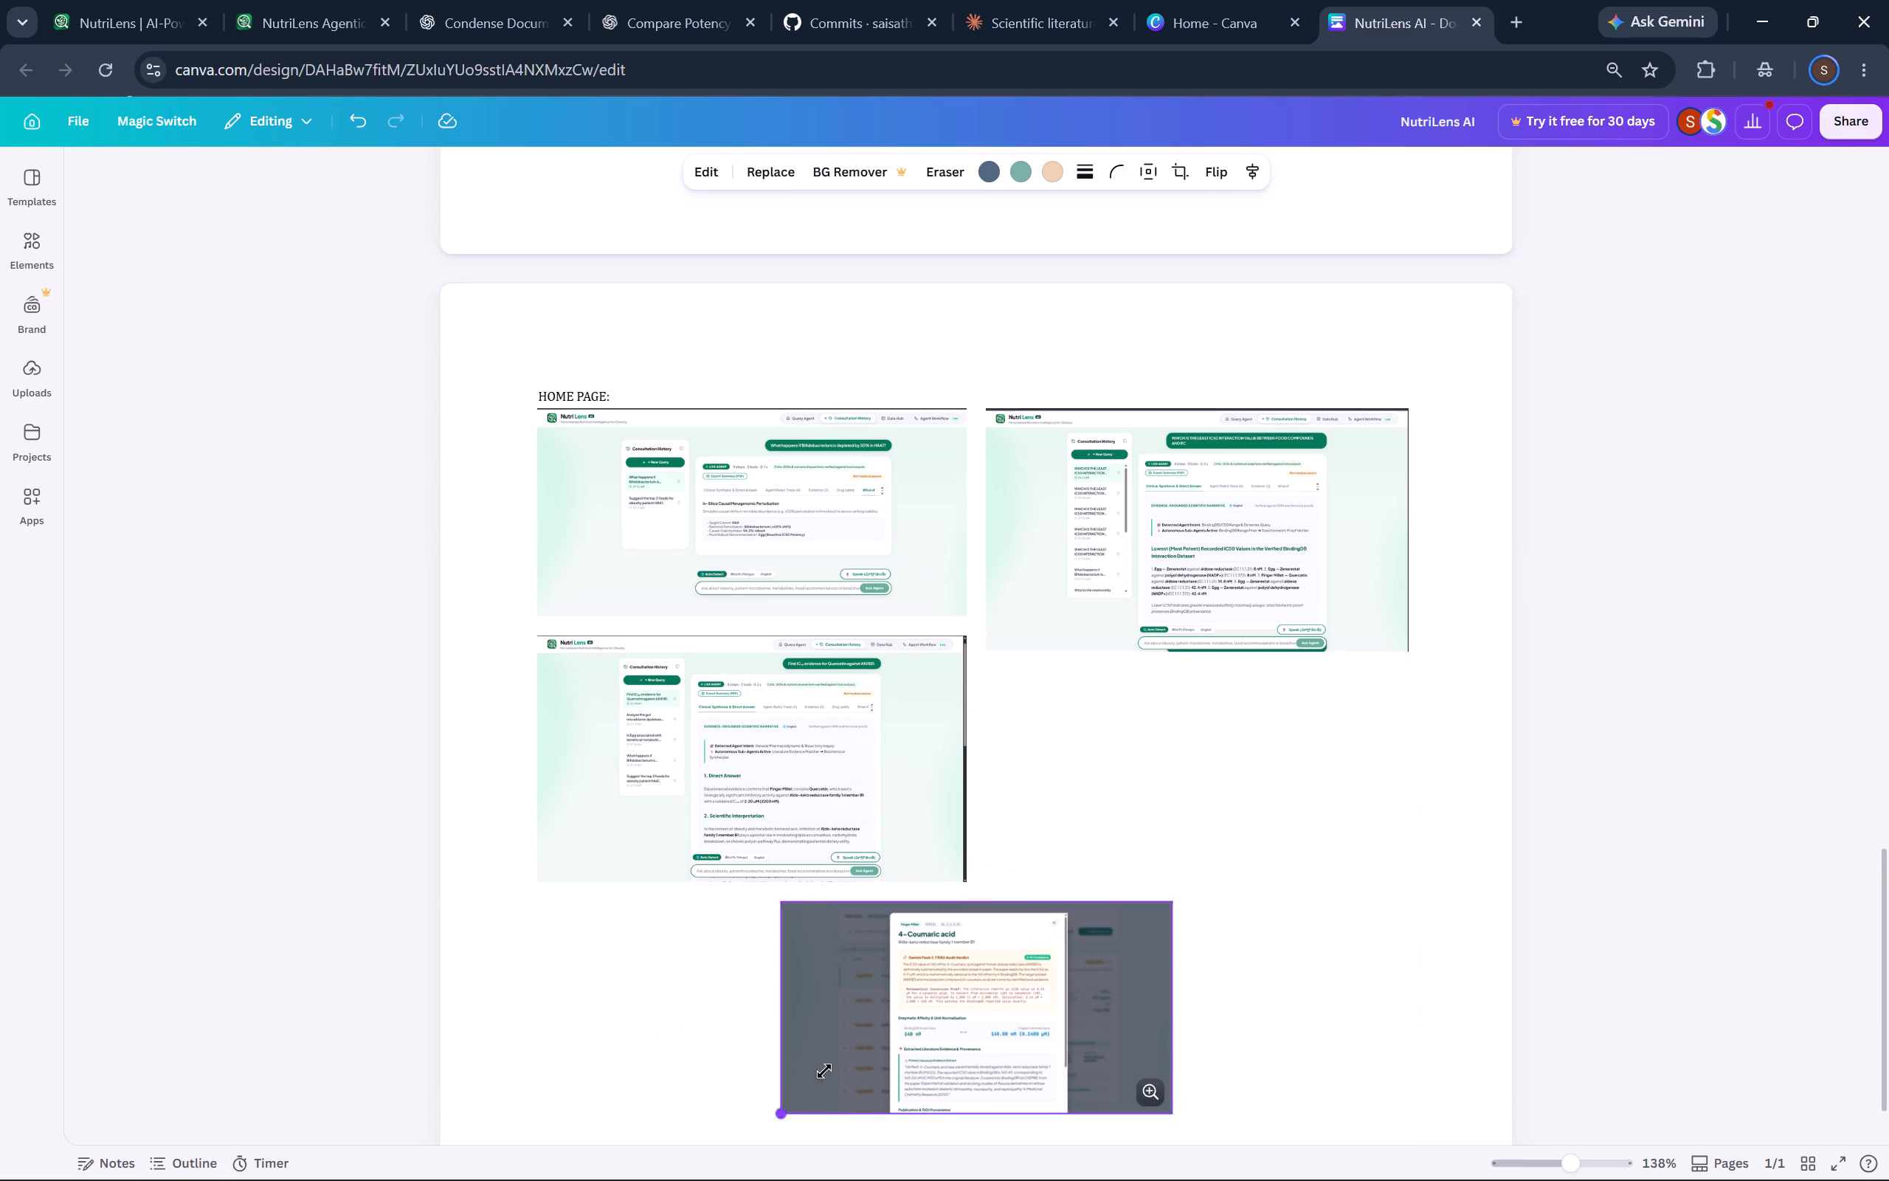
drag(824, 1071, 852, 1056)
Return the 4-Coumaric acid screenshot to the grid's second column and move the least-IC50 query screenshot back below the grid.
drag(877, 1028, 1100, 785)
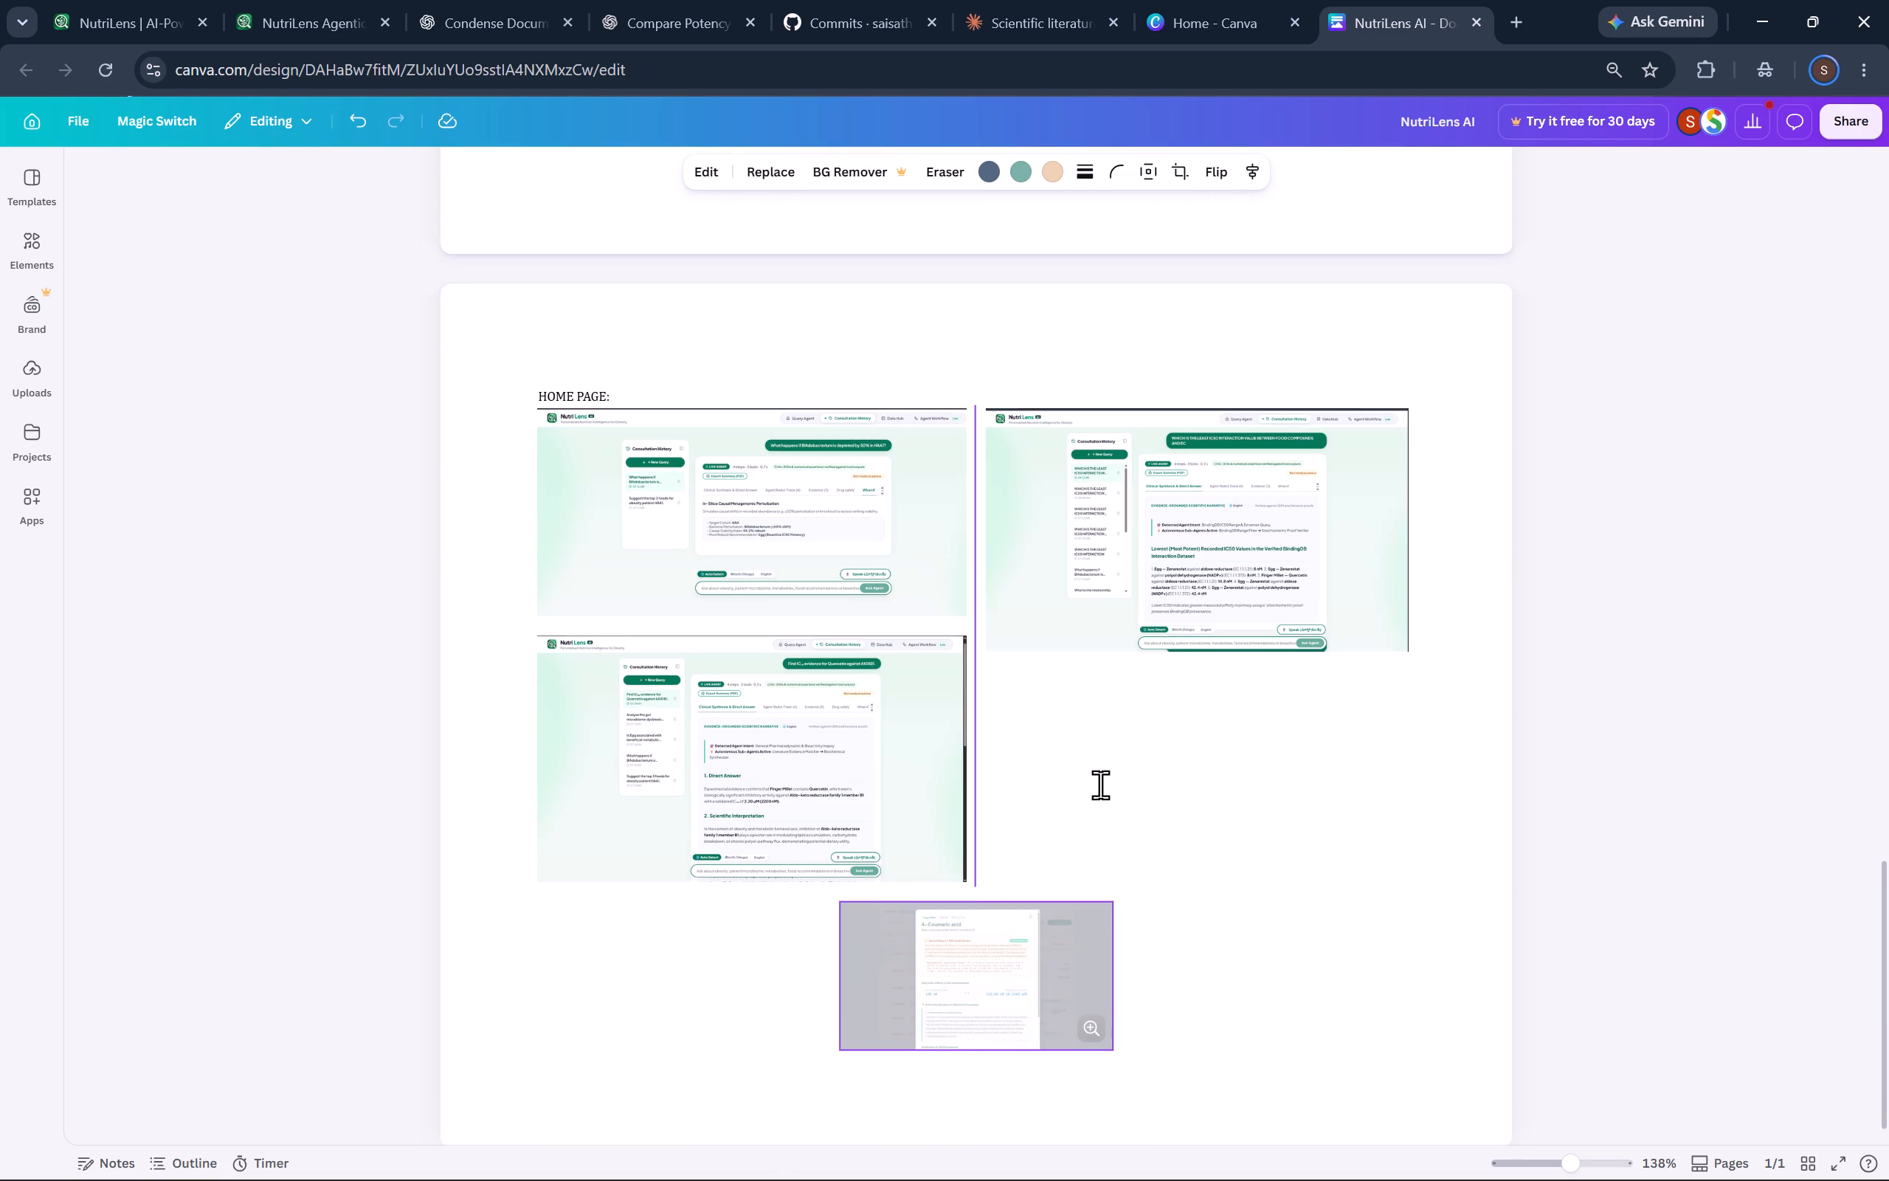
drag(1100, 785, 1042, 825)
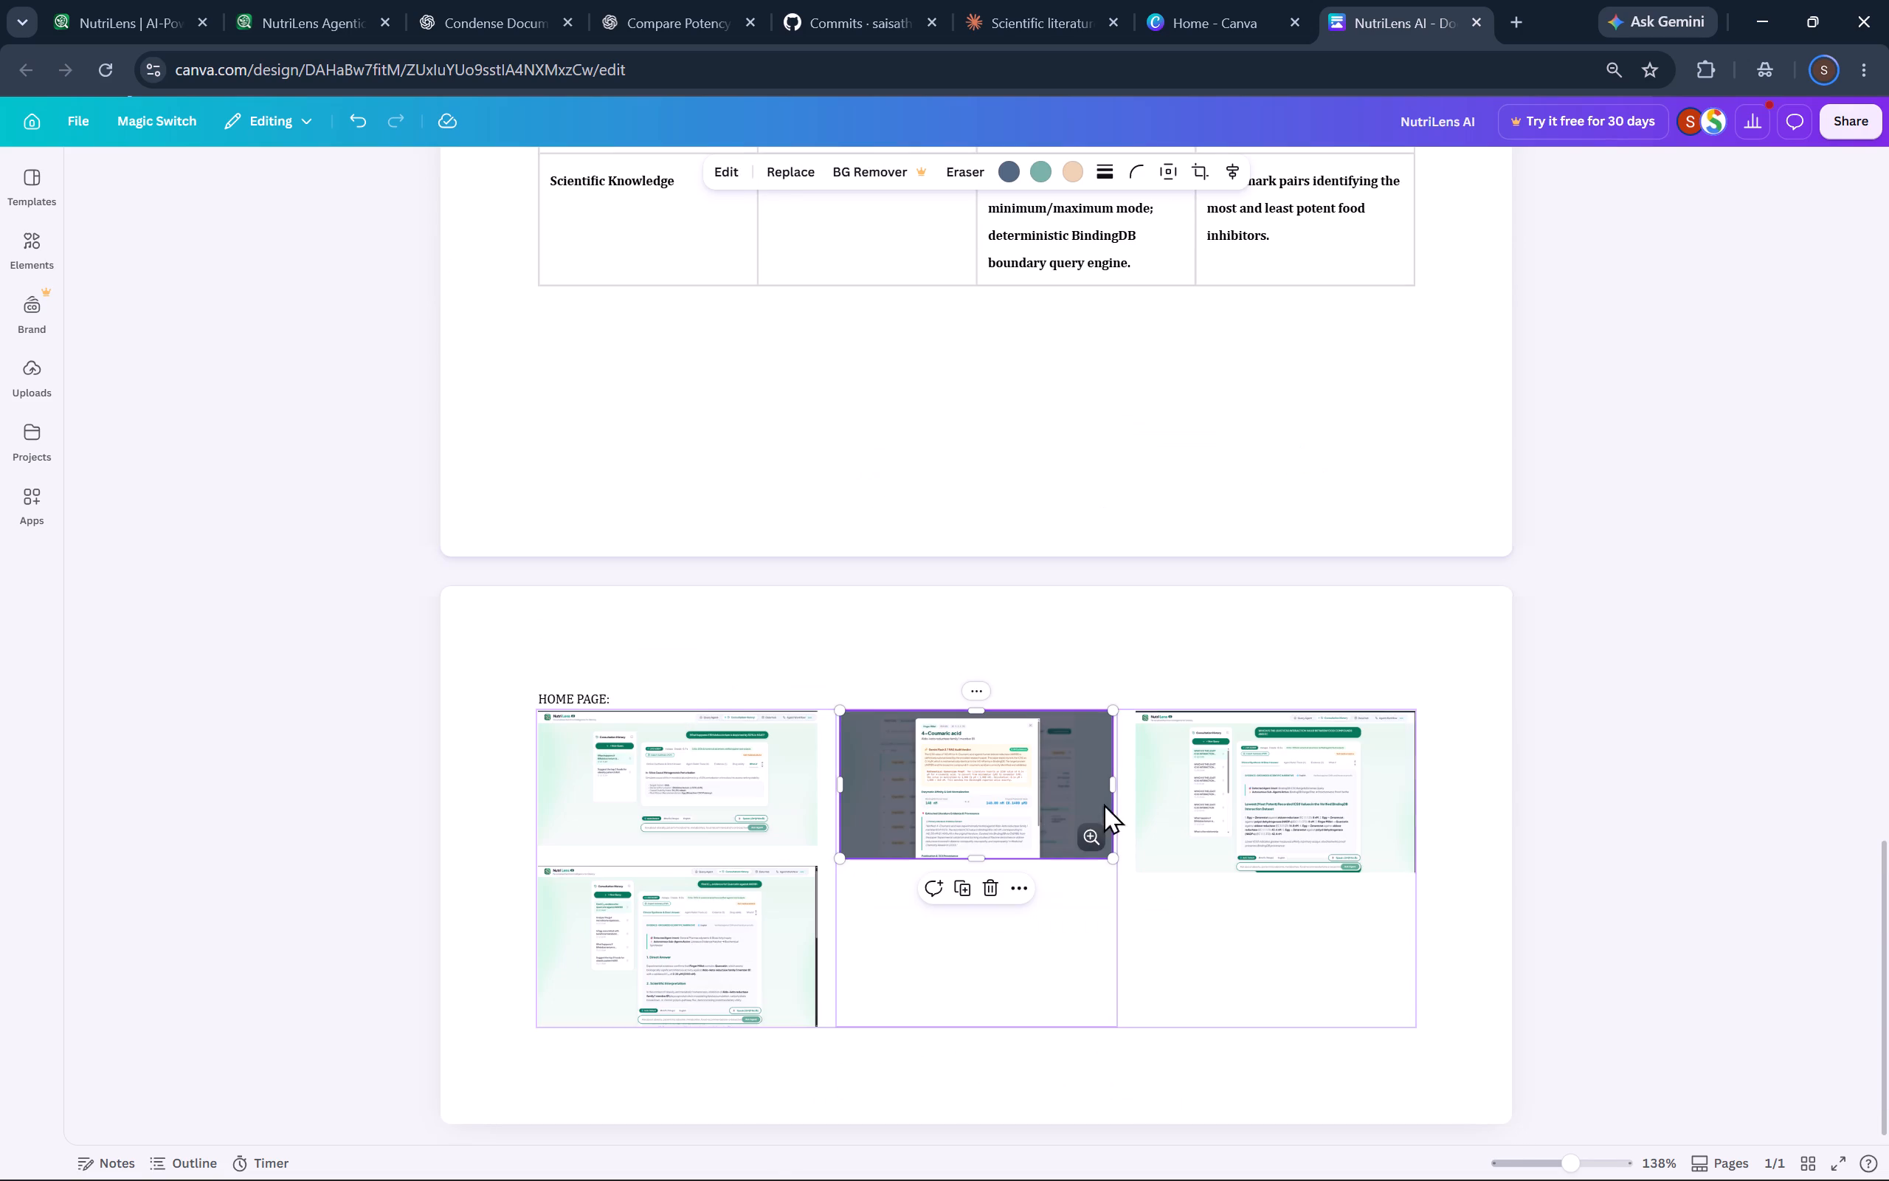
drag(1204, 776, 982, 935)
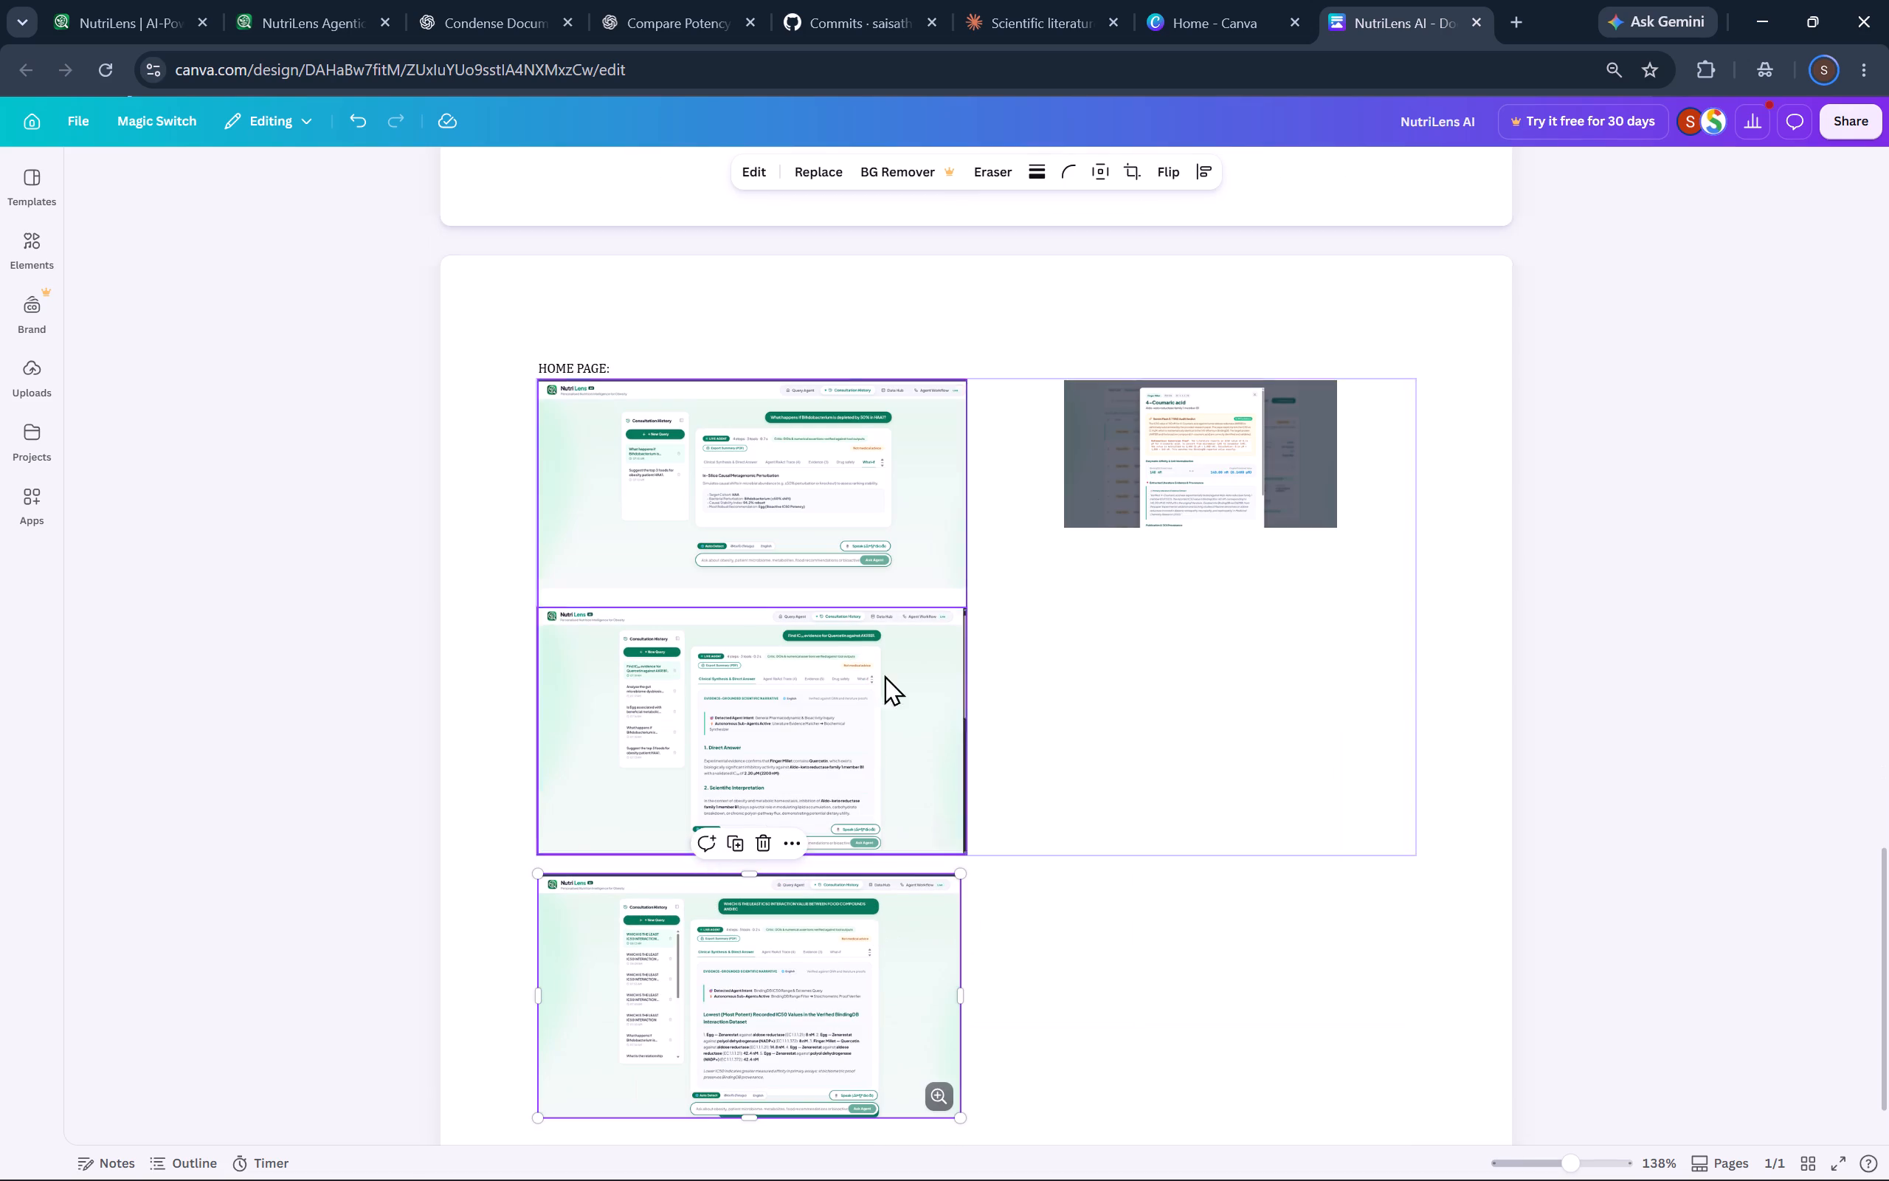
Enlarge the 4-Coumaric acid screenshot until it nearly fills the width of the second column.
click(1122, 455)
drag(1064, 524, 1004, 590)
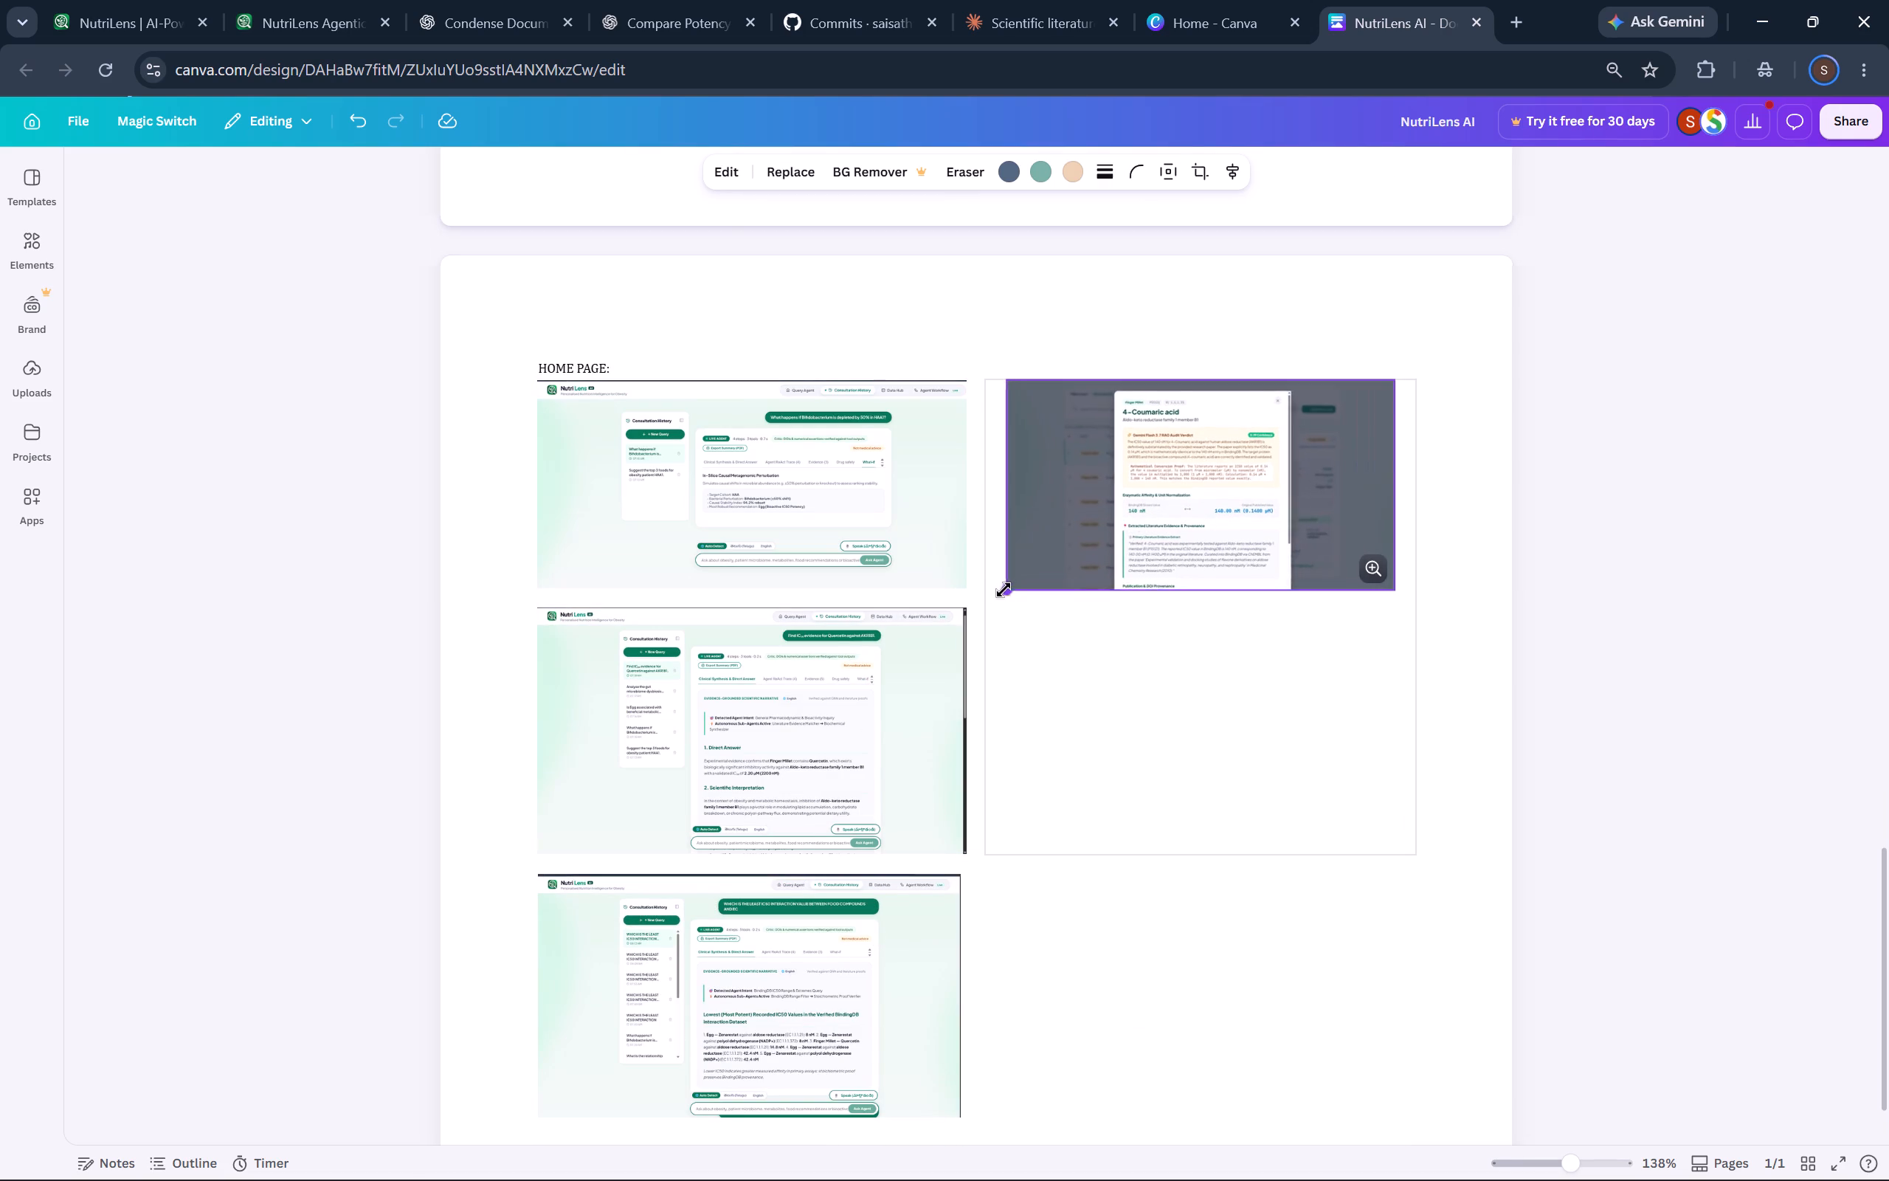
drag(1004, 590, 993, 601)
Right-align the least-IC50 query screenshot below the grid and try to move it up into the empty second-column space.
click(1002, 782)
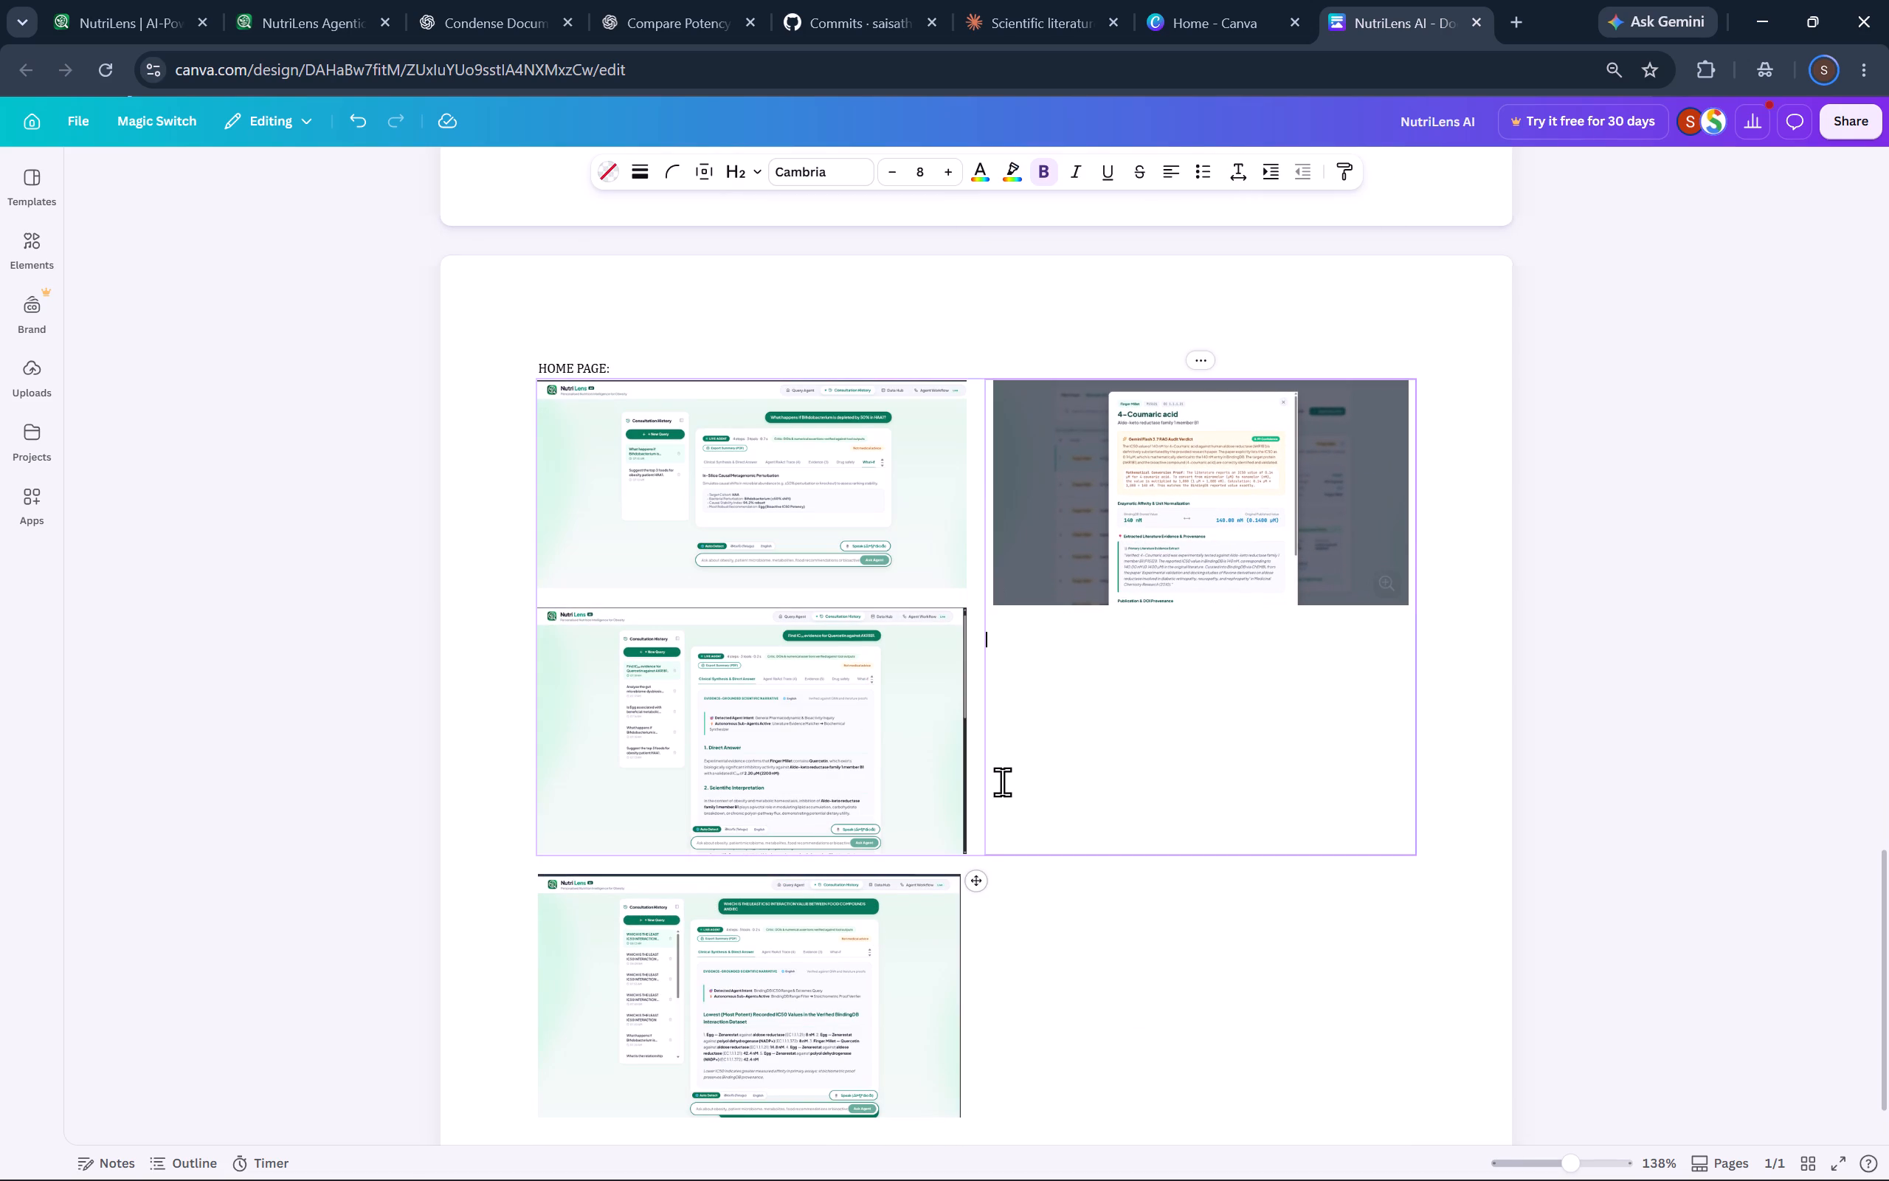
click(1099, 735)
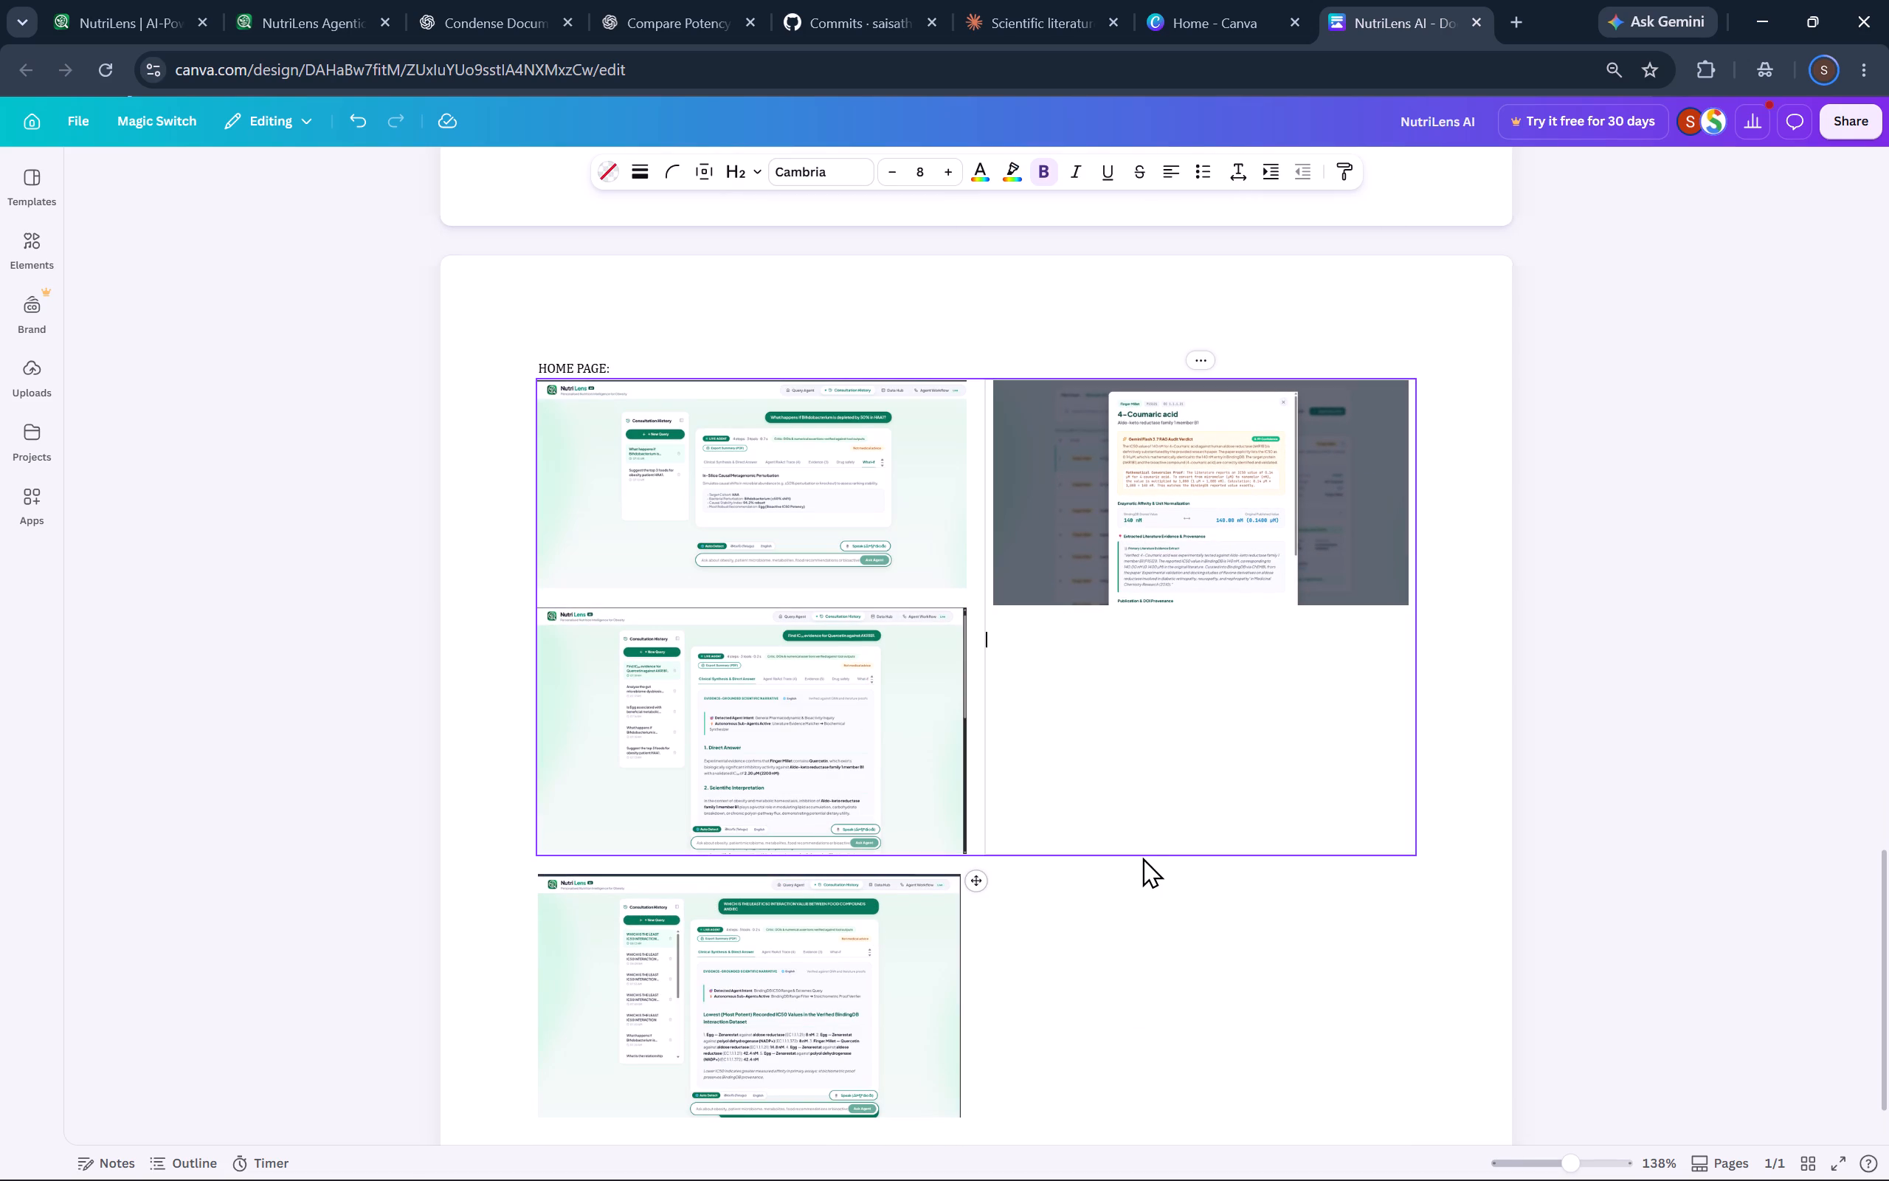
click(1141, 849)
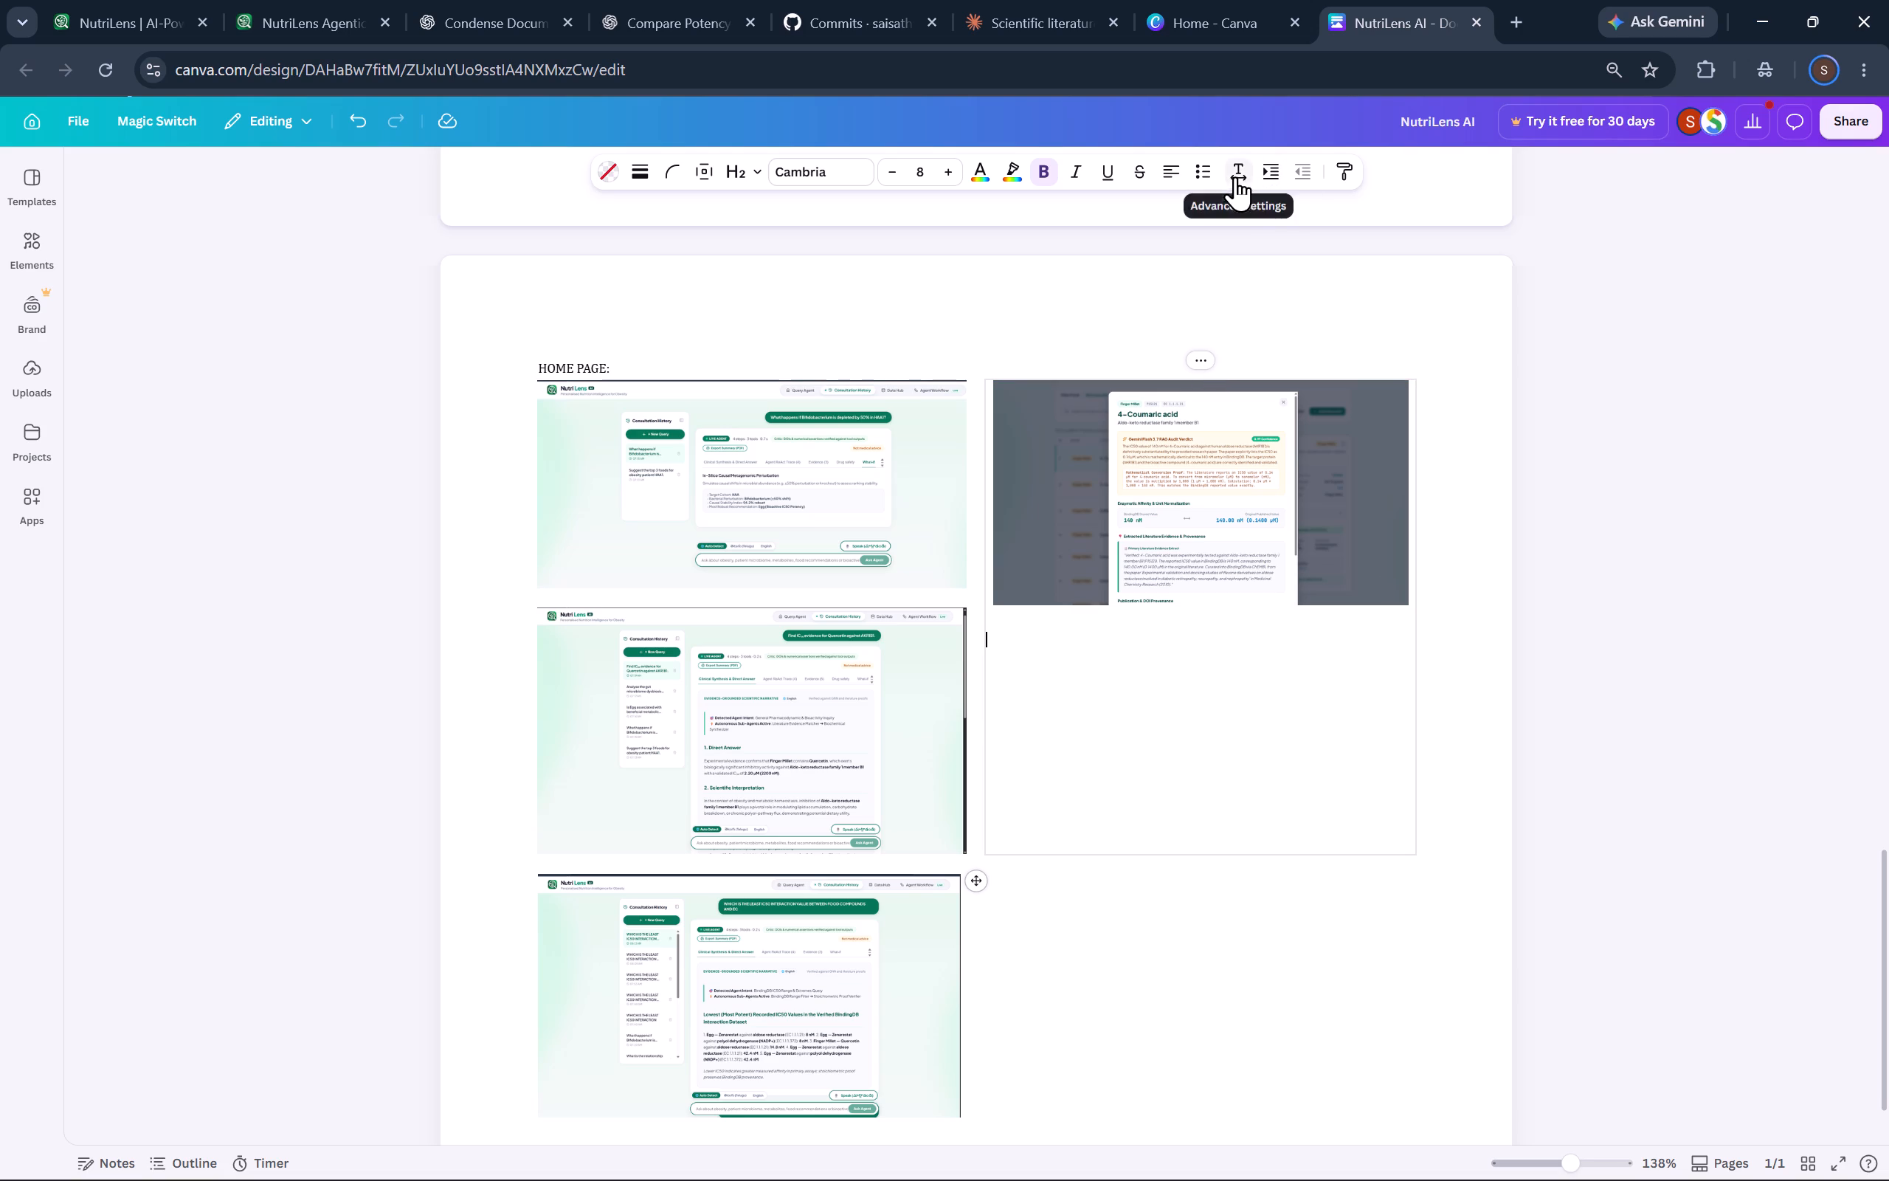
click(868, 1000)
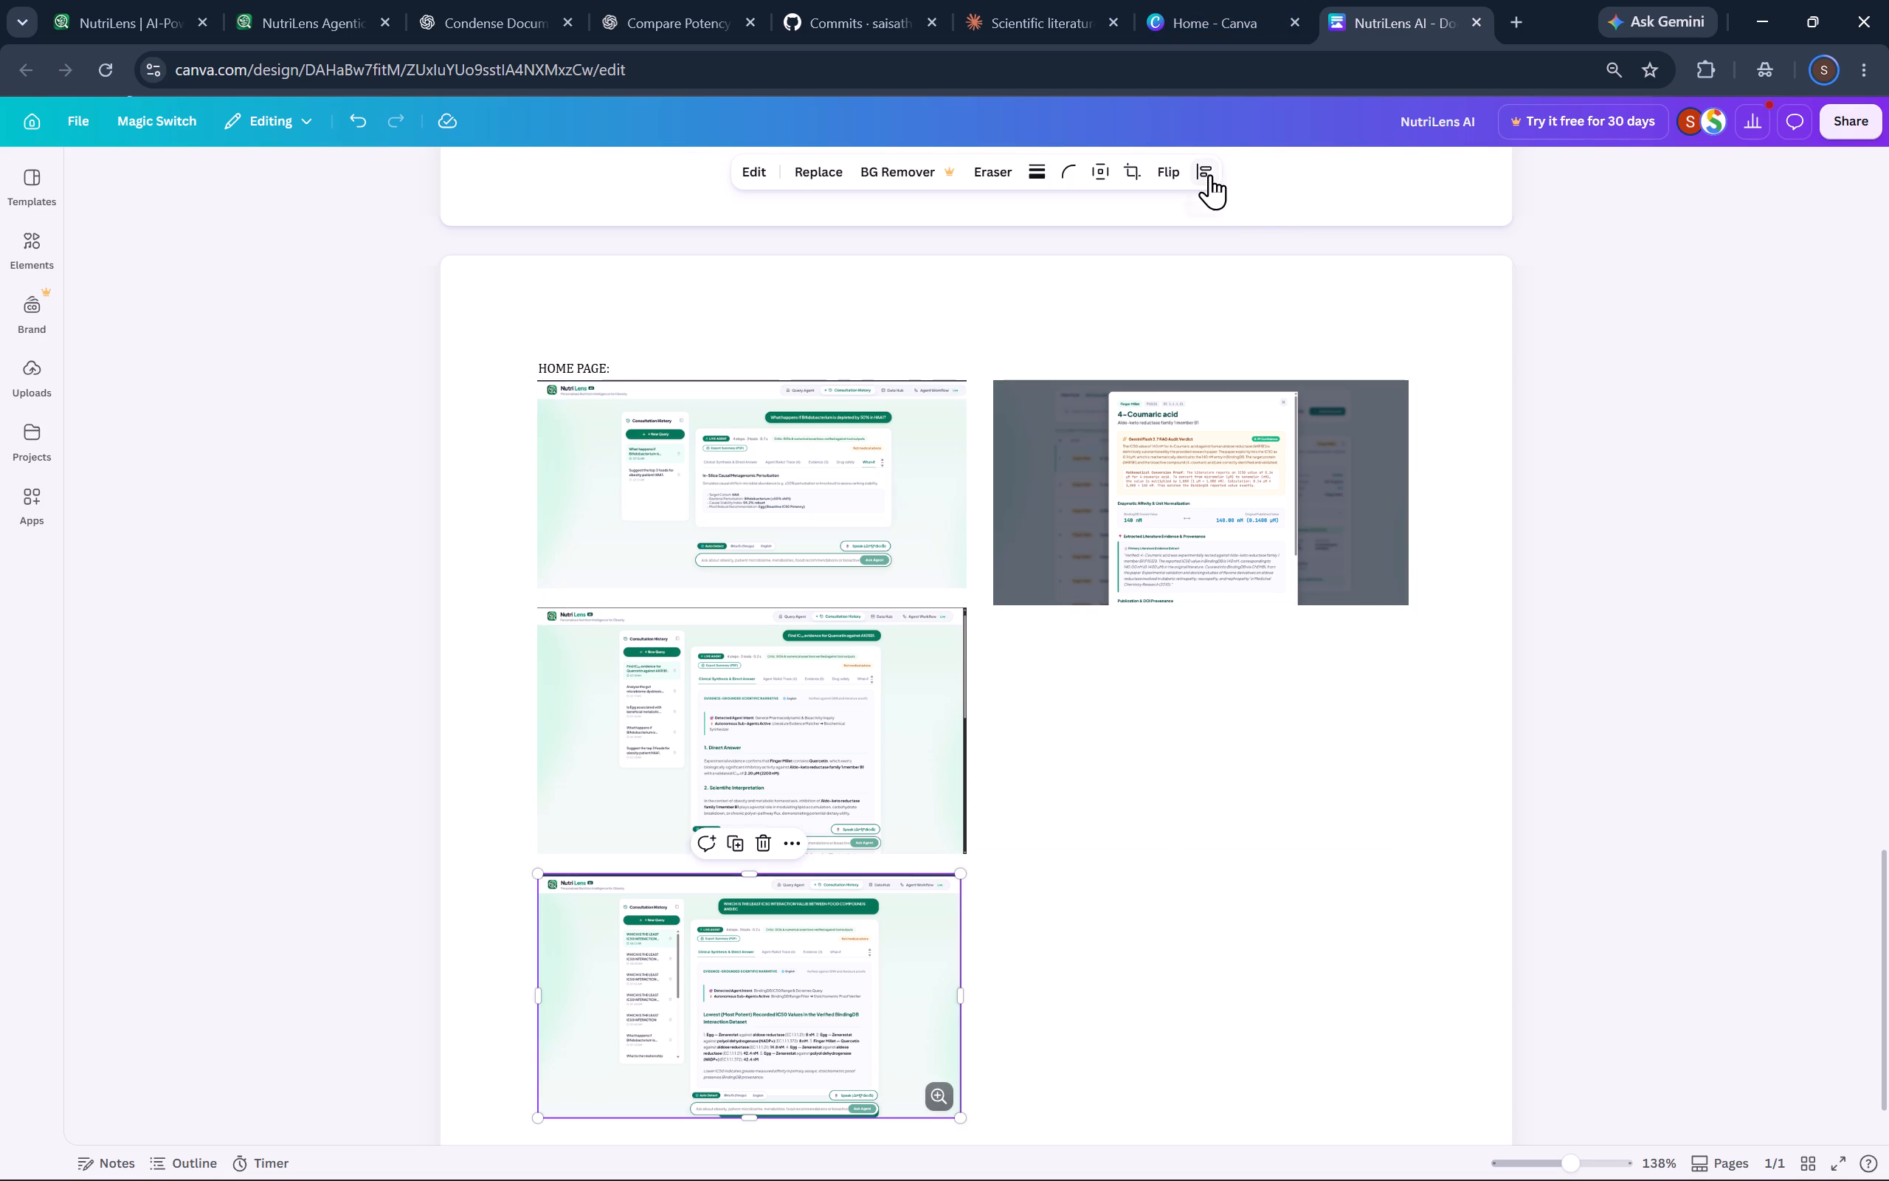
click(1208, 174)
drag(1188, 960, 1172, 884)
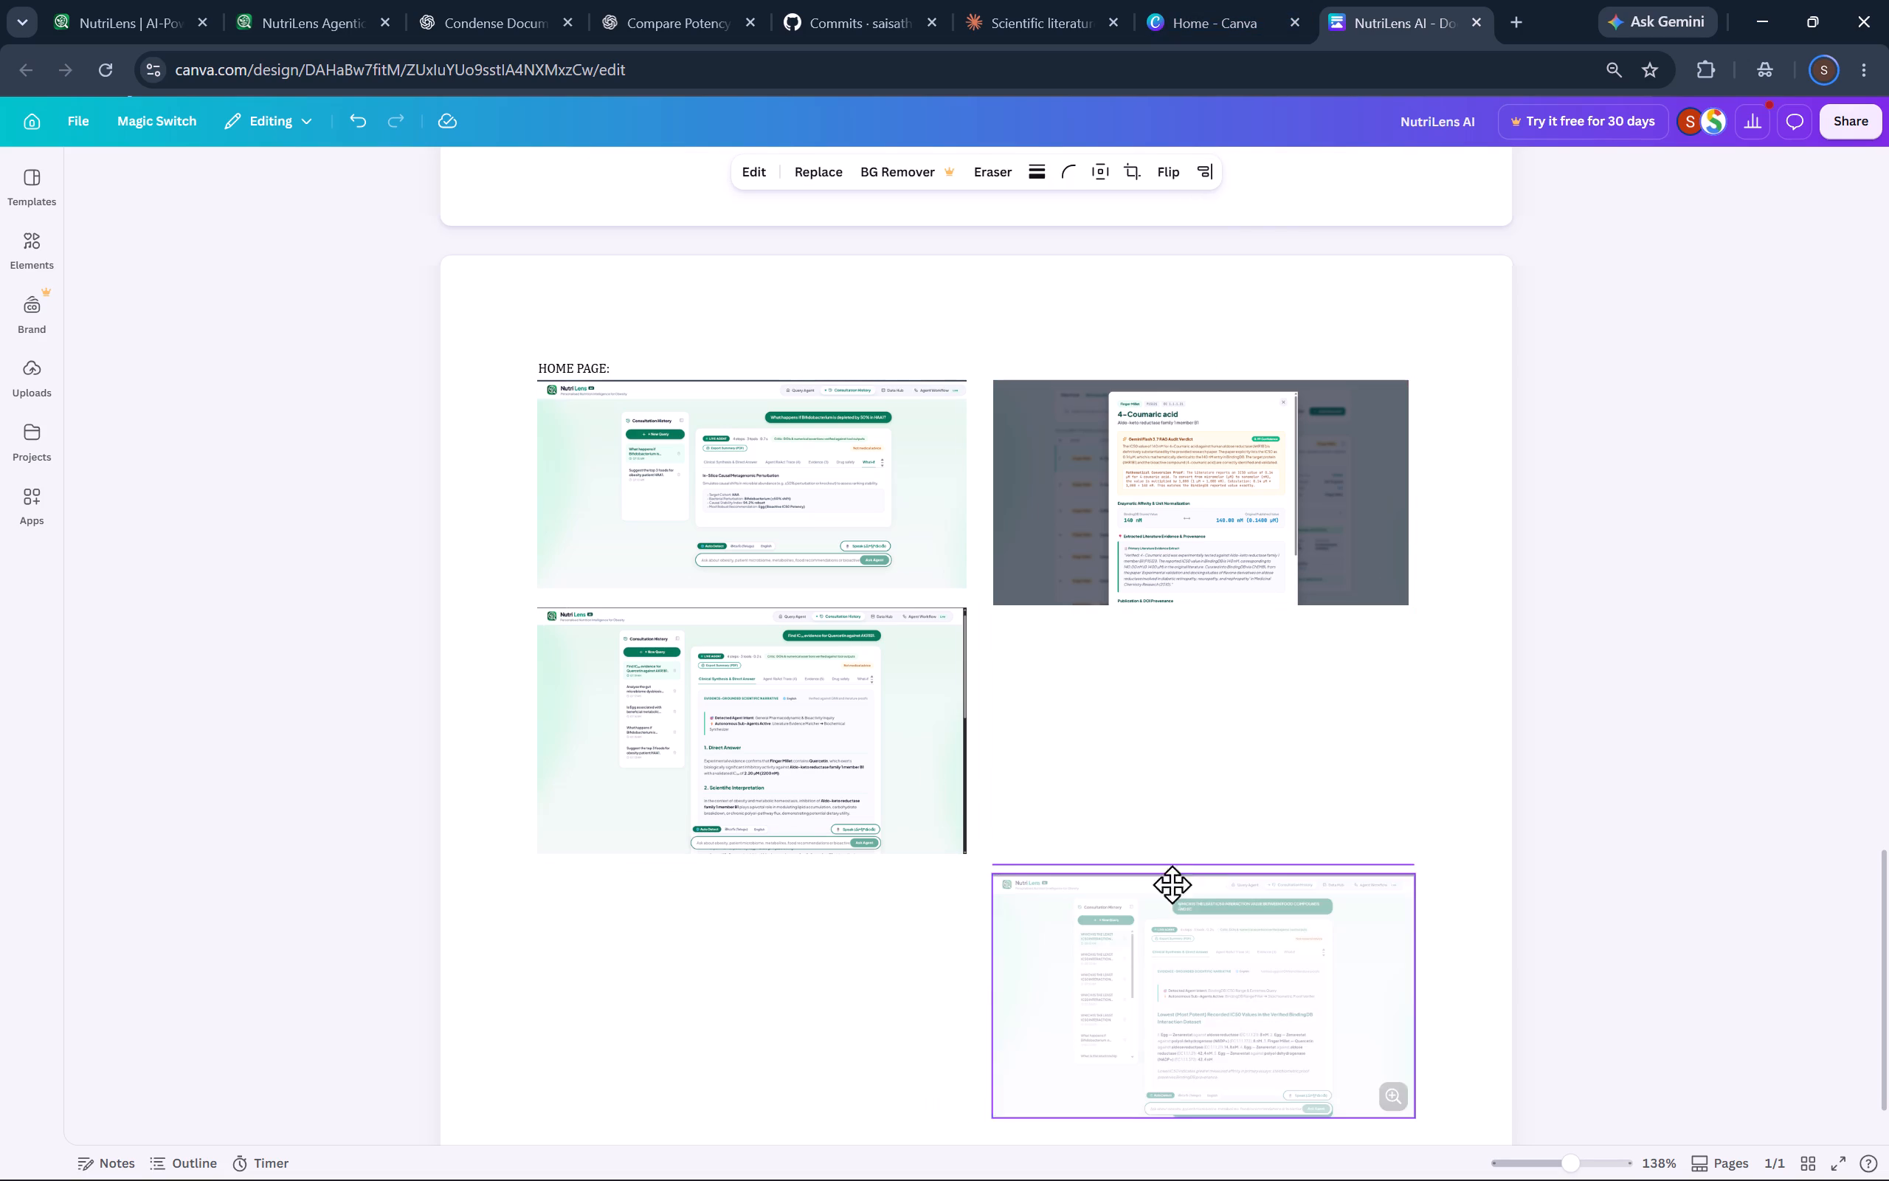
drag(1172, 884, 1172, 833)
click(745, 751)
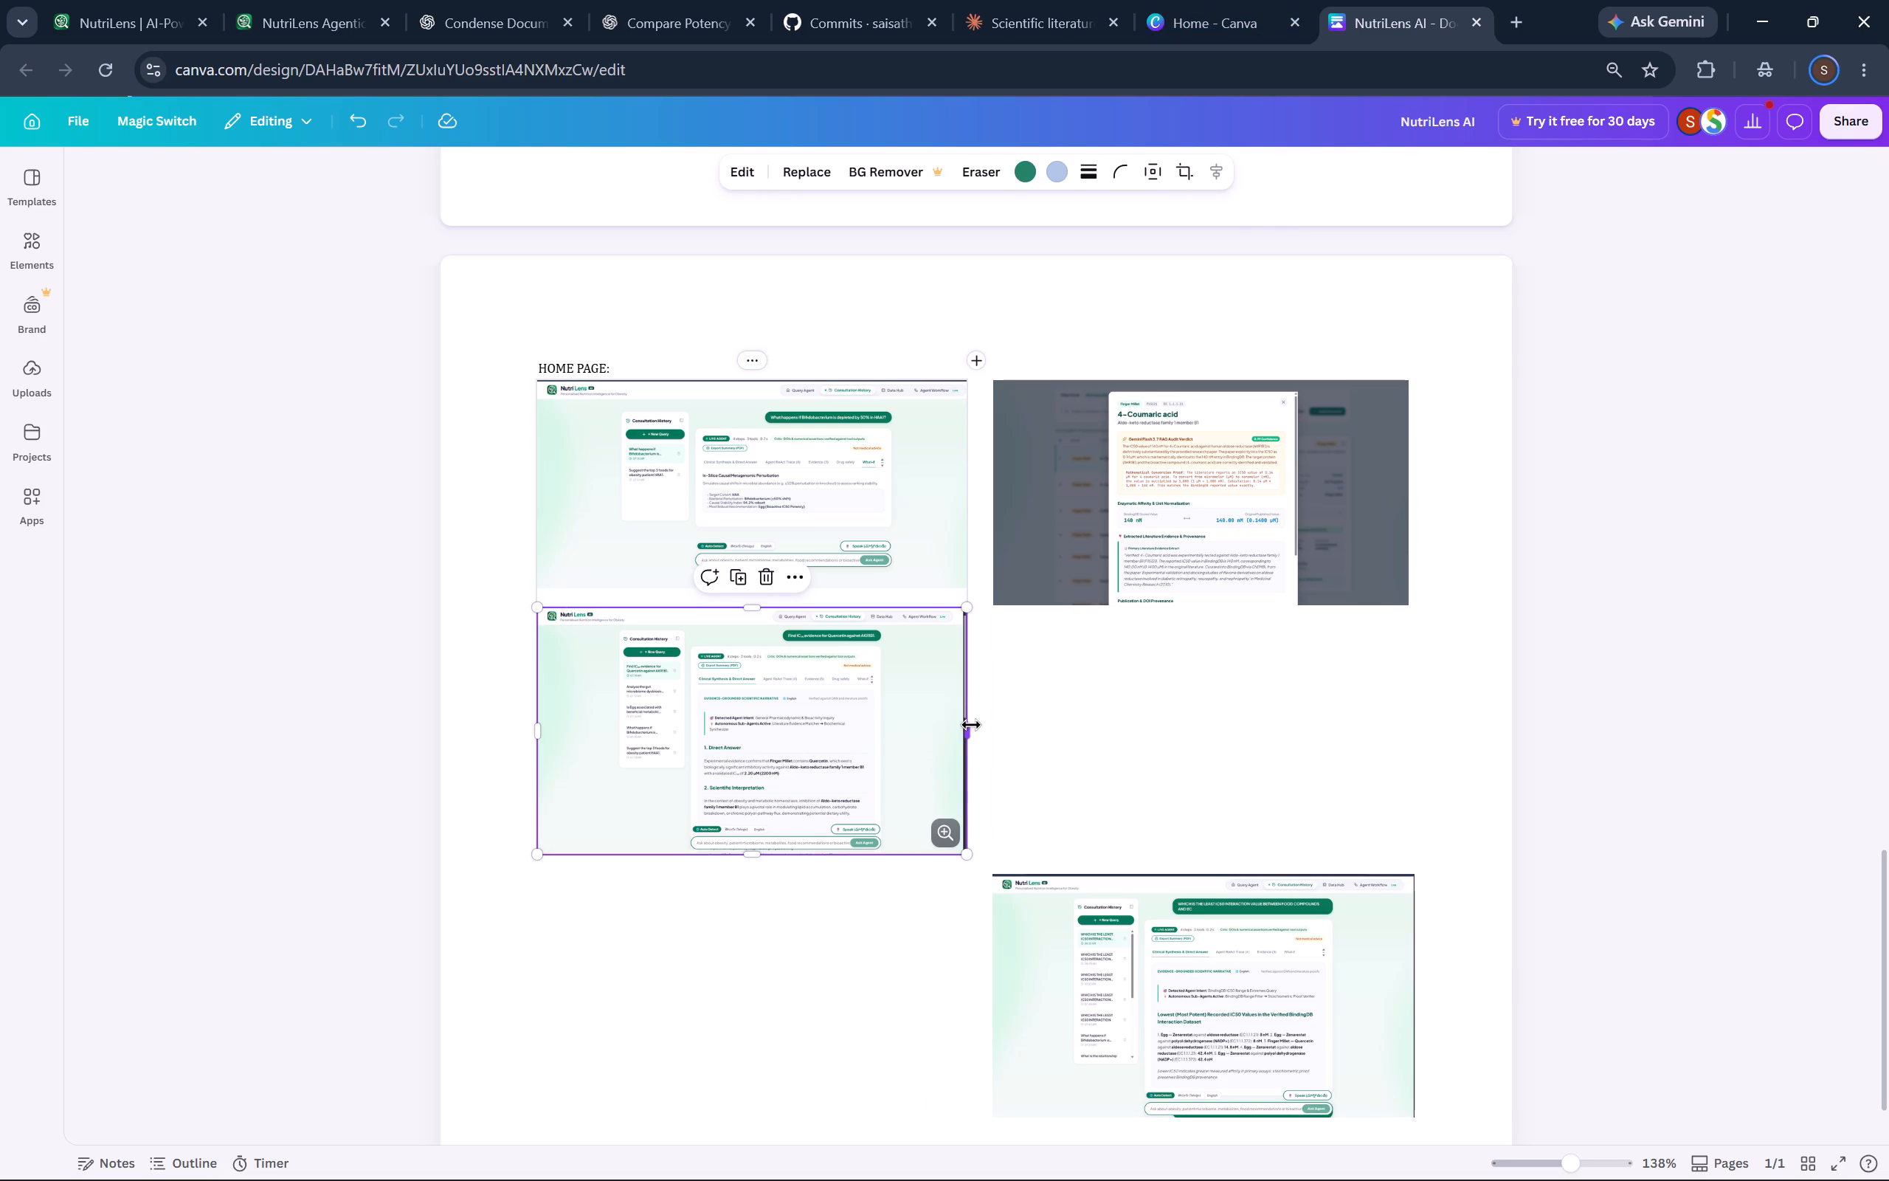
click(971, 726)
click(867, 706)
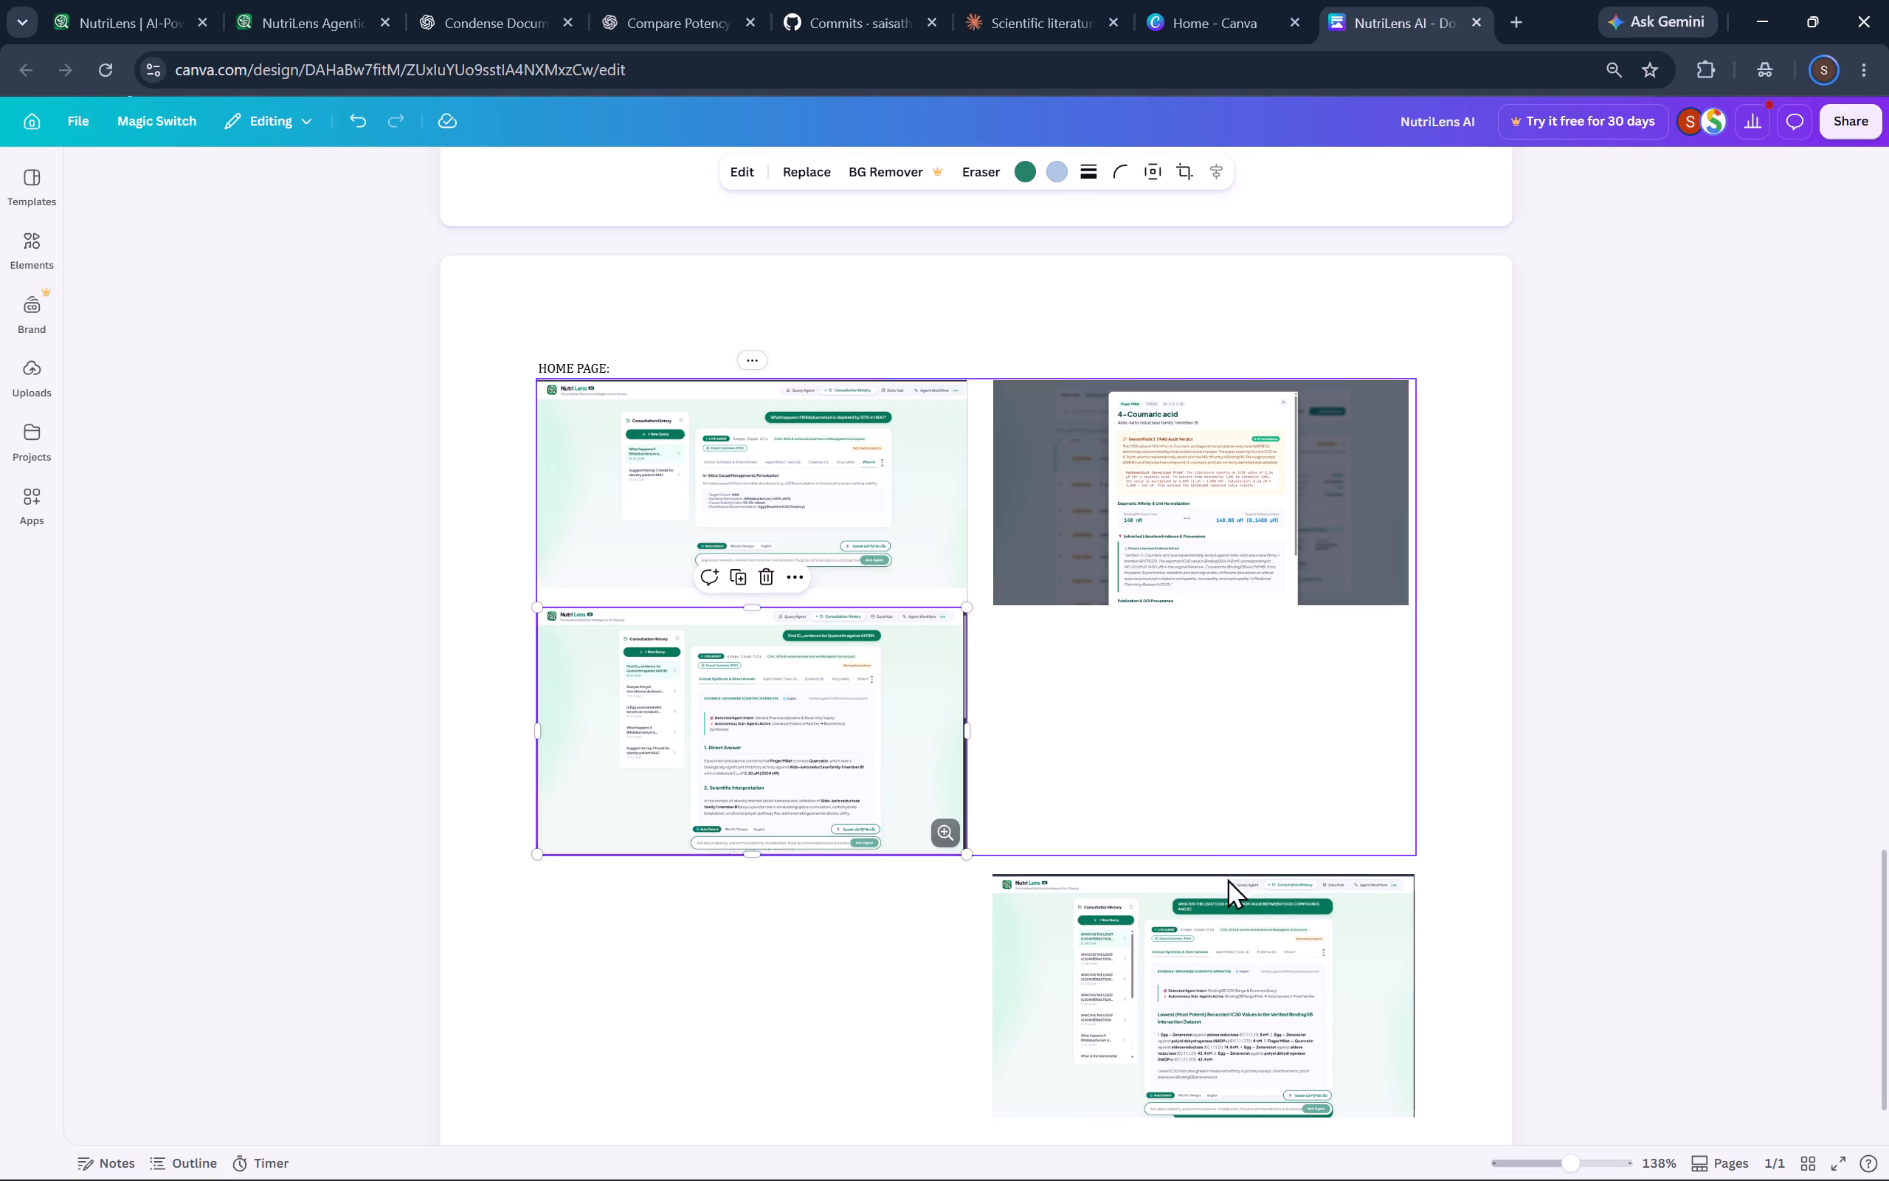
Copy the least-IC50 query screenshot into the empty space under the 4-Coumaric acid screenshot and delete the original below the grid.
click(1218, 919)
right_click(1218, 919)
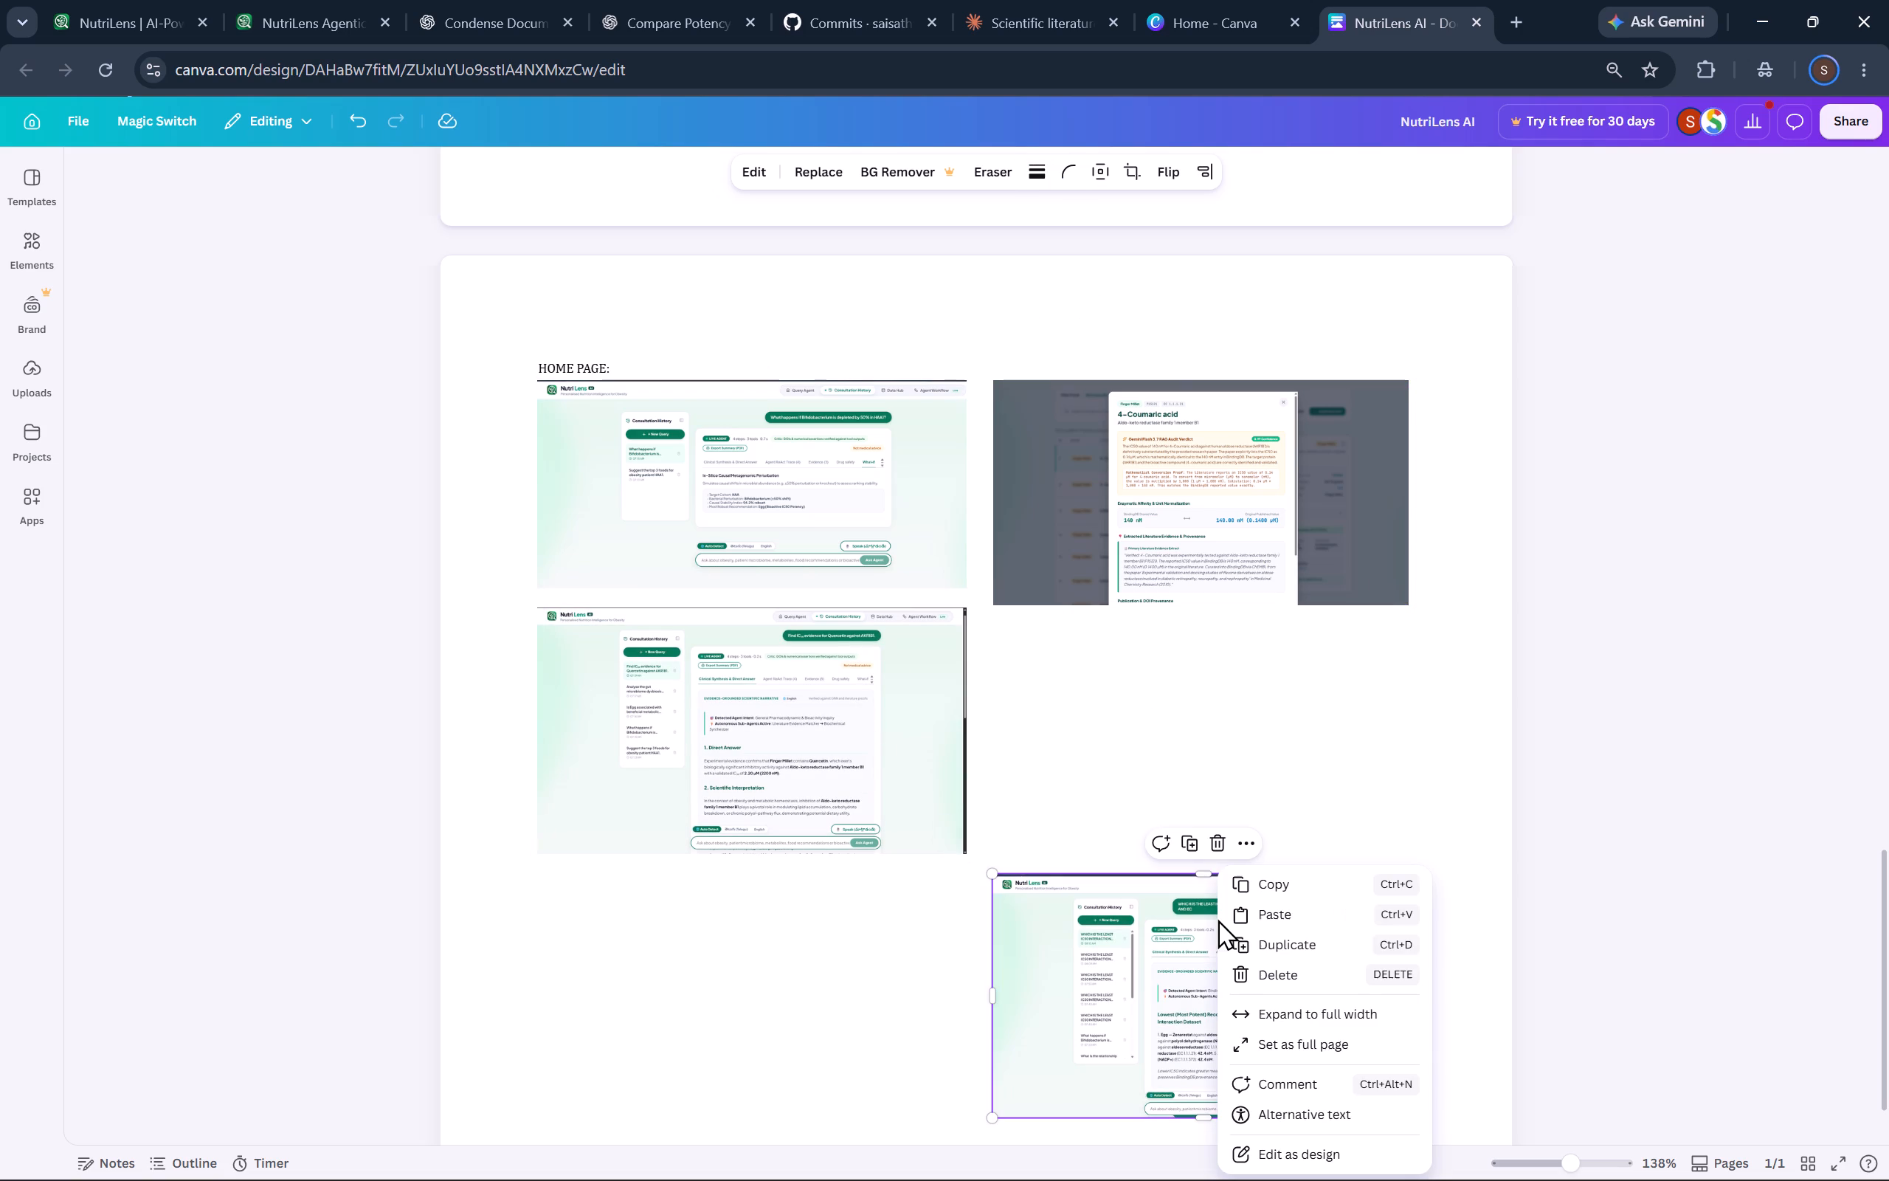
click(1264, 884)
click(1102, 816)
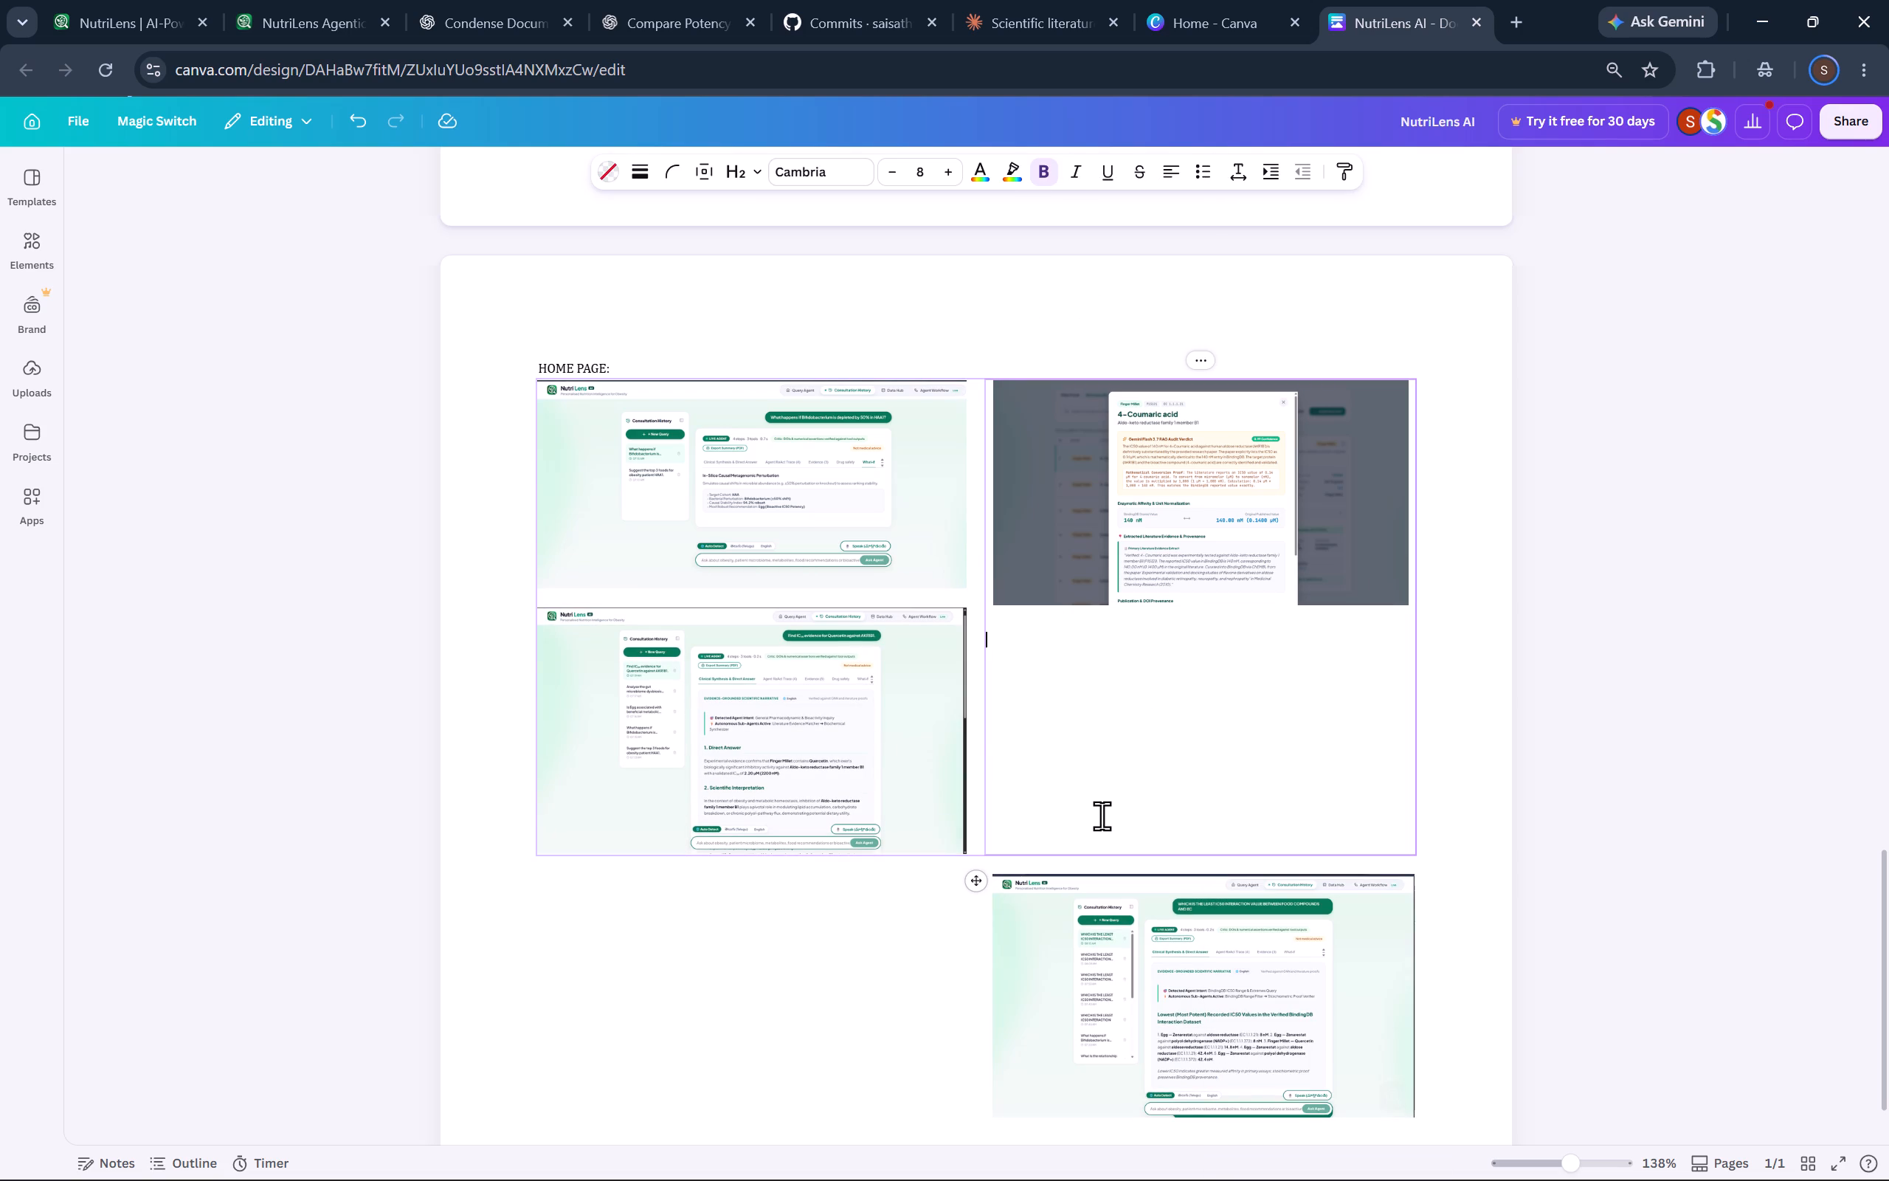
key(ctrl+v)
click(1139, 981)
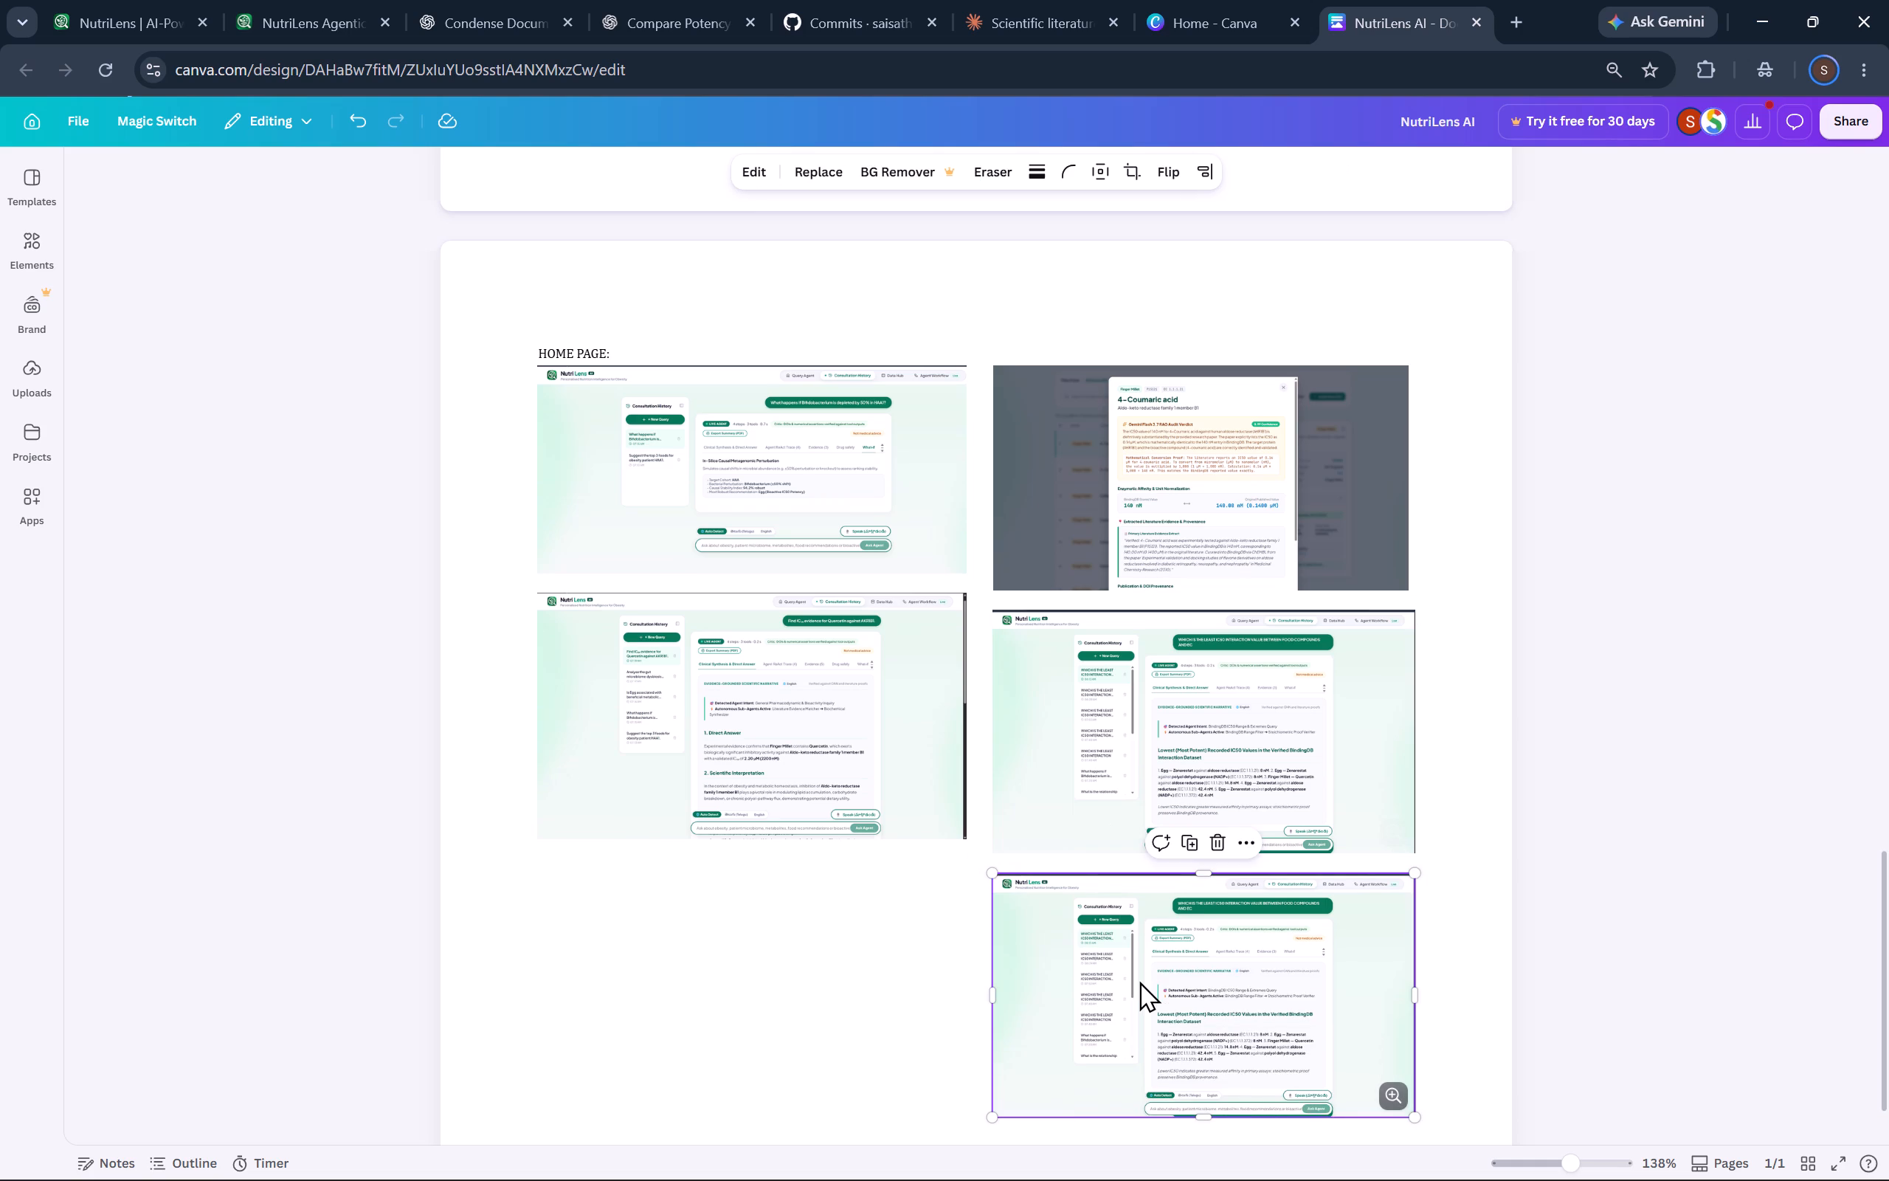
key(Delete)
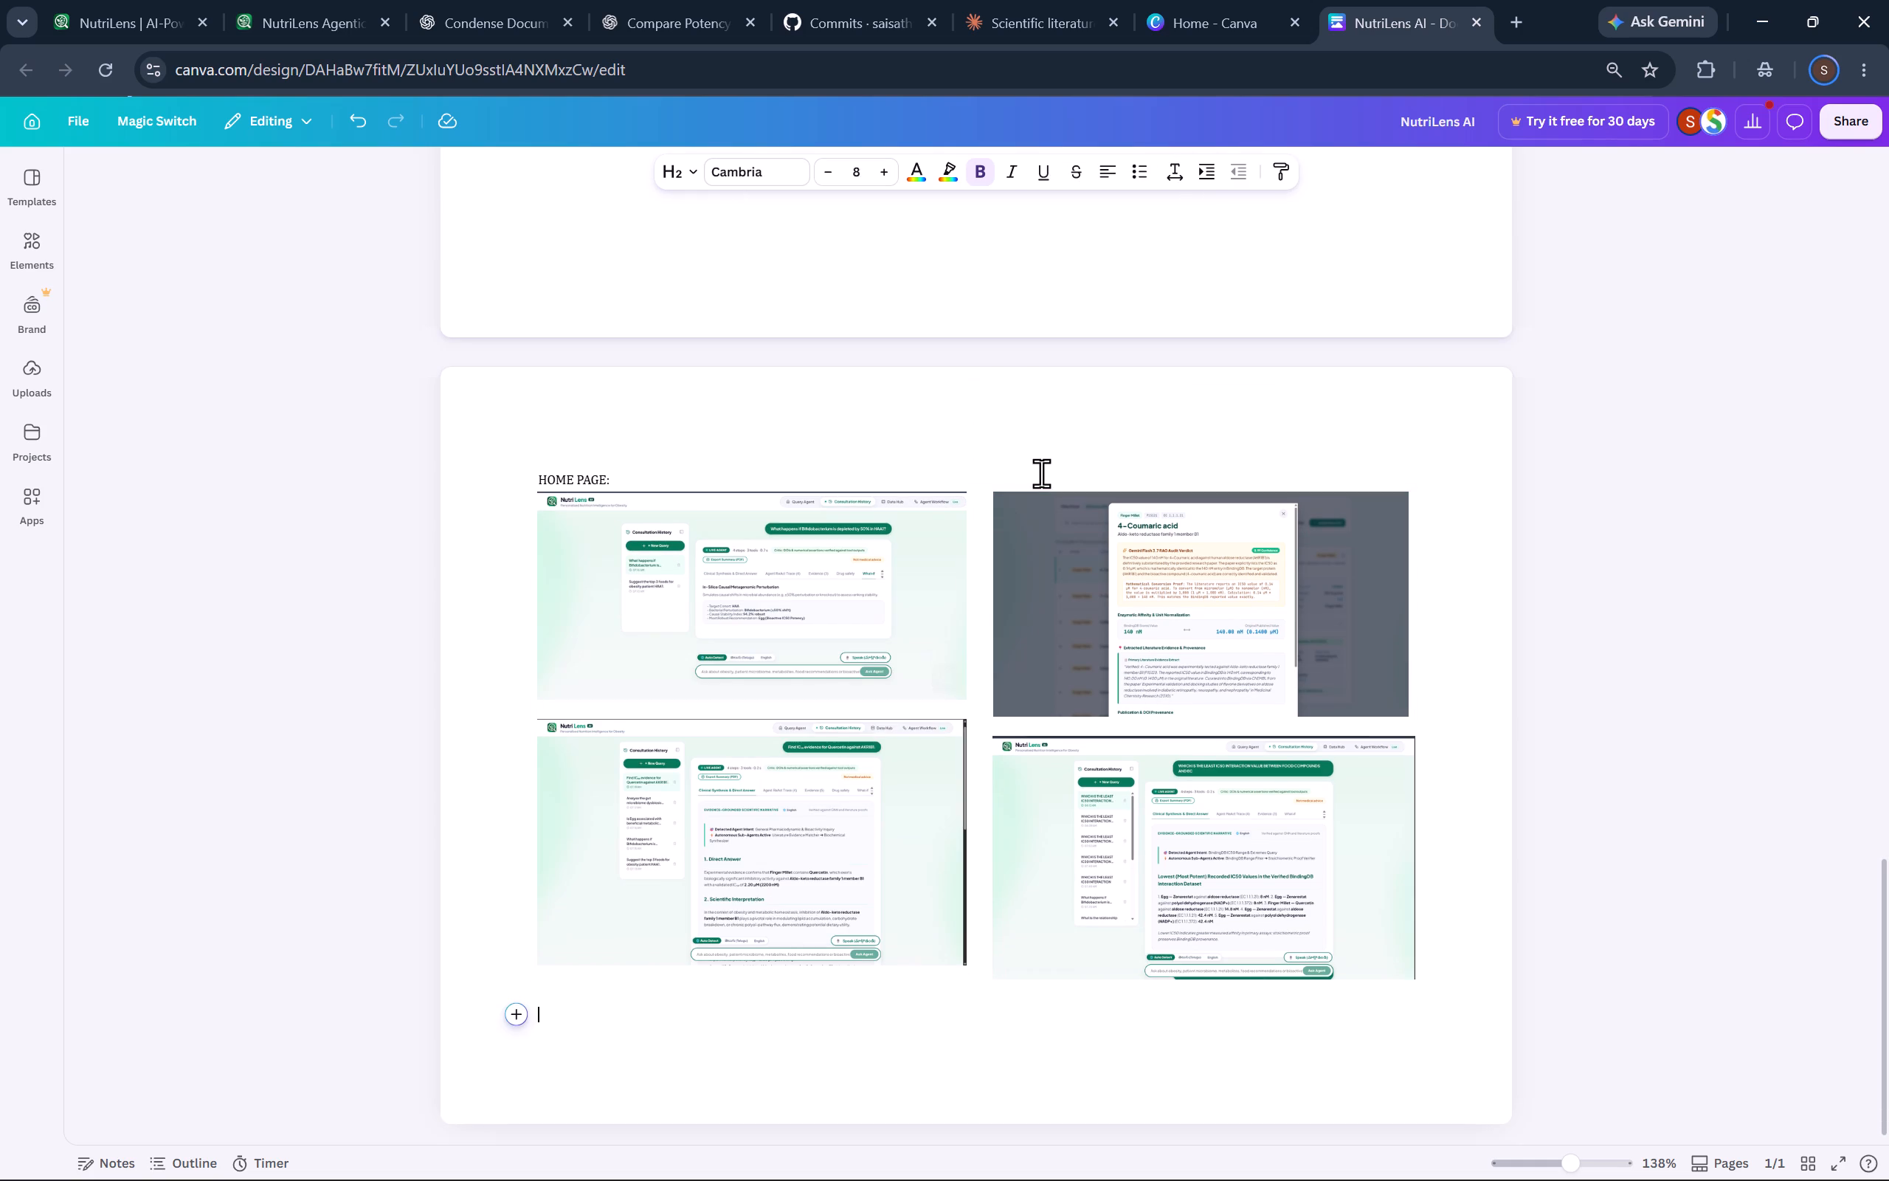
Add the label "EVIDENCE RETRIVAL" above the 4-Coumaric acid screenshot, on the same line as HOME PAGE.
click(1041, 473)
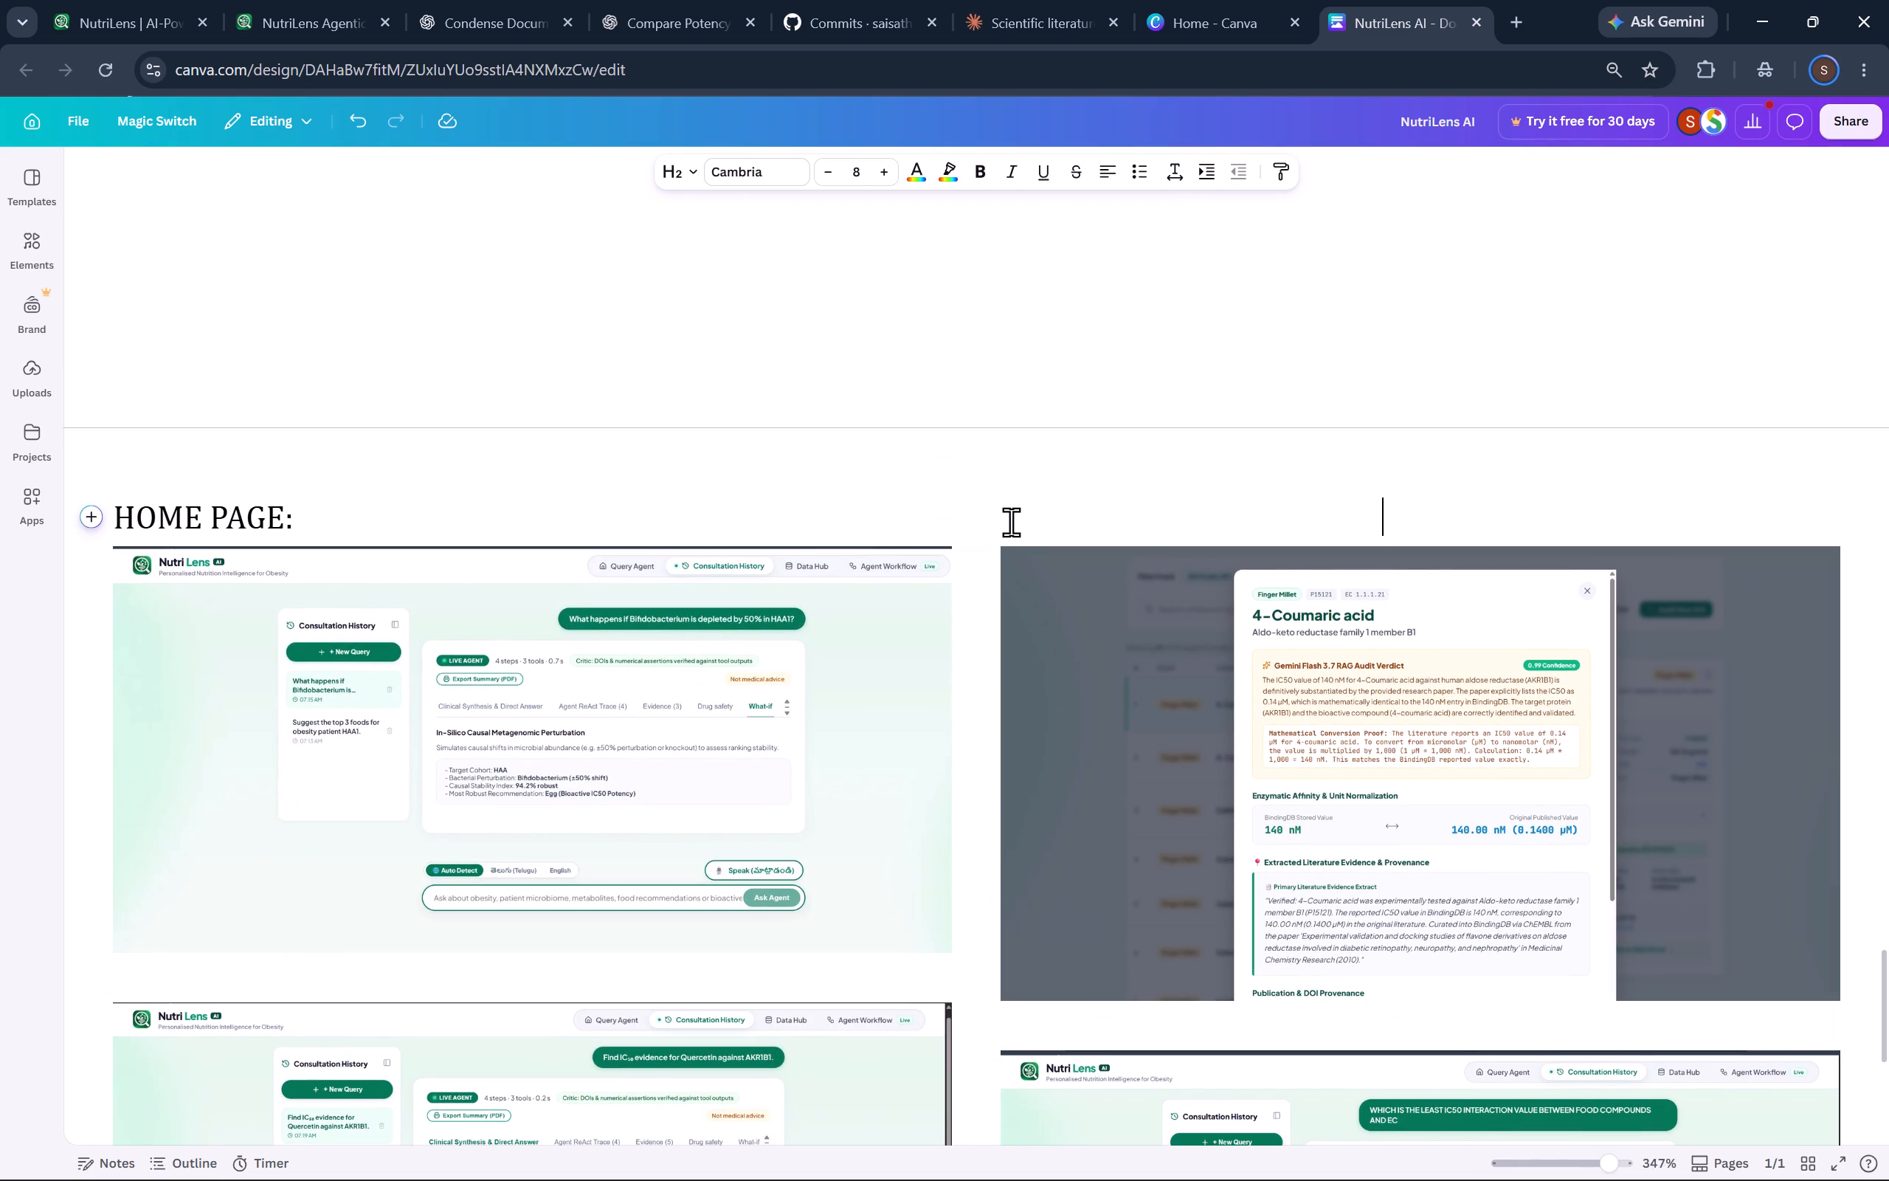
click(1011, 522)
text(EV)
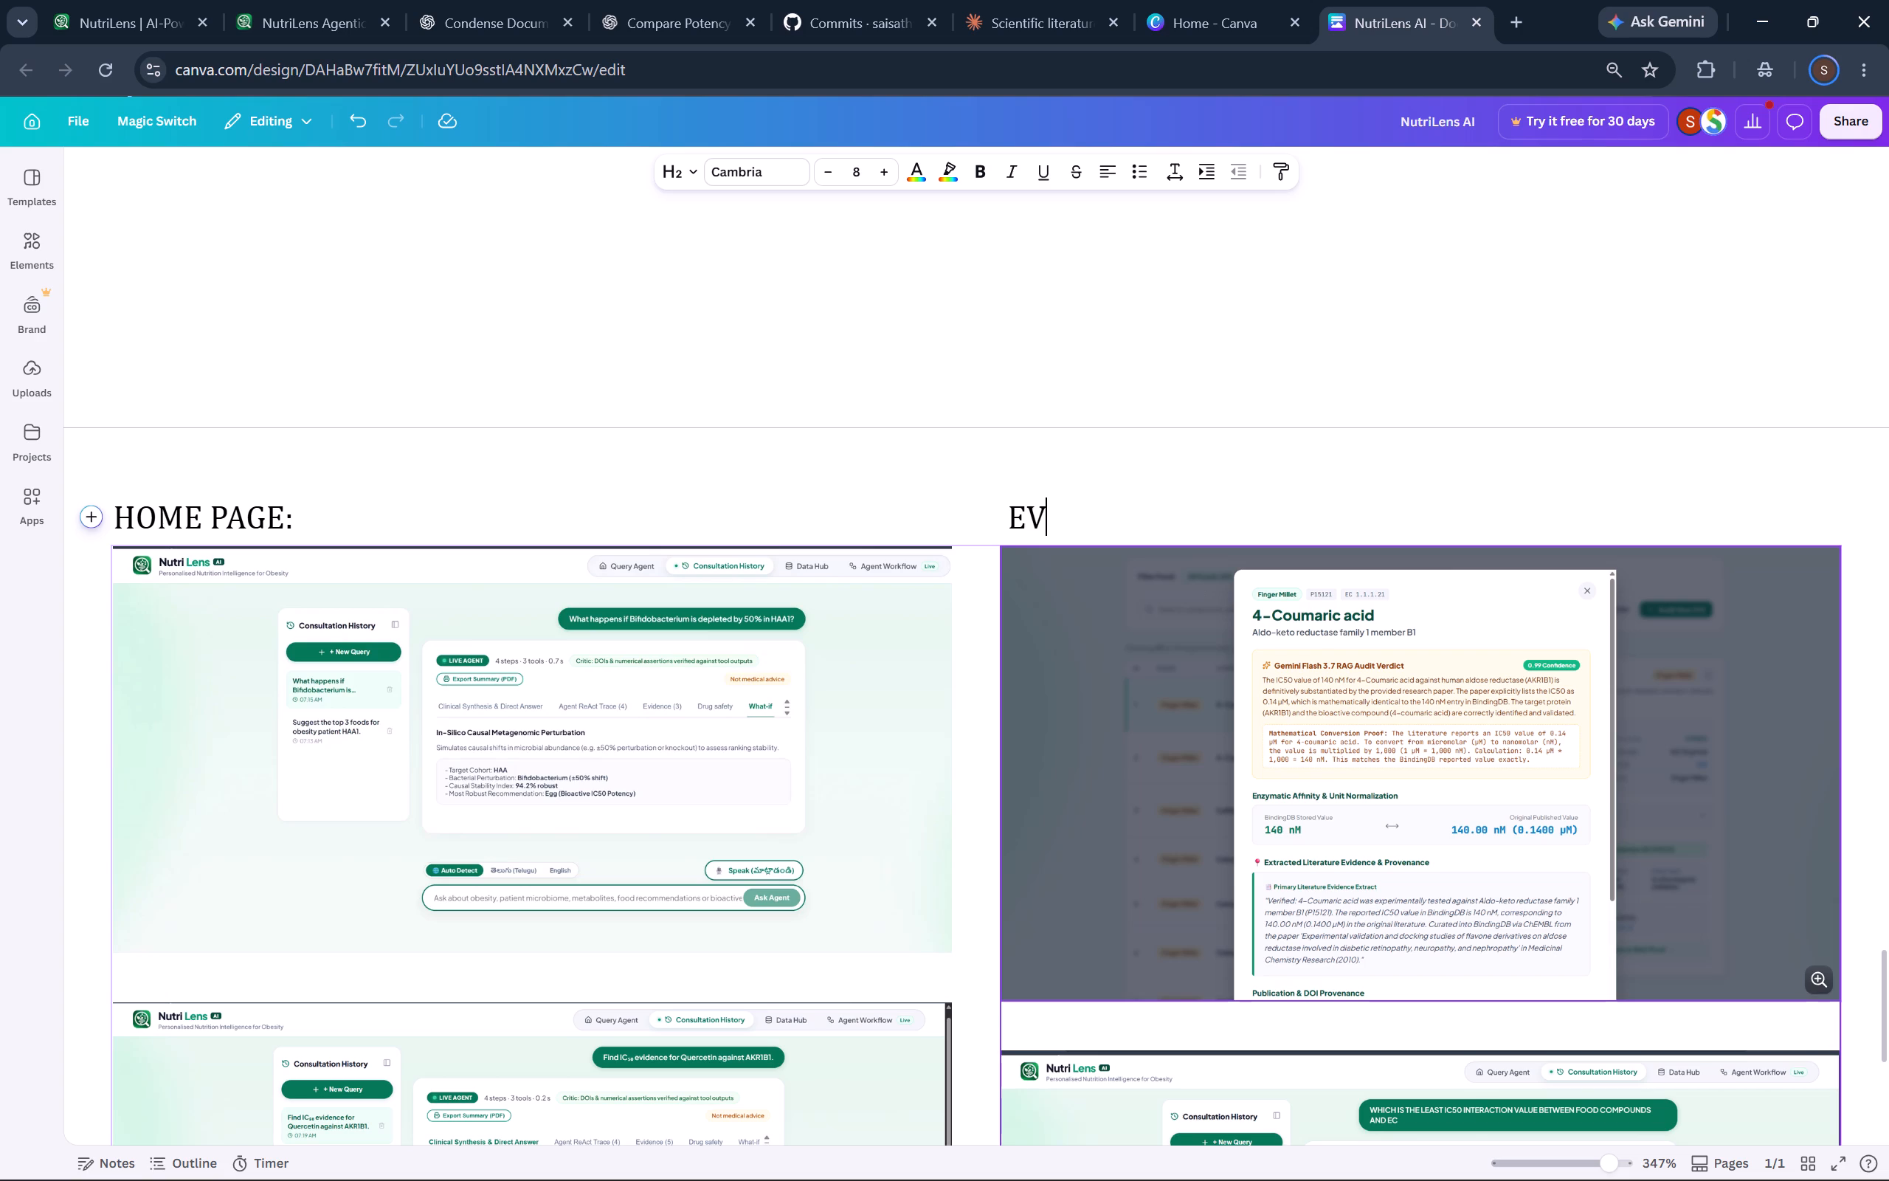
text(IDENCE RETRIVAL)
Open an empty text line in the first column between the Bifidobacterium query screenshot and the Quercetin query screenshot.
scroll(1184, 572, down, 2)
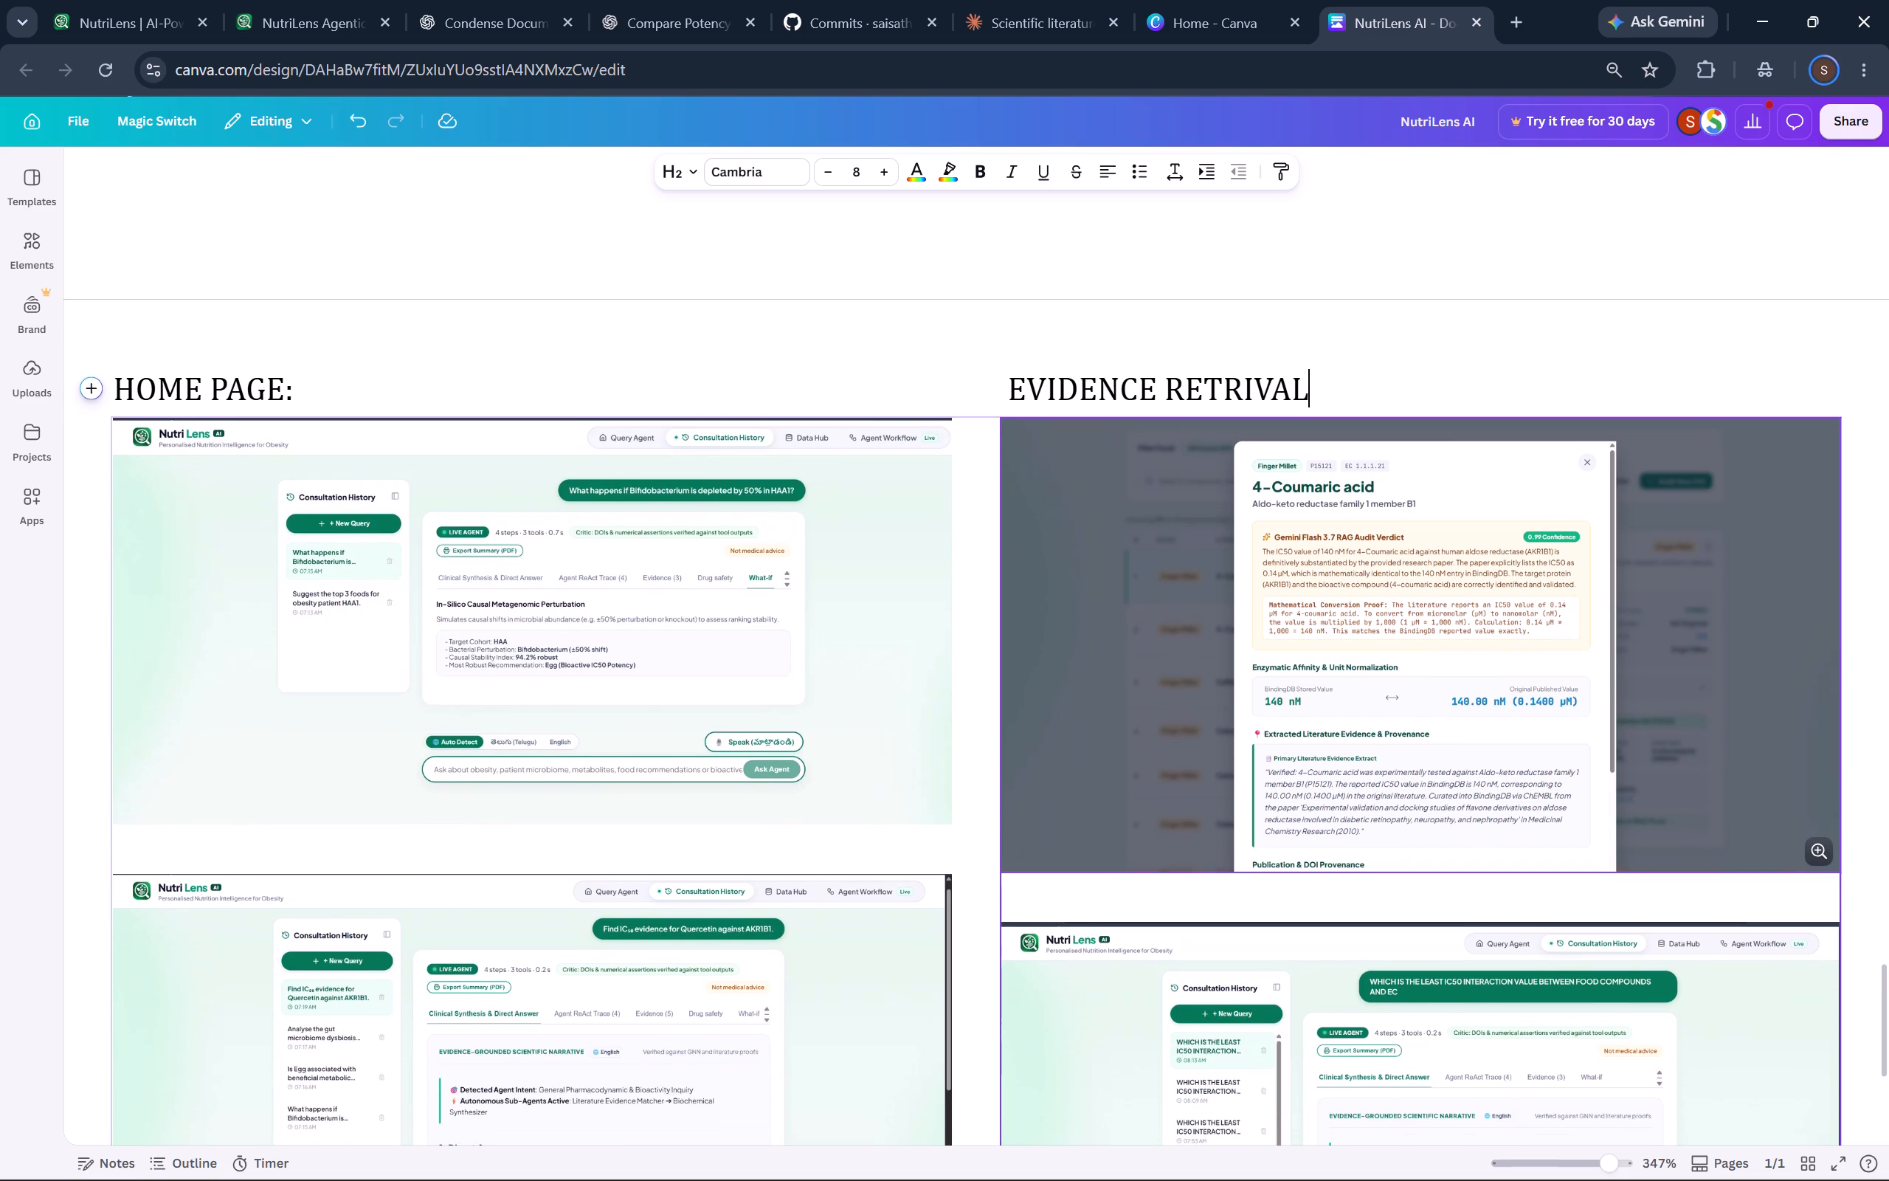
scroll(1184, 572, down, 10)
scroll(1184, 572, up, 1)
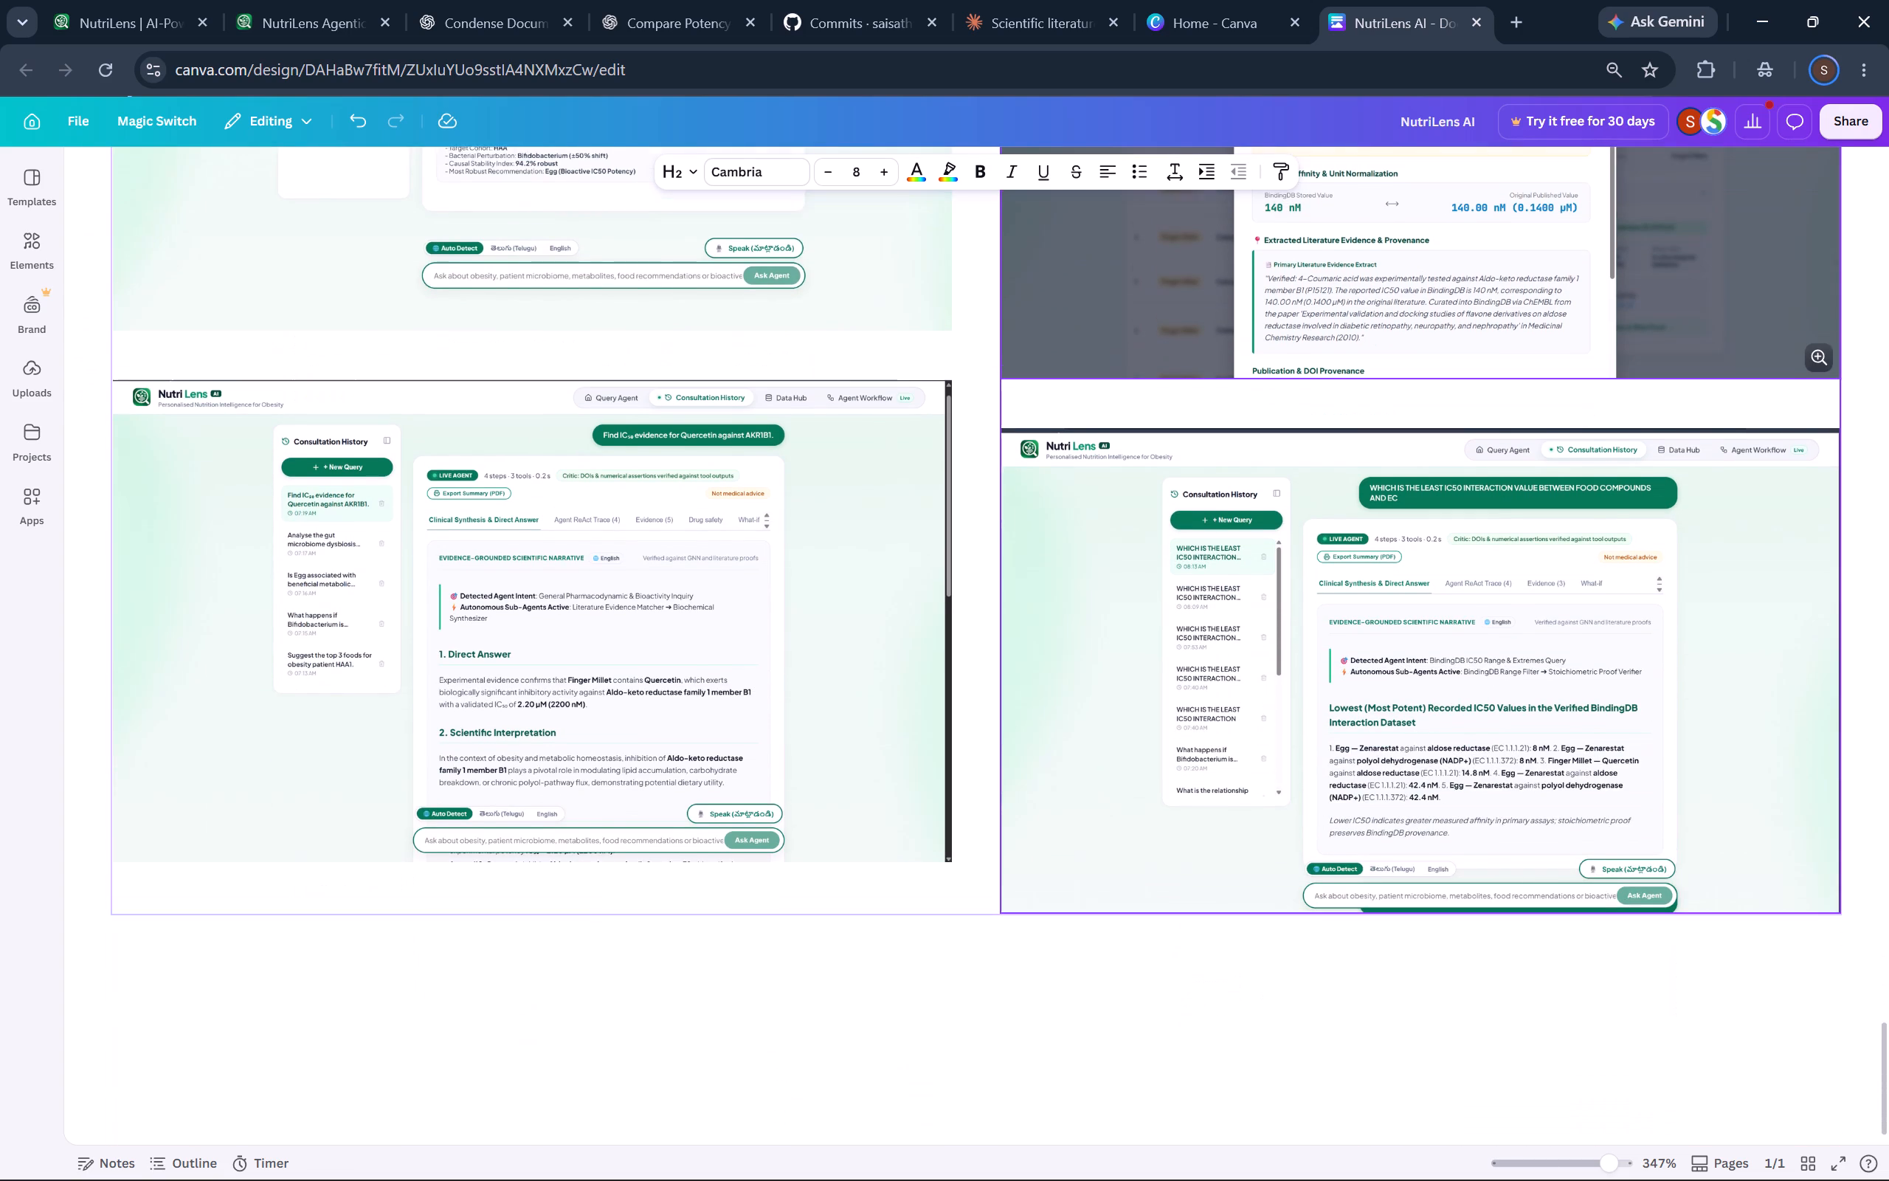
scroll(1184, 572, up, 3)
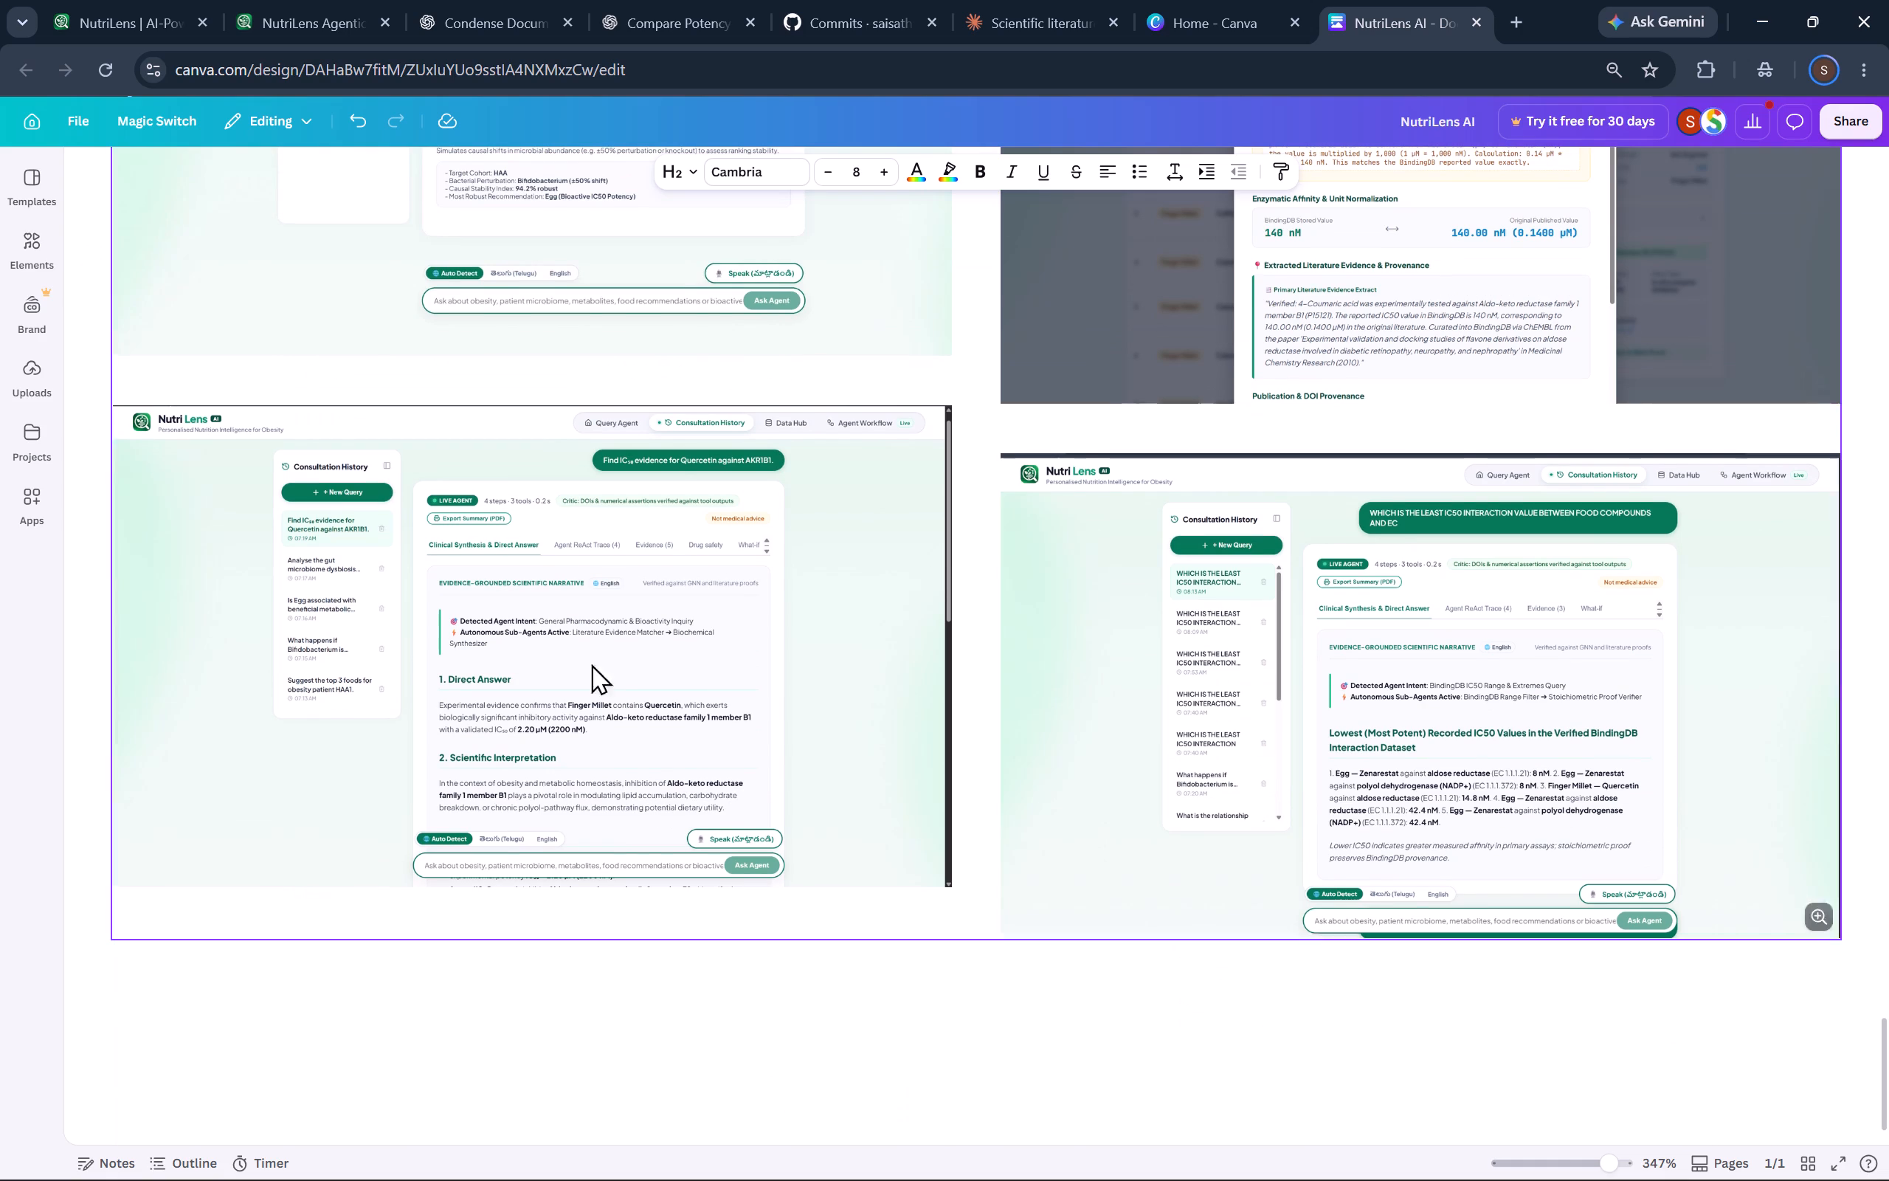
click(819, 327)
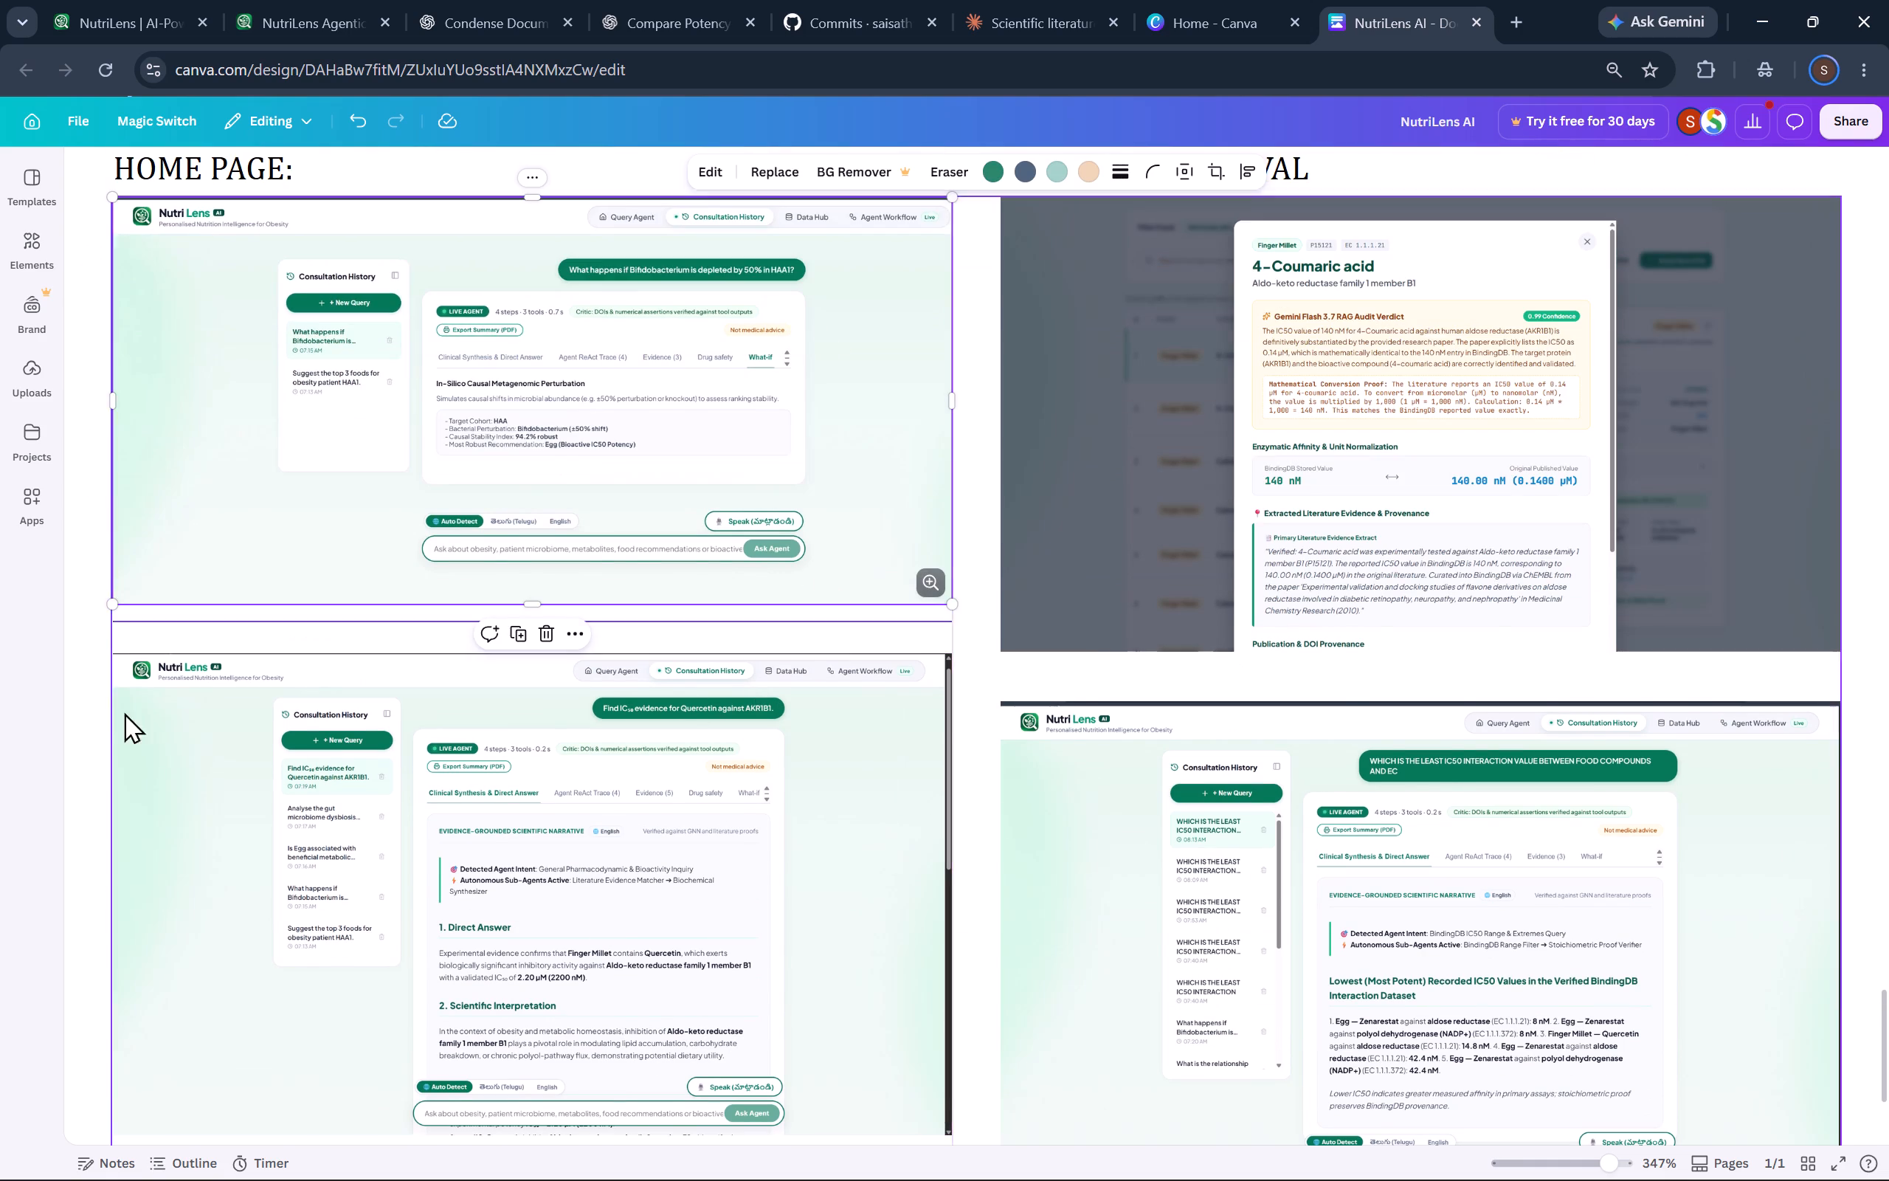
double_click(125, 630)
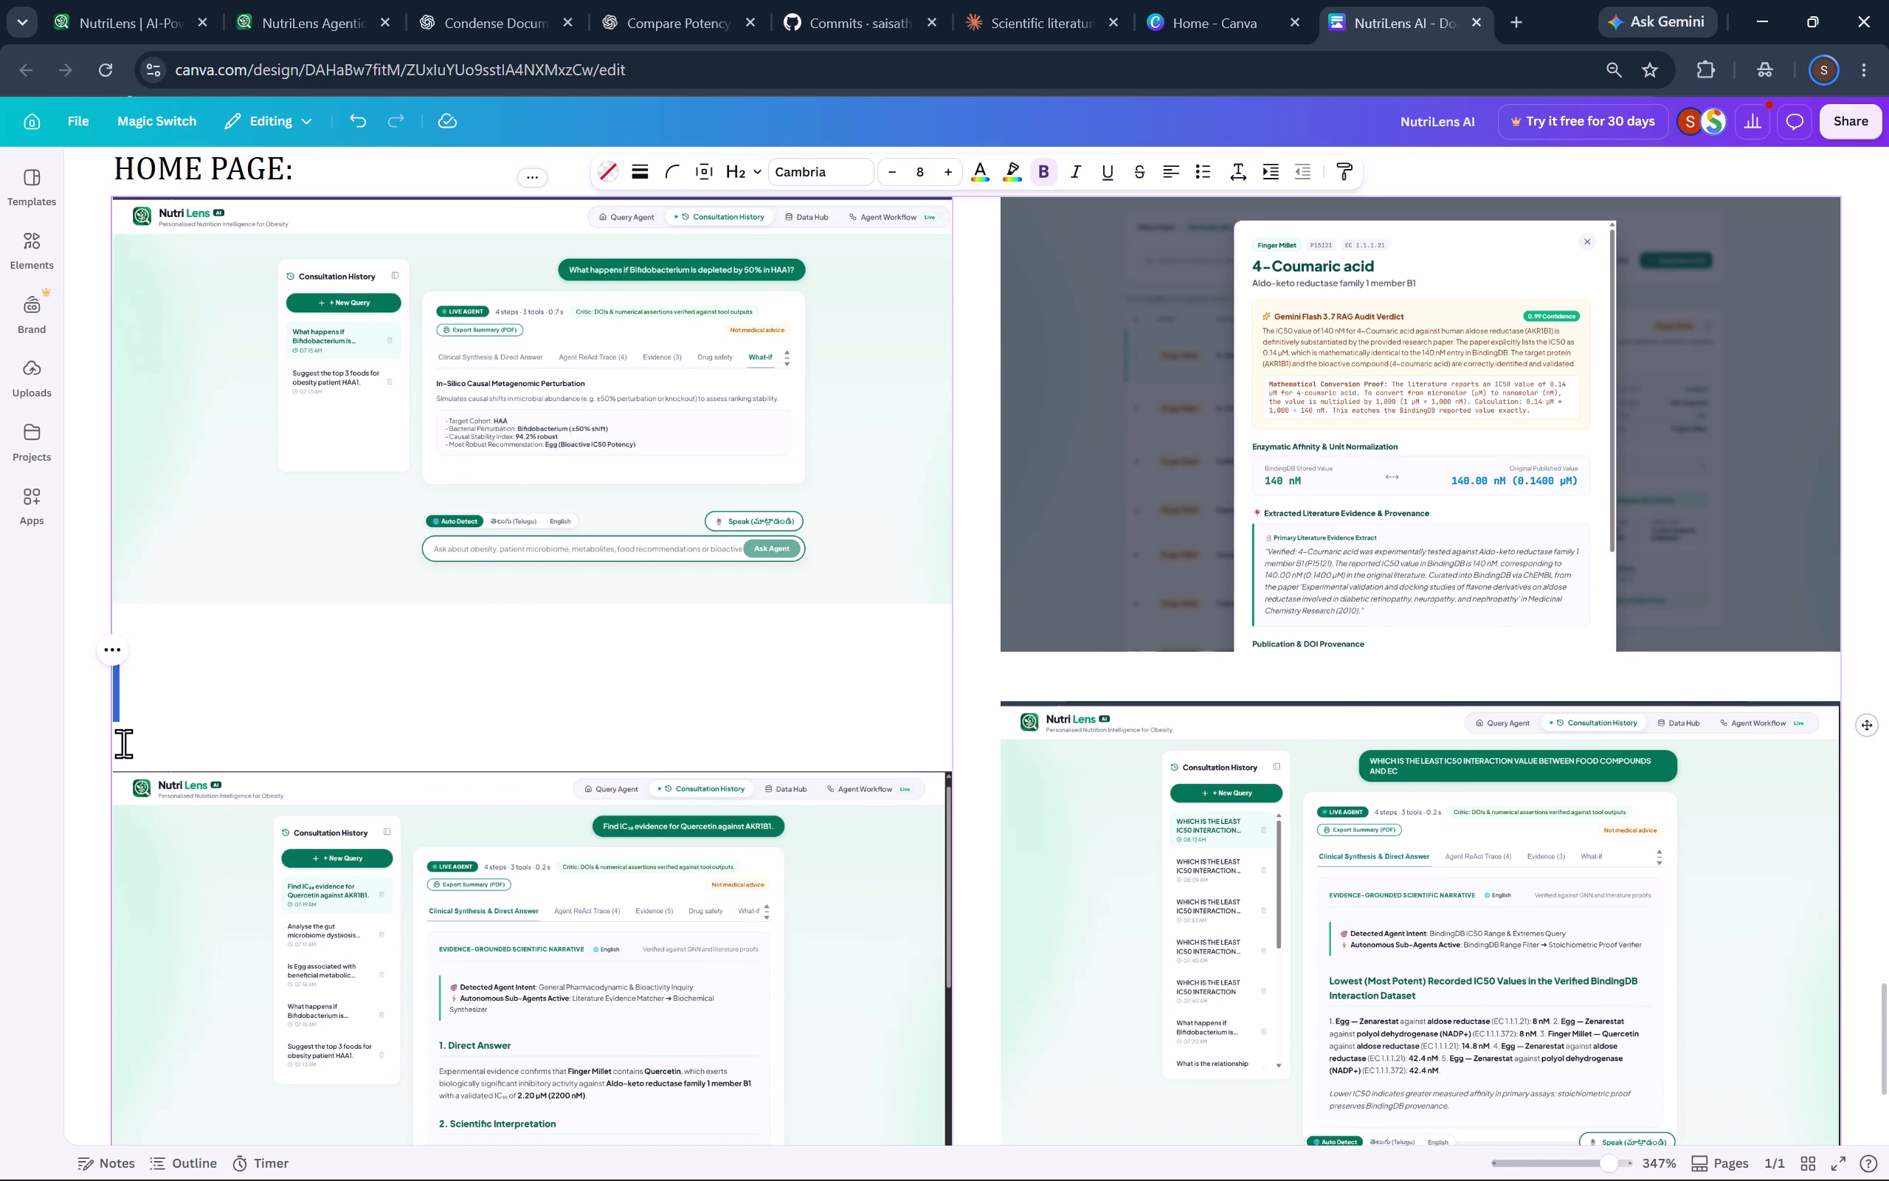
click(121, 734)
click(122, 606)
double_click(142, 610)
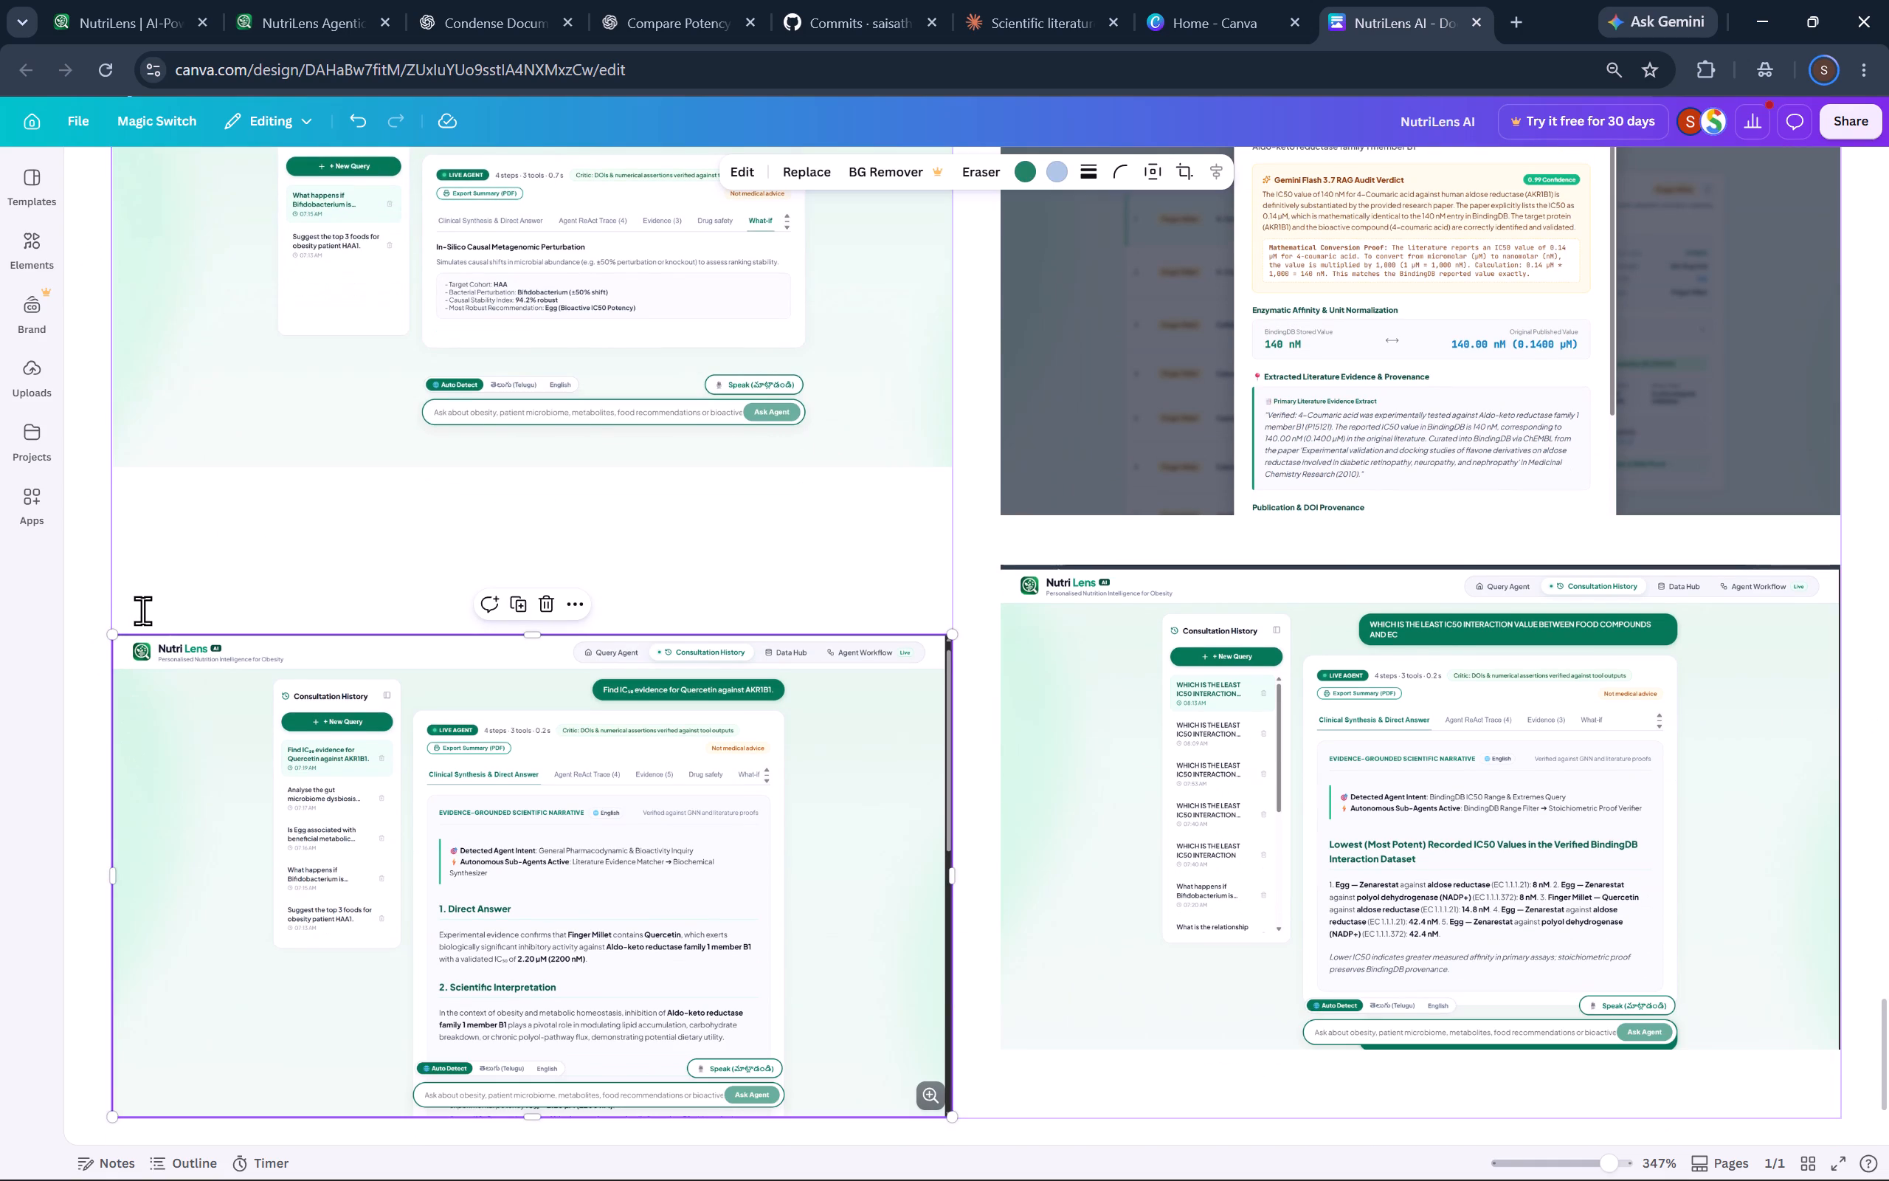
click(142, 610)
click(134, 584)
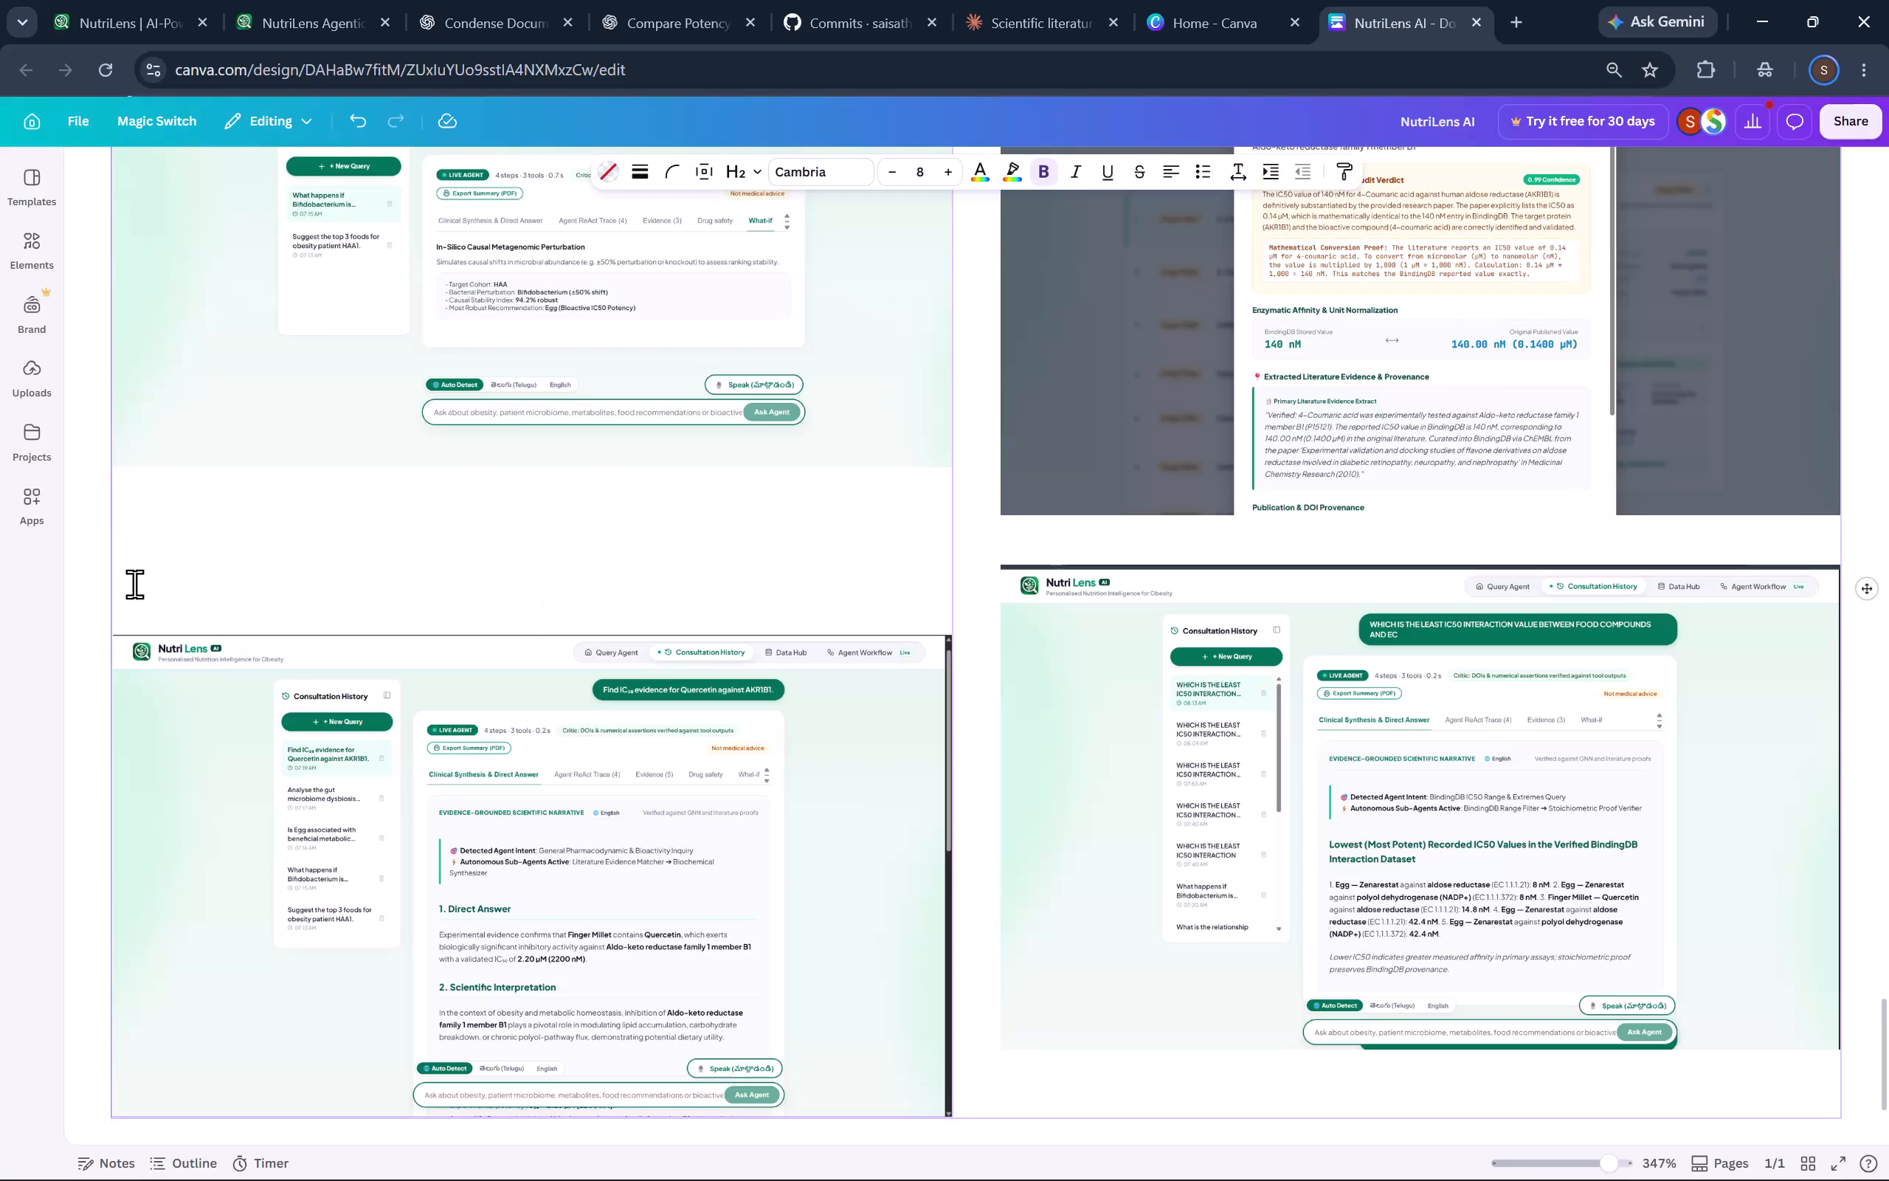
key(Down)
key(backslash)
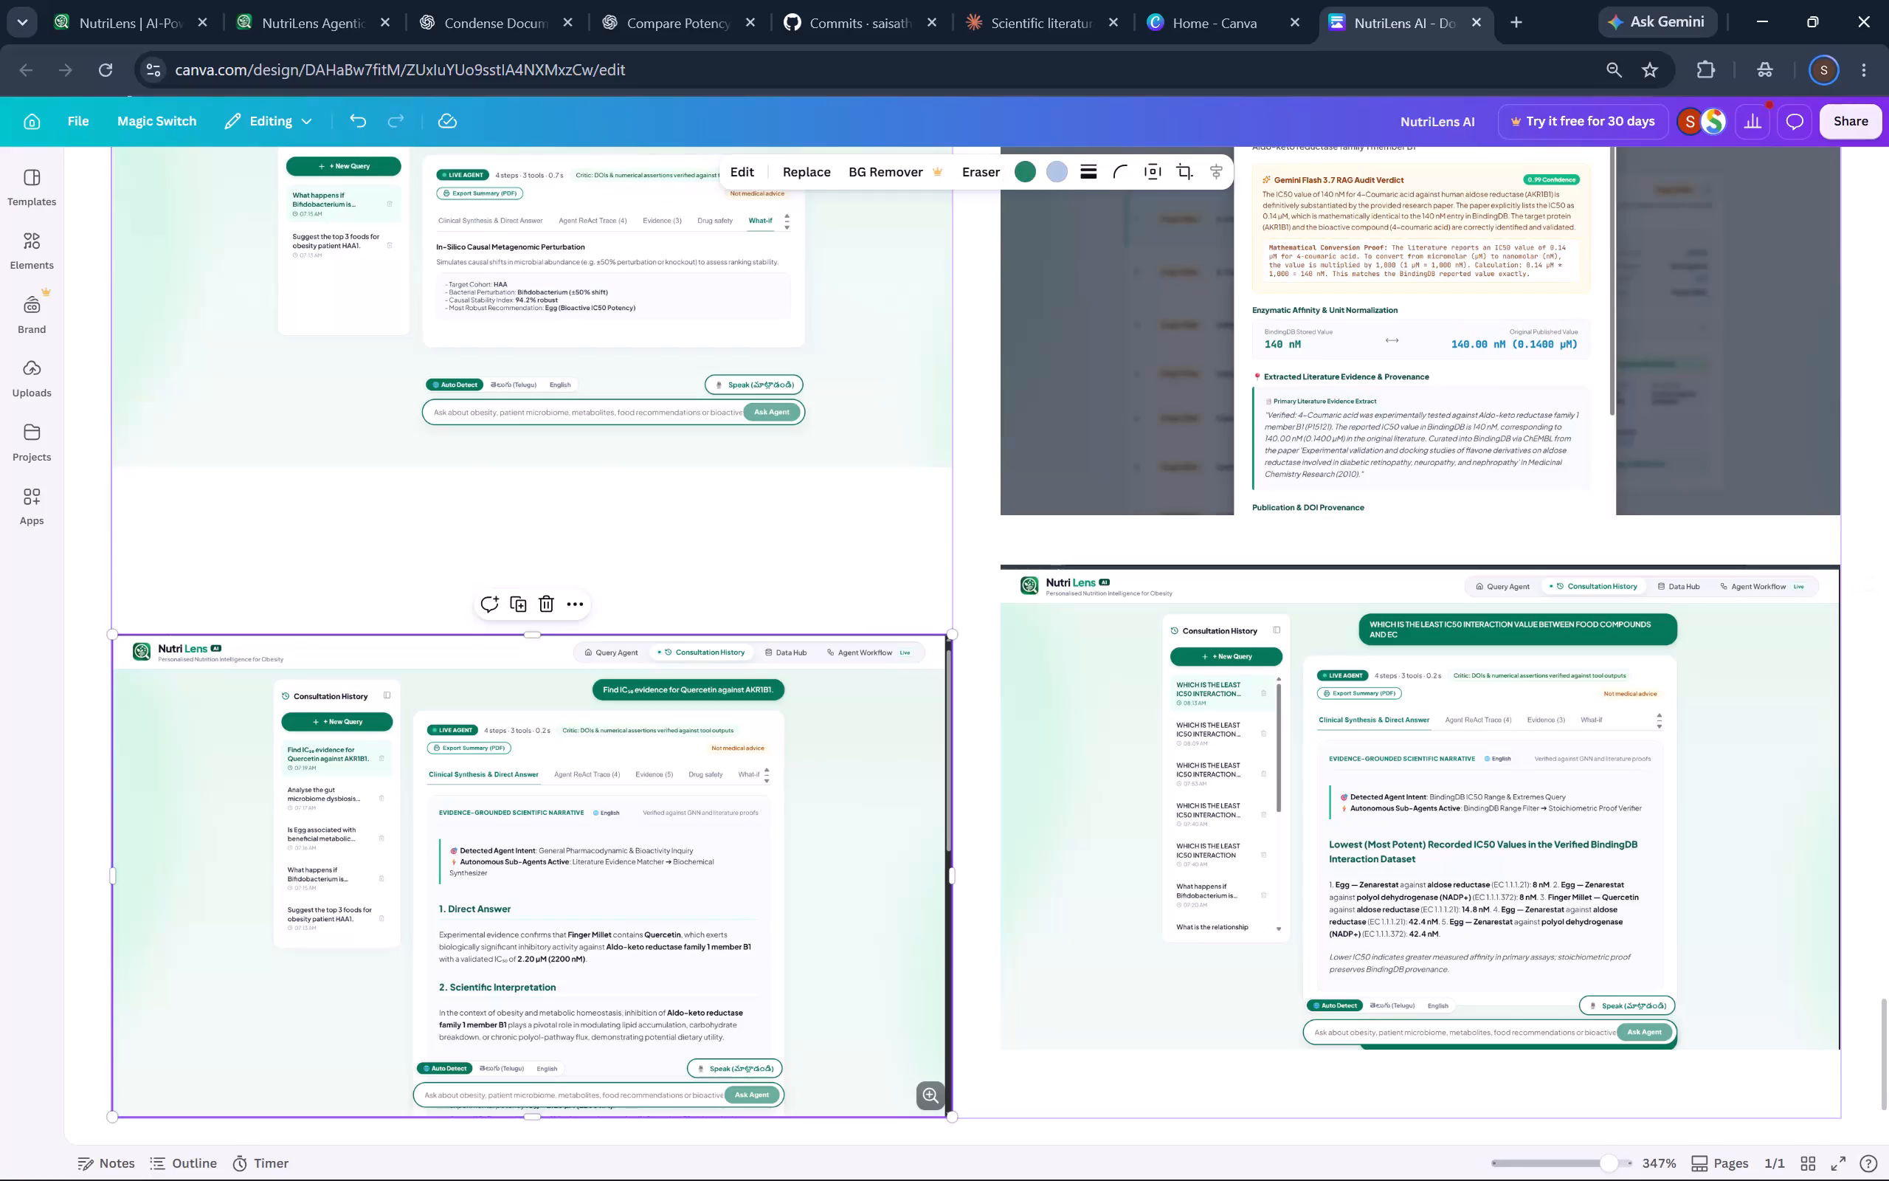
click(135, 573)
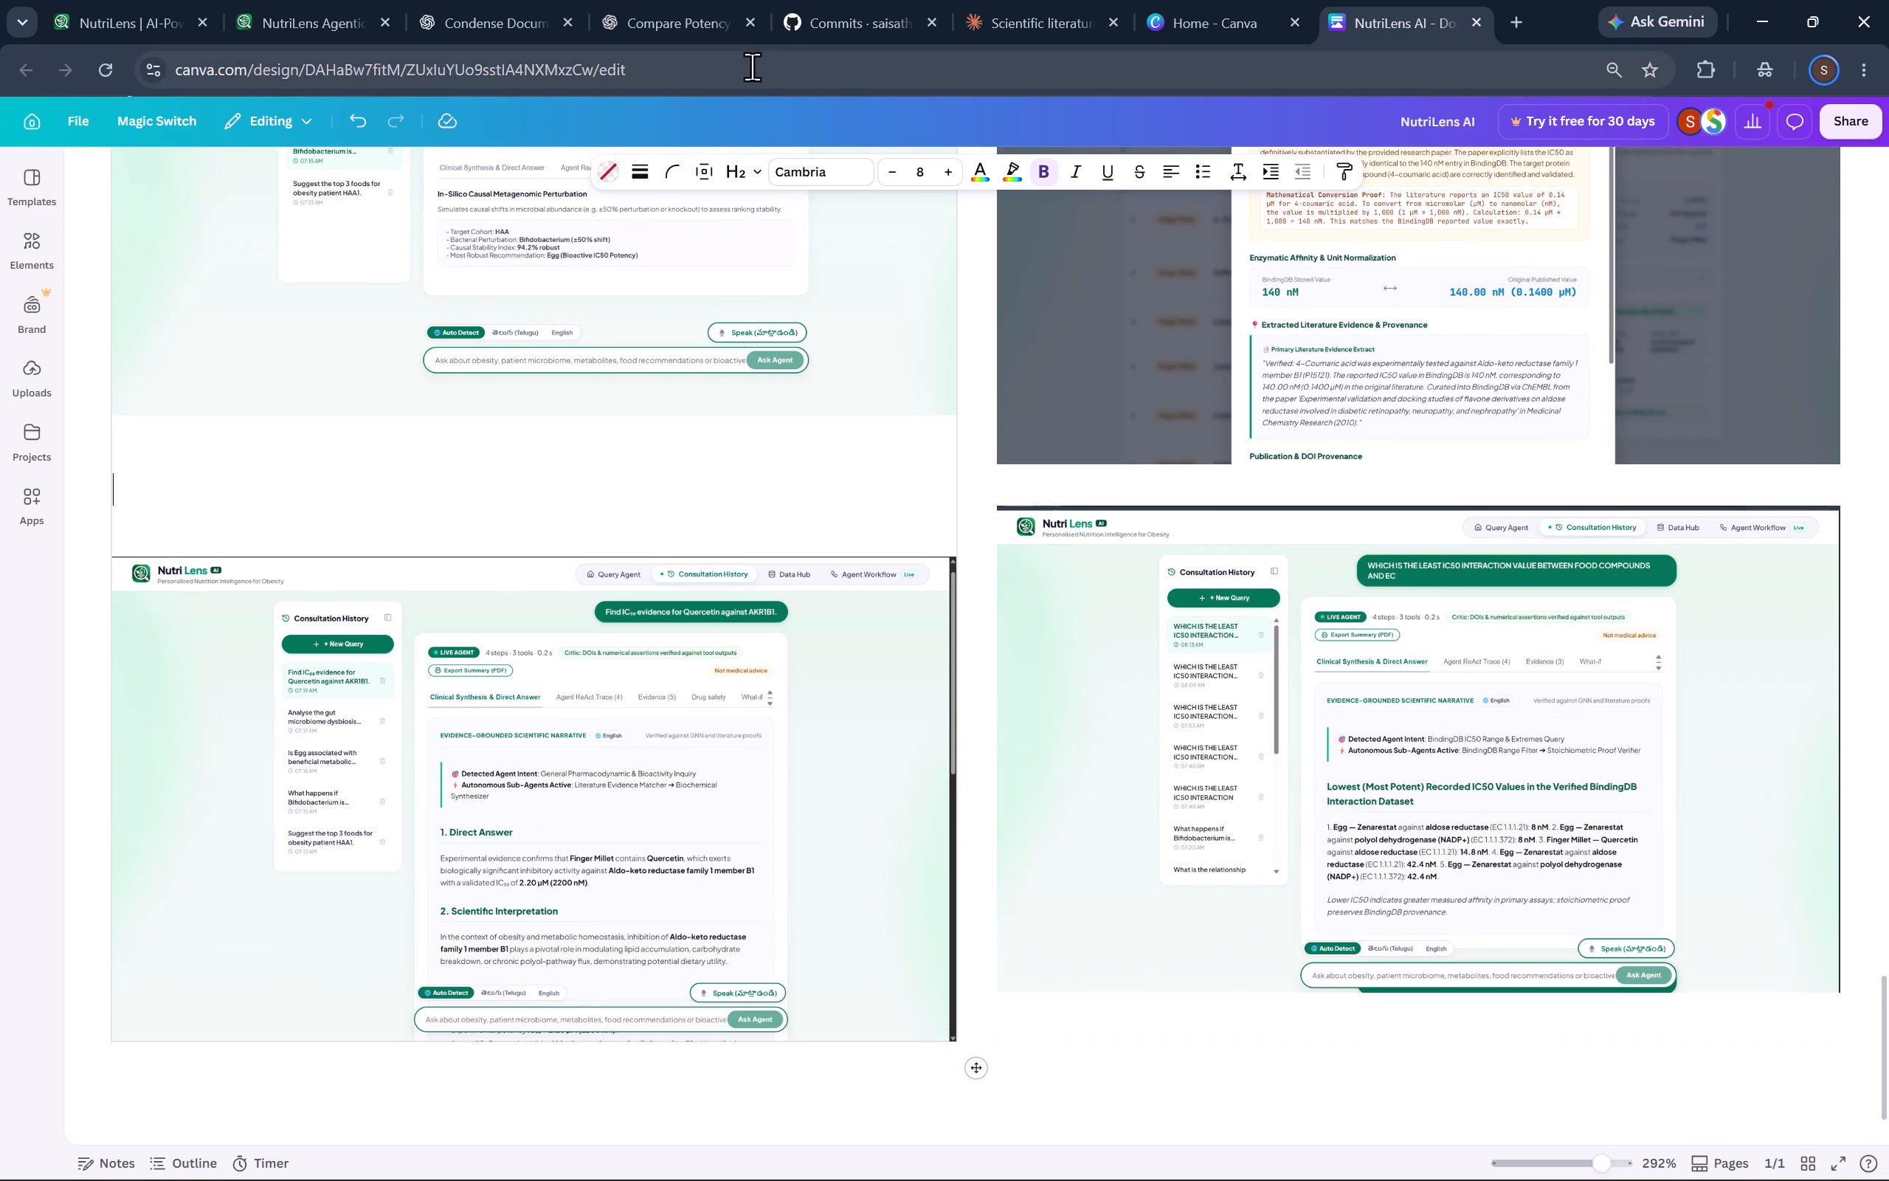
Reload the agentic workflow page, check the tools in its Scientific Toolbox, look through the neighbouring tabs and return to the Canva document.
click(283, 7)
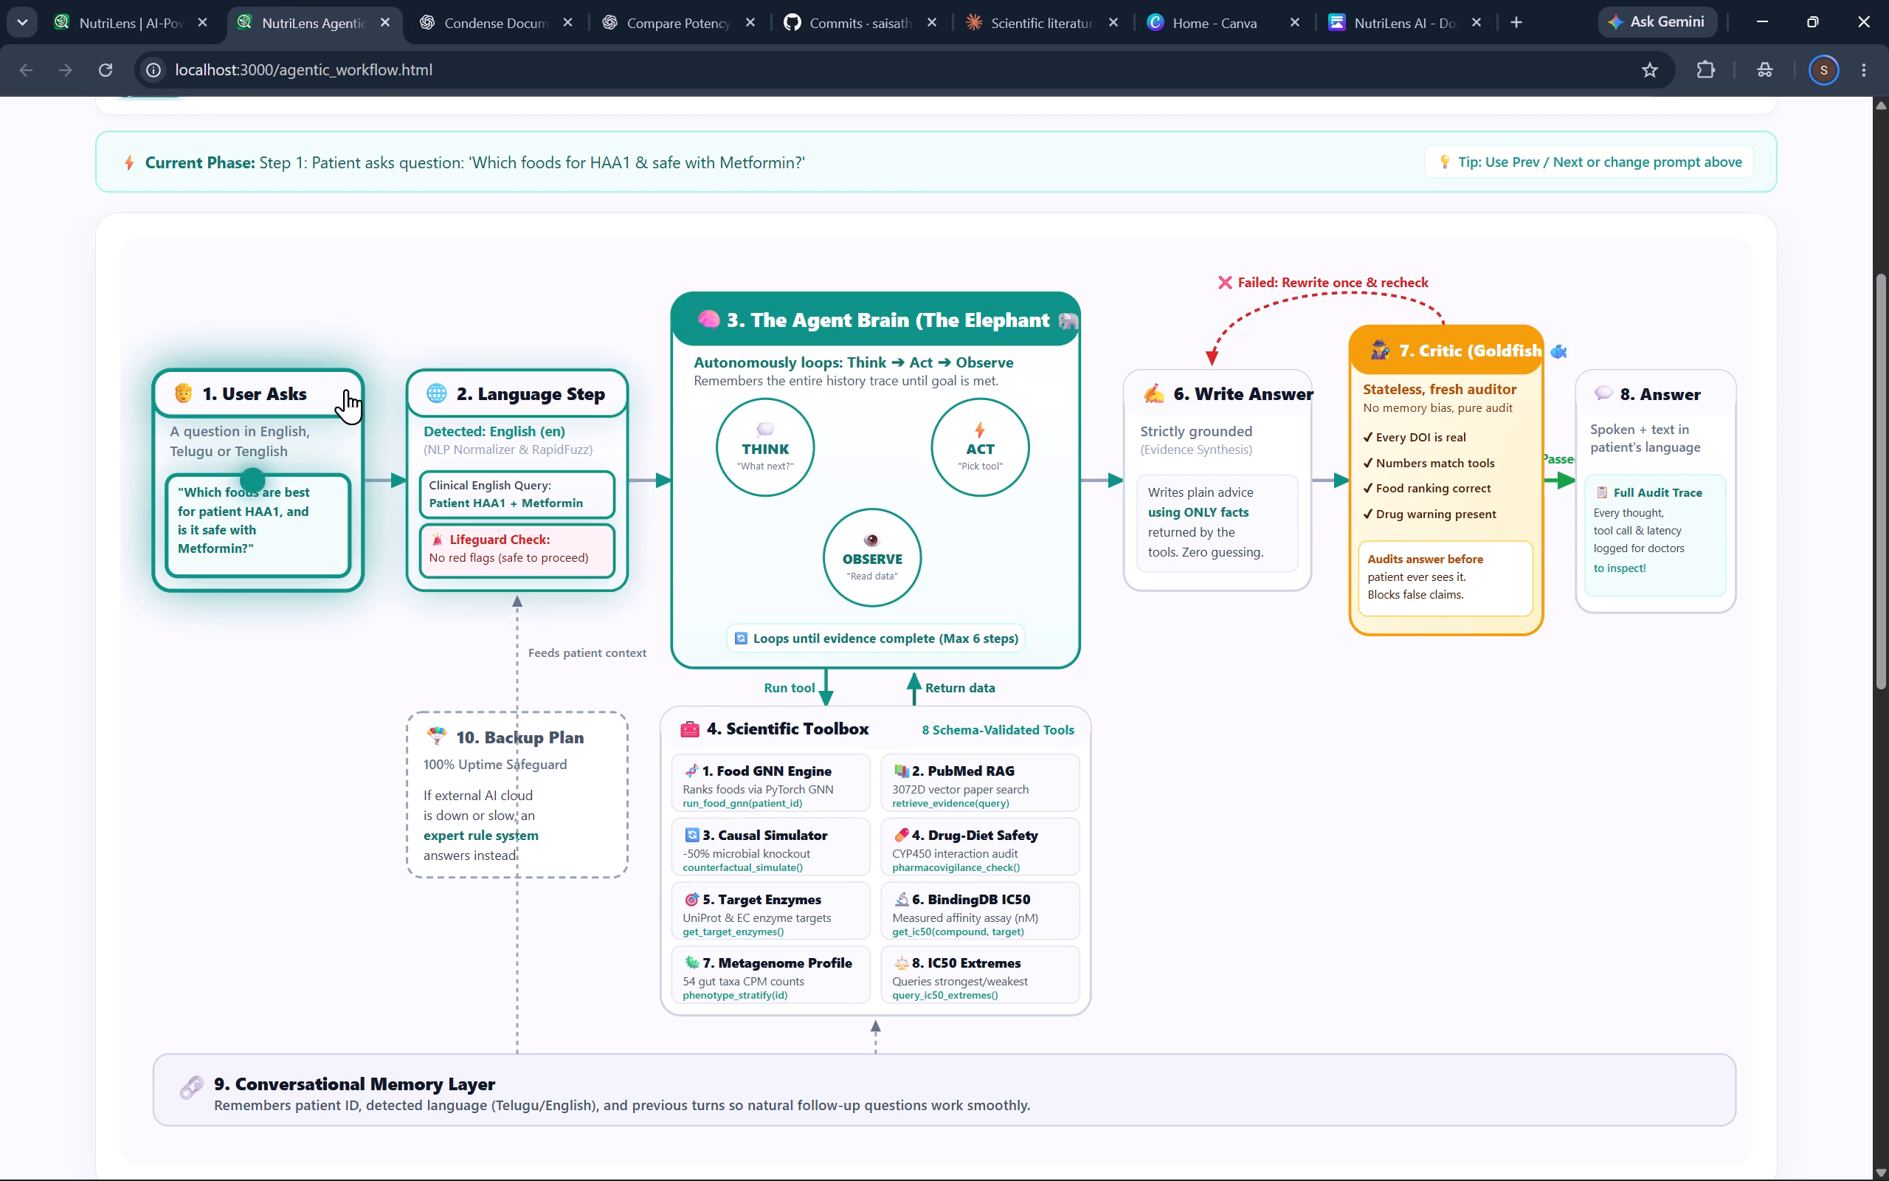
click(101, 70)
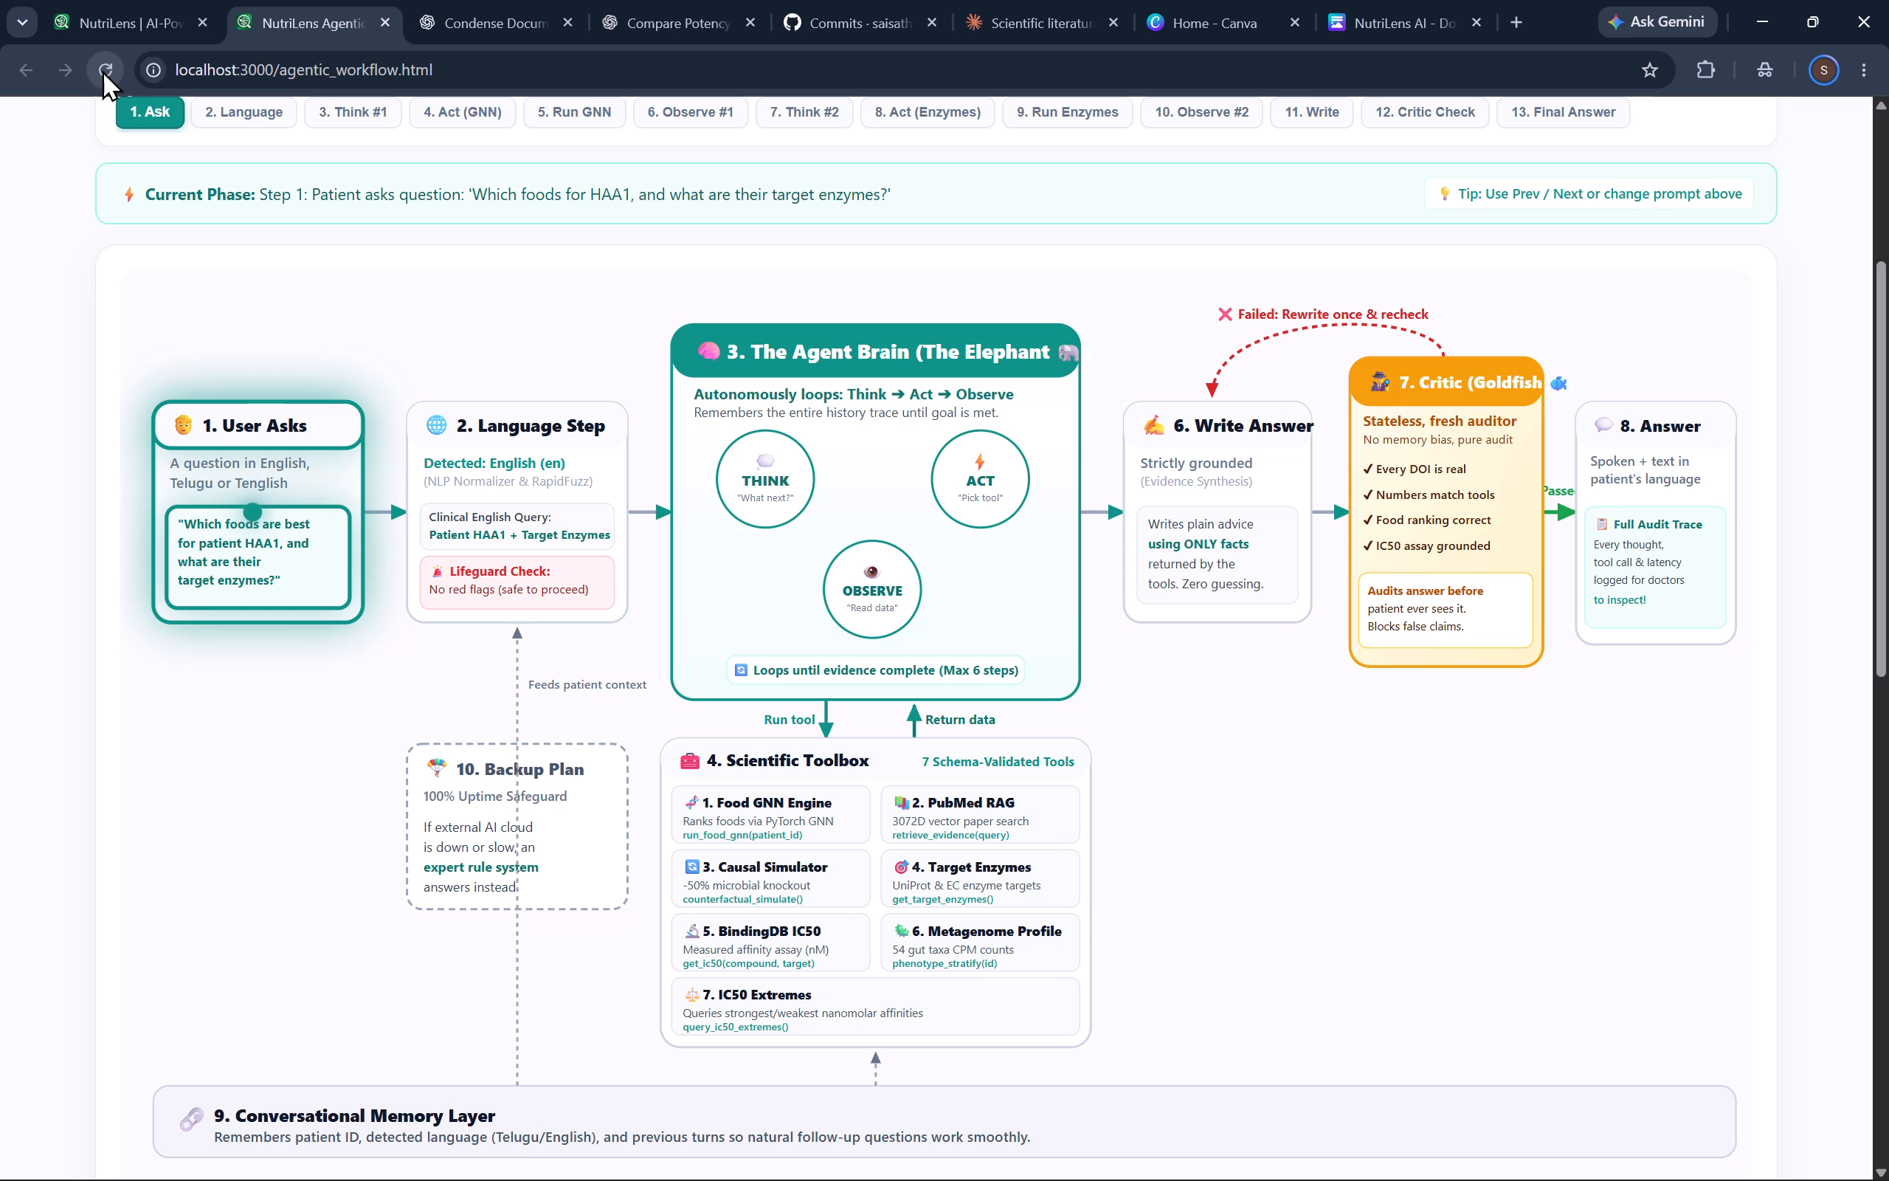
click(75, 13)
click(266, 0)
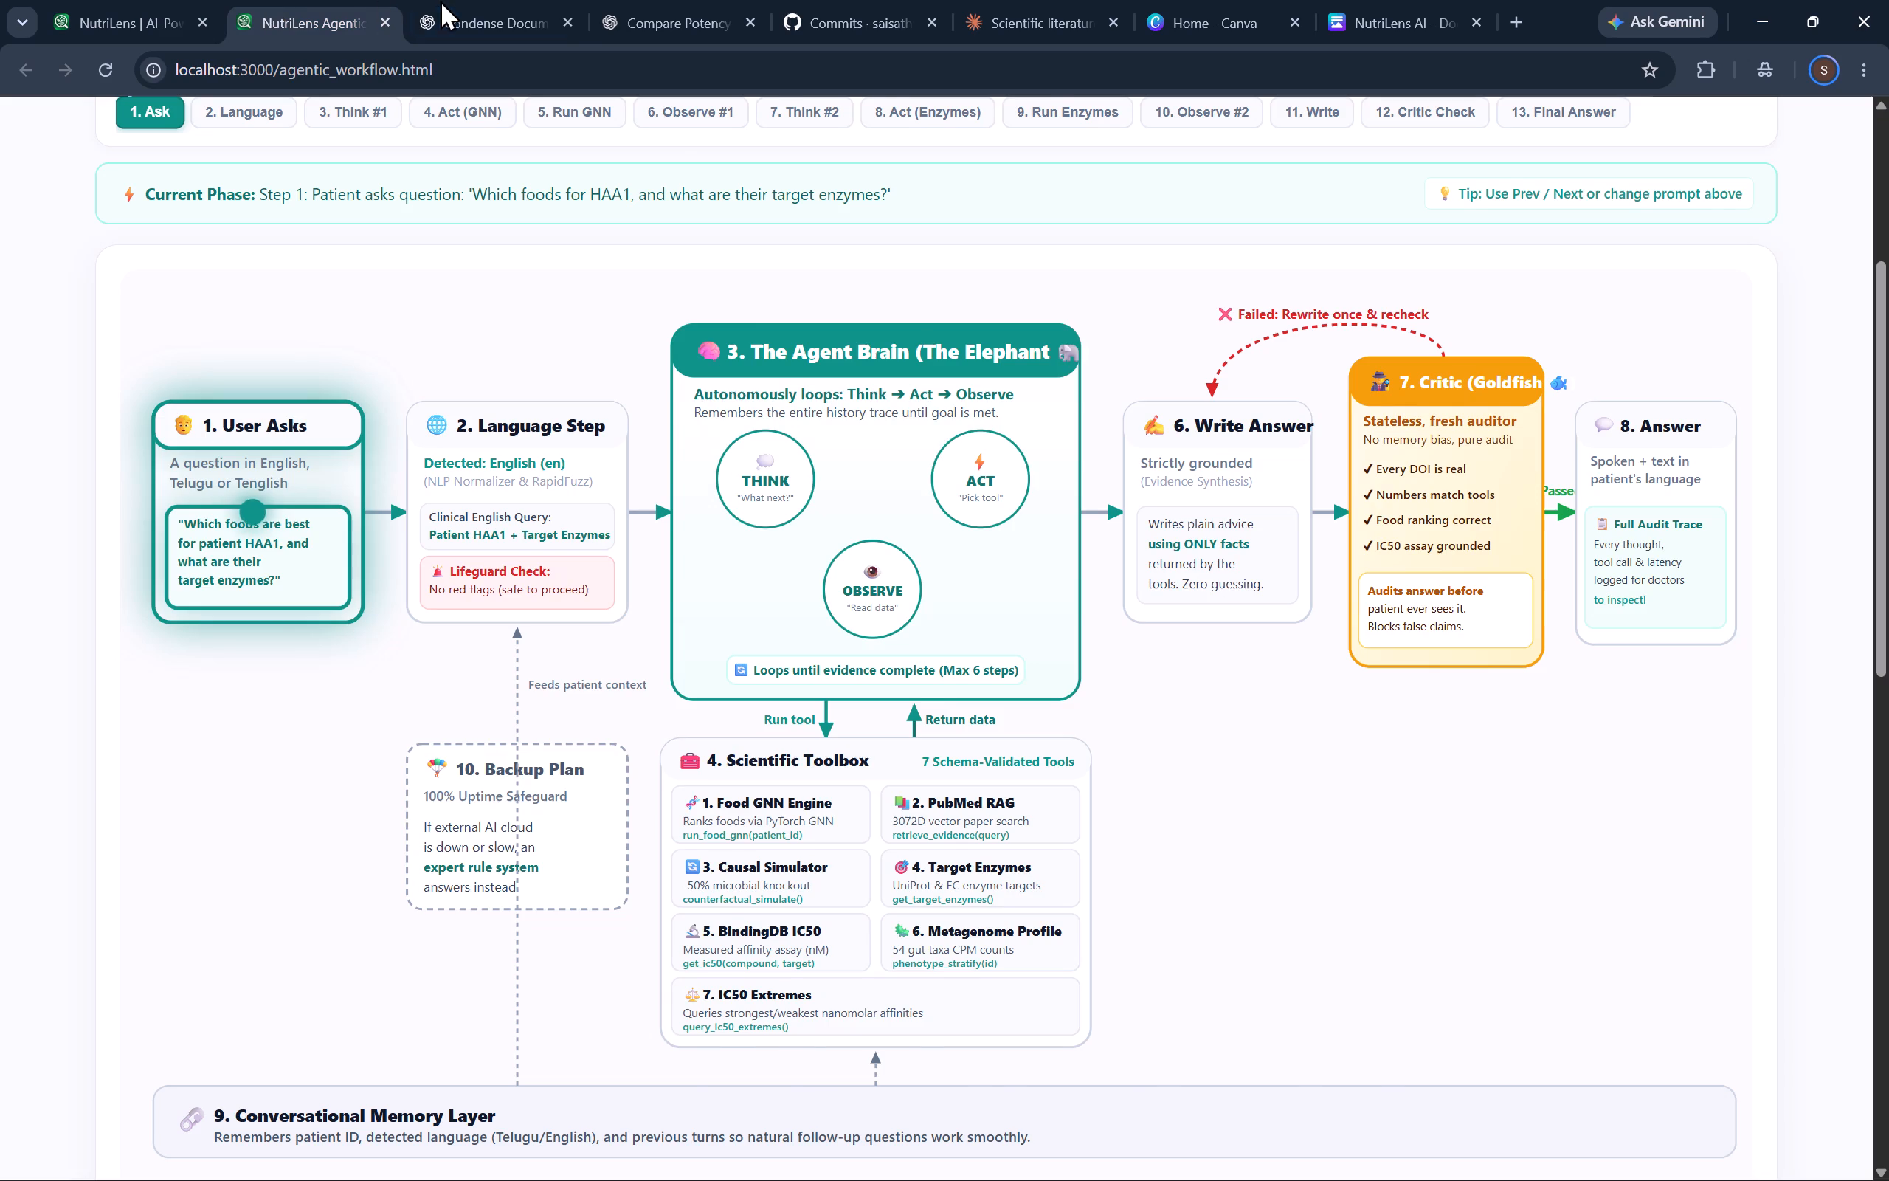
click(441, 0)
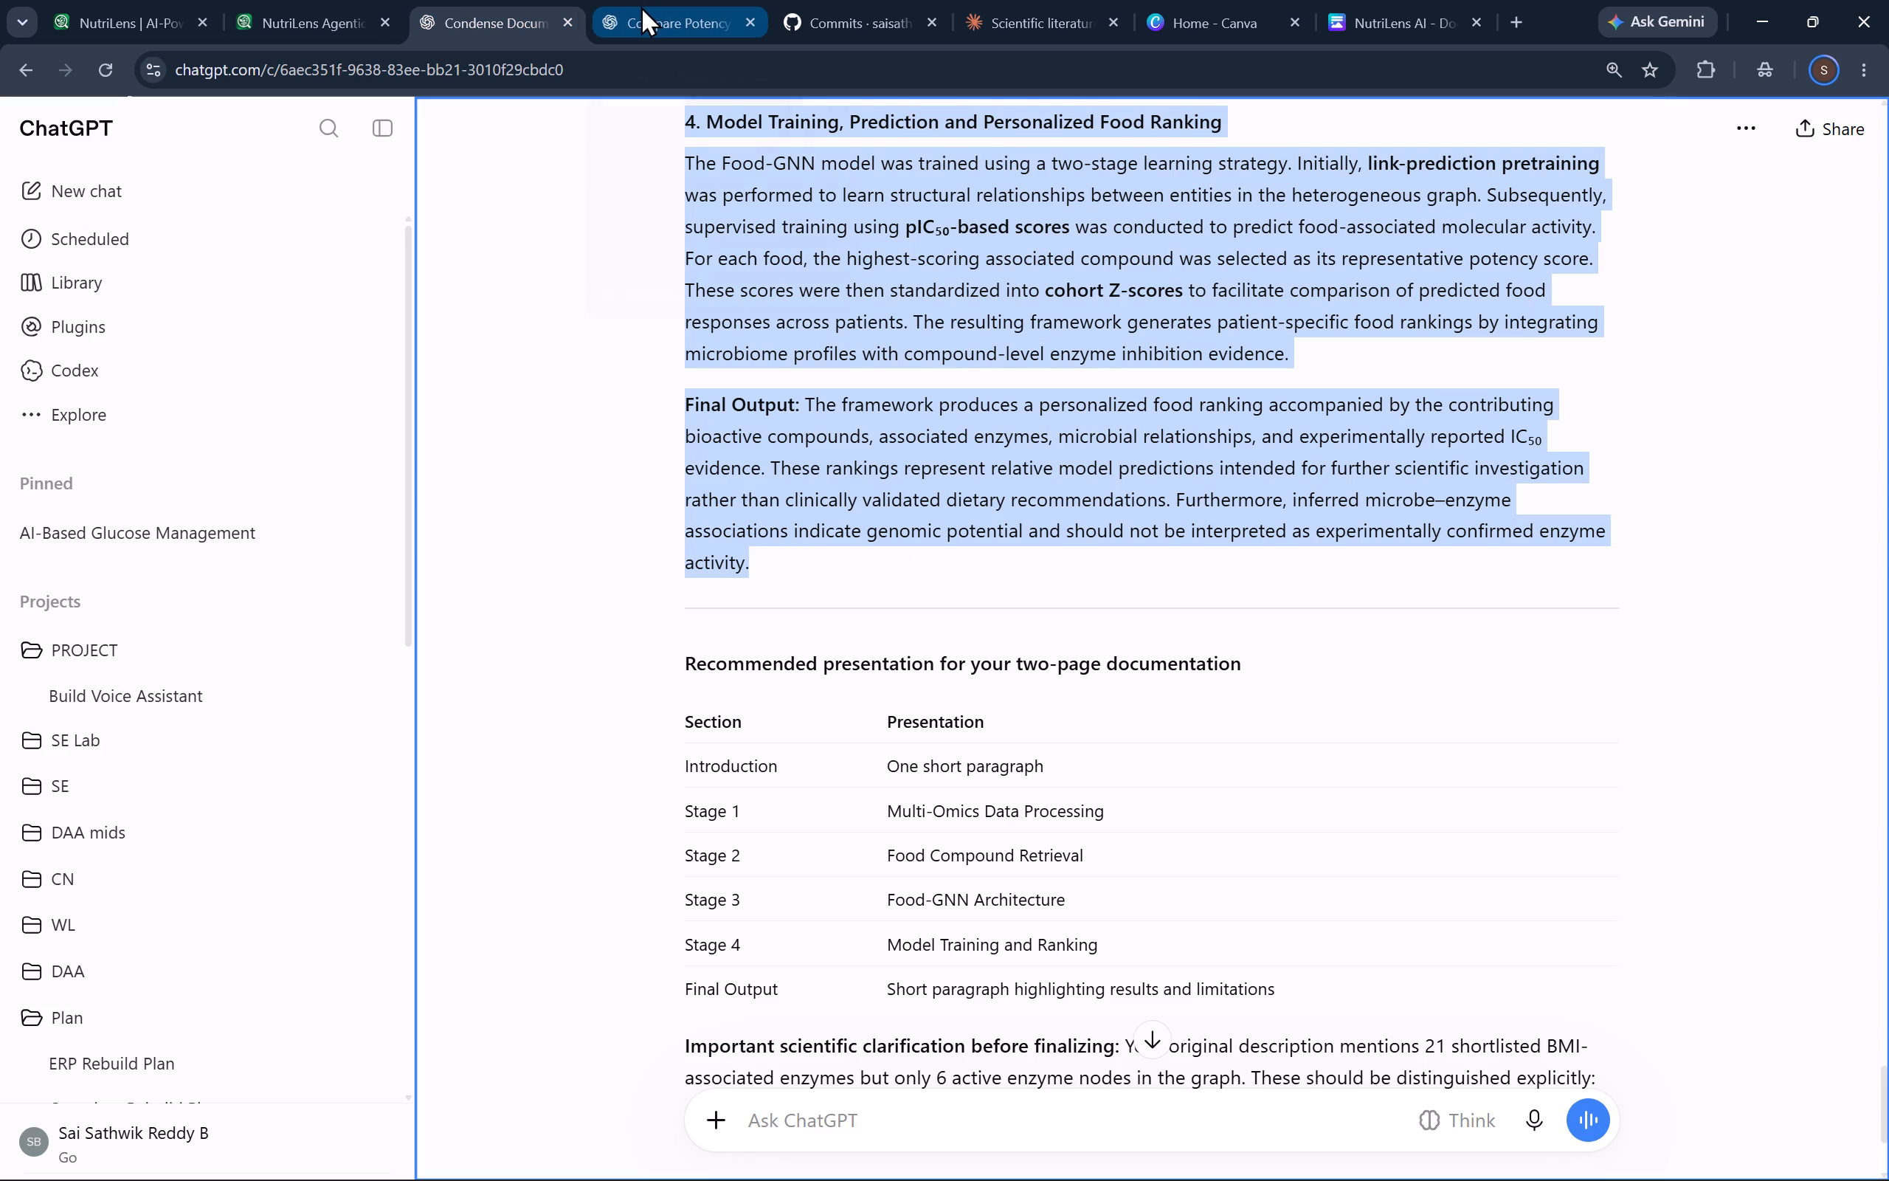
click(640, 6)
click(1360, 7)
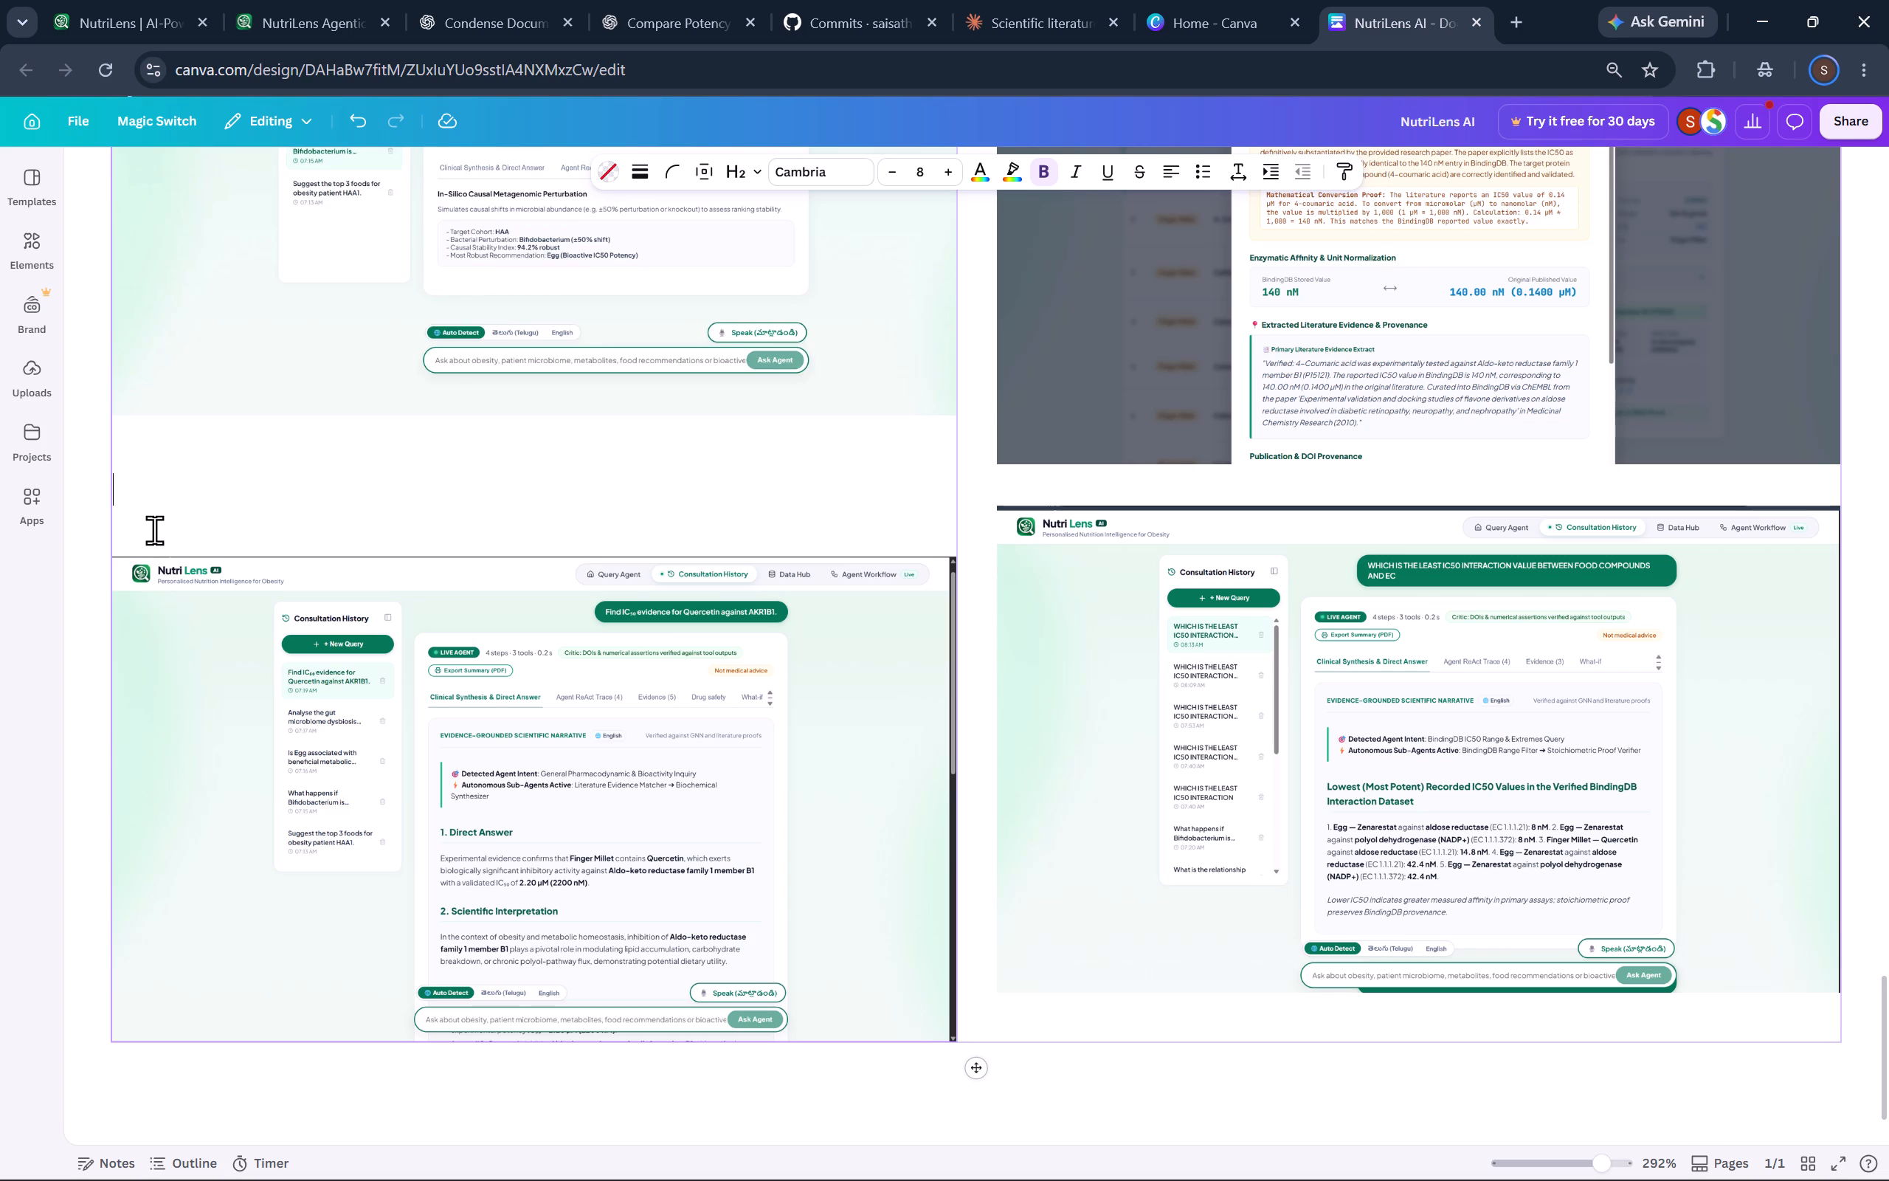
Label the Quercetin query screenshot "GET_IC50" on the empty line above it.
text(GET)
key(shift+underscore)
text(IC50)
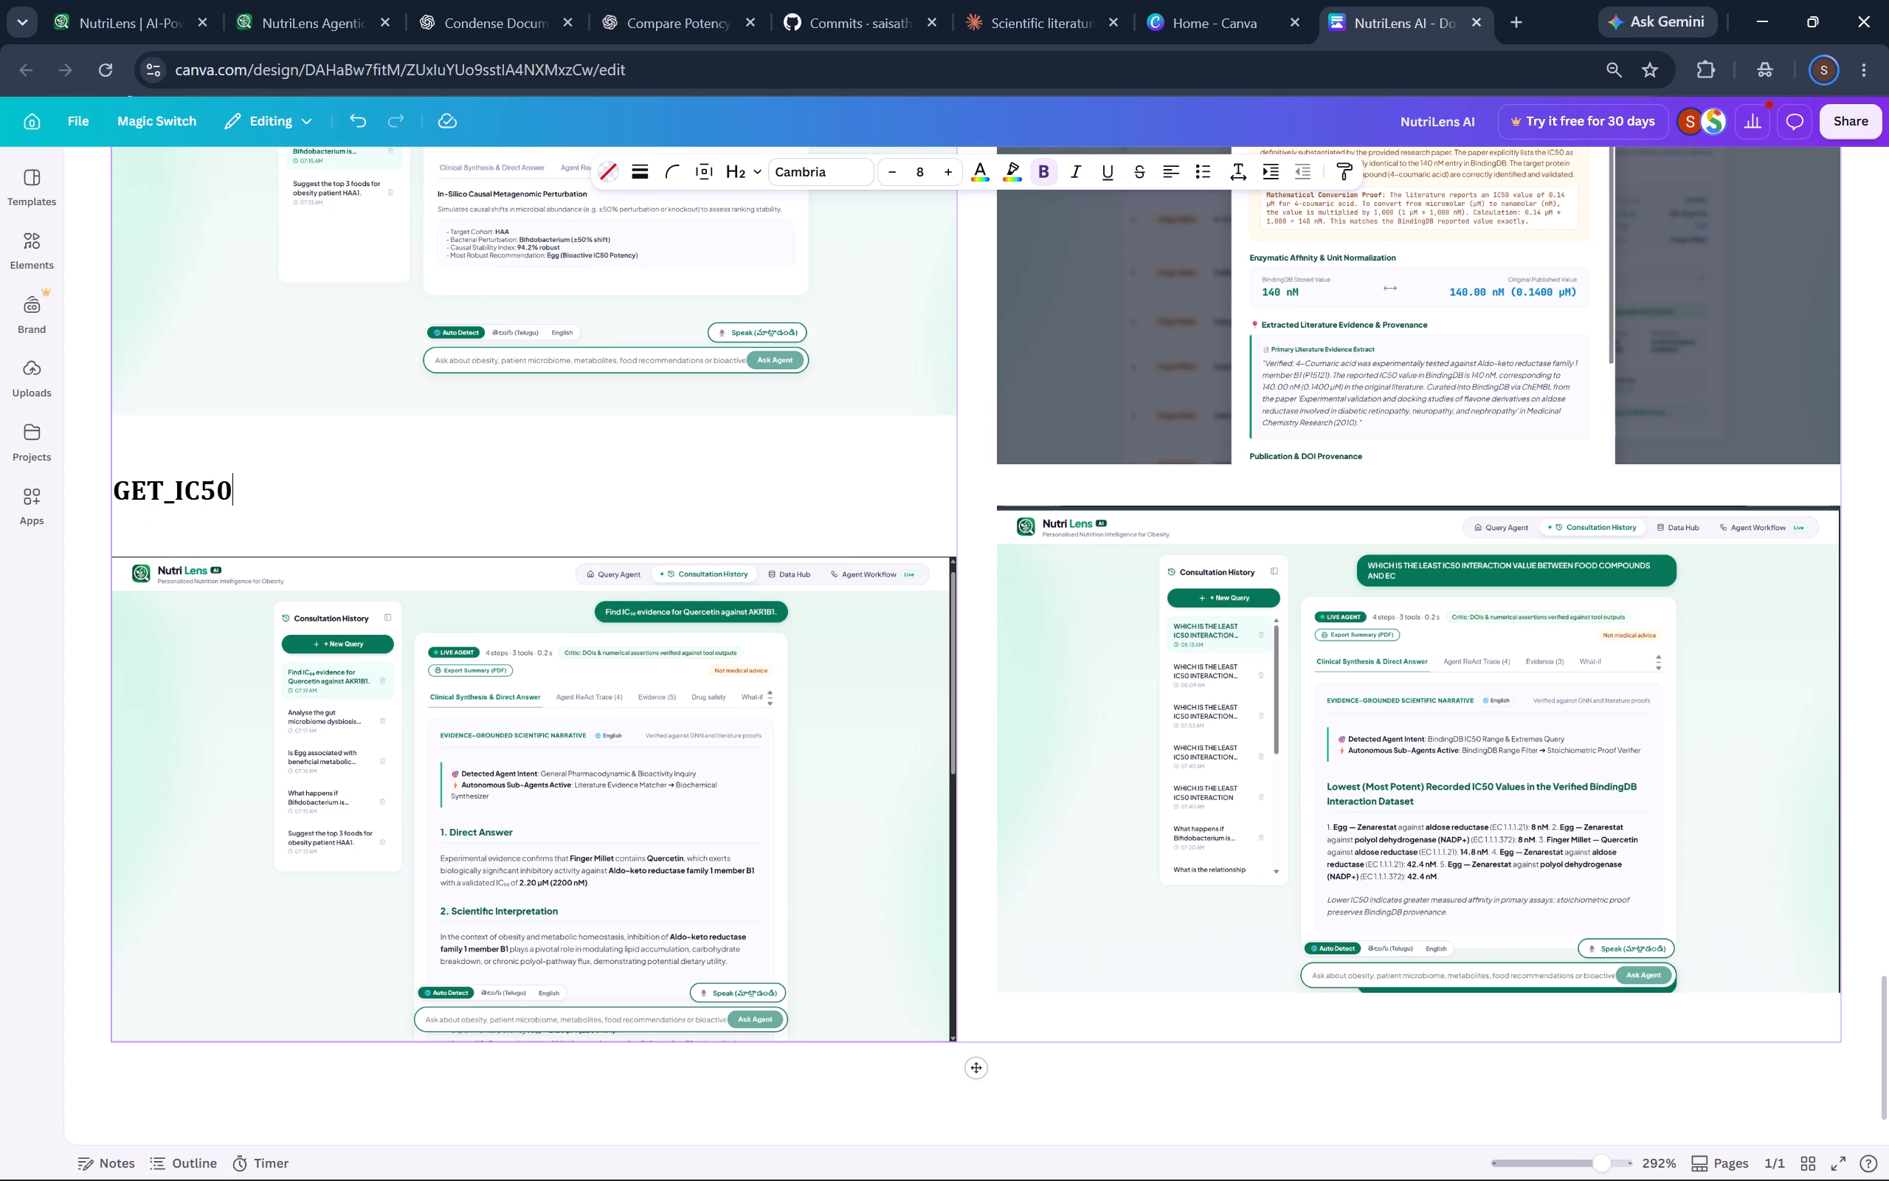
Set the paragraph spacing of the GET_IC50 label and the Quercetin screenshot below it to 0.
click(126, 483)
drag(114, 486, 693, 979)
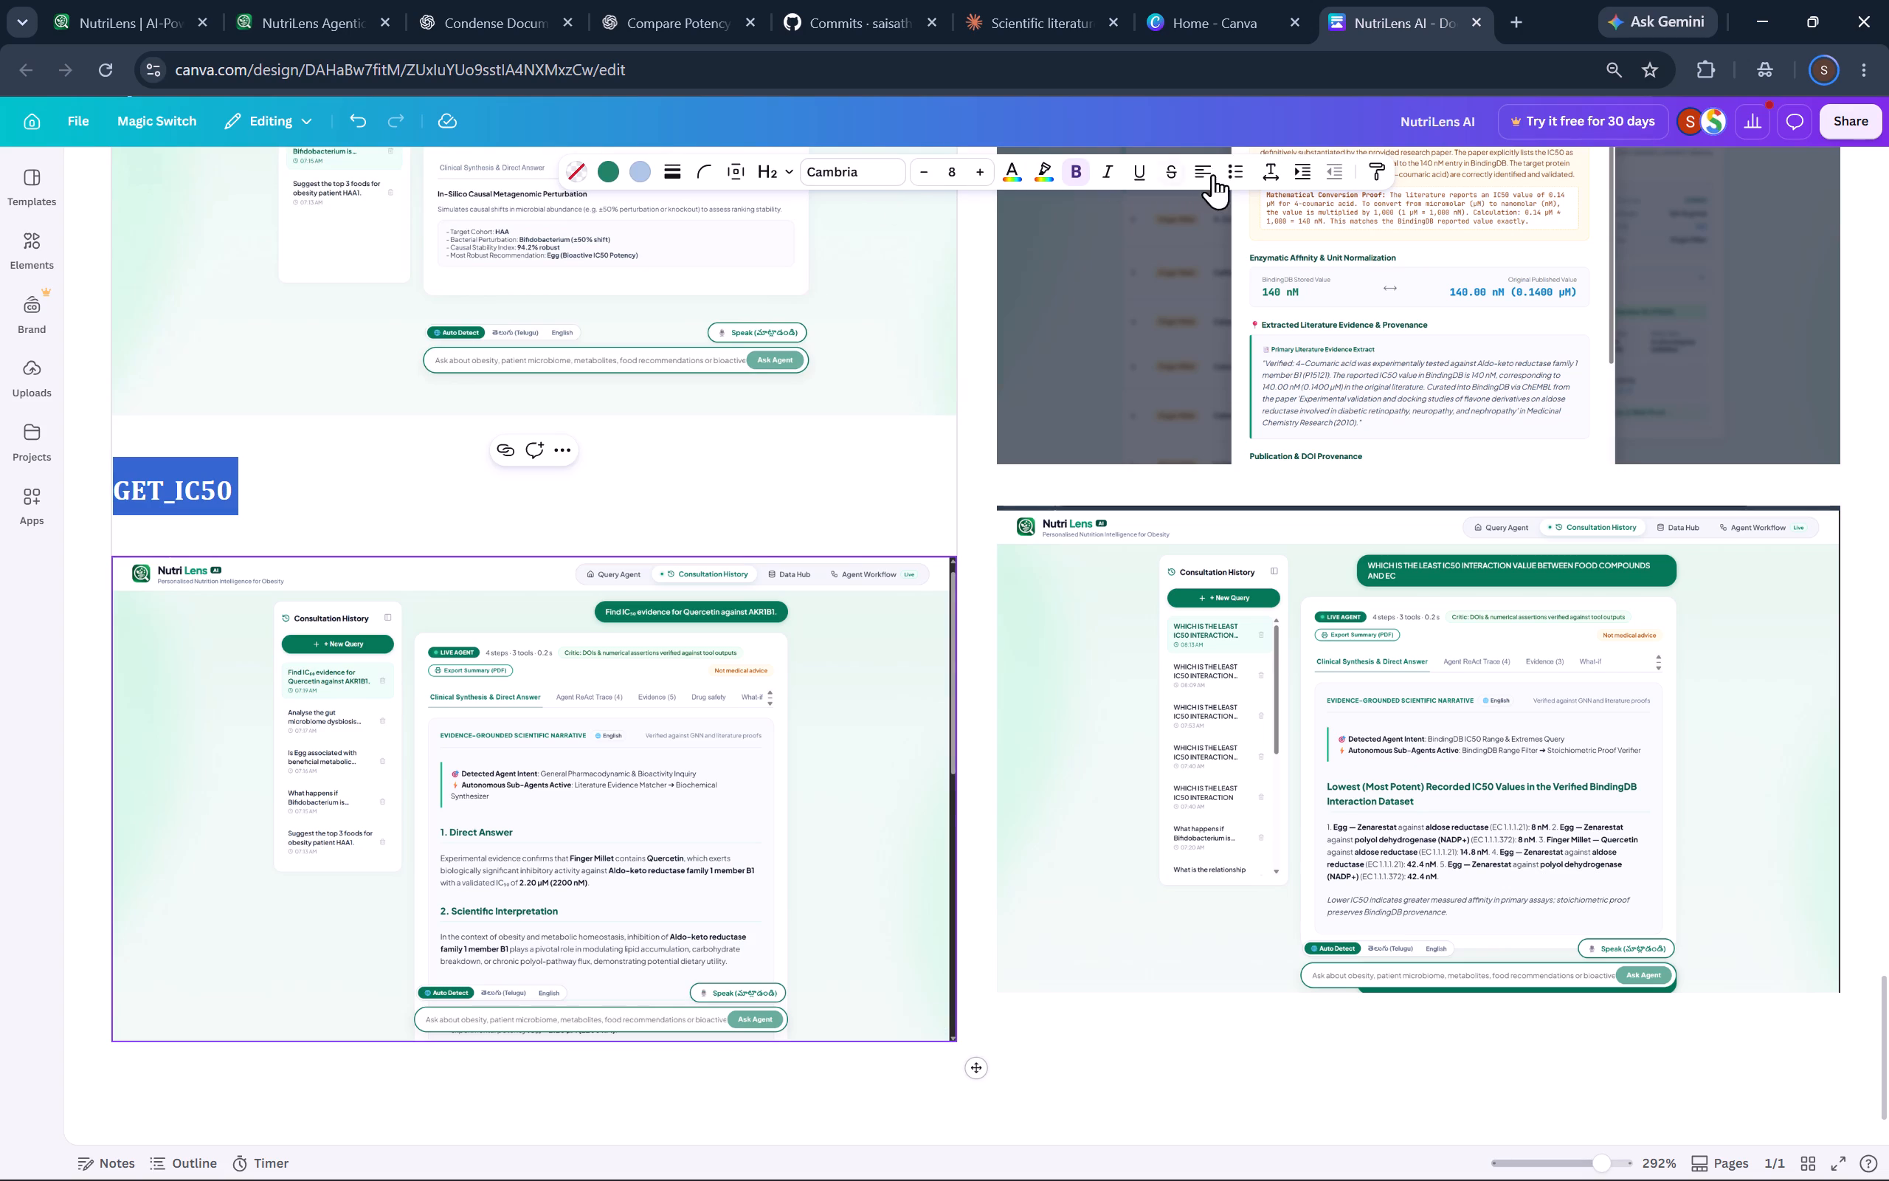
click(1263, 180)
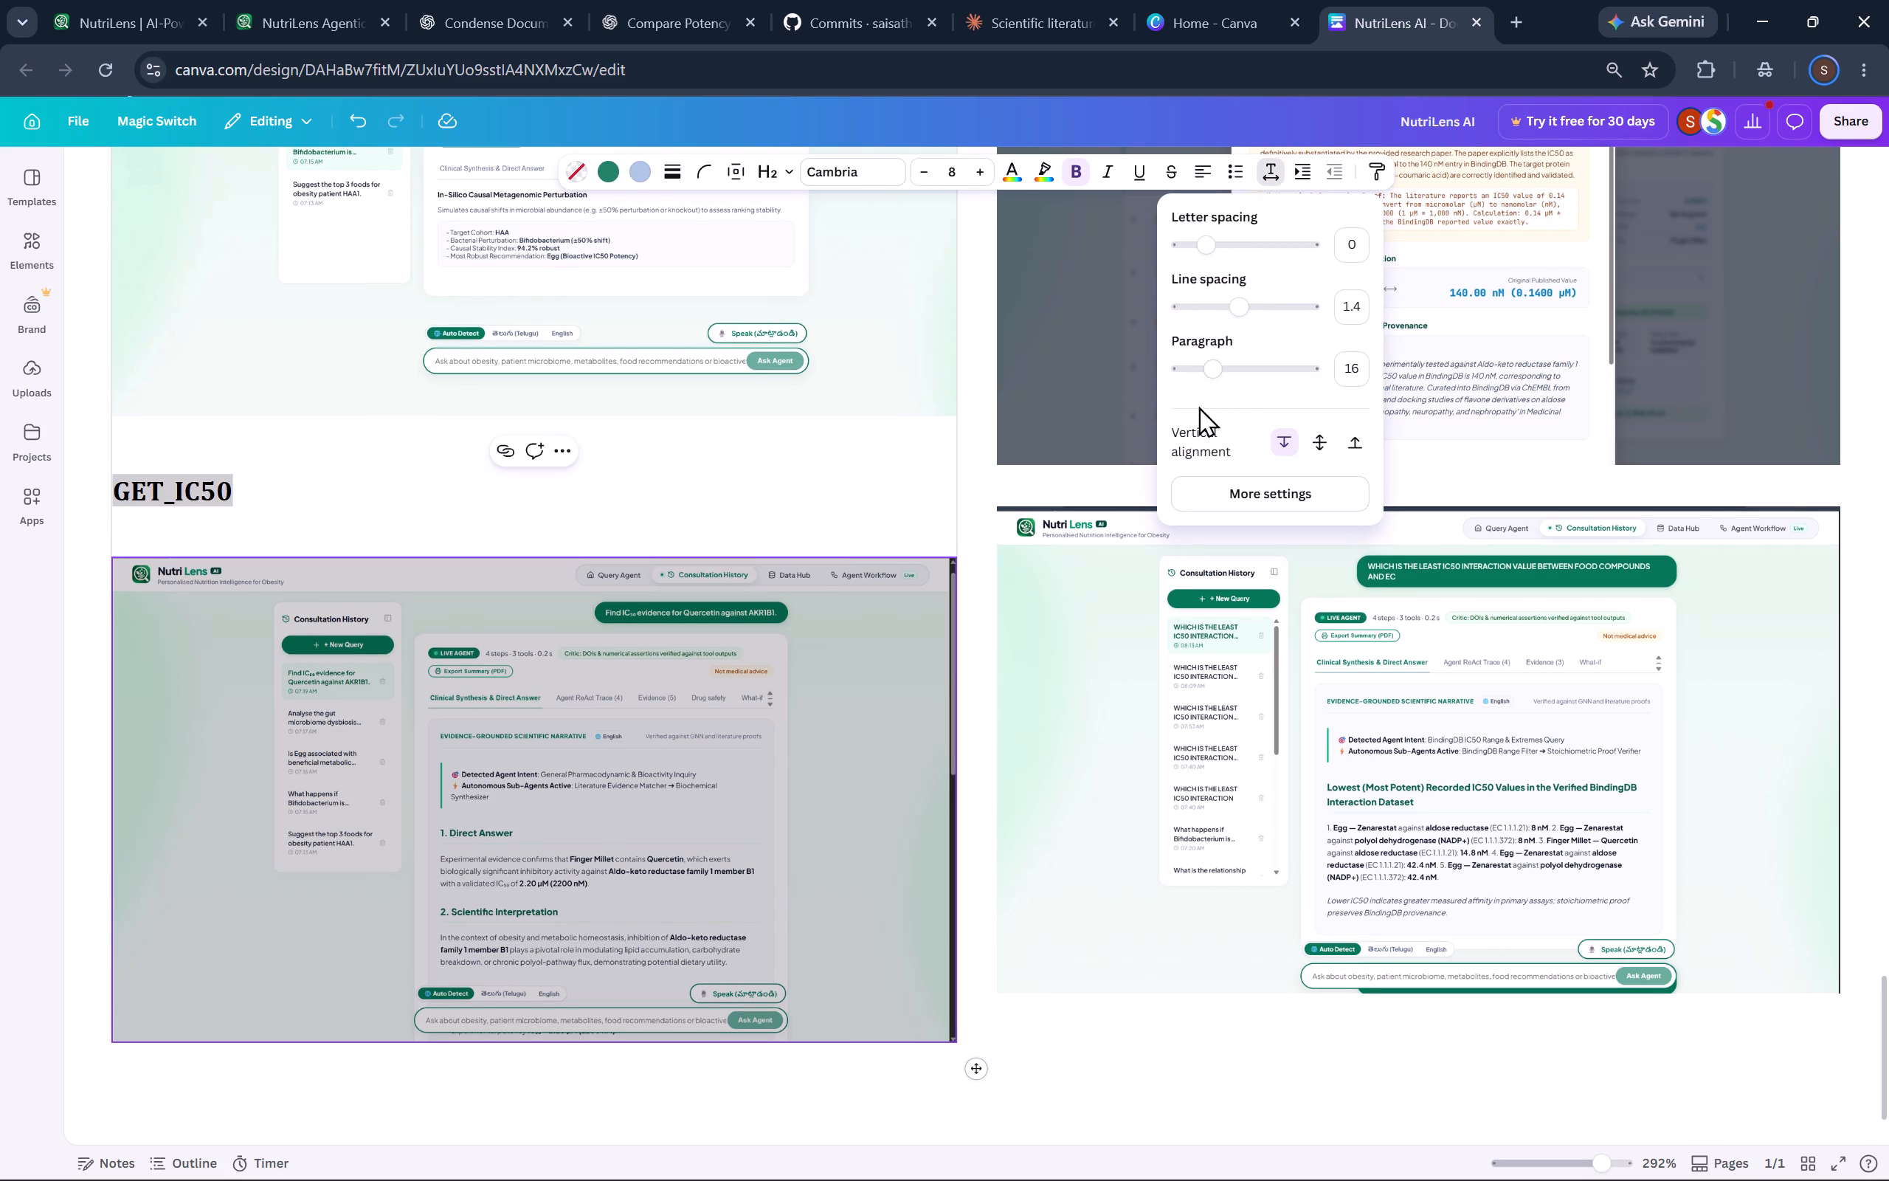
drag(1206, 375, 1183, 373)
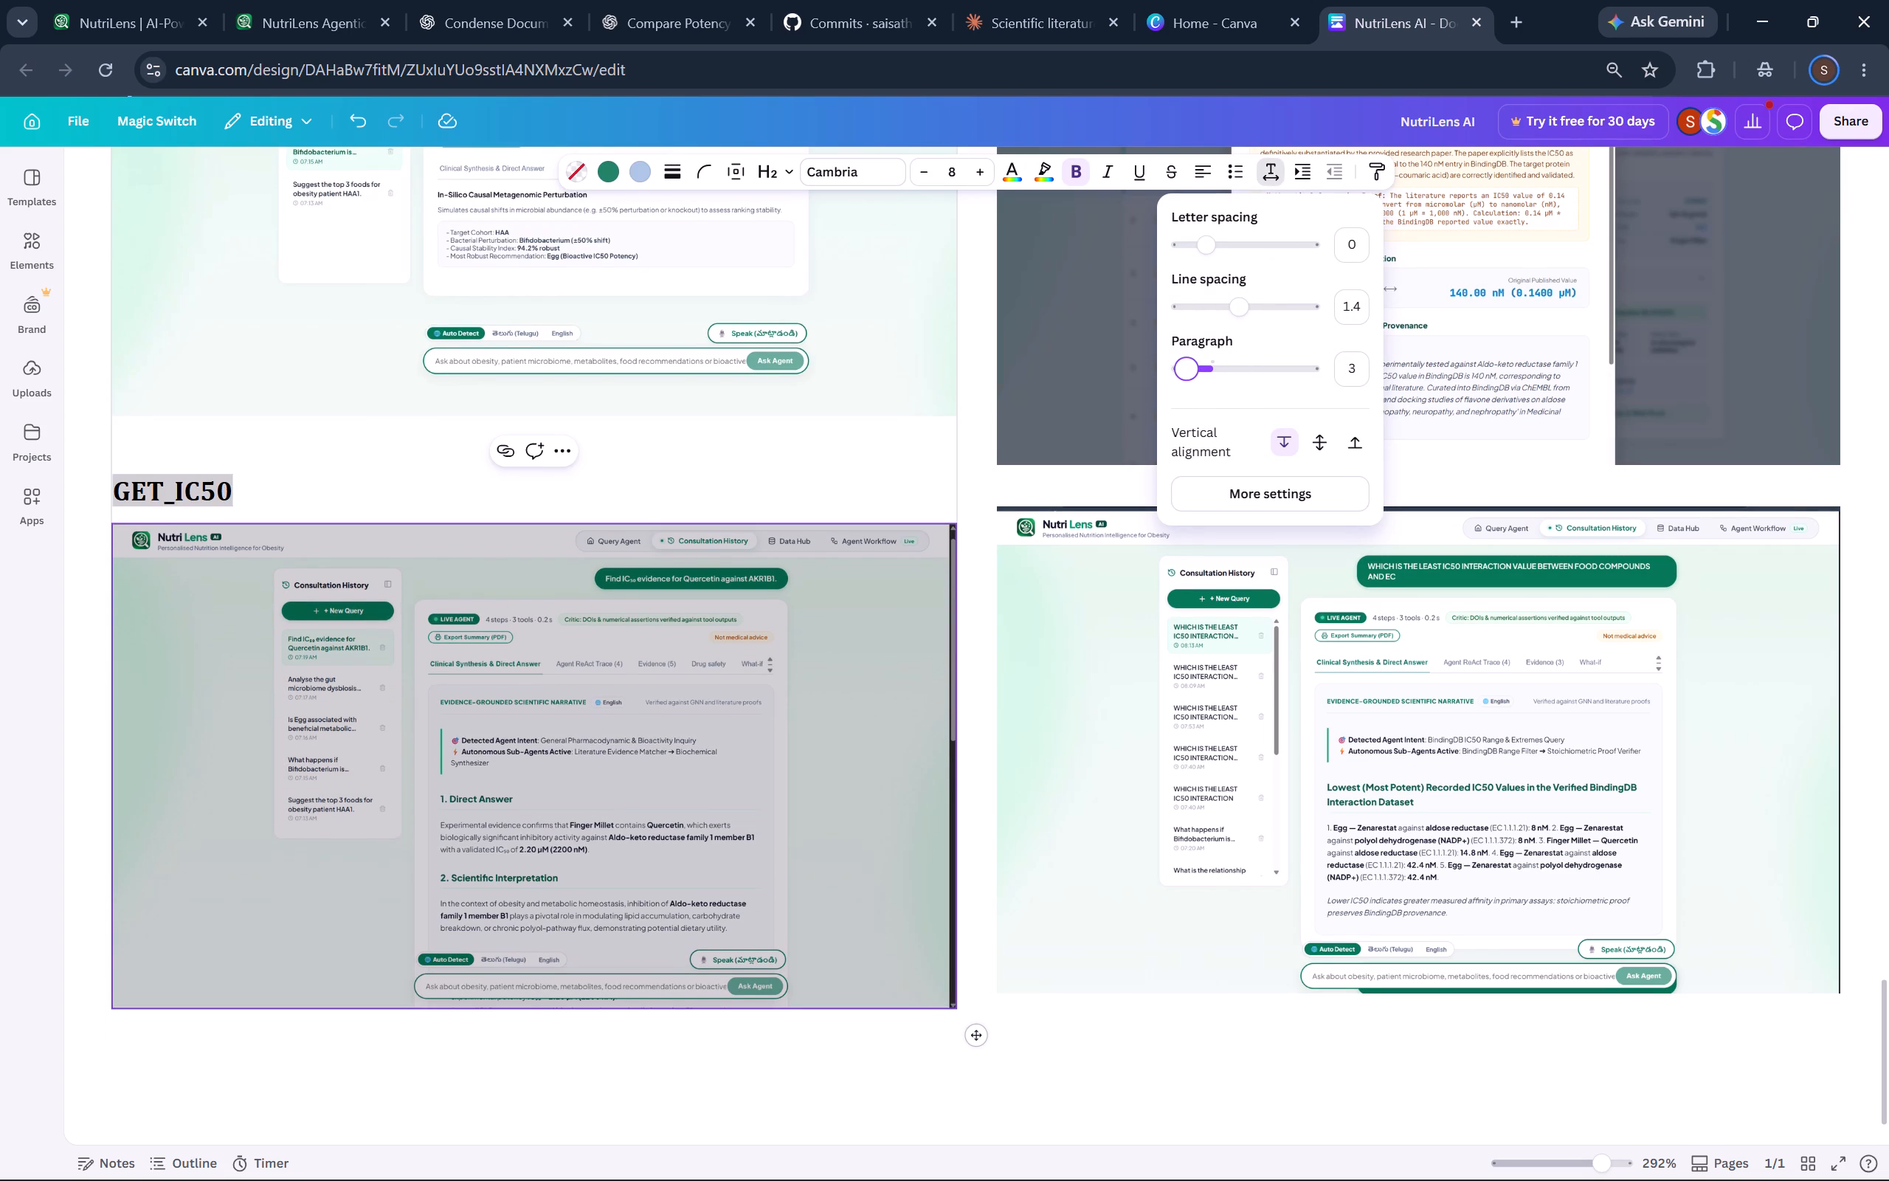
drag(1183, 373, 1146, 368)
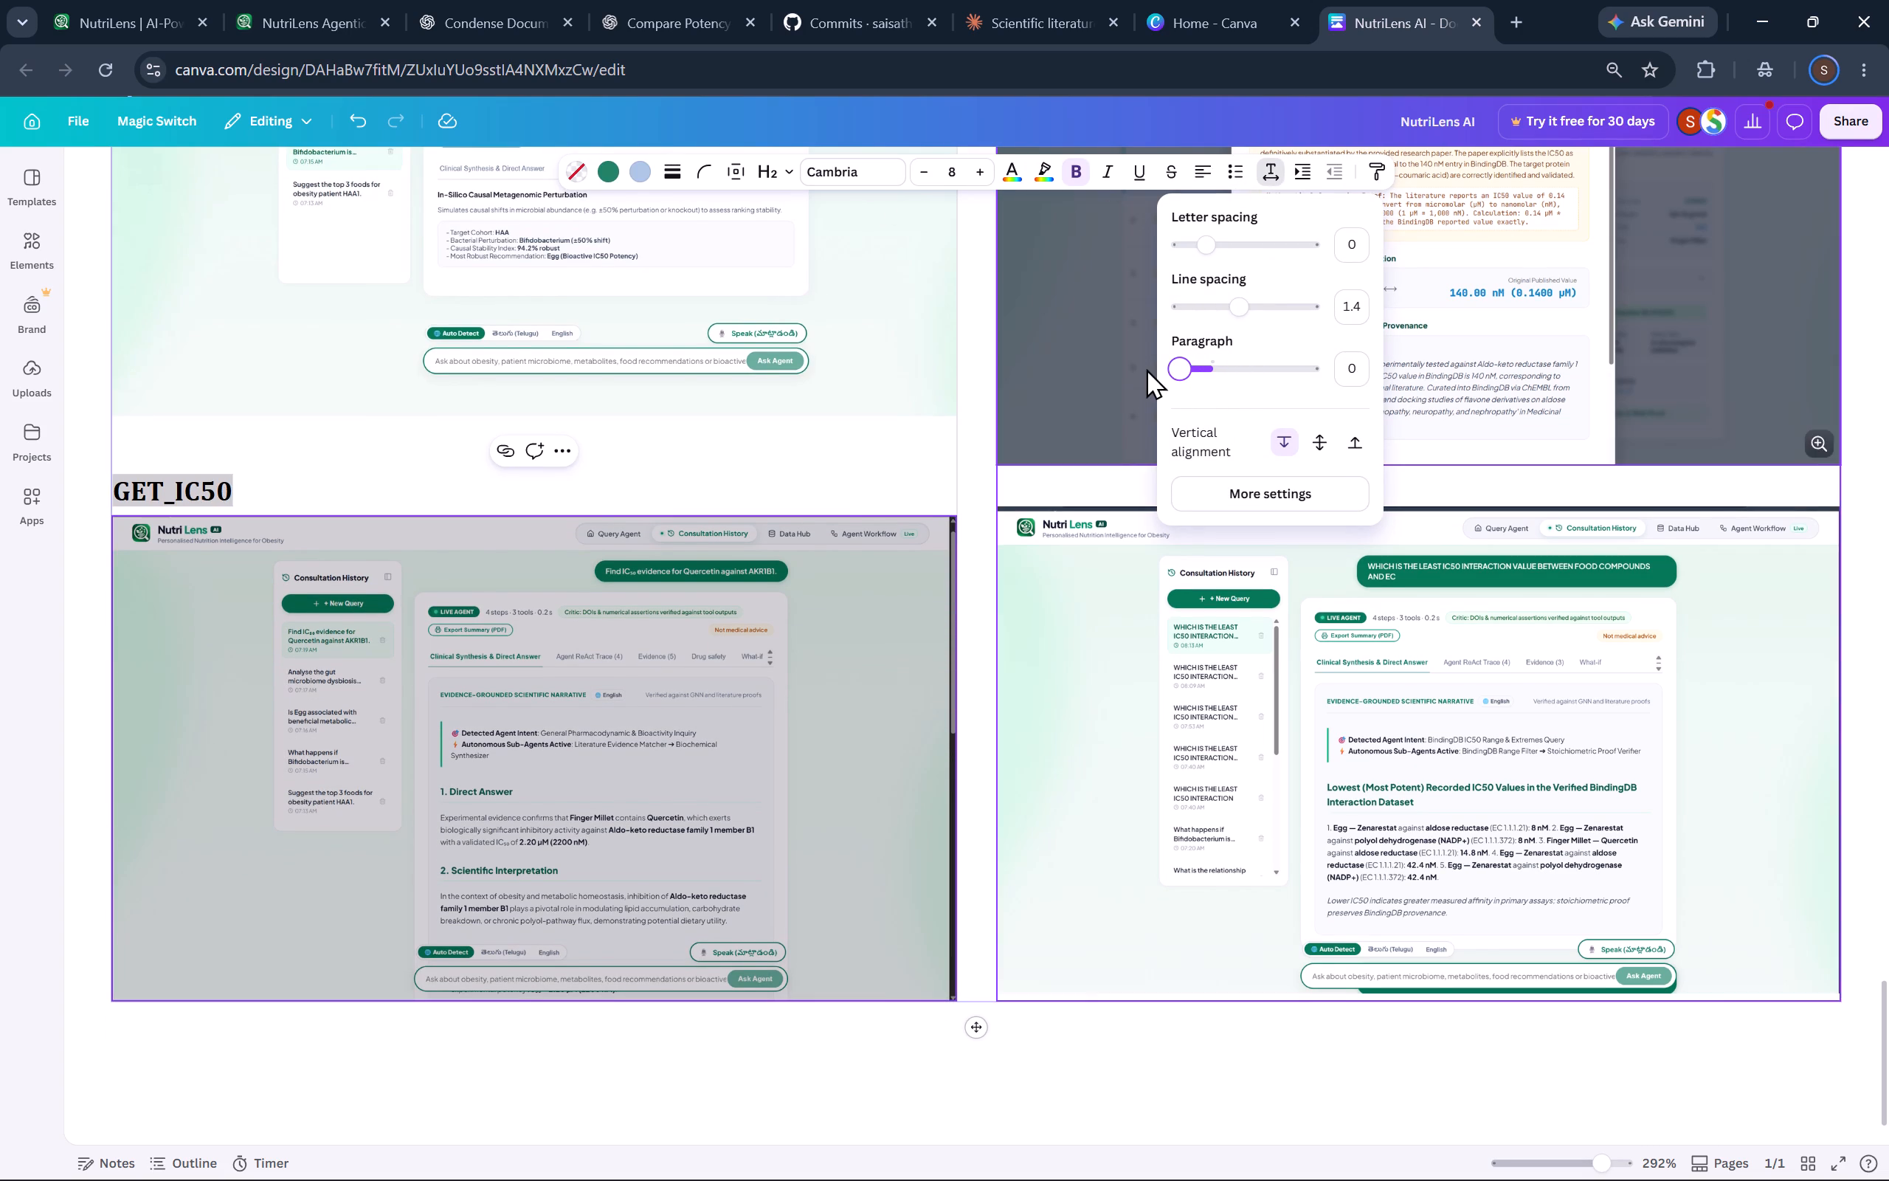
Pad the GET_IC50 label line with spaces towards the second column.
click(371, 480)
key(space)
key(space)
key(space)
key(space)
key(space)
key(space)
key(space)
key(space)
key(space)
key(space)
key(space)
key(space)
key(space)
key(space)
key(space)
key(space)
key(space)
key(space)
key(space)
key(space)
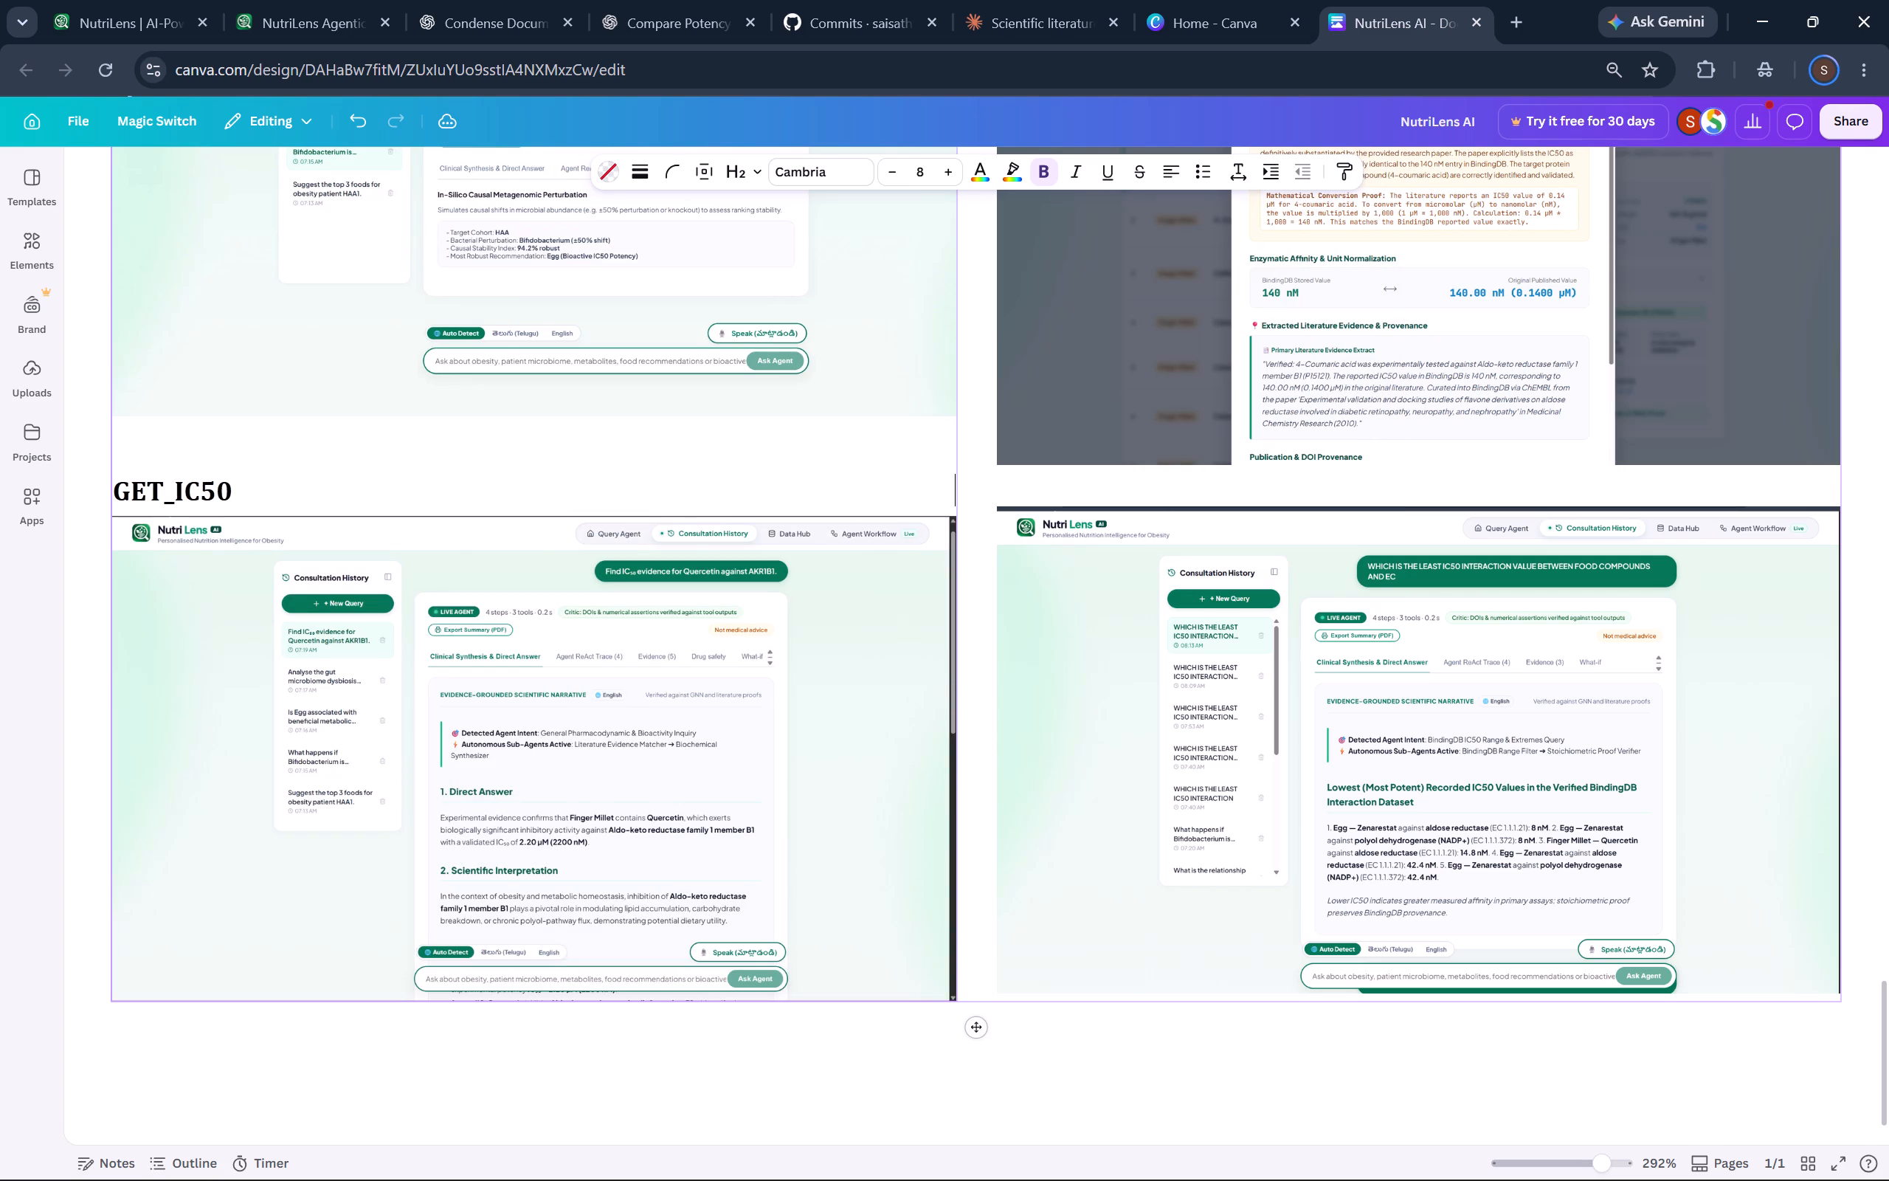
Open a text line above the least-IC50 query screenshot in the second column and label it "IC50 EXTREMES".
double_click(1018, 486)
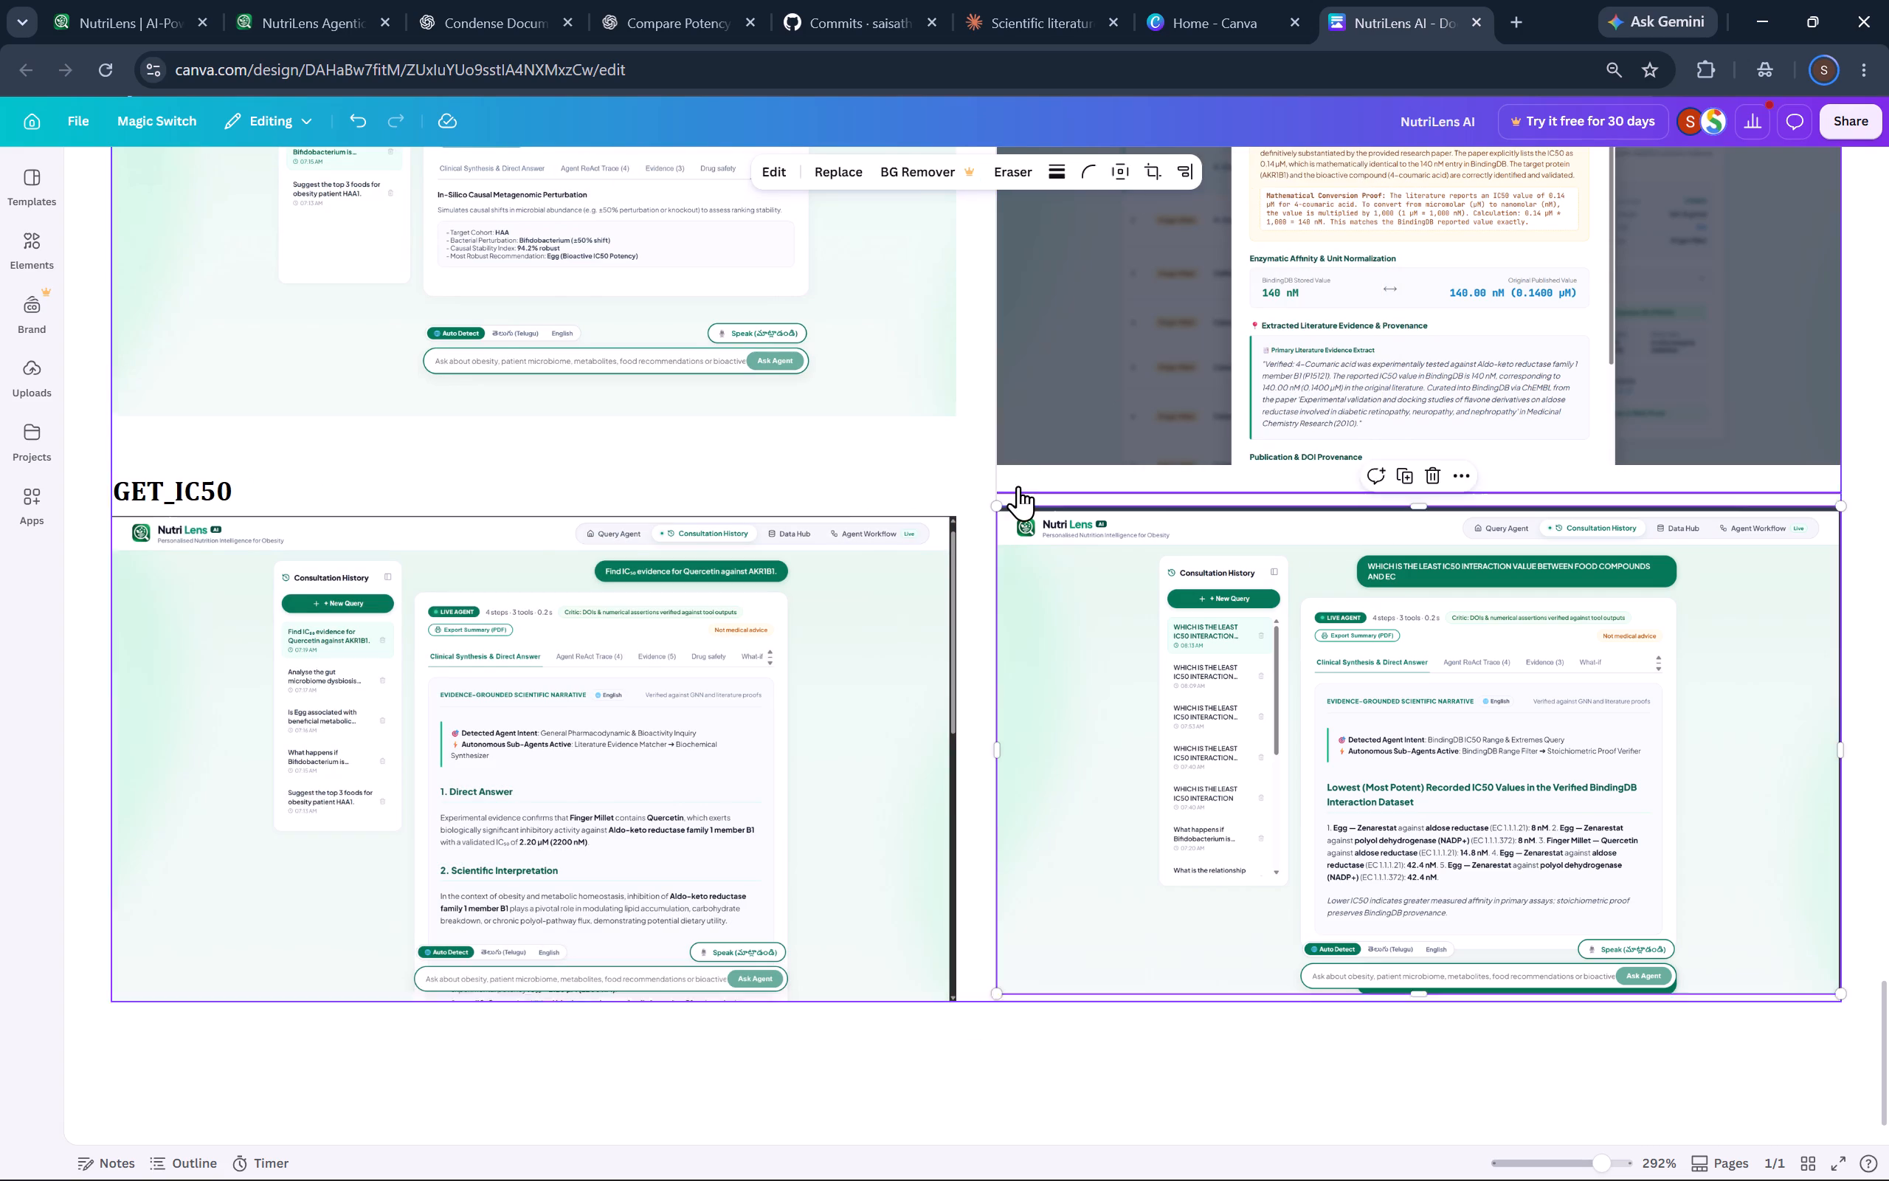
click(1009, 501)
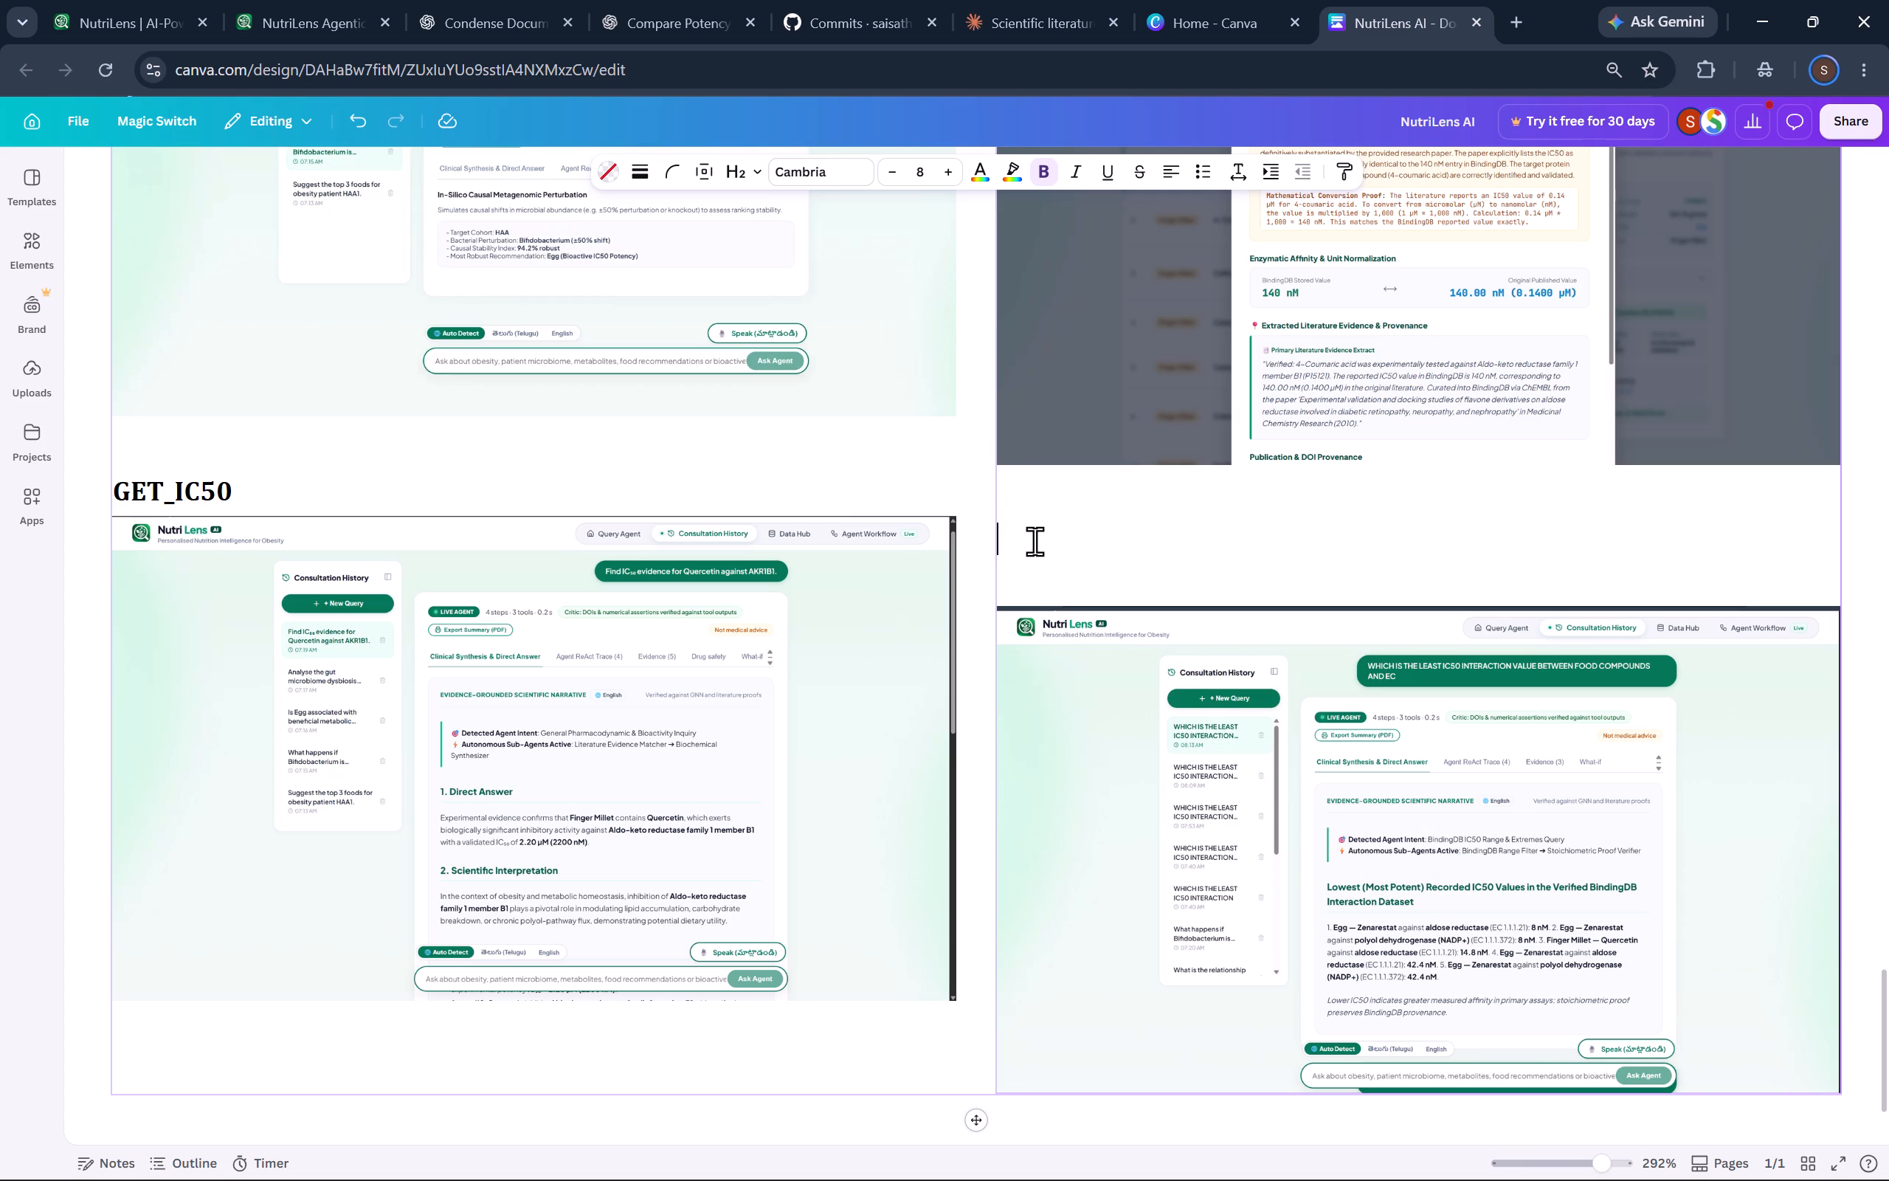
text(IC50 EXTREMES)
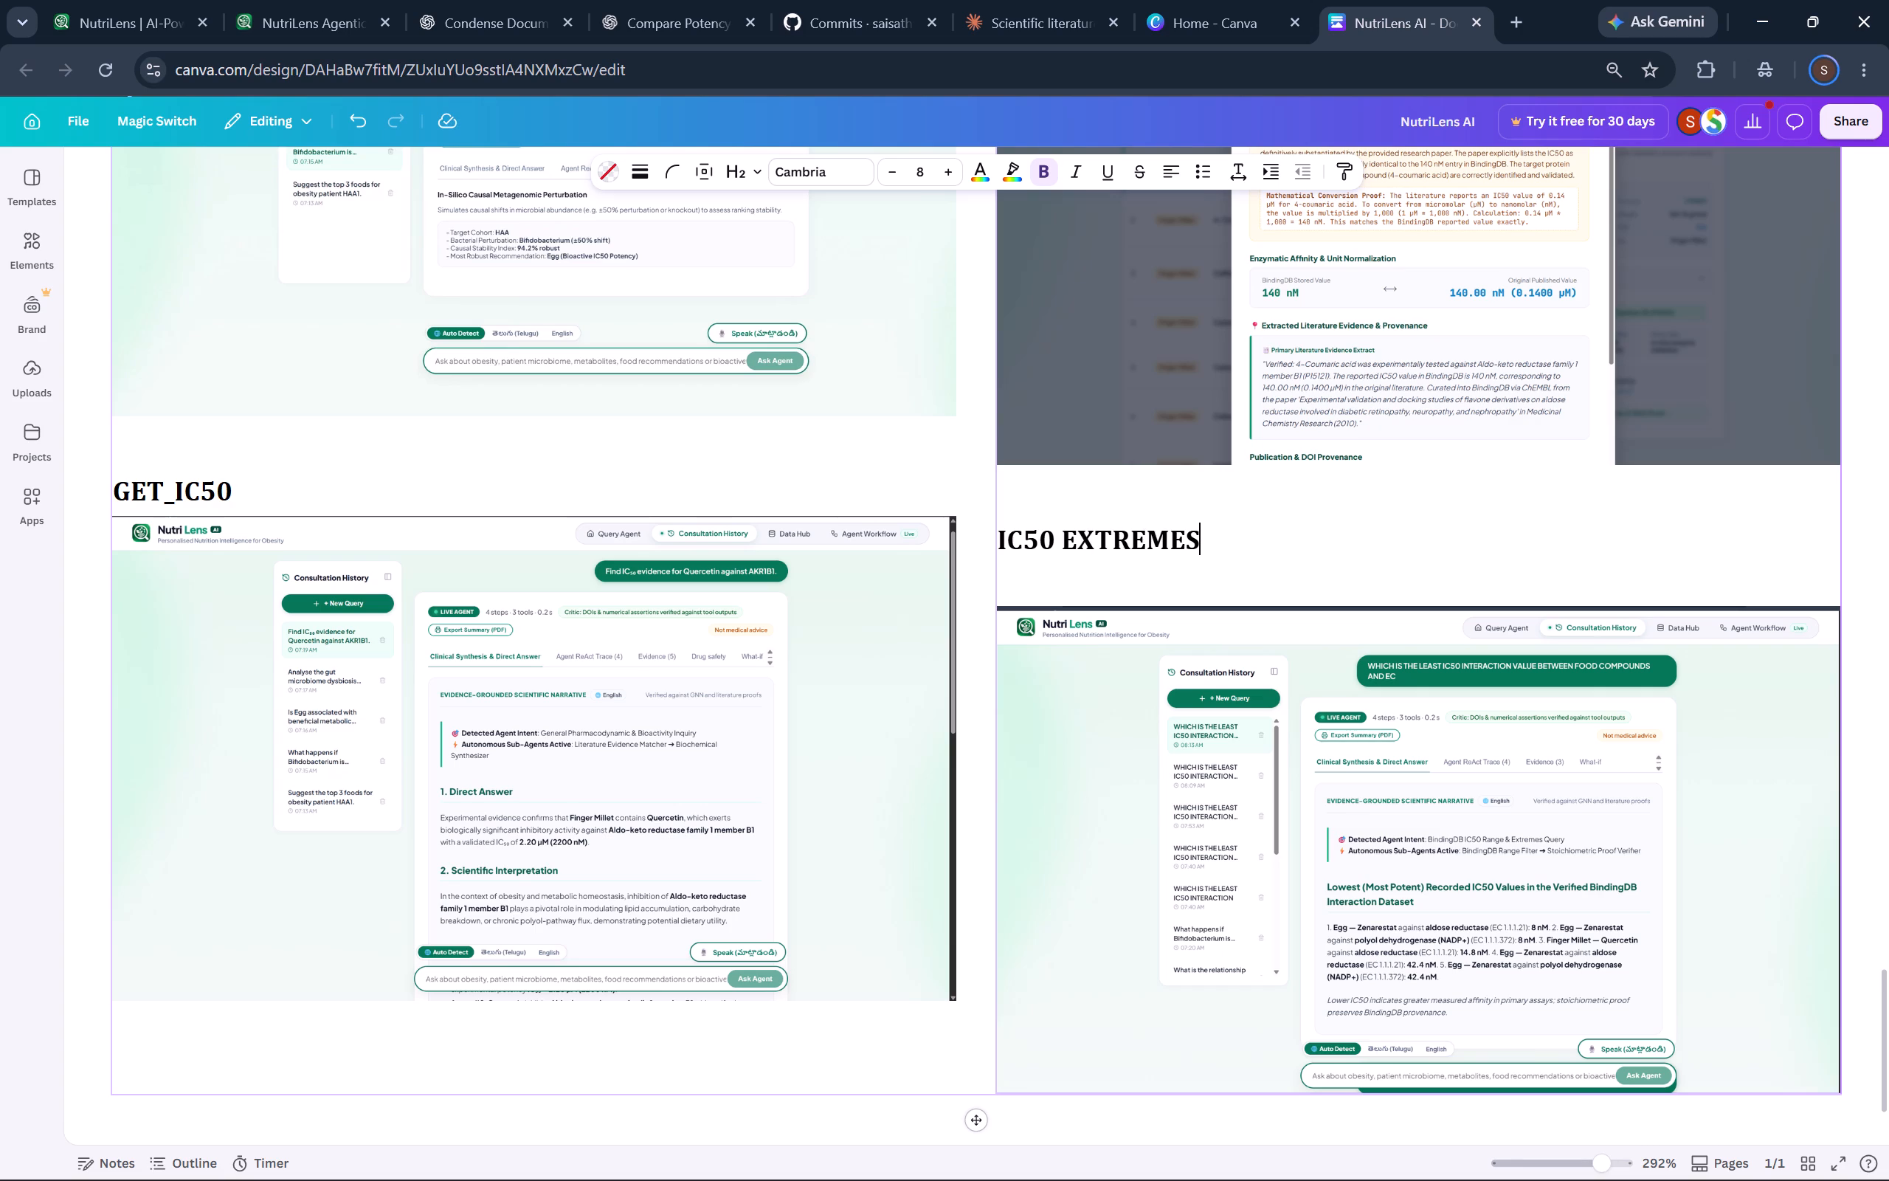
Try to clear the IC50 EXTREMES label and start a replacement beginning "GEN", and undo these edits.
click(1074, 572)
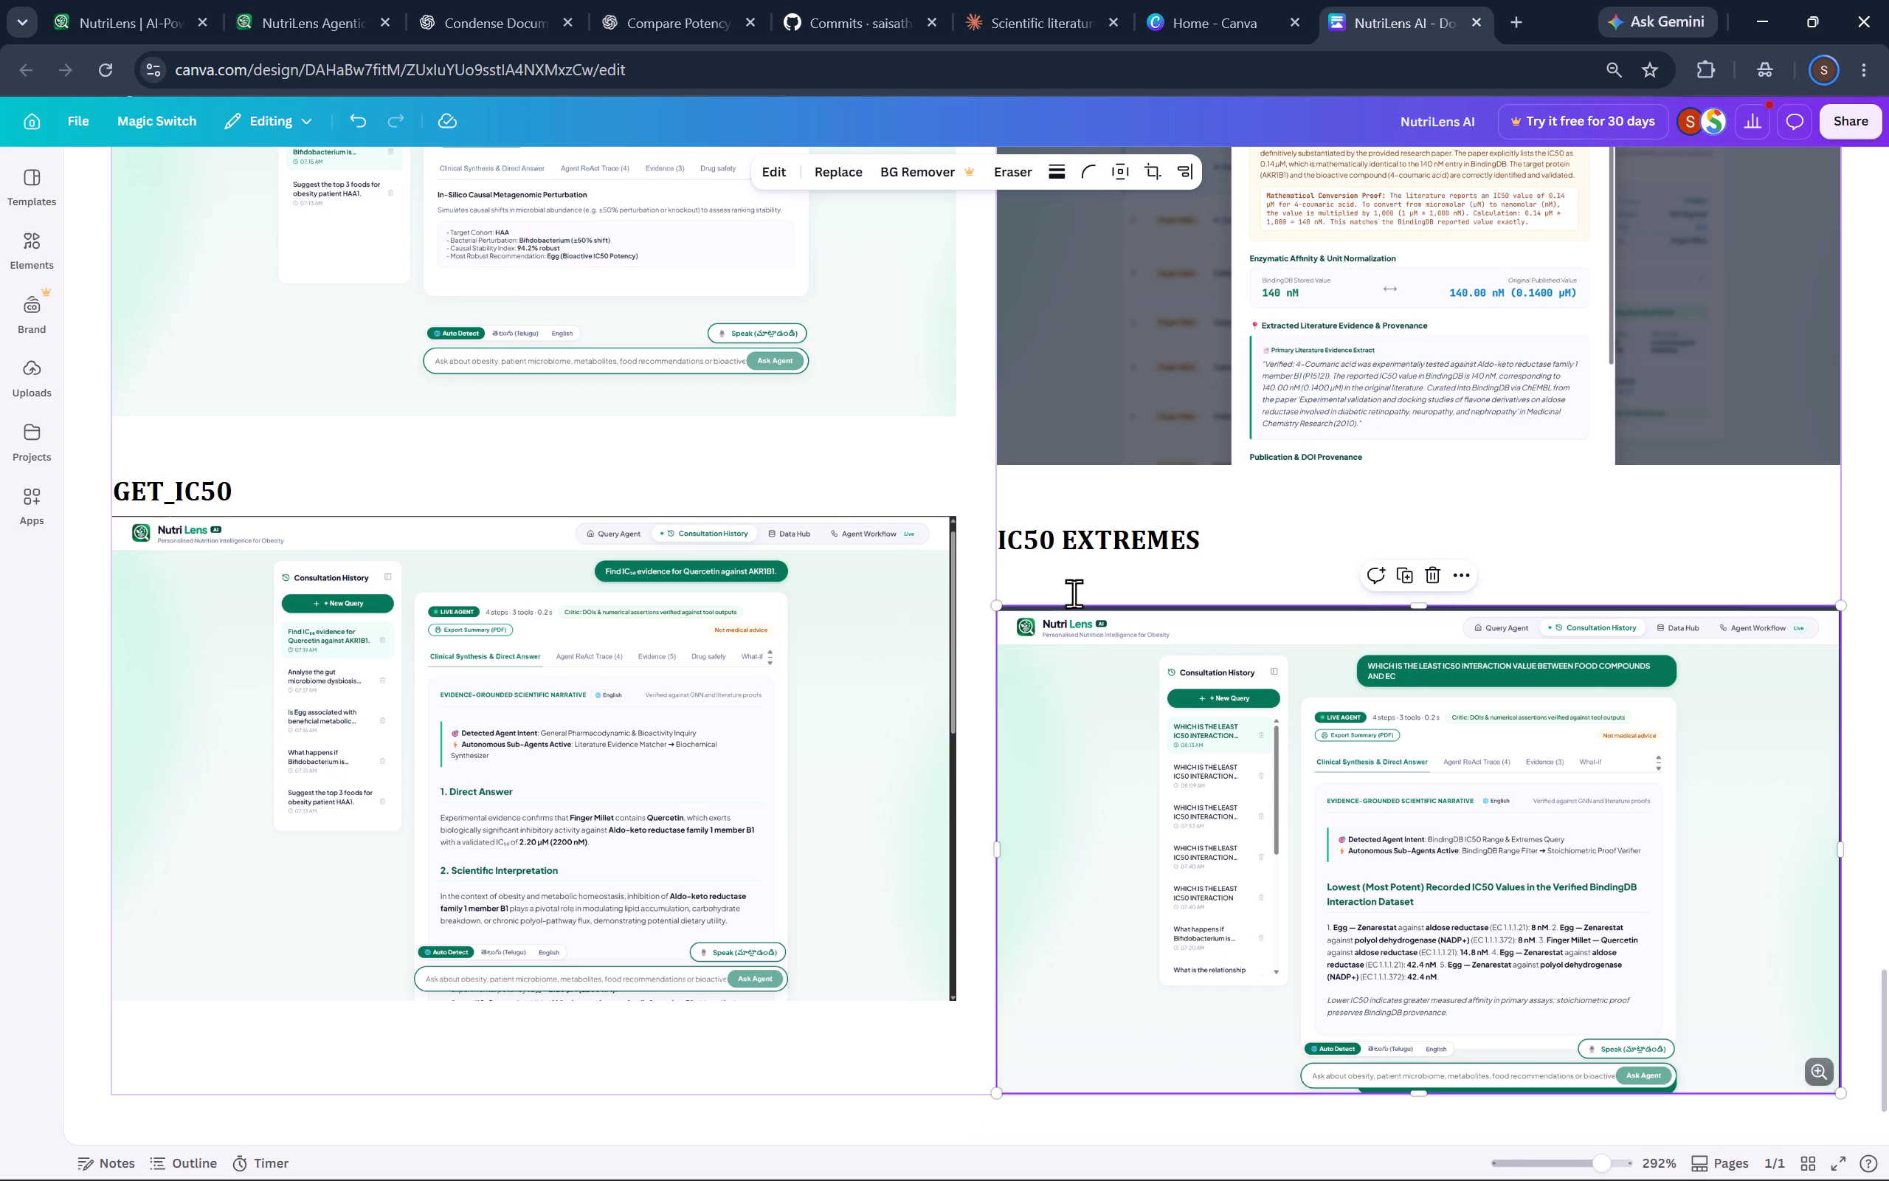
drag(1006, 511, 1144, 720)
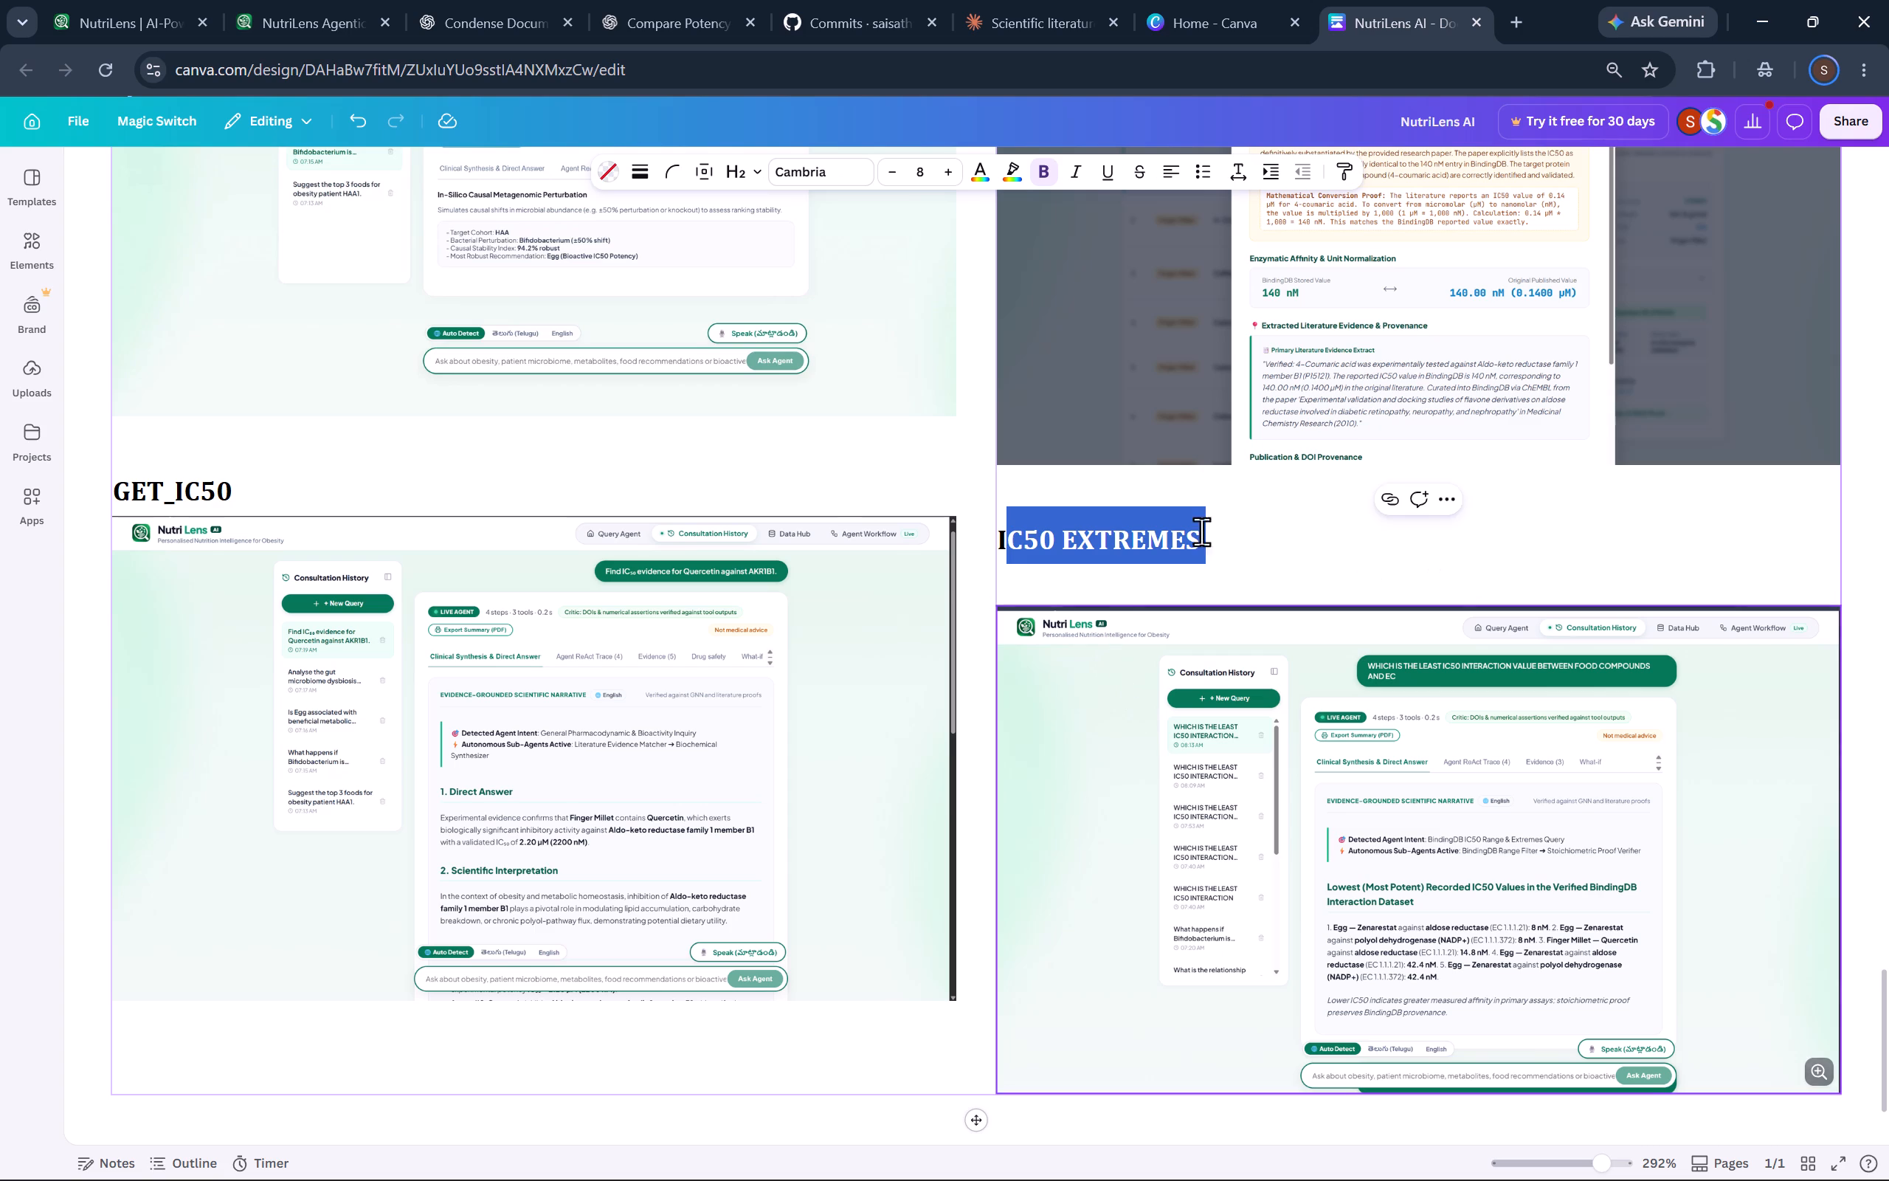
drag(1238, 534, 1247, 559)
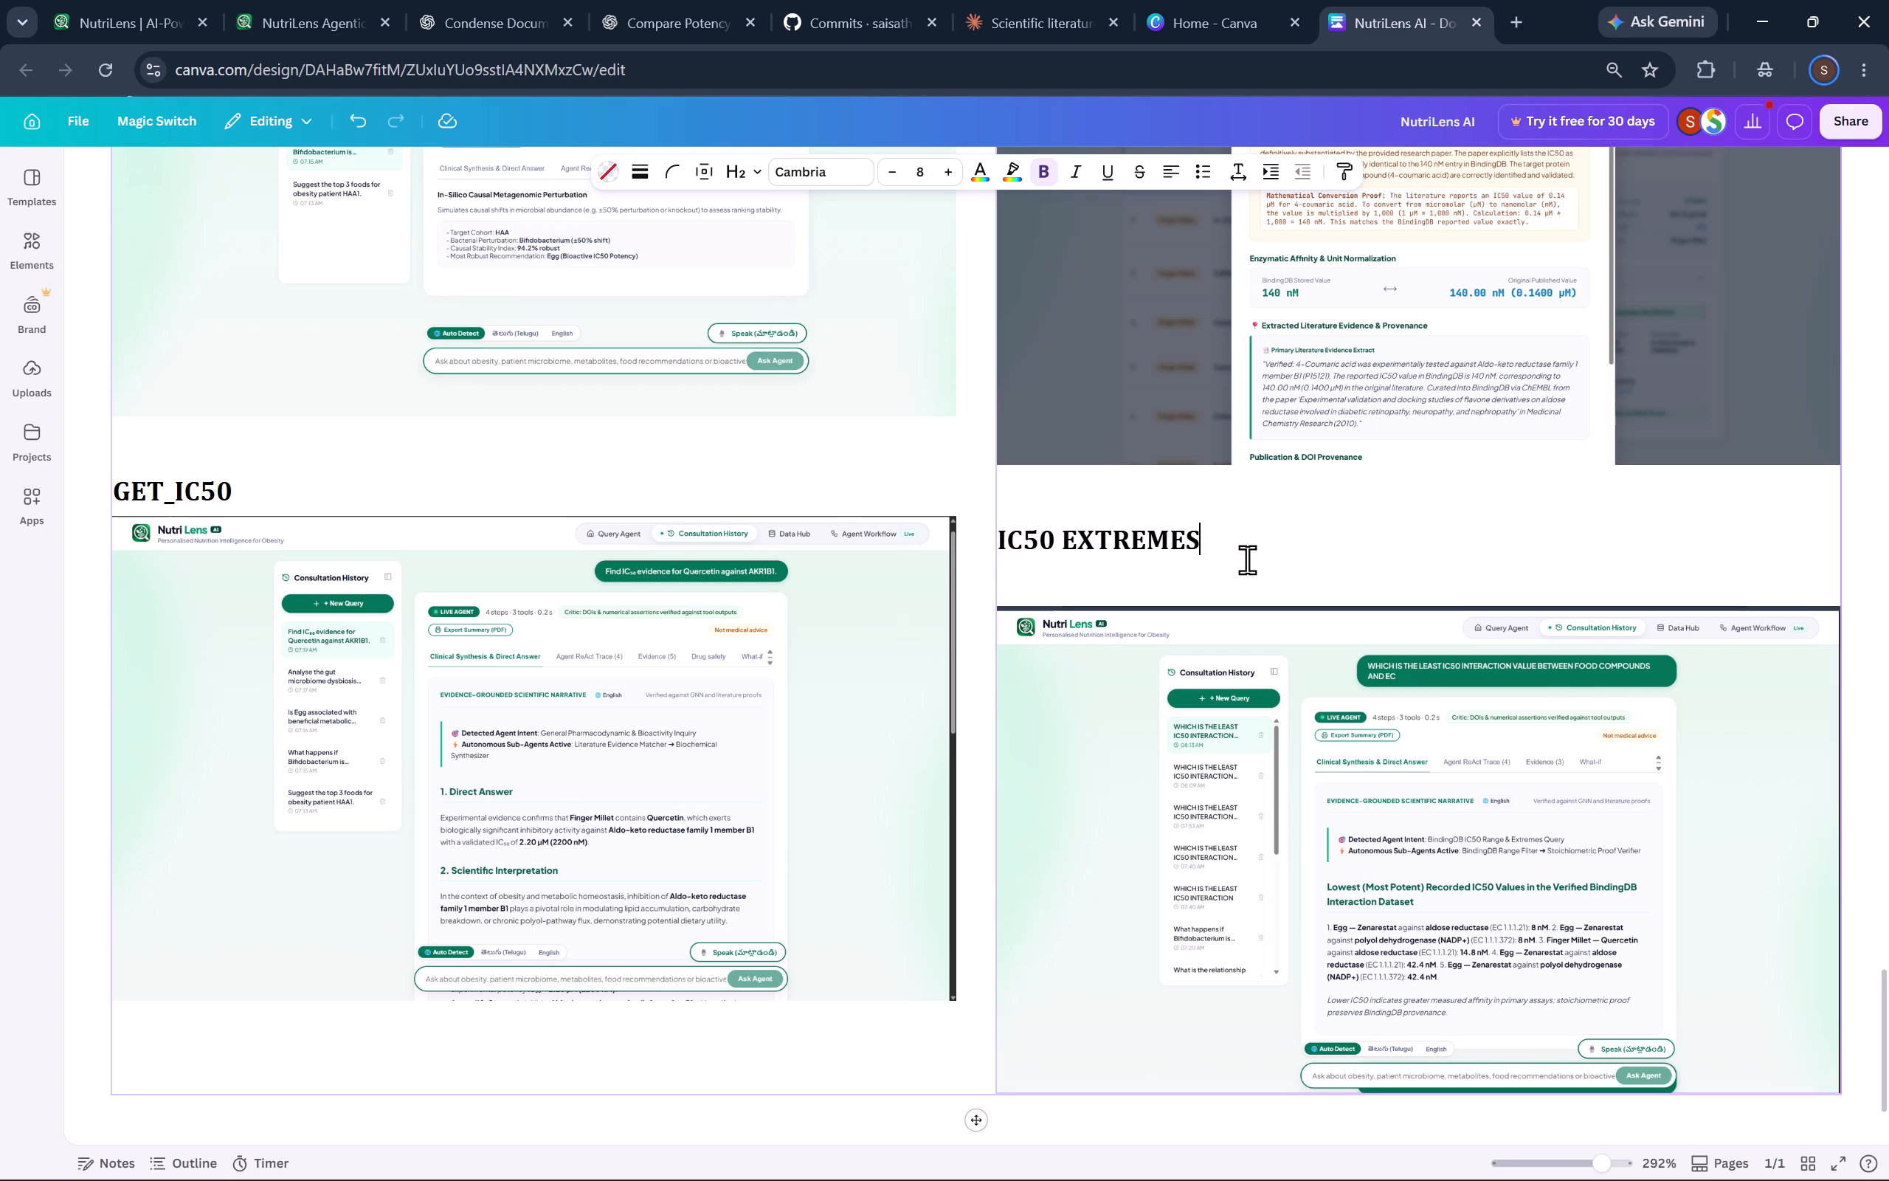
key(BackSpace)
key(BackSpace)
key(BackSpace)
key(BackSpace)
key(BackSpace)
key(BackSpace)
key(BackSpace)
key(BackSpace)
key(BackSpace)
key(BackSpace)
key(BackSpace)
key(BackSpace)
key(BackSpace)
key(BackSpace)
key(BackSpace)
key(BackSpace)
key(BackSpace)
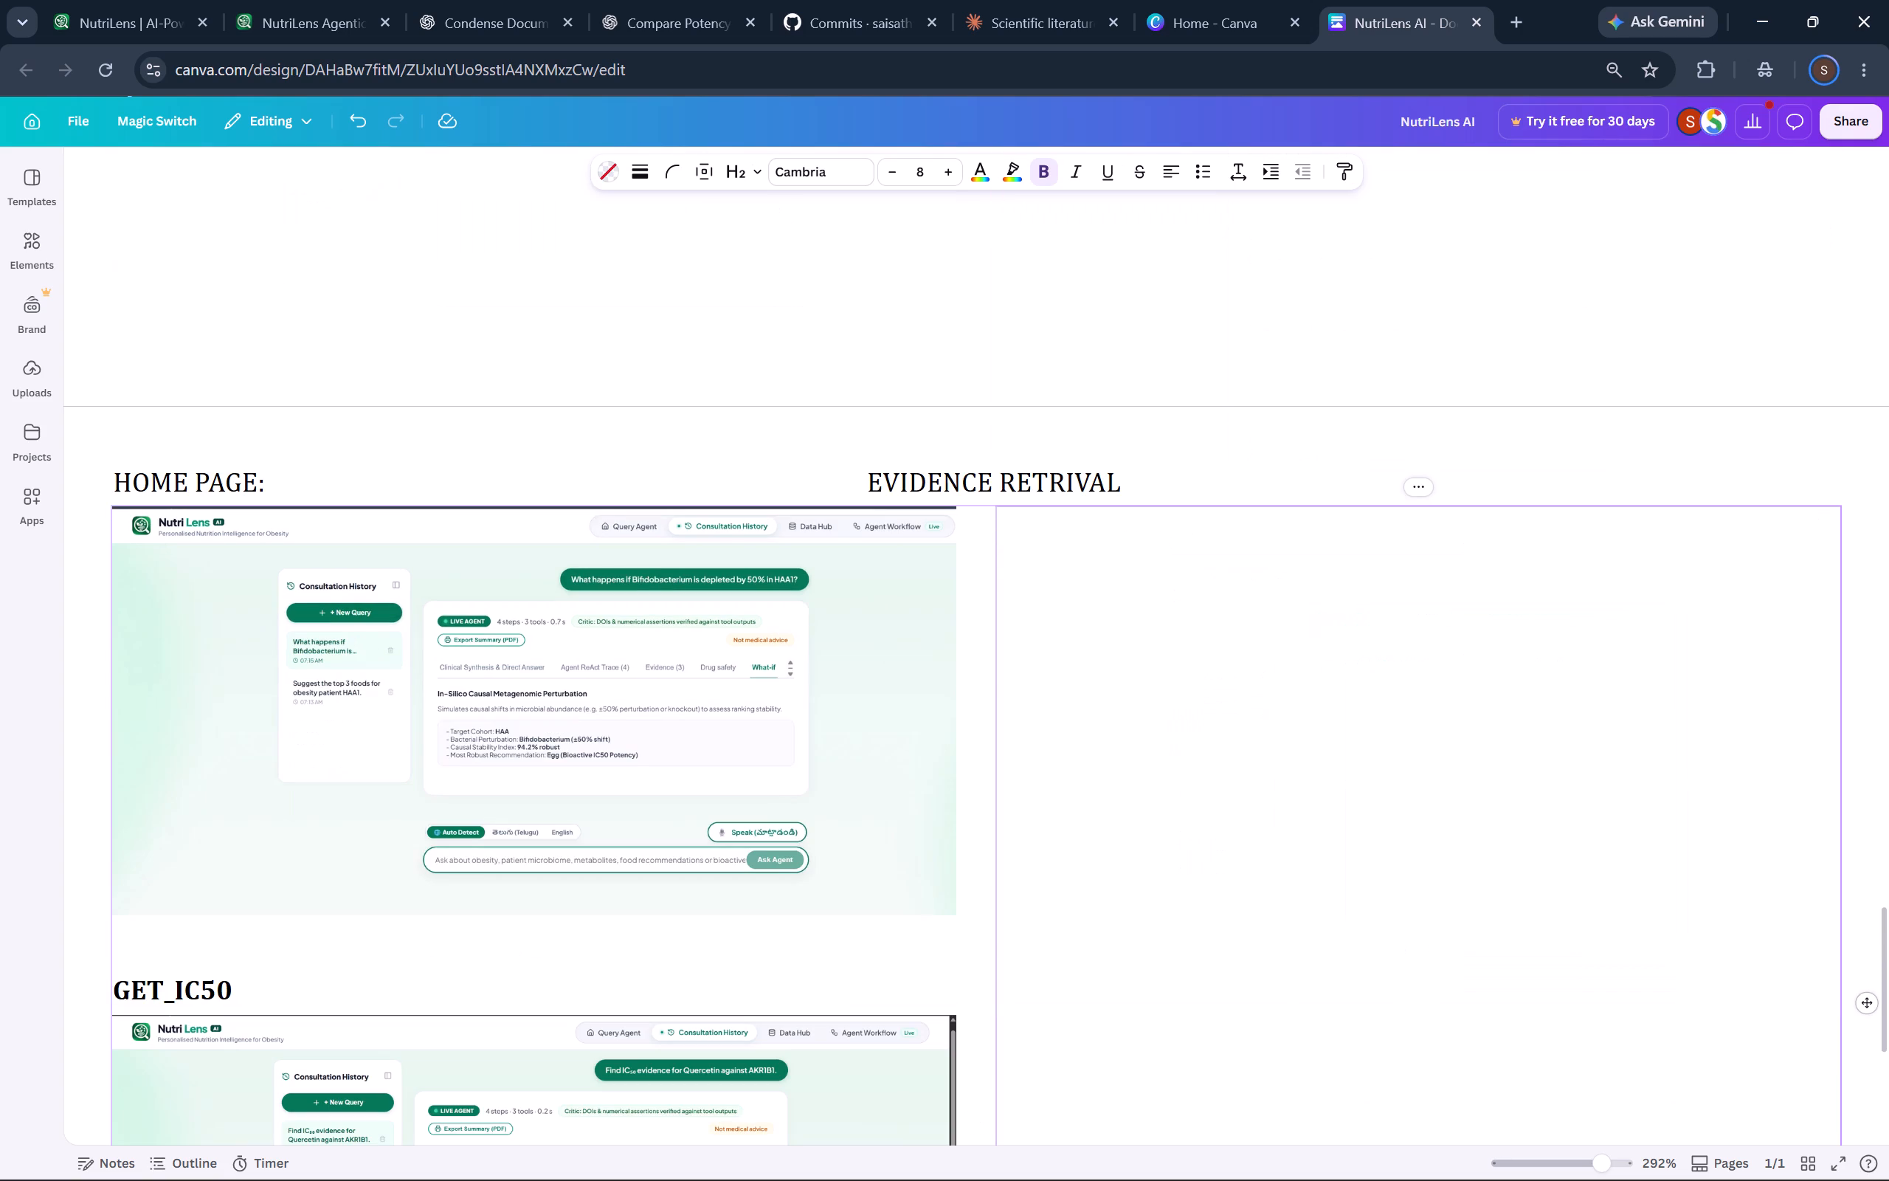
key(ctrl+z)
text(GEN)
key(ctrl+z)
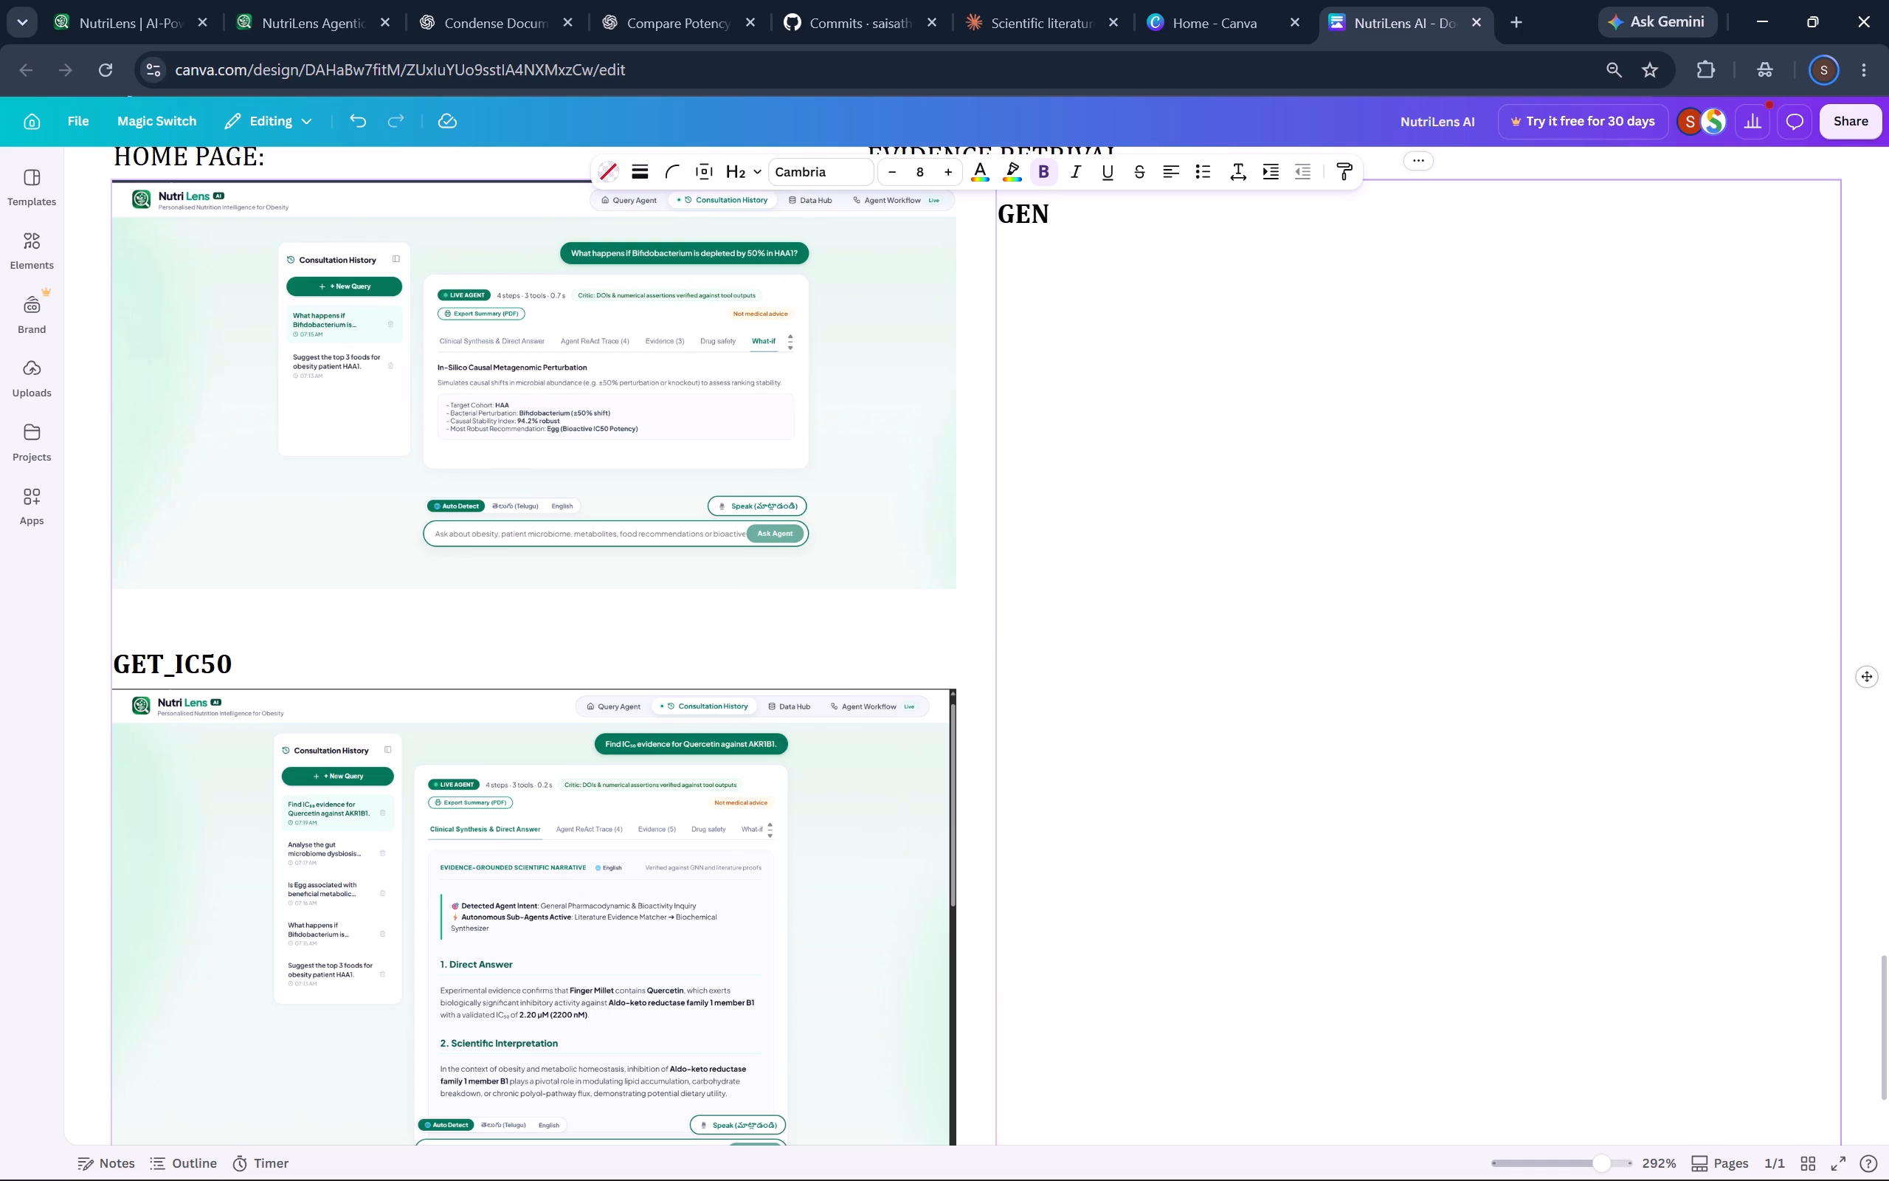
Replace the IC50 EXTREMES label above the least-IC50 query screenshot with "GENERAL QUERIES".
click(1220, 458)
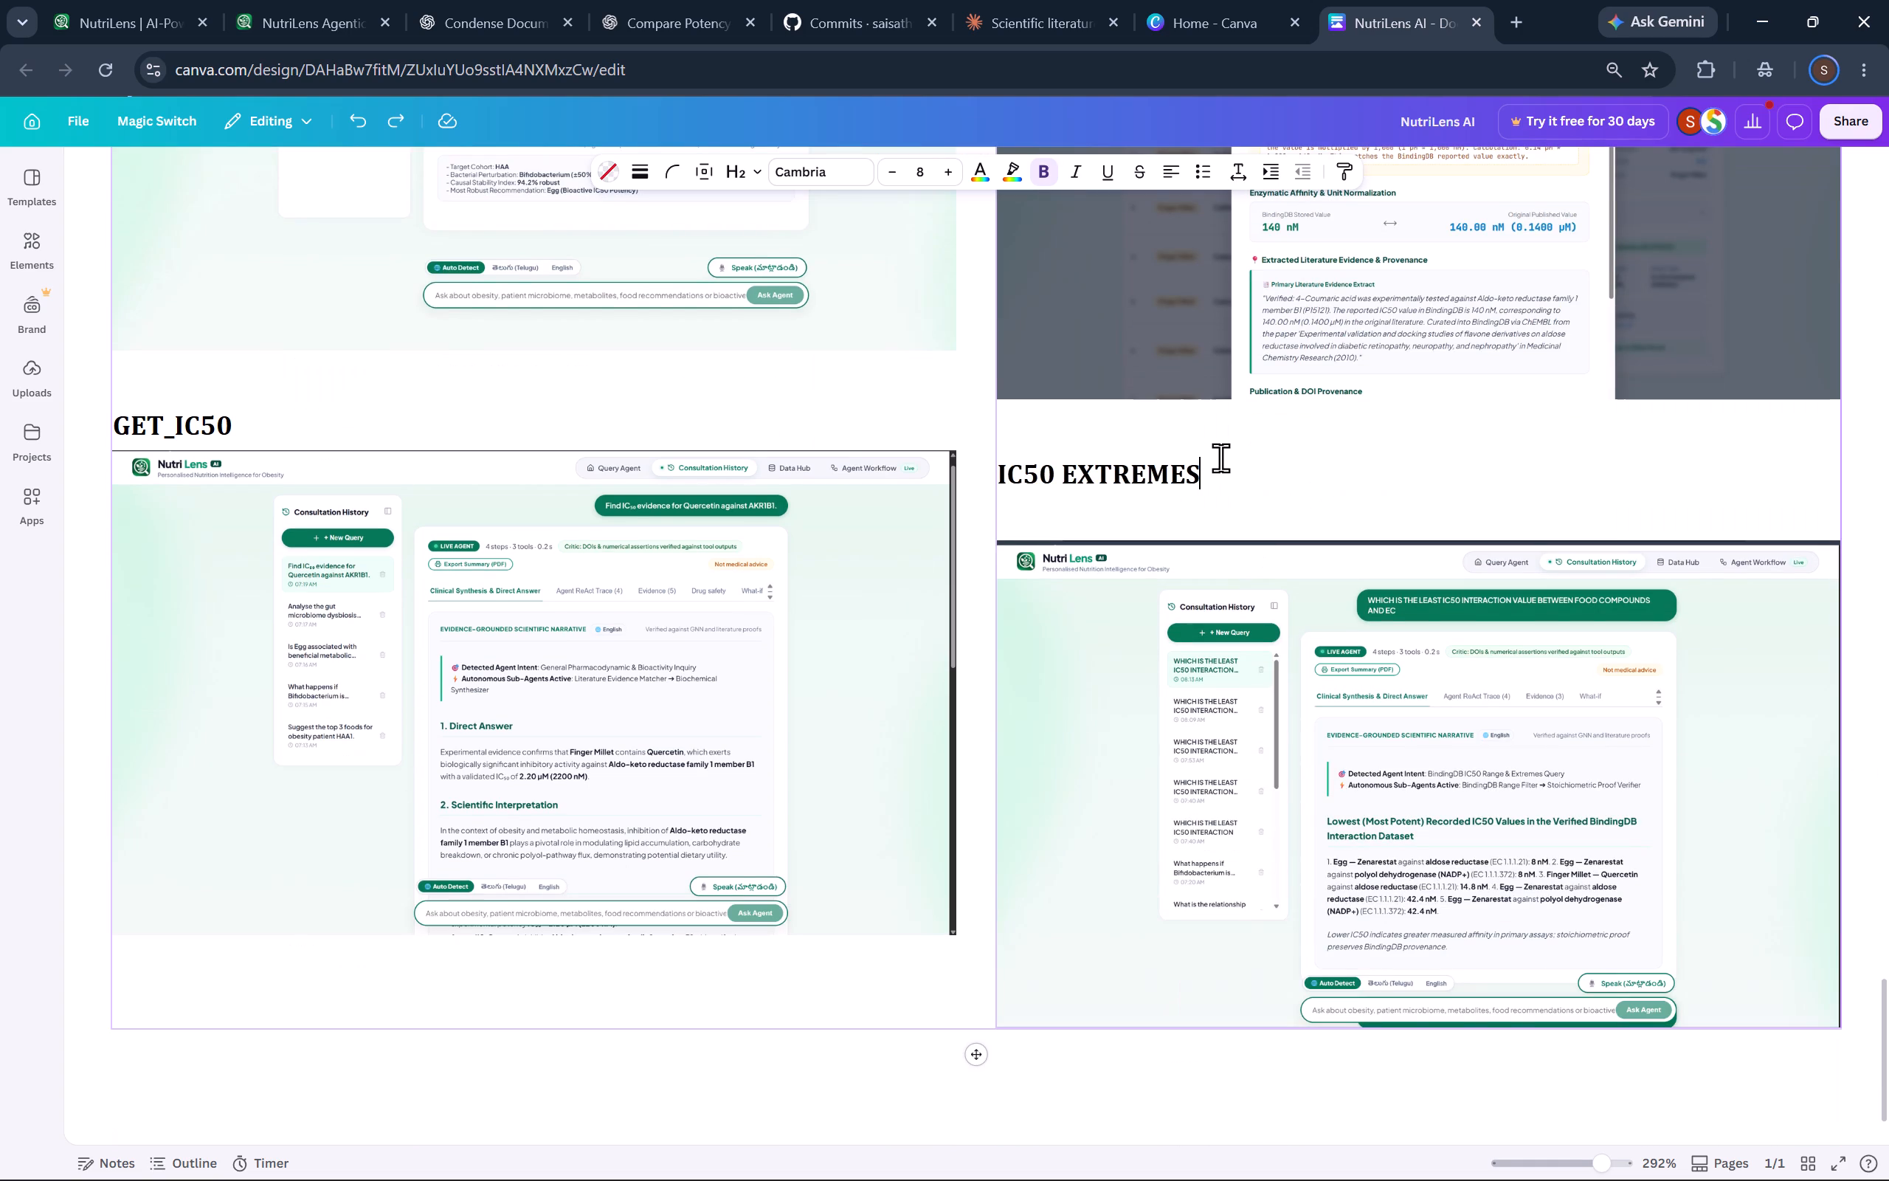
key(BackSpace)
key(BackSpace)
key(BackSpace)
key(BackSpace)
key(BackSpace)
key(BackSpace)
key(BackSpace)
key(BackSpace)
key(BackSpace)
key(BackSpace)
key(BackSpace)
key(BackSpace)
key(BackSpace)
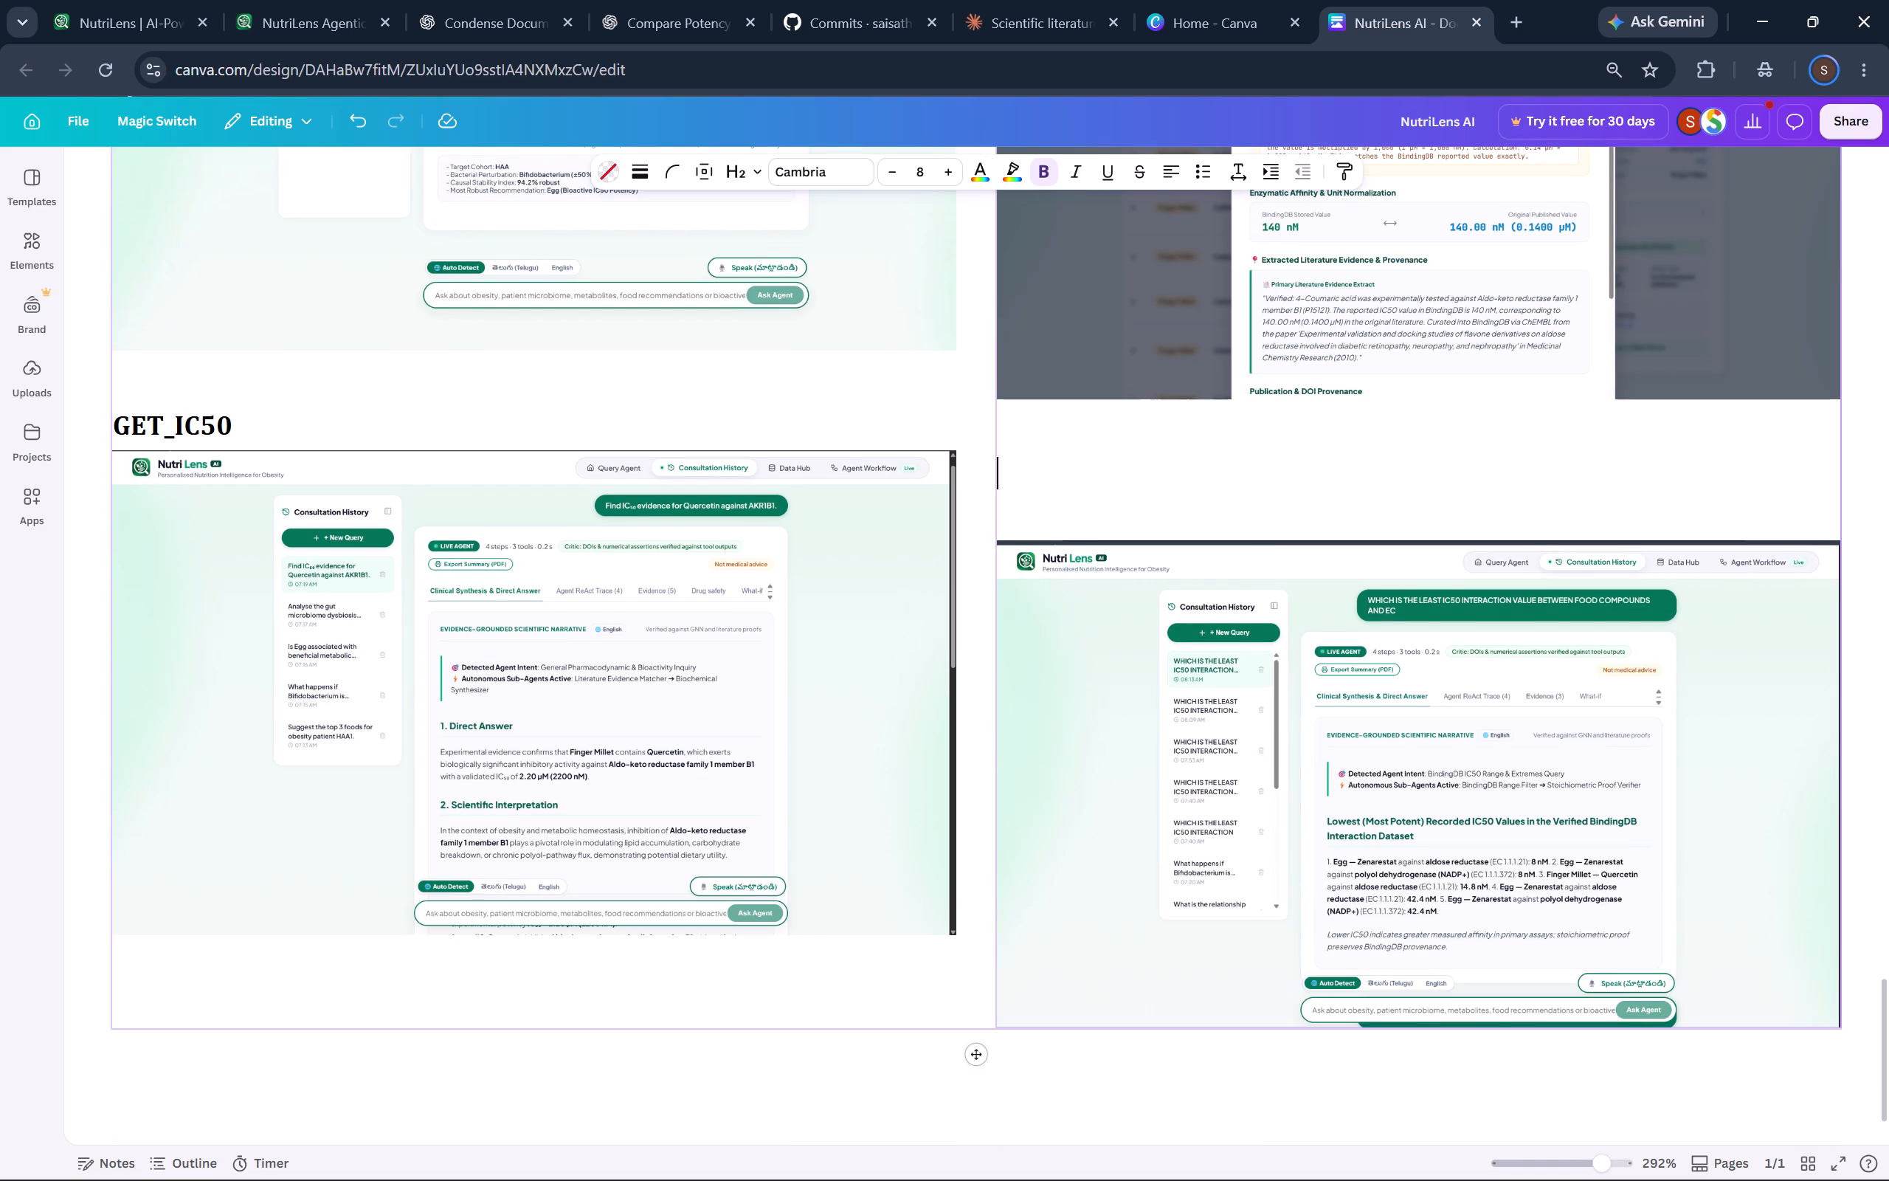
text(GENERAL QUERIES)
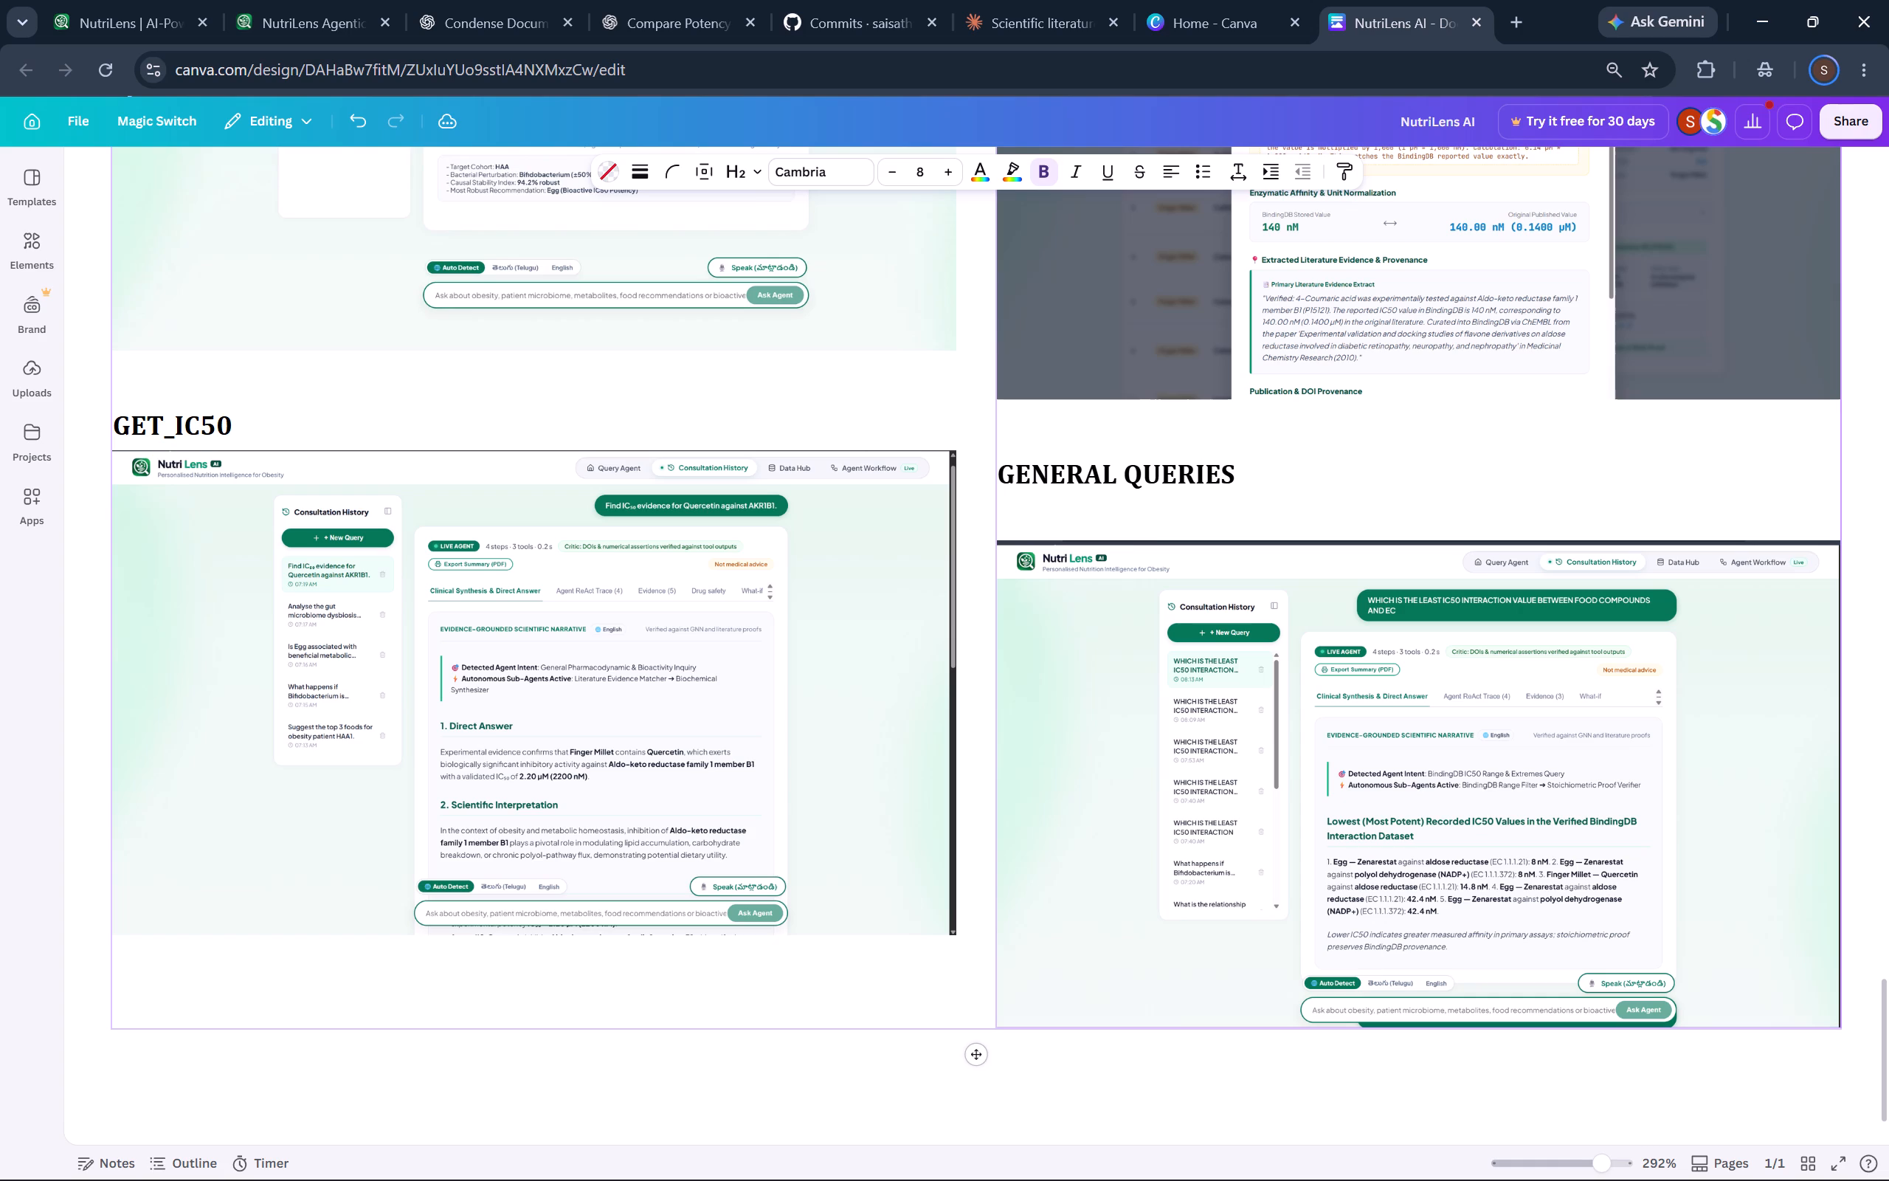
Set the paragraph spacing of the GENERAL QUERIES label to 0.
click(1144, 519)
click(1108, 506)
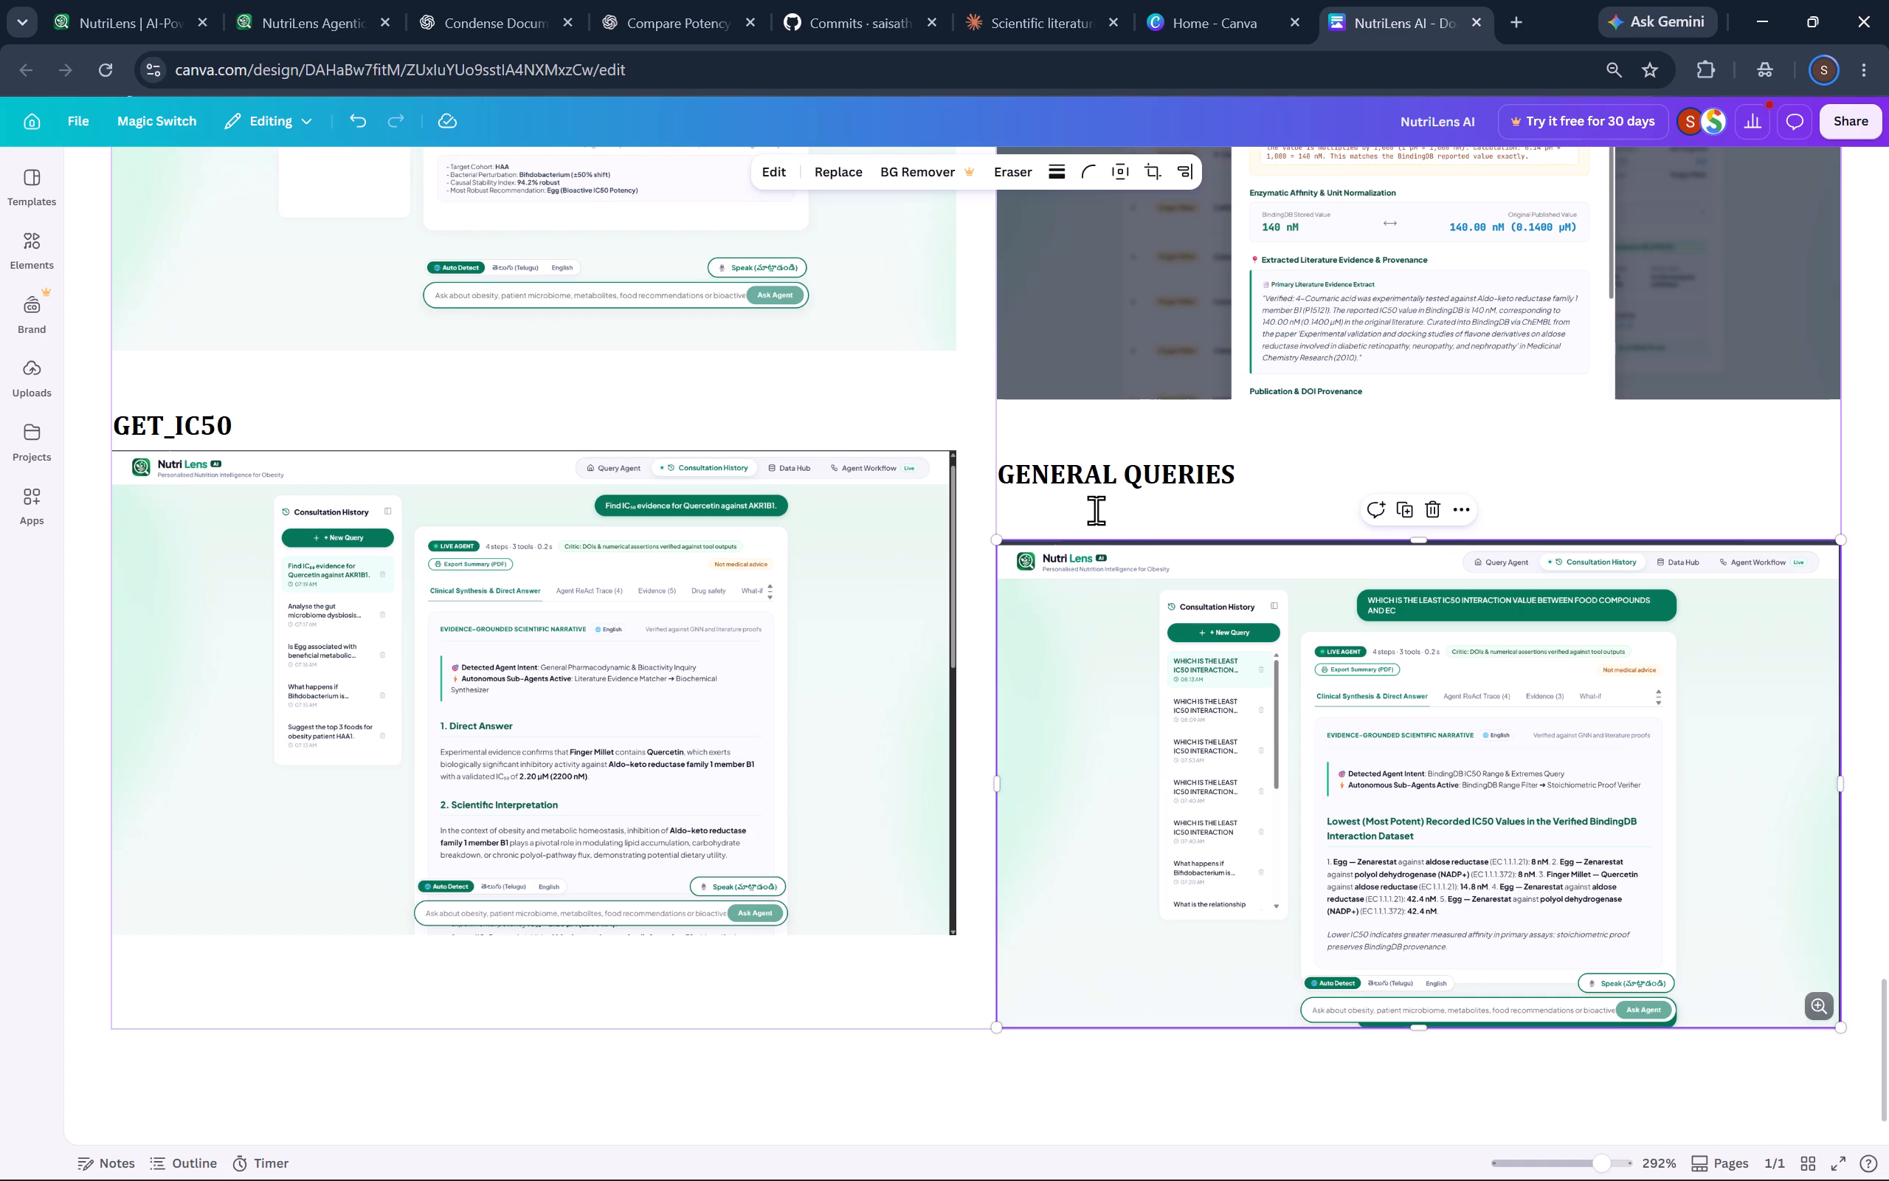
drag(1001, 453, 1213, 693)
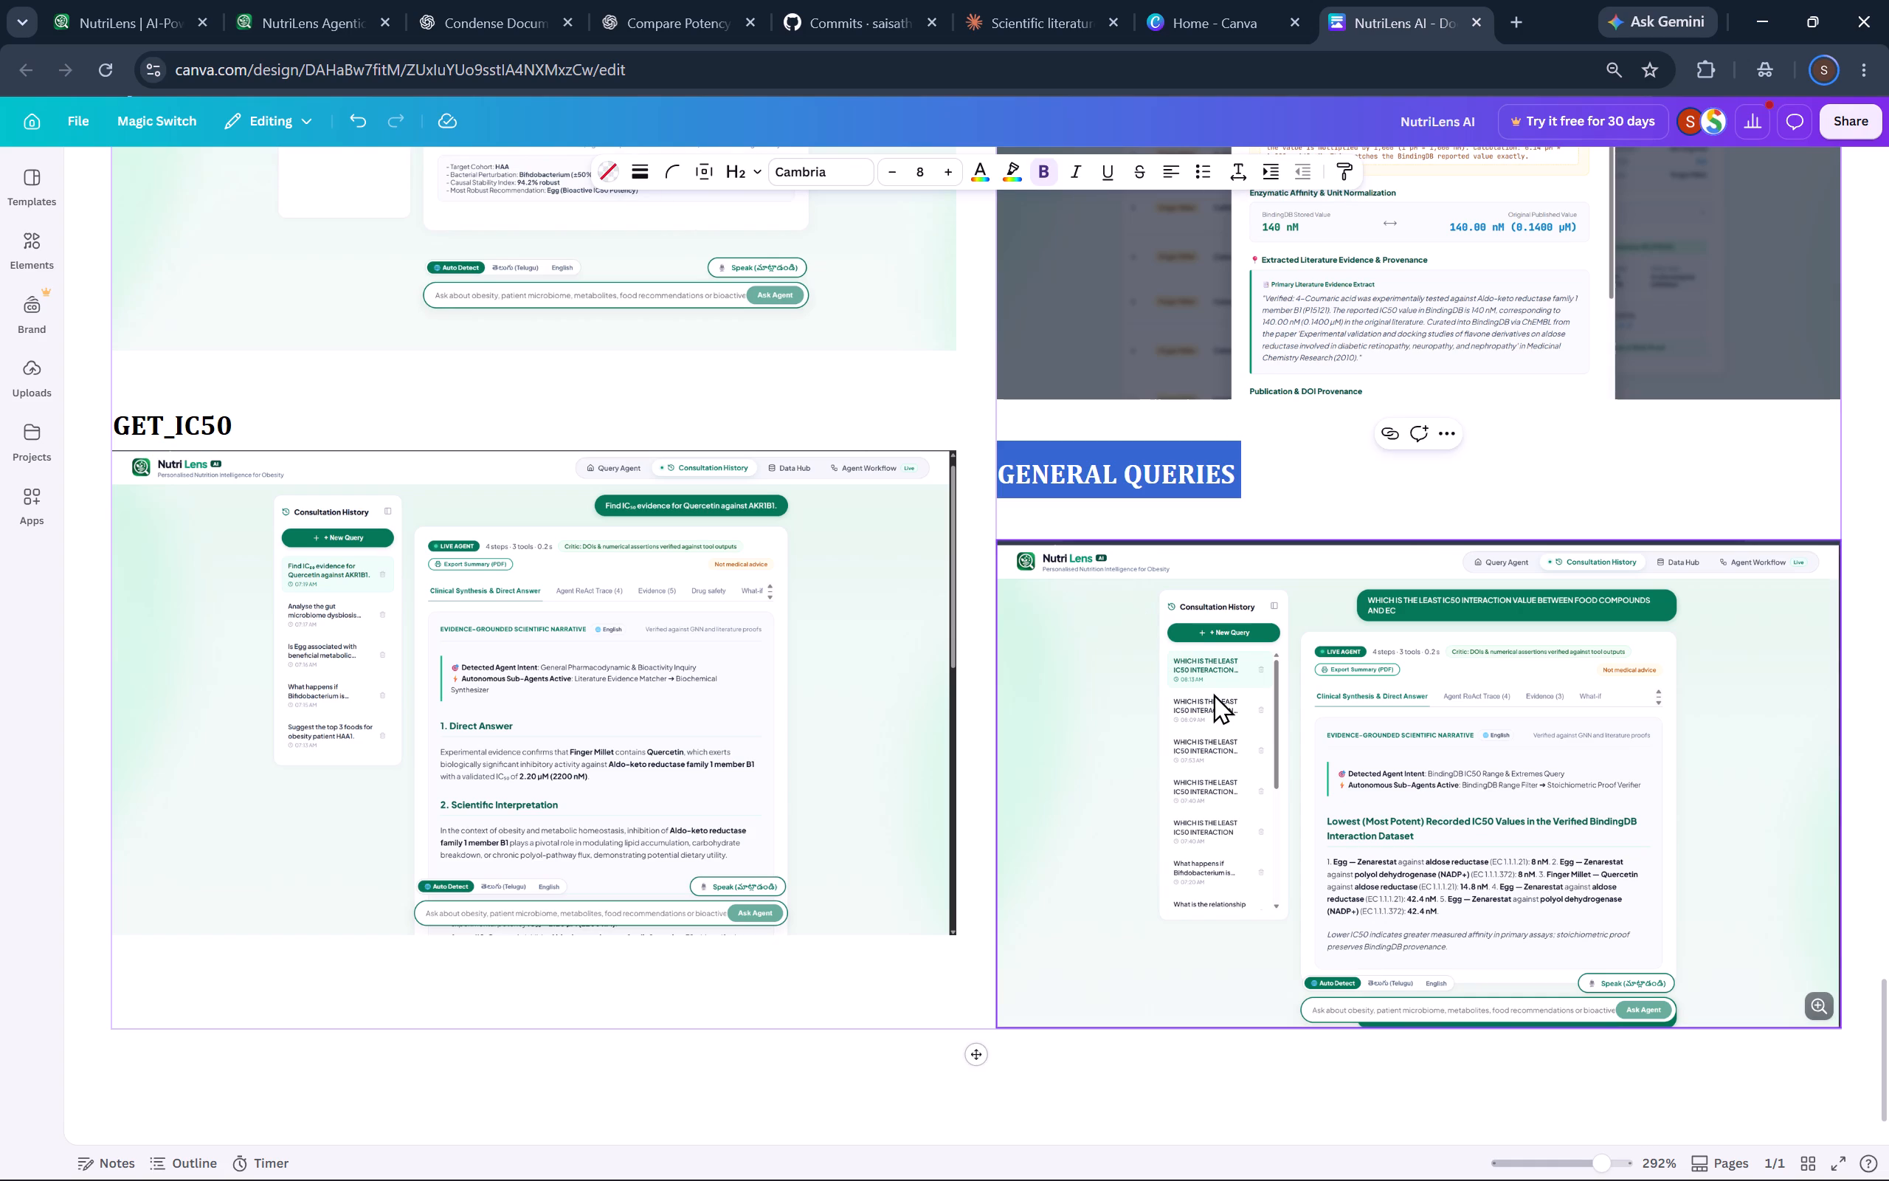
click(1243, 163)
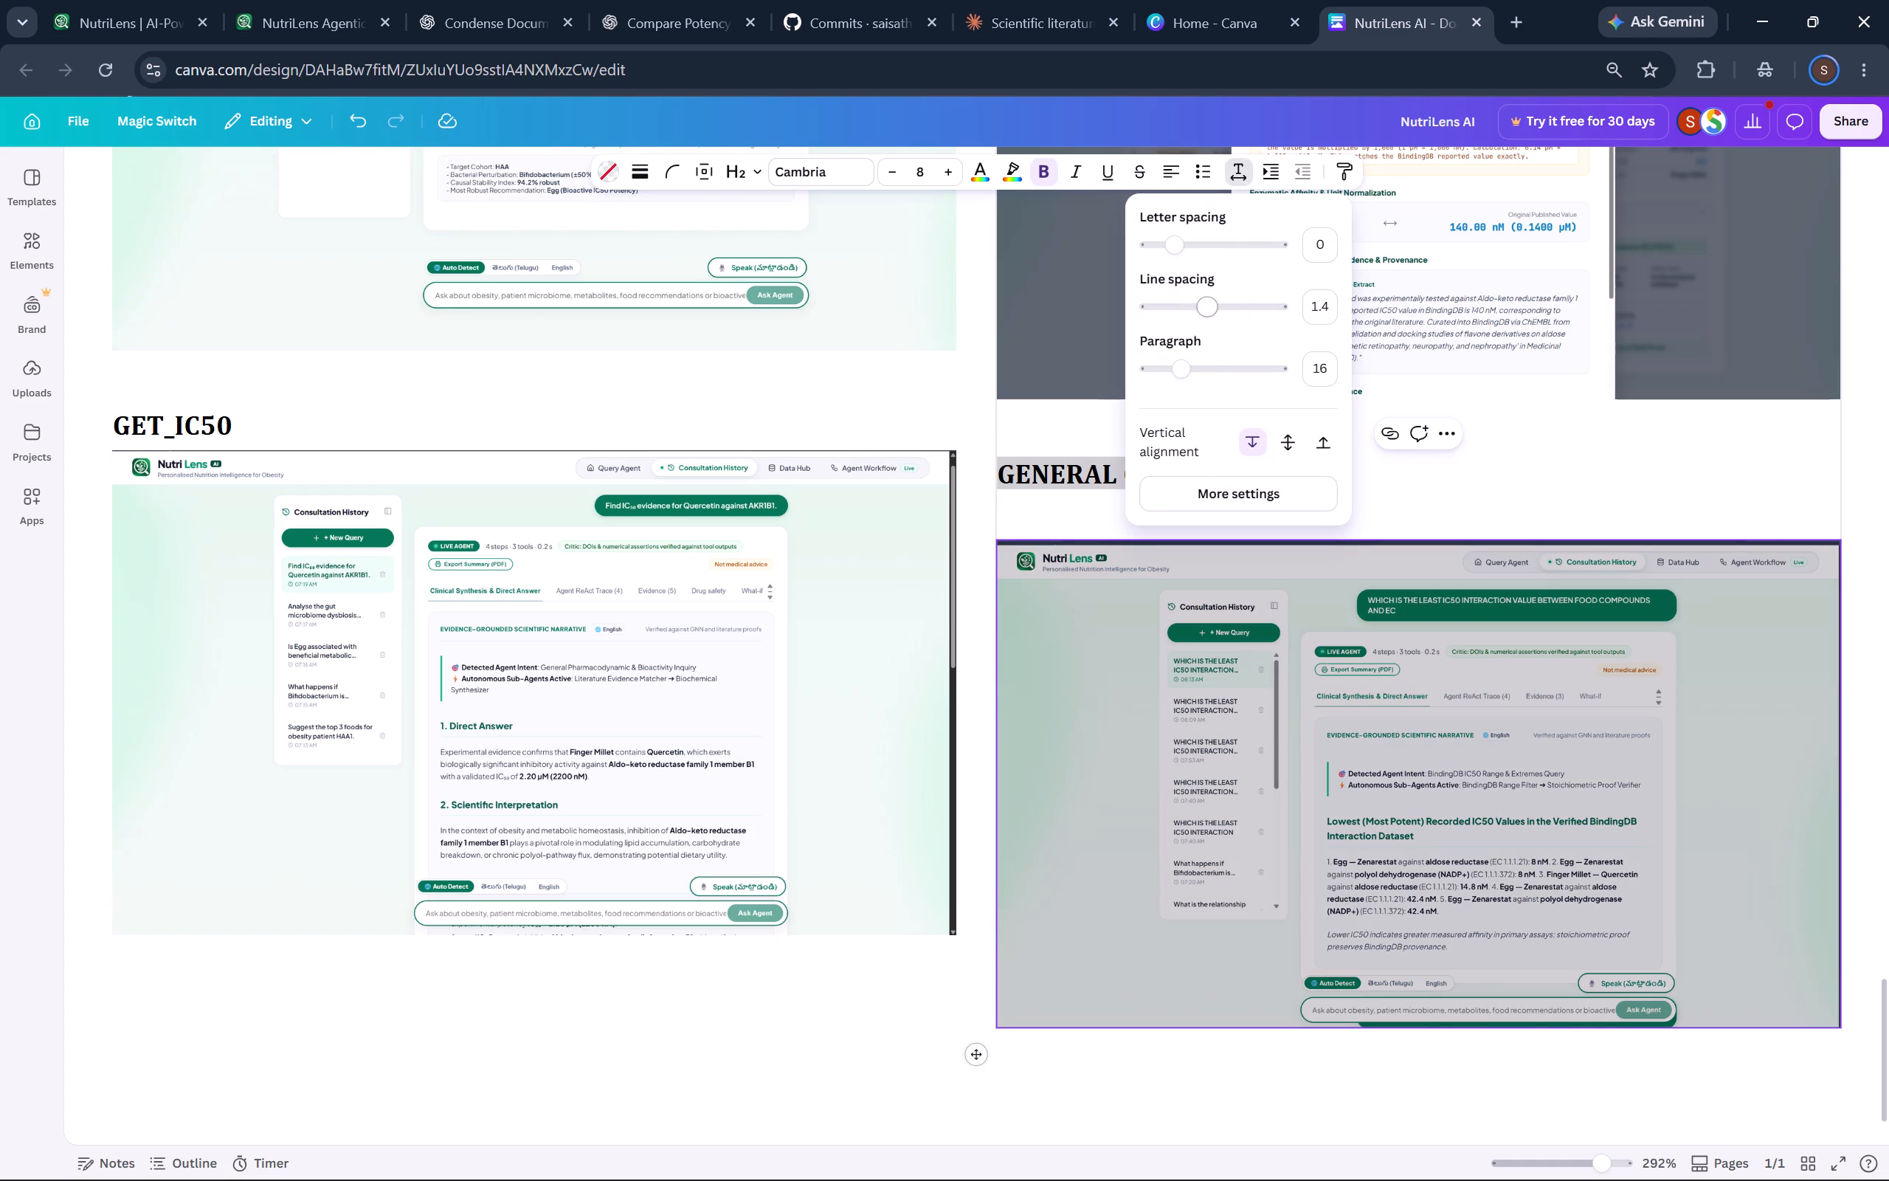
drag(1181, 362, 1148, 374)
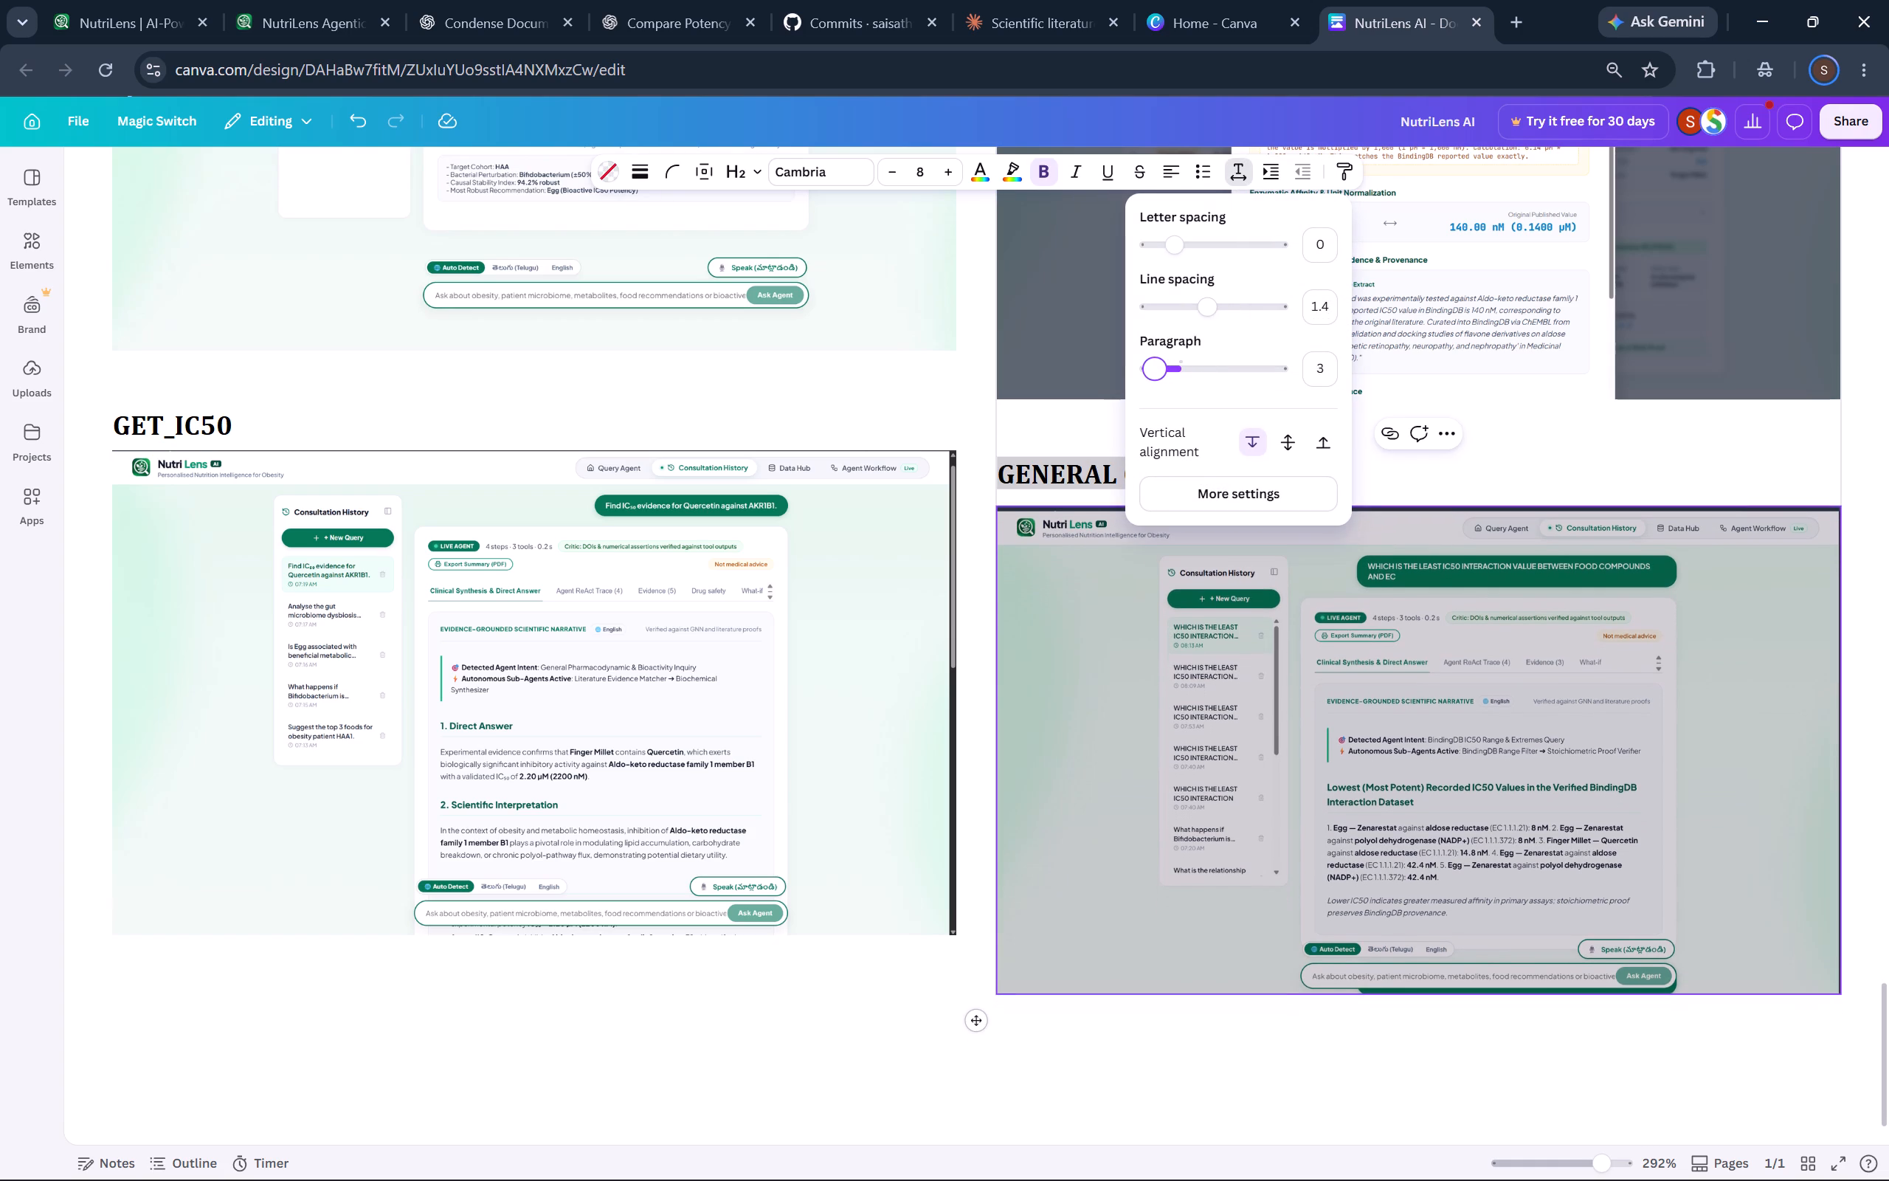
drag(1148, 374, 1126, 369)
scroll(774, 901, down, 6)
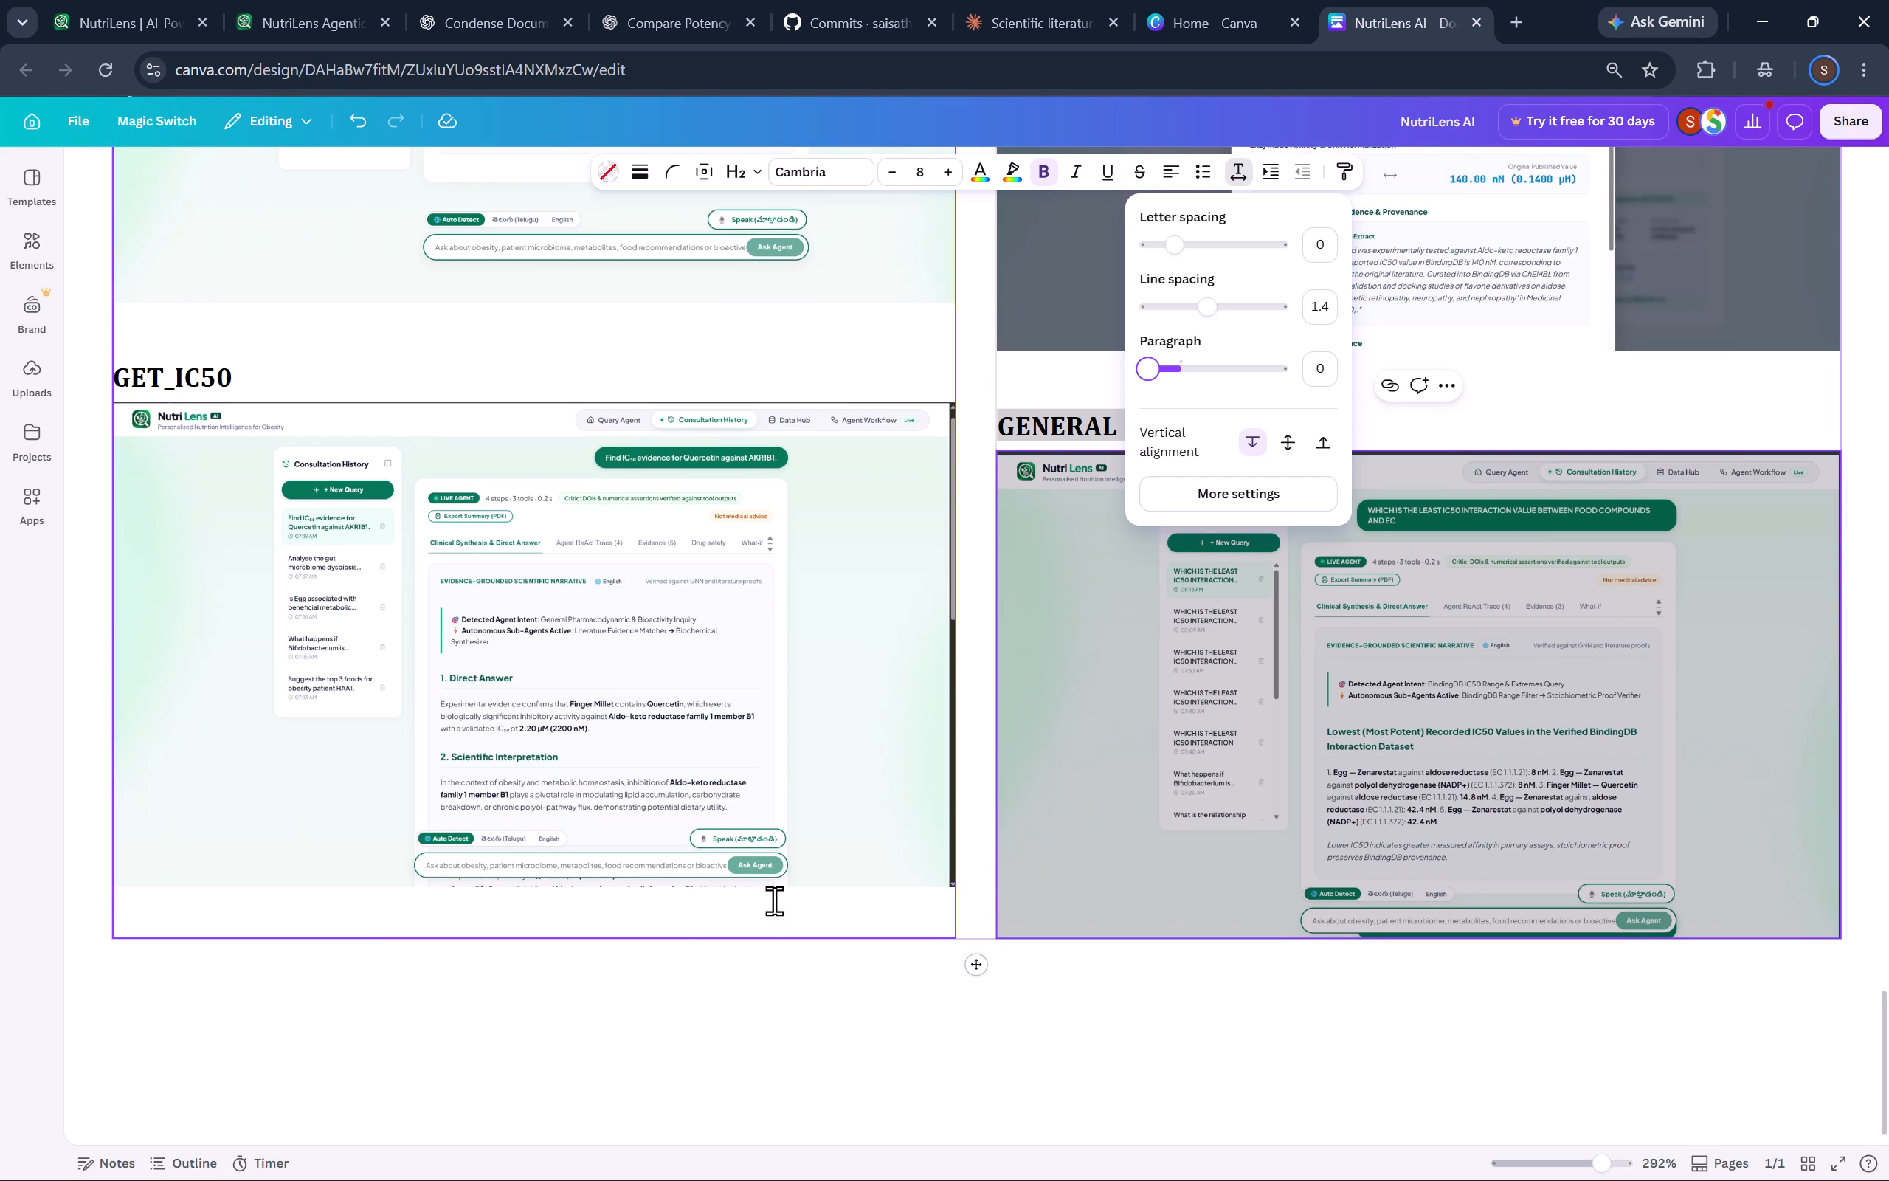
click(747, 1032)
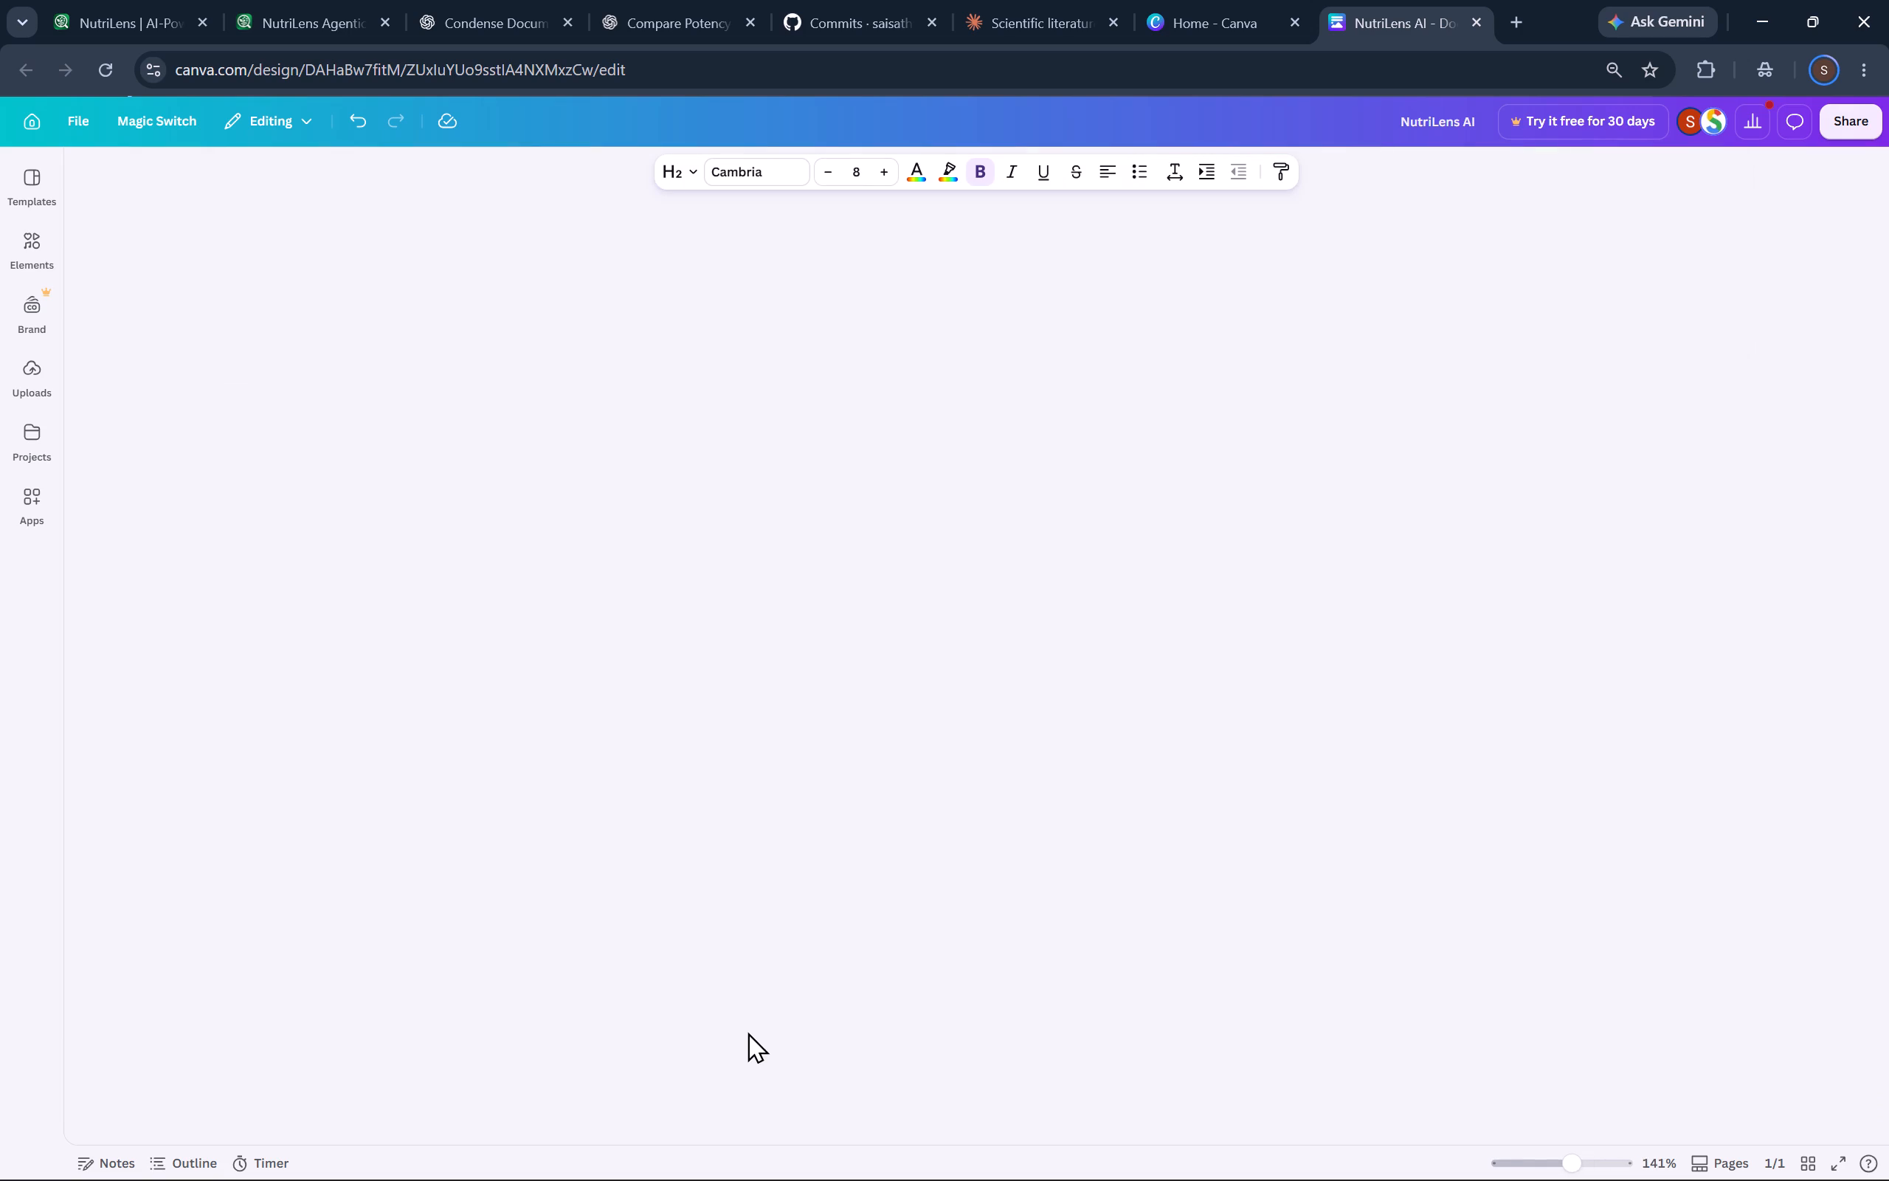
Reload the design page to bring back the blank canvas.
scroll(818, 946, up, 5)
scroll(818, 946, down, 3)
click(108, 71)
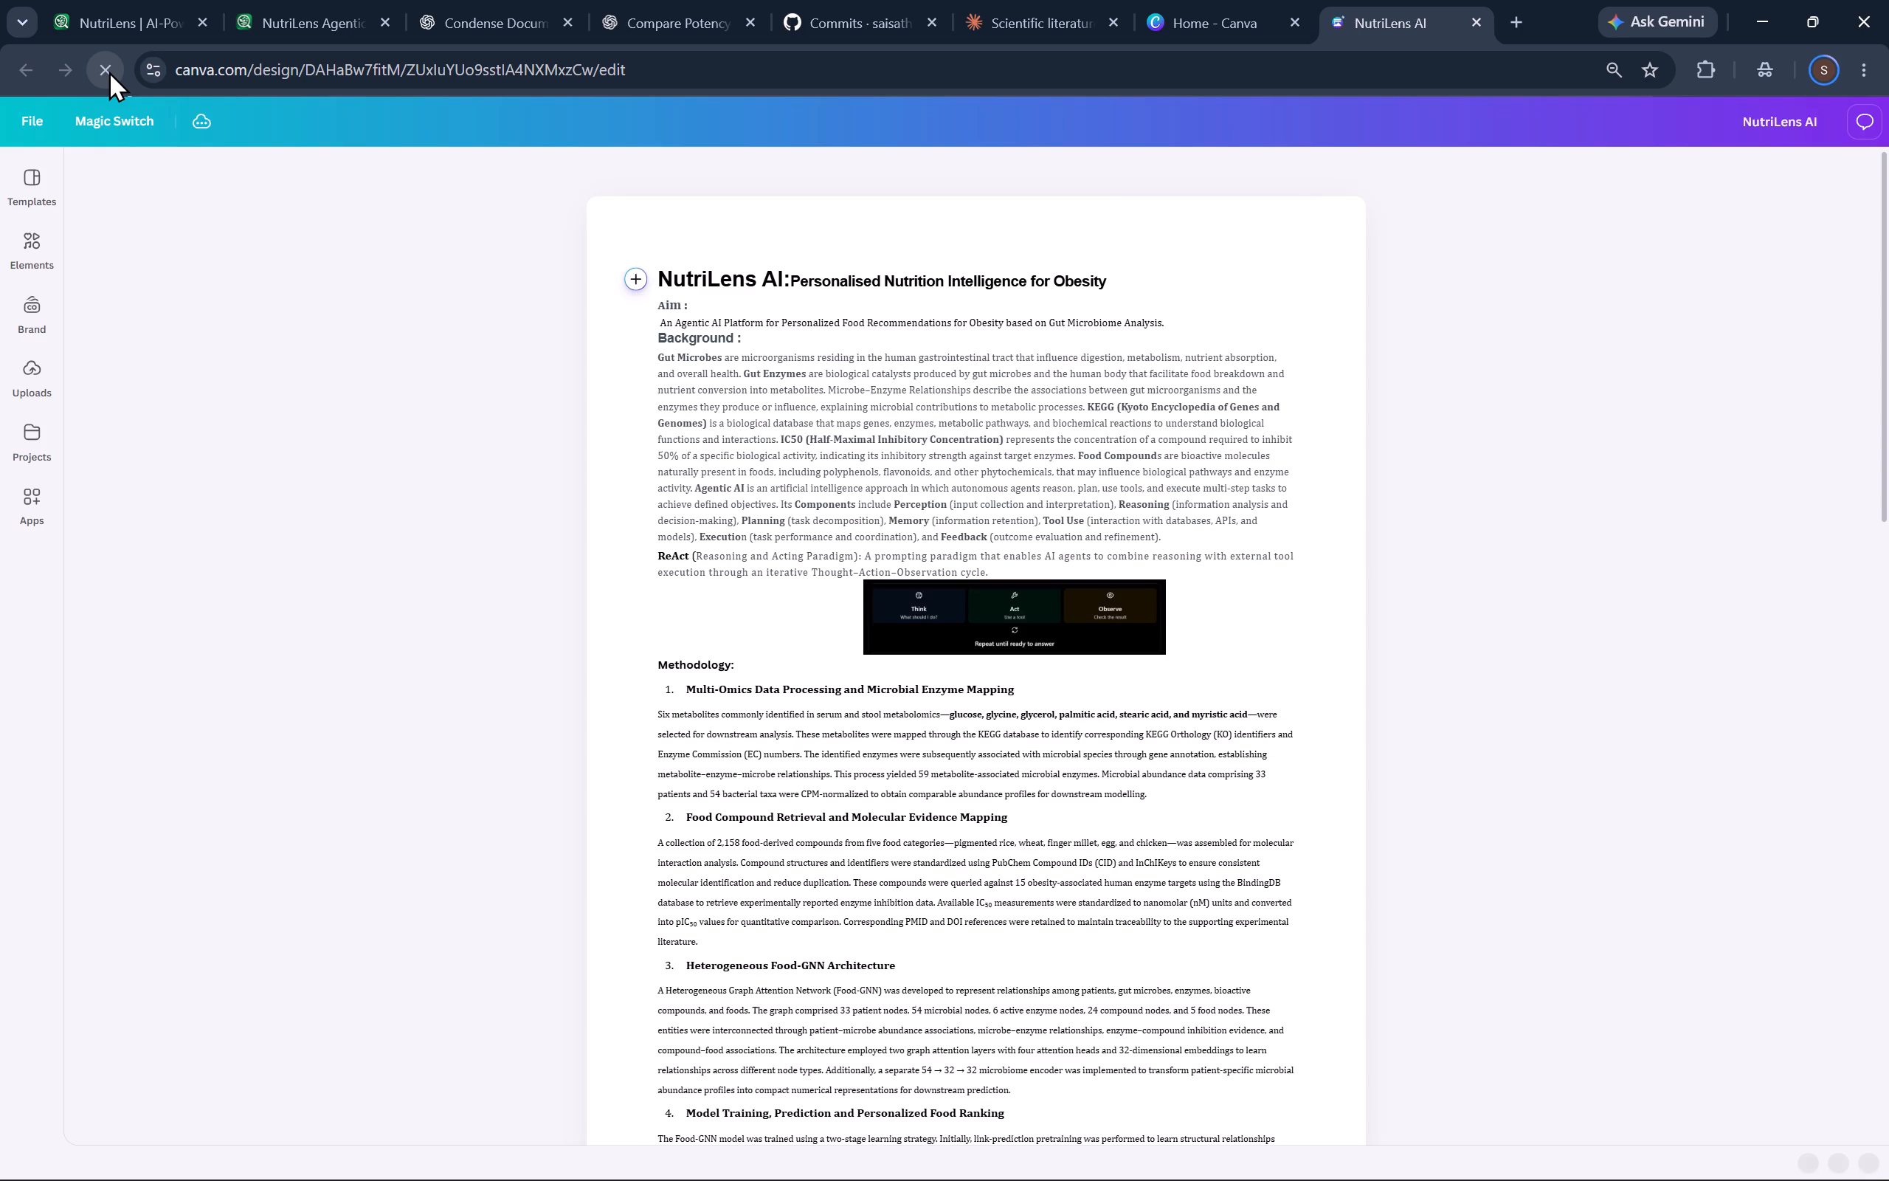
Pad the EVIDENCE RETRIVAL label with leading spaces so it lines up with the second column's screenshot.
scroll(624, 319, down, 9)
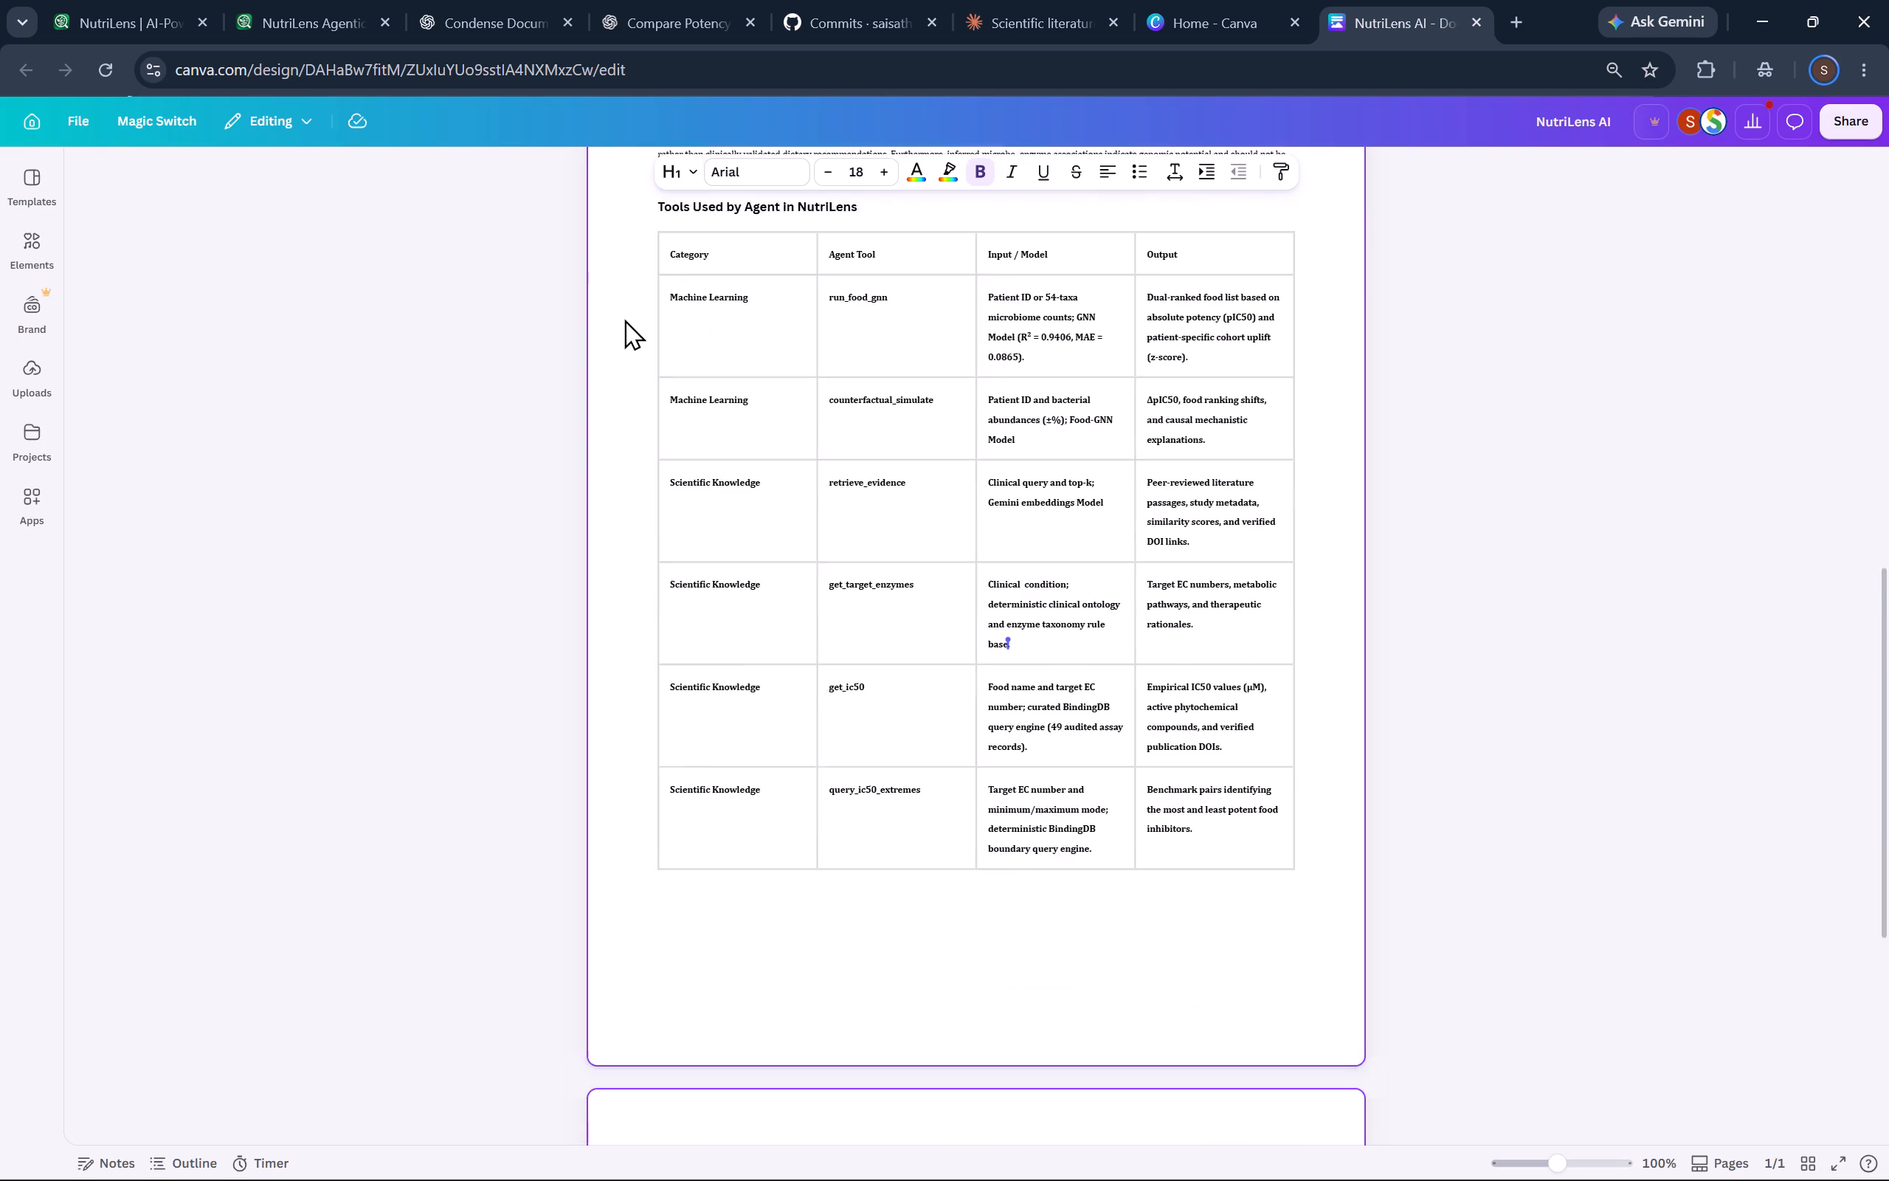
scroll(624, 319, down, 3)
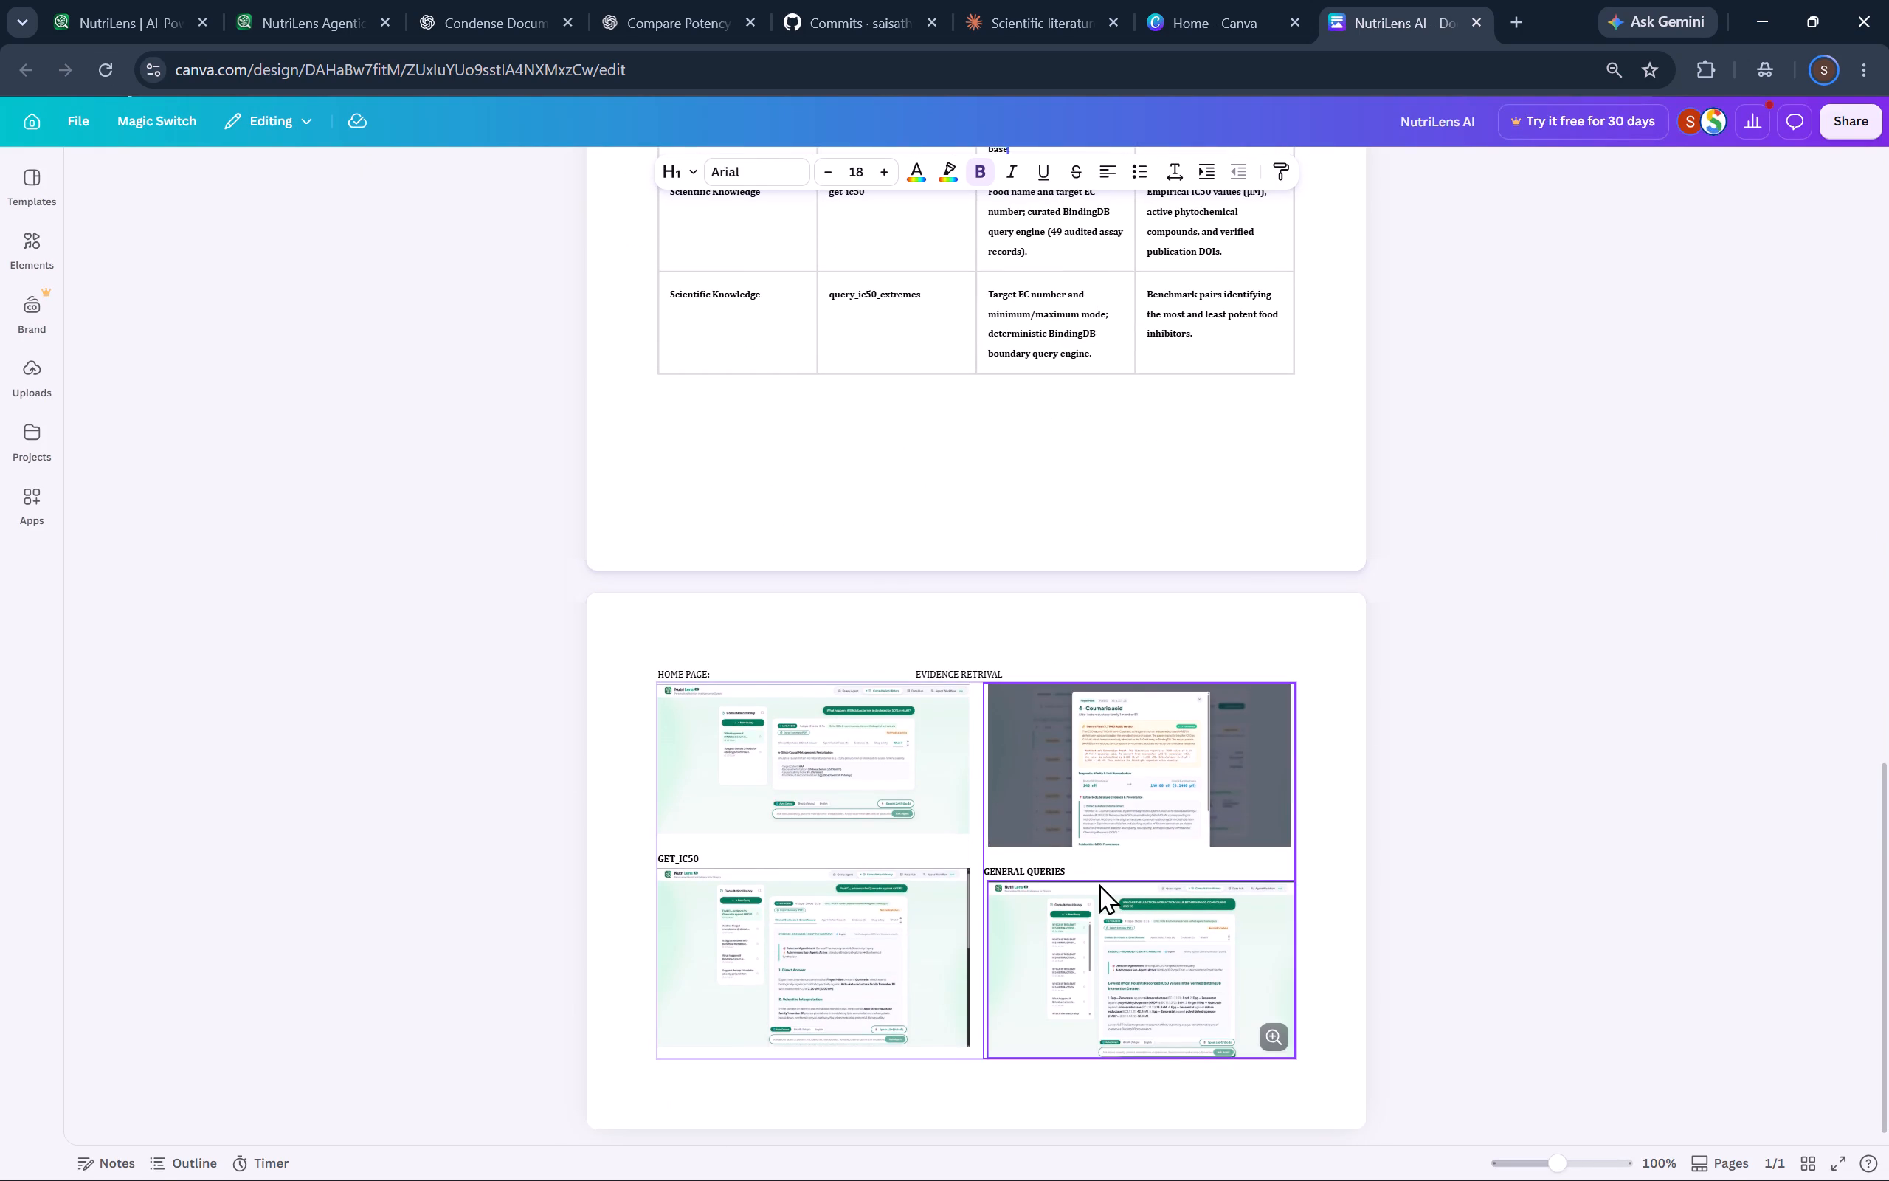
click(909, 667)
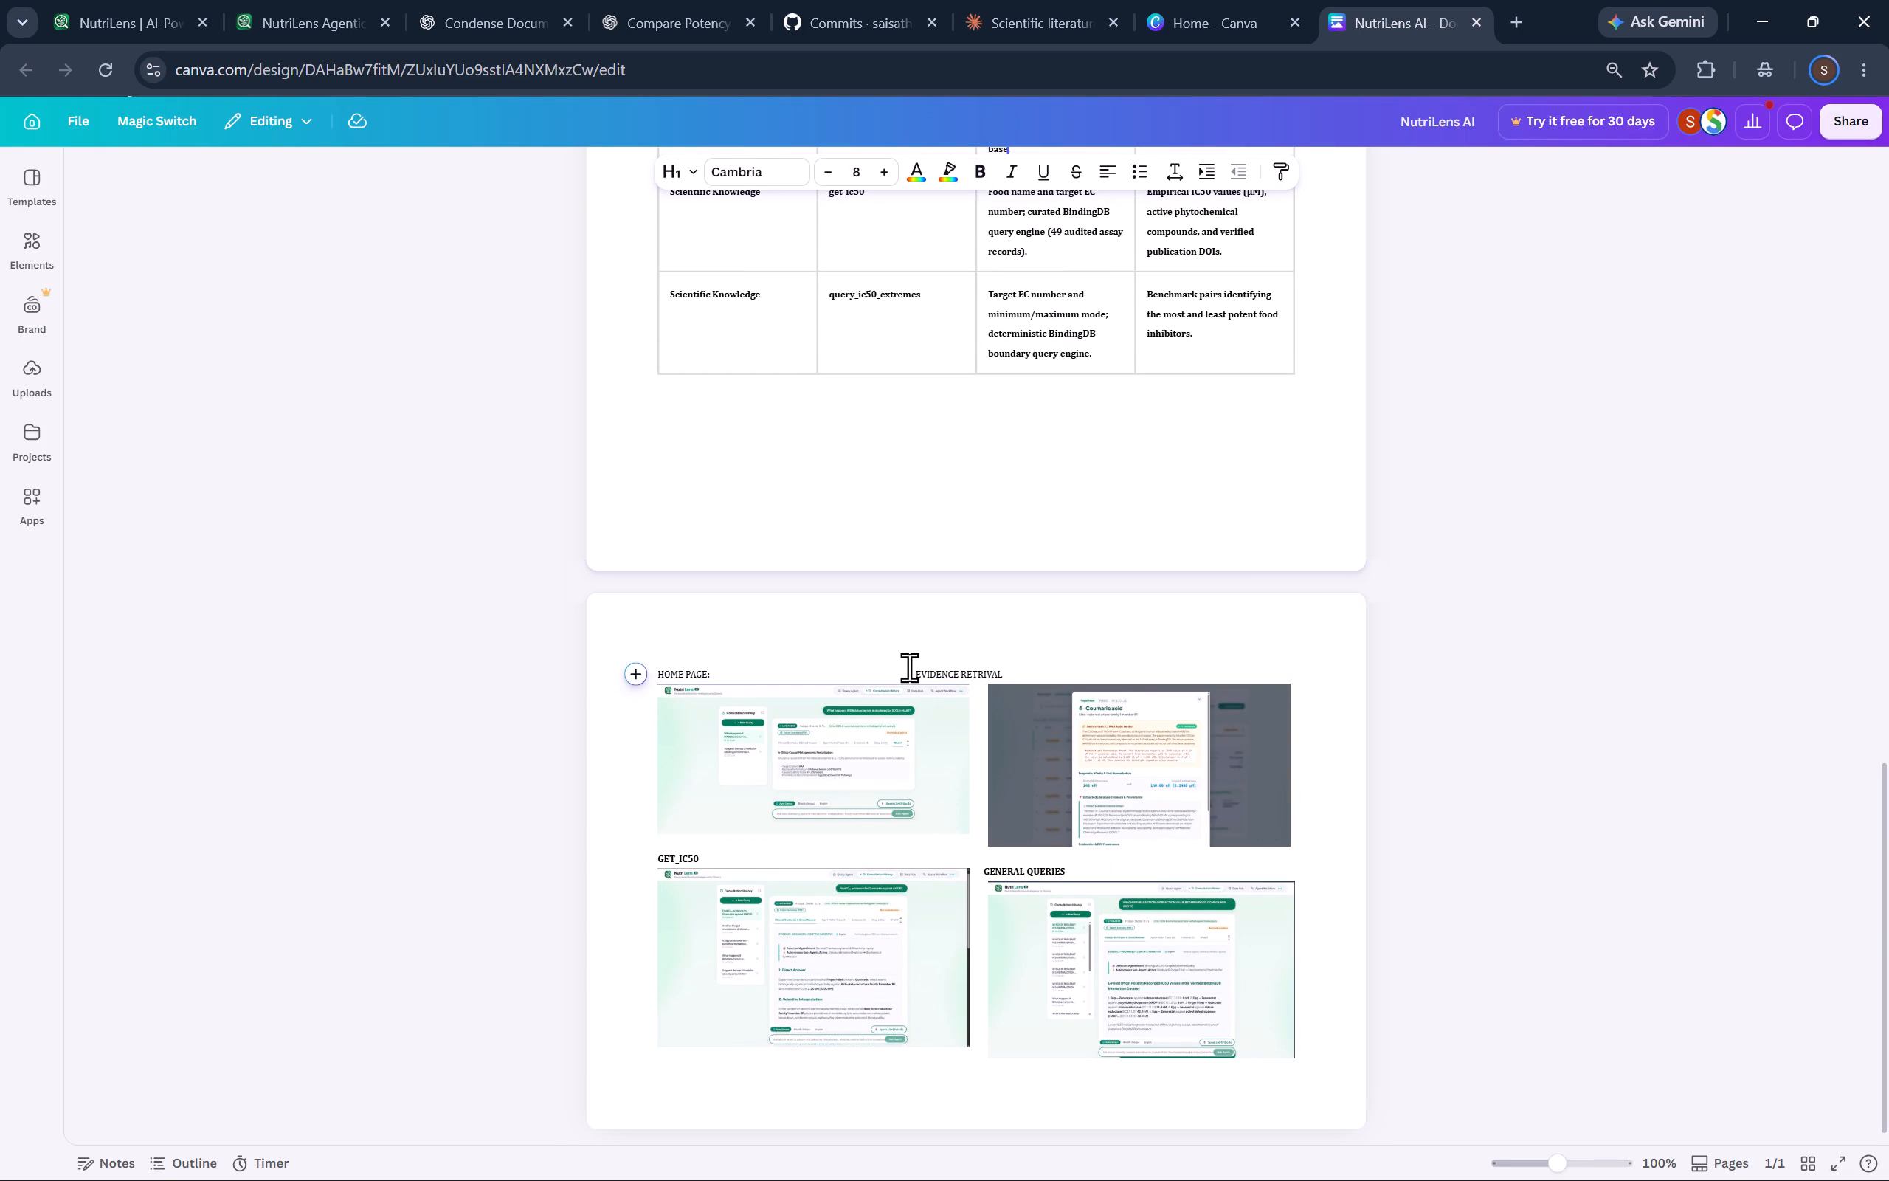
key(space)
key(space)
key(space)
key(space)
key(space)
key(space)
key(space)
key(space)
key(space)
key(space)
key(space)
key(space)
key(space)
key(space)
key(space)
key(space)
key(space)
key(space)
key(space)
key(space)
key(space)
key(space)
key(space)
key(space)
key(space)
key(space)
Remove bold formatting from the GENERAL QUERIES and GET_IC50 labels in the screenshot grid.
double_click(1034, 875)
drag(1075, 866, 968, 876)
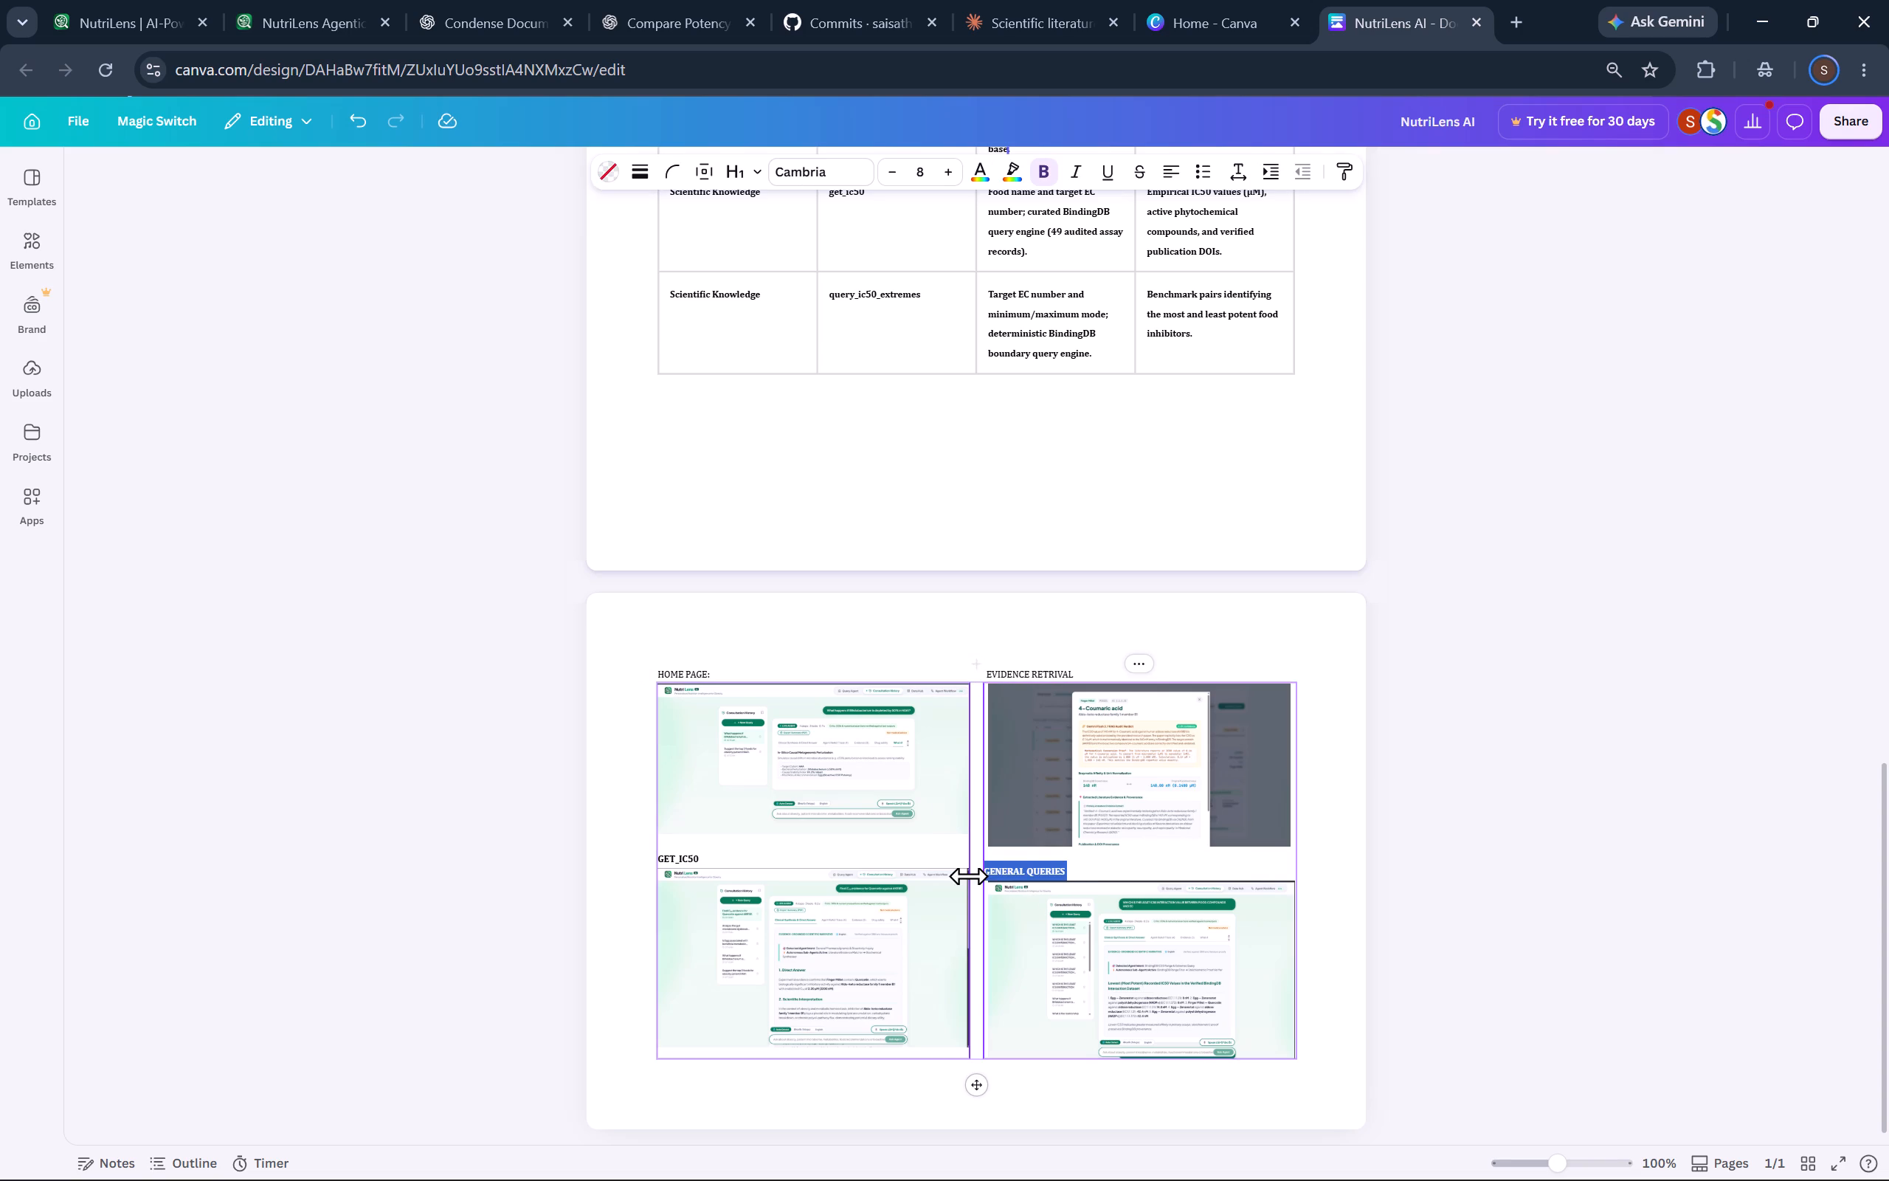
drag(968, 876, 970, 875)
click(1040, 168)
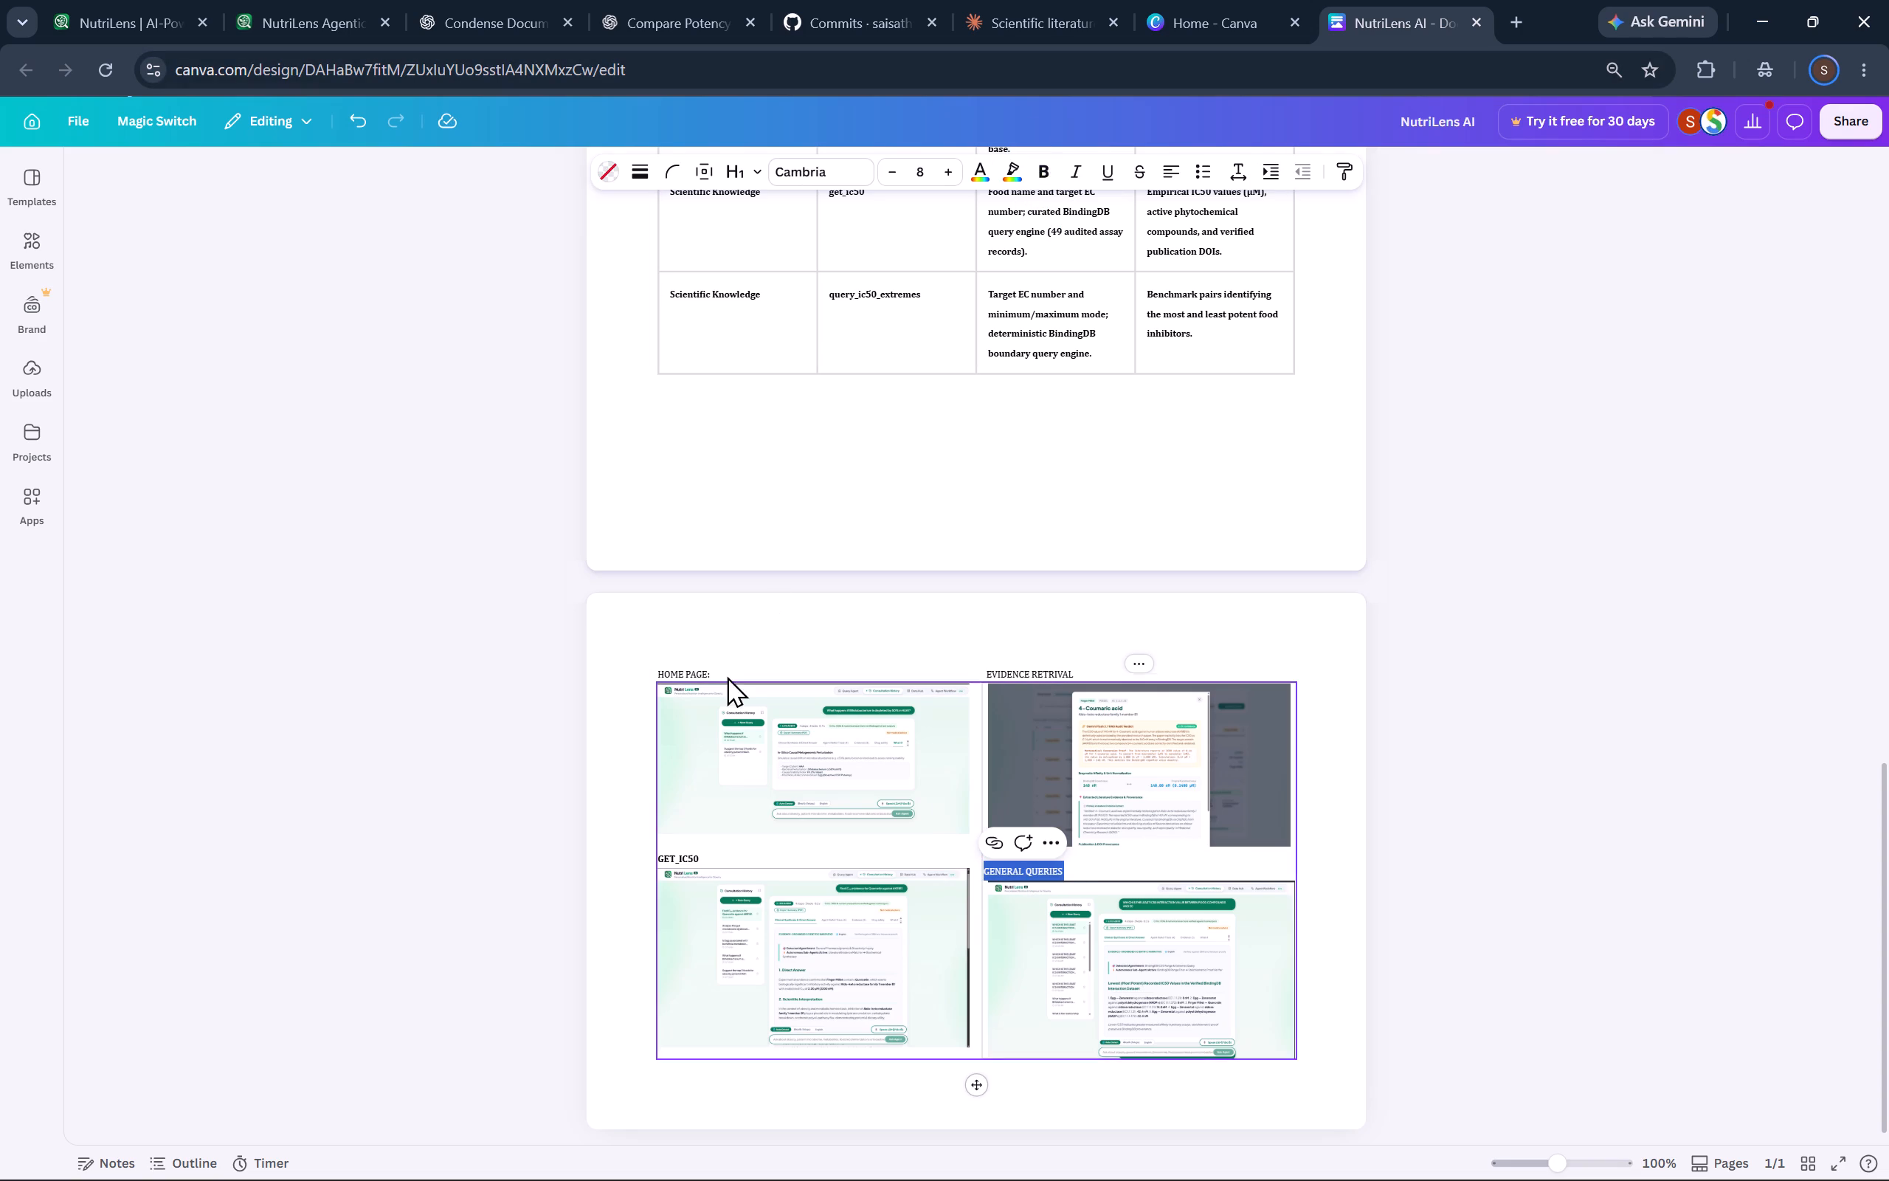
drag(705, 856, 649, 858)
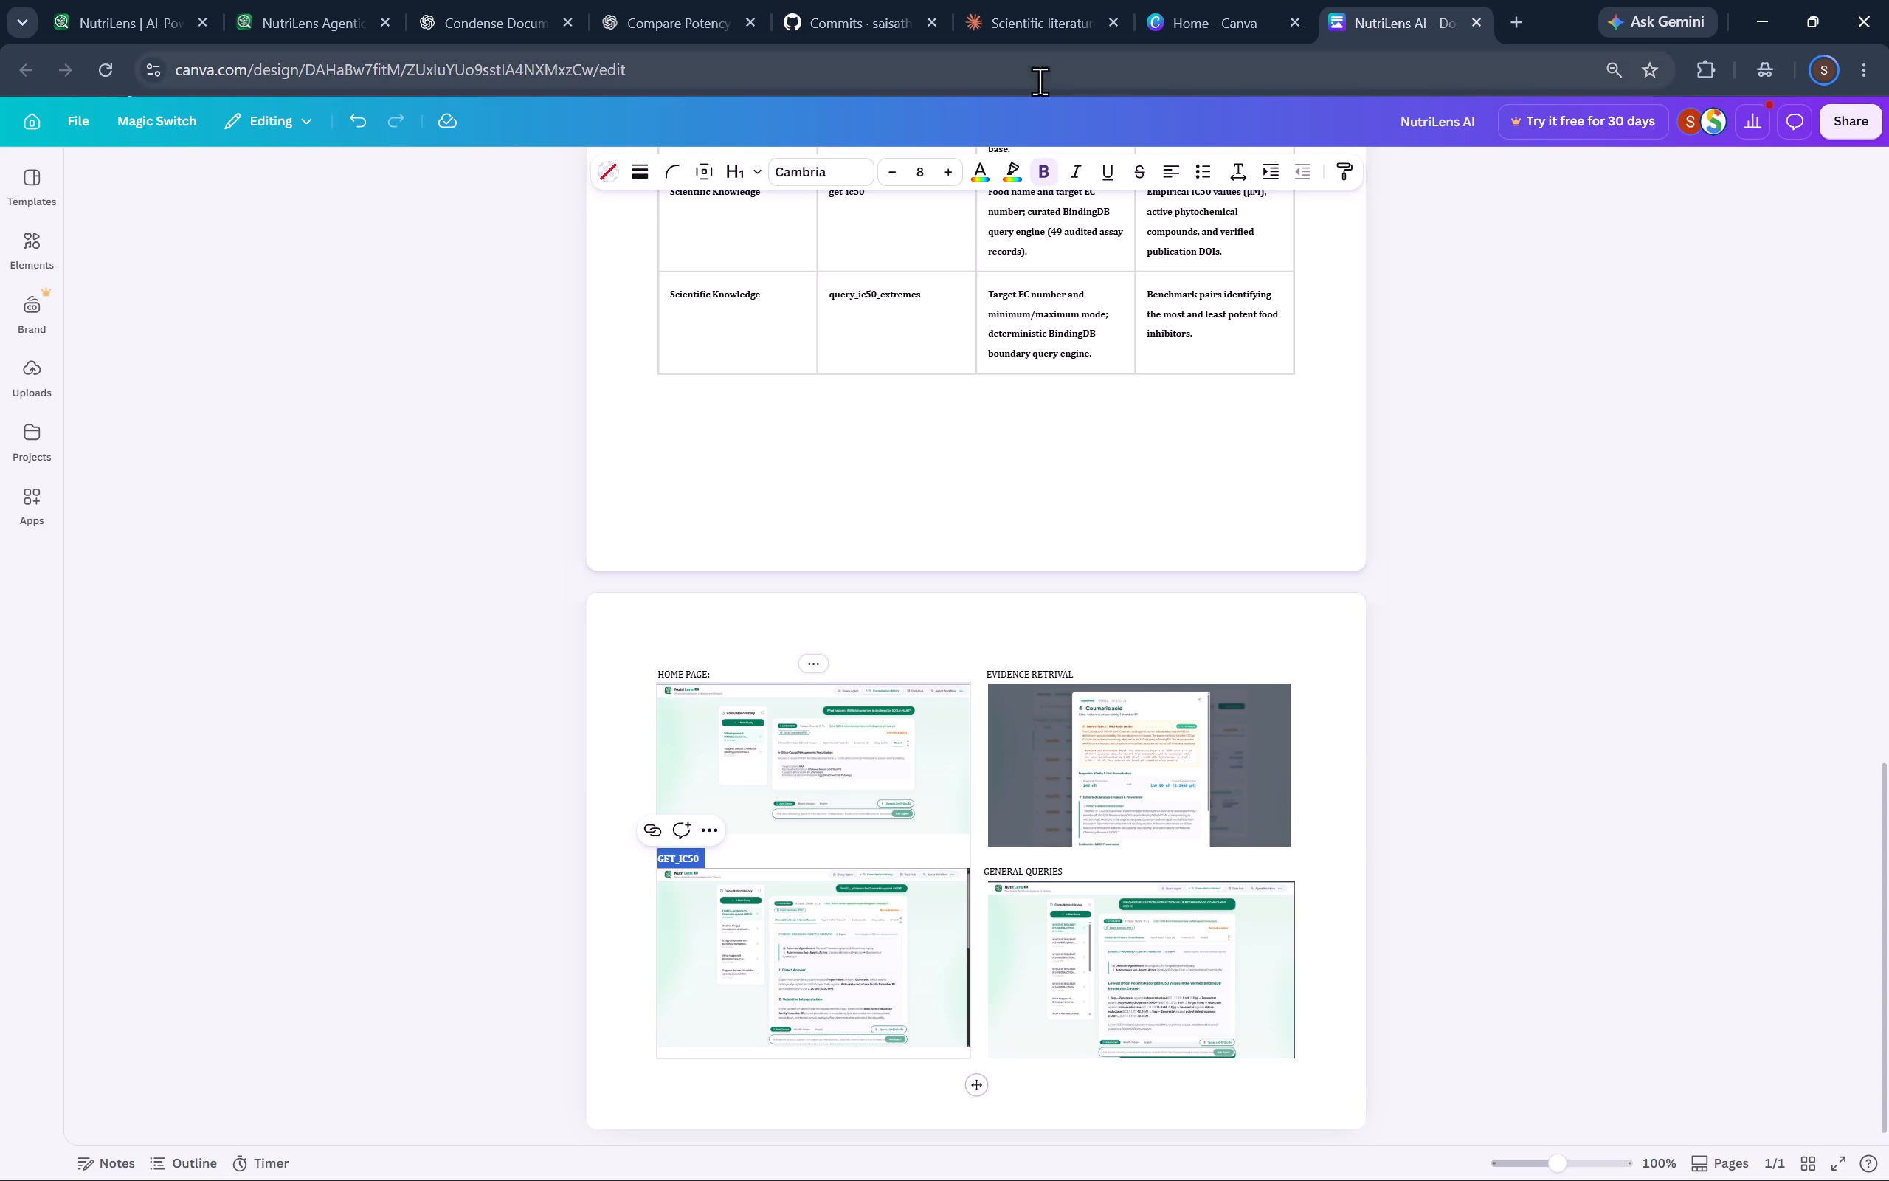
click(1043, 170)
click(1029, 592)
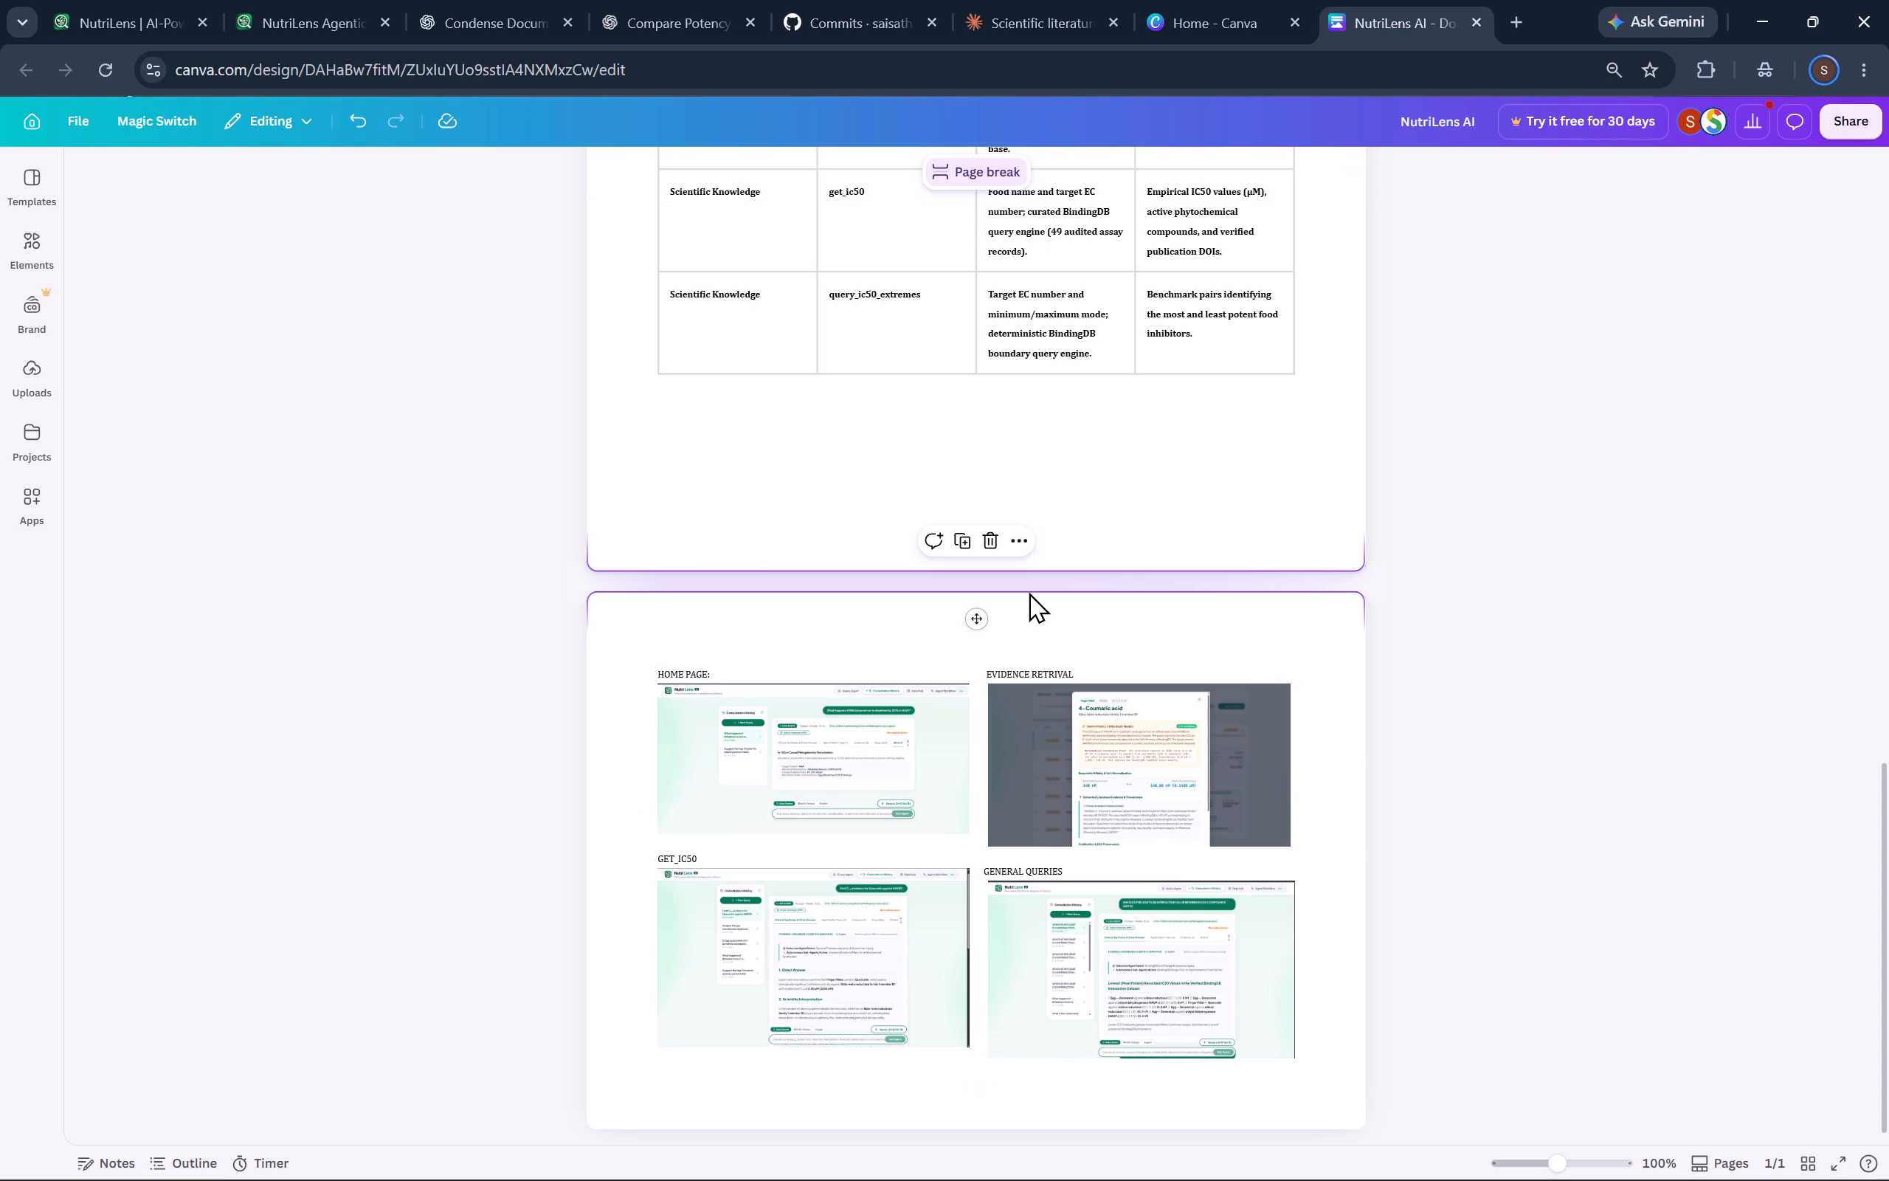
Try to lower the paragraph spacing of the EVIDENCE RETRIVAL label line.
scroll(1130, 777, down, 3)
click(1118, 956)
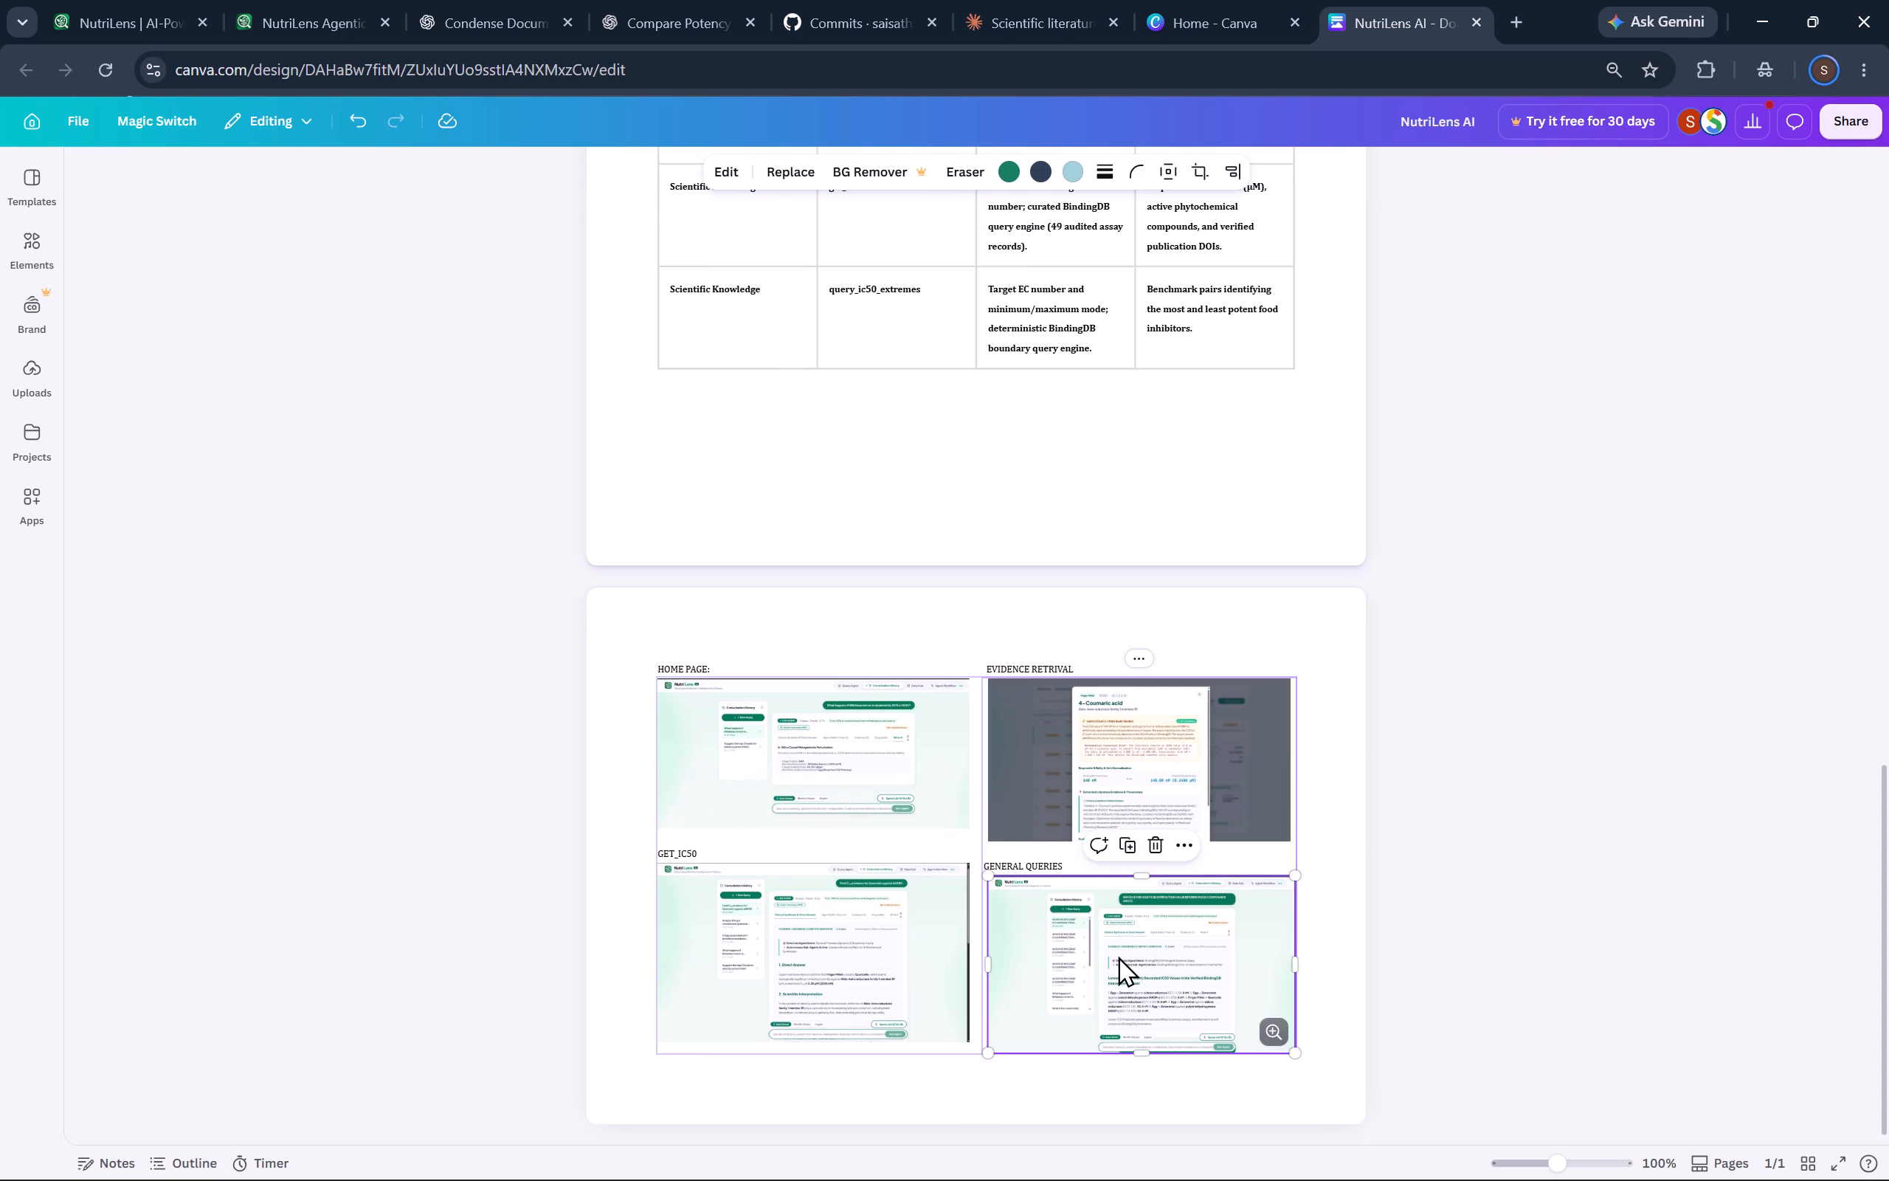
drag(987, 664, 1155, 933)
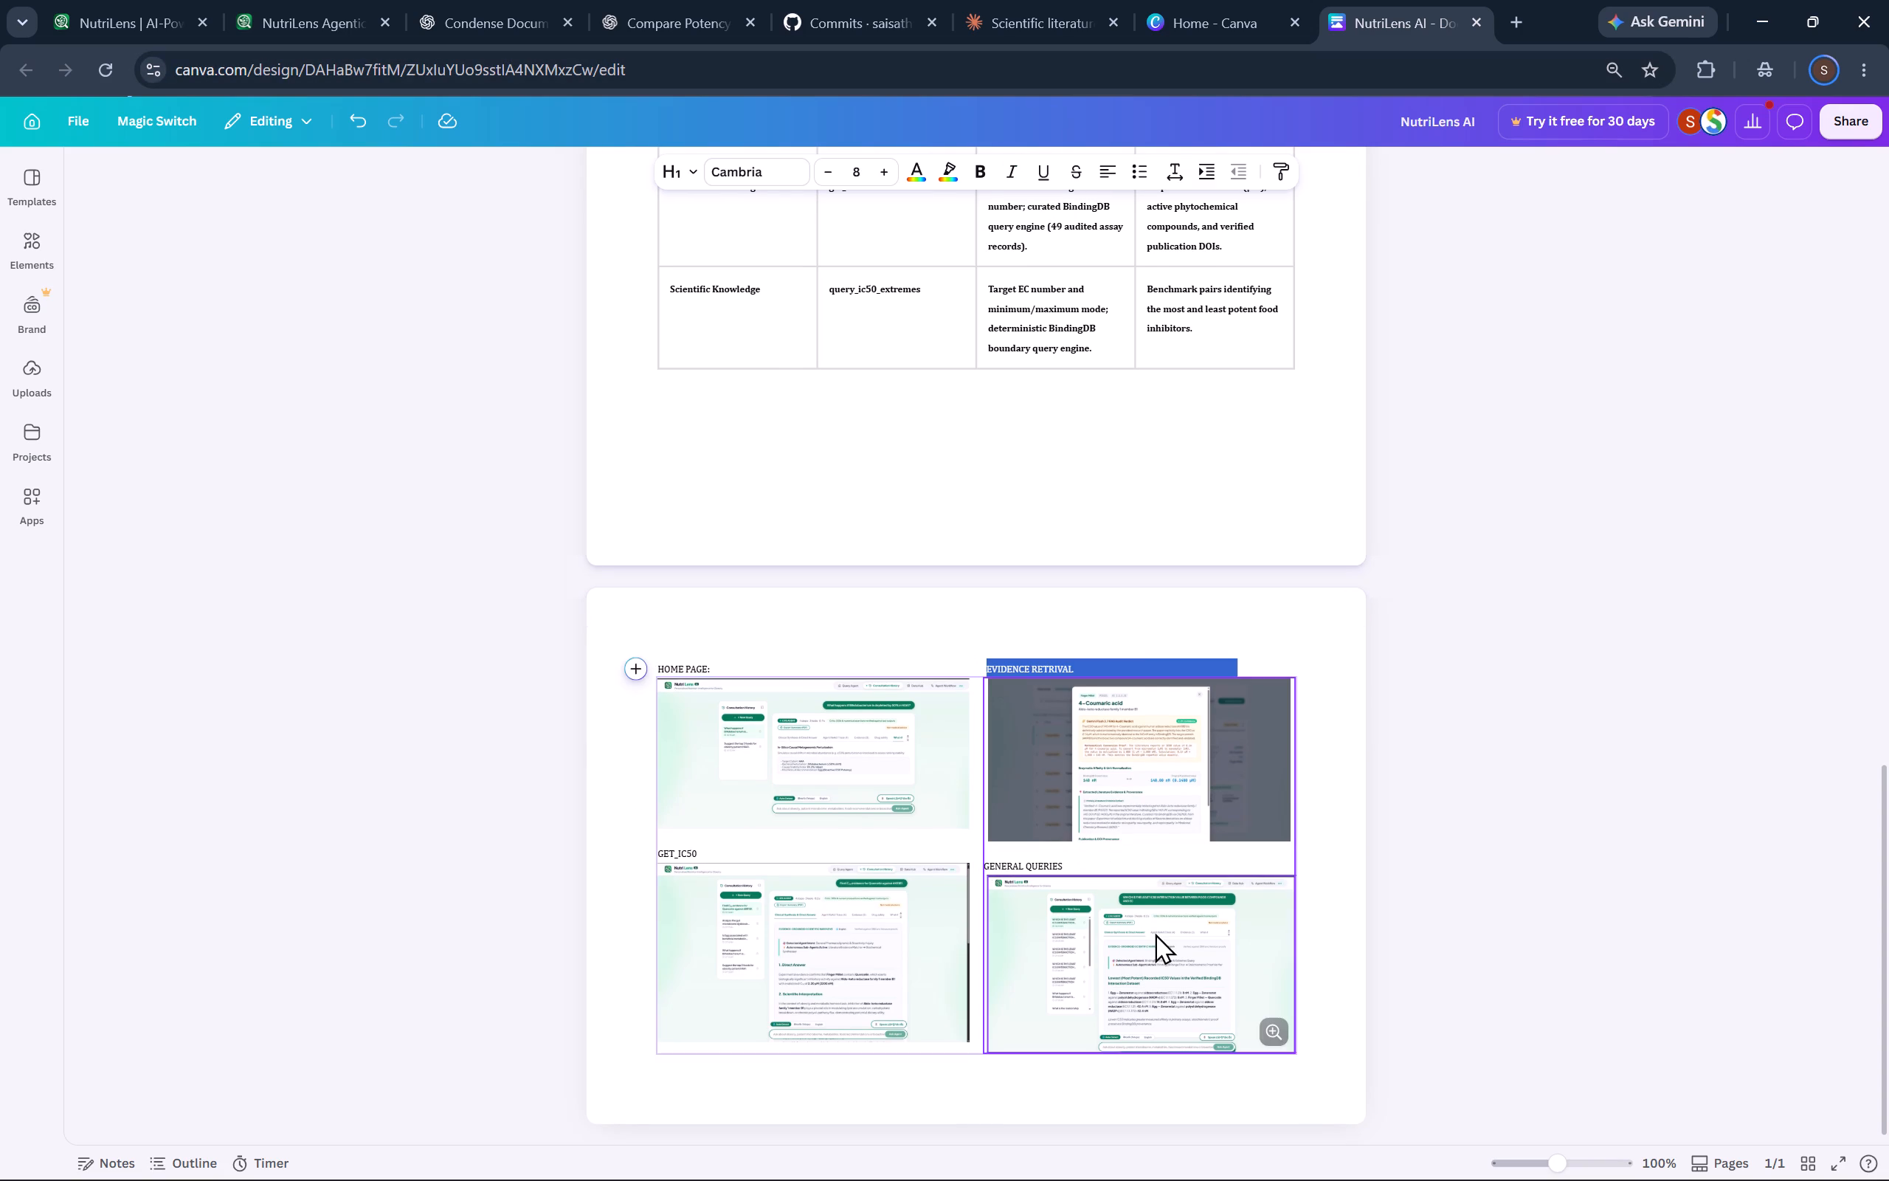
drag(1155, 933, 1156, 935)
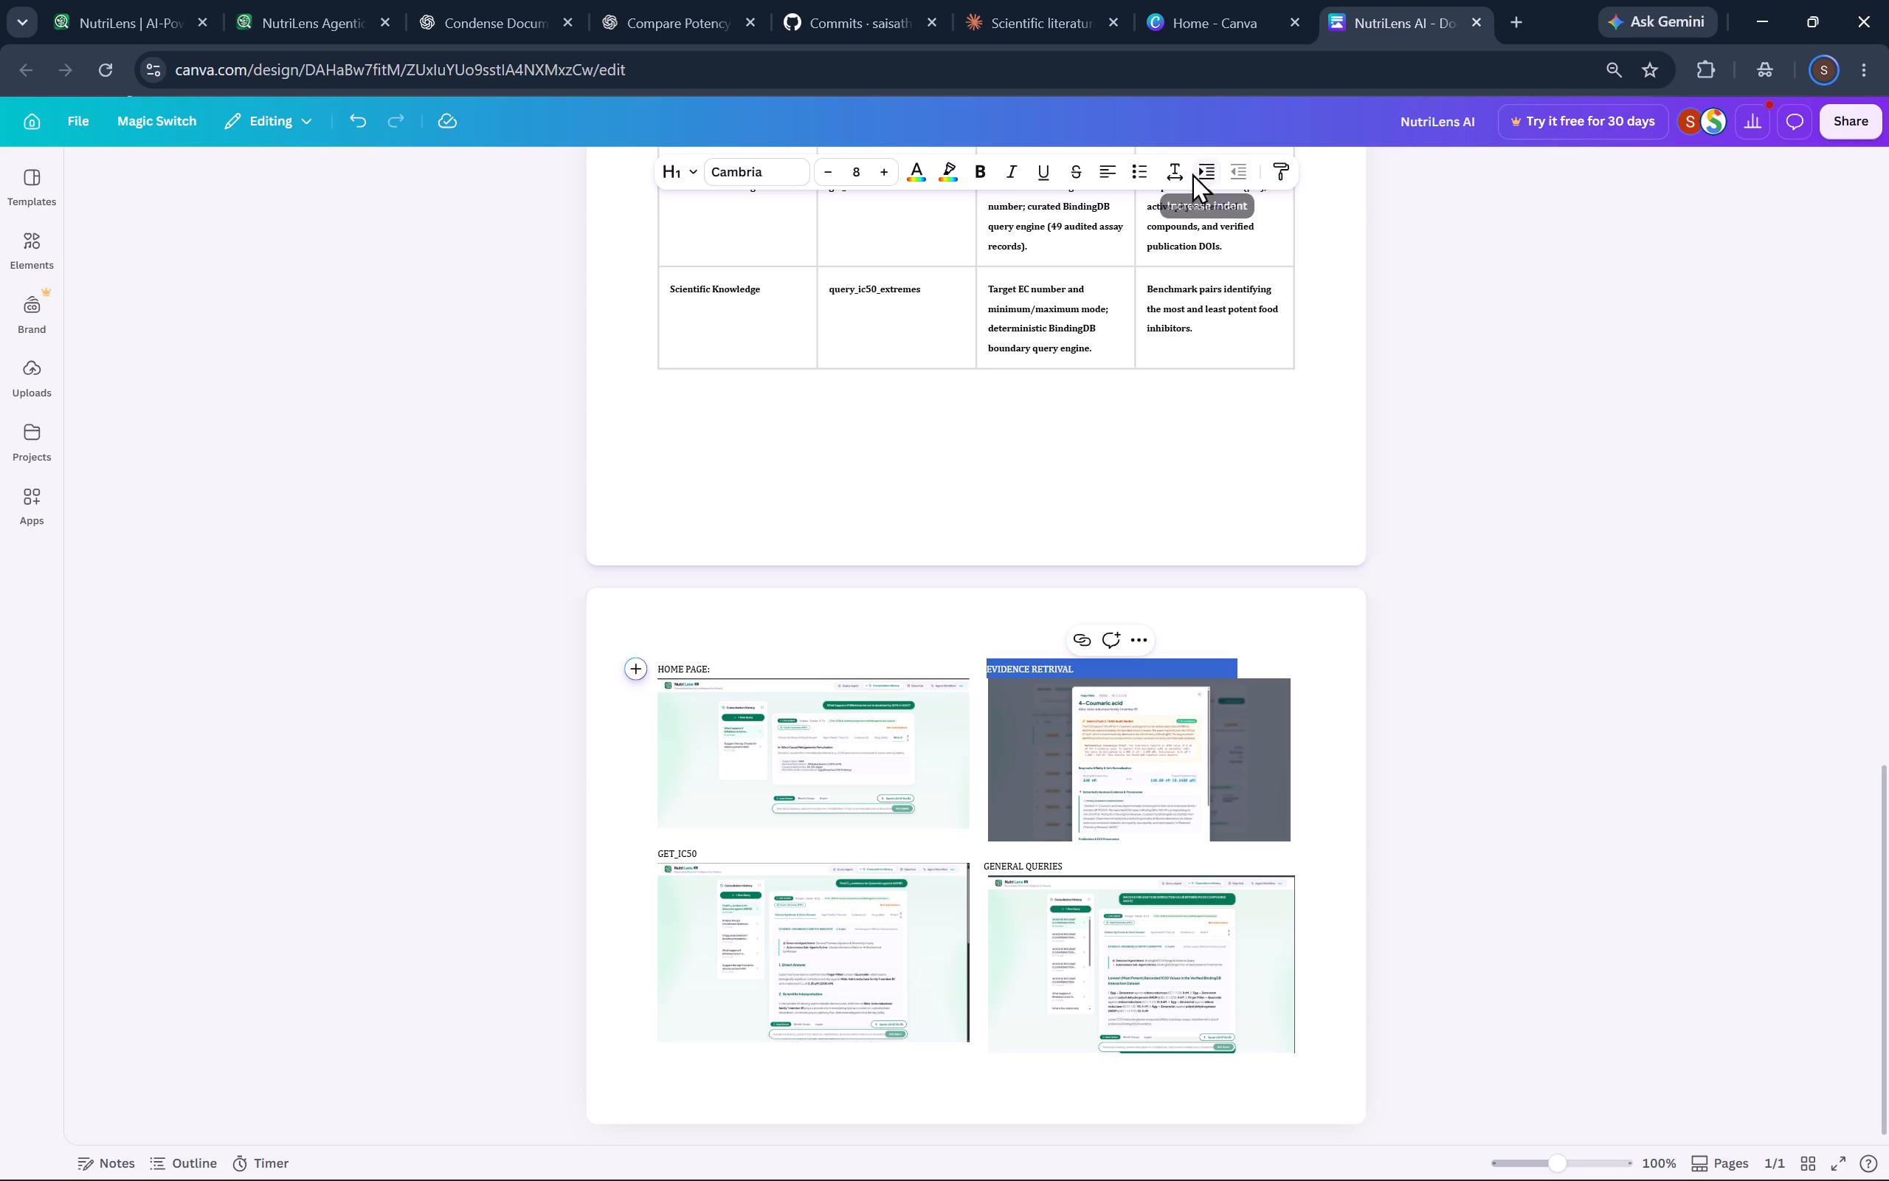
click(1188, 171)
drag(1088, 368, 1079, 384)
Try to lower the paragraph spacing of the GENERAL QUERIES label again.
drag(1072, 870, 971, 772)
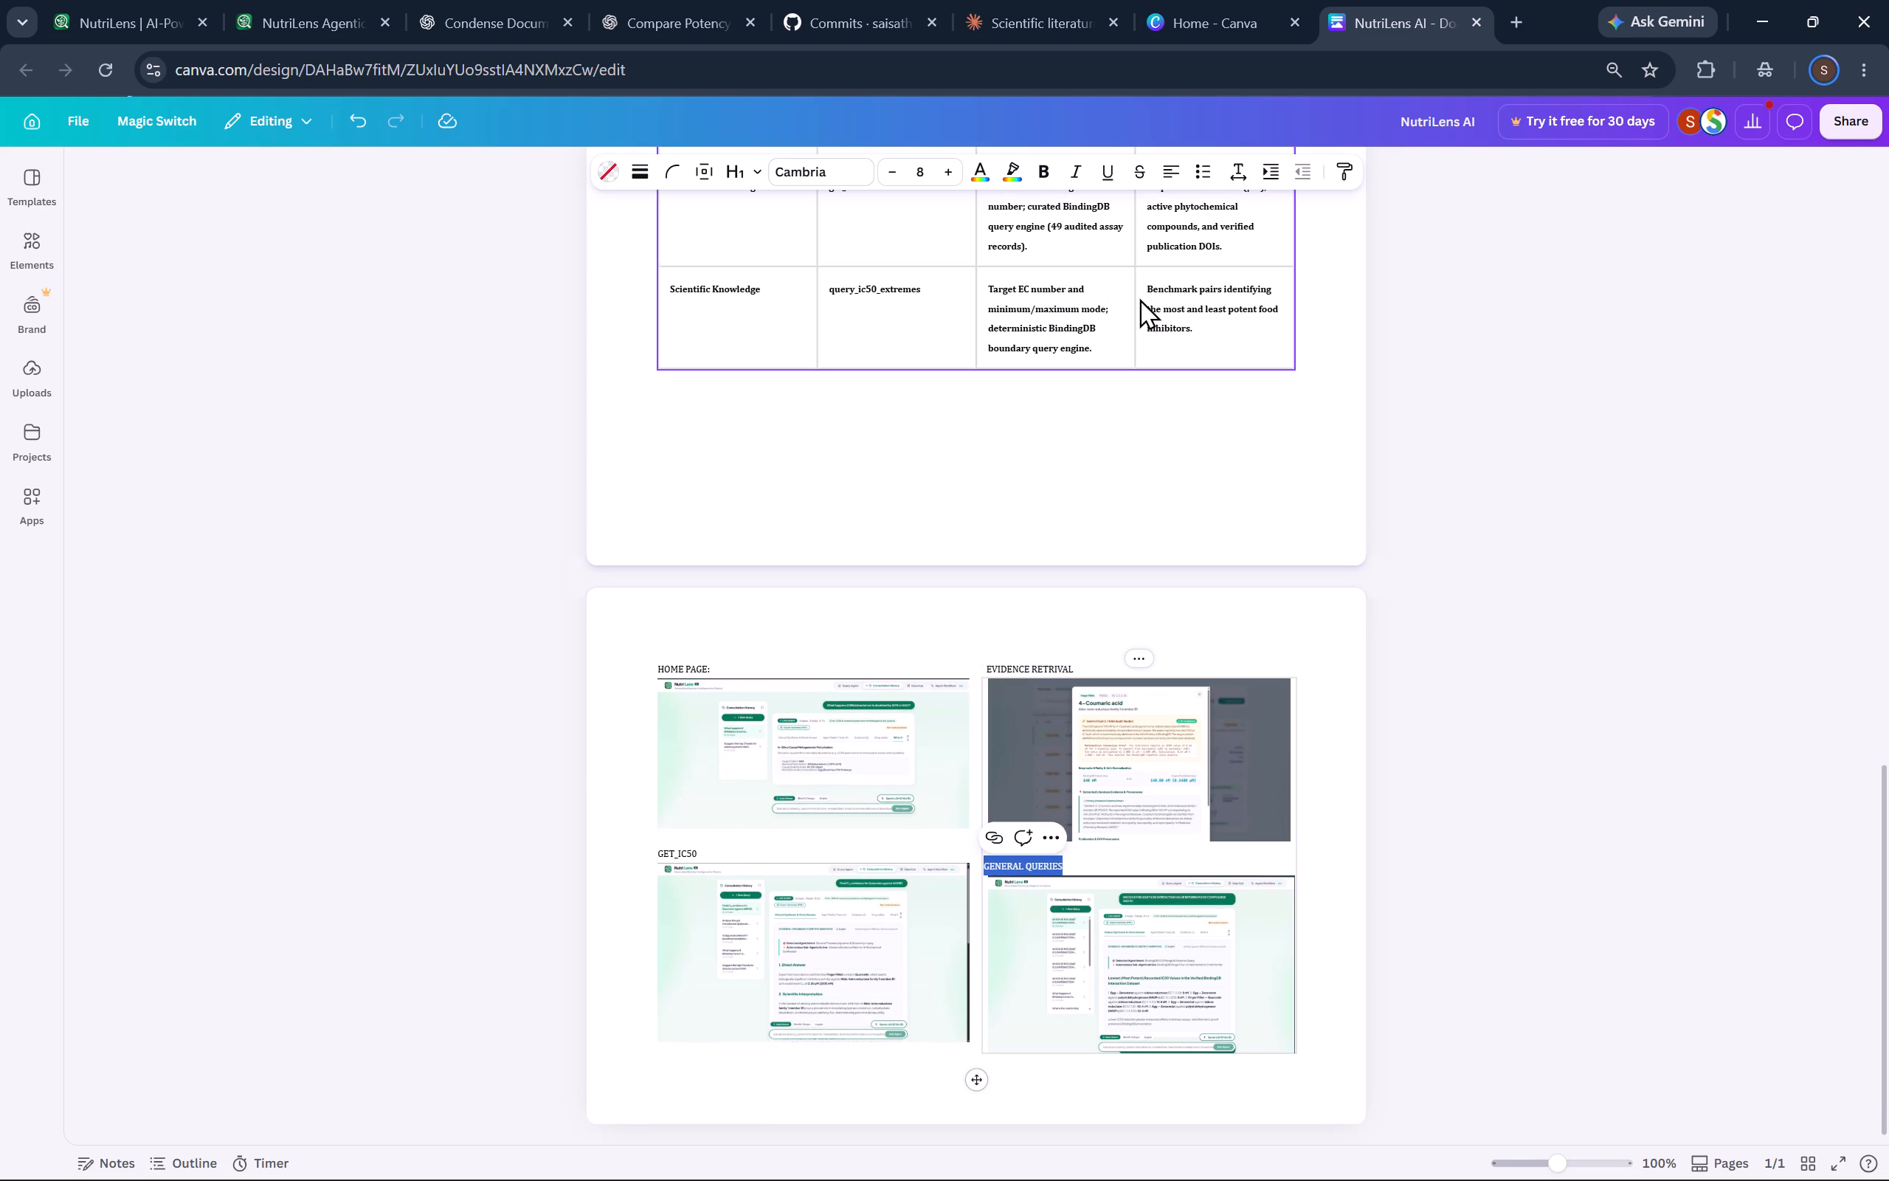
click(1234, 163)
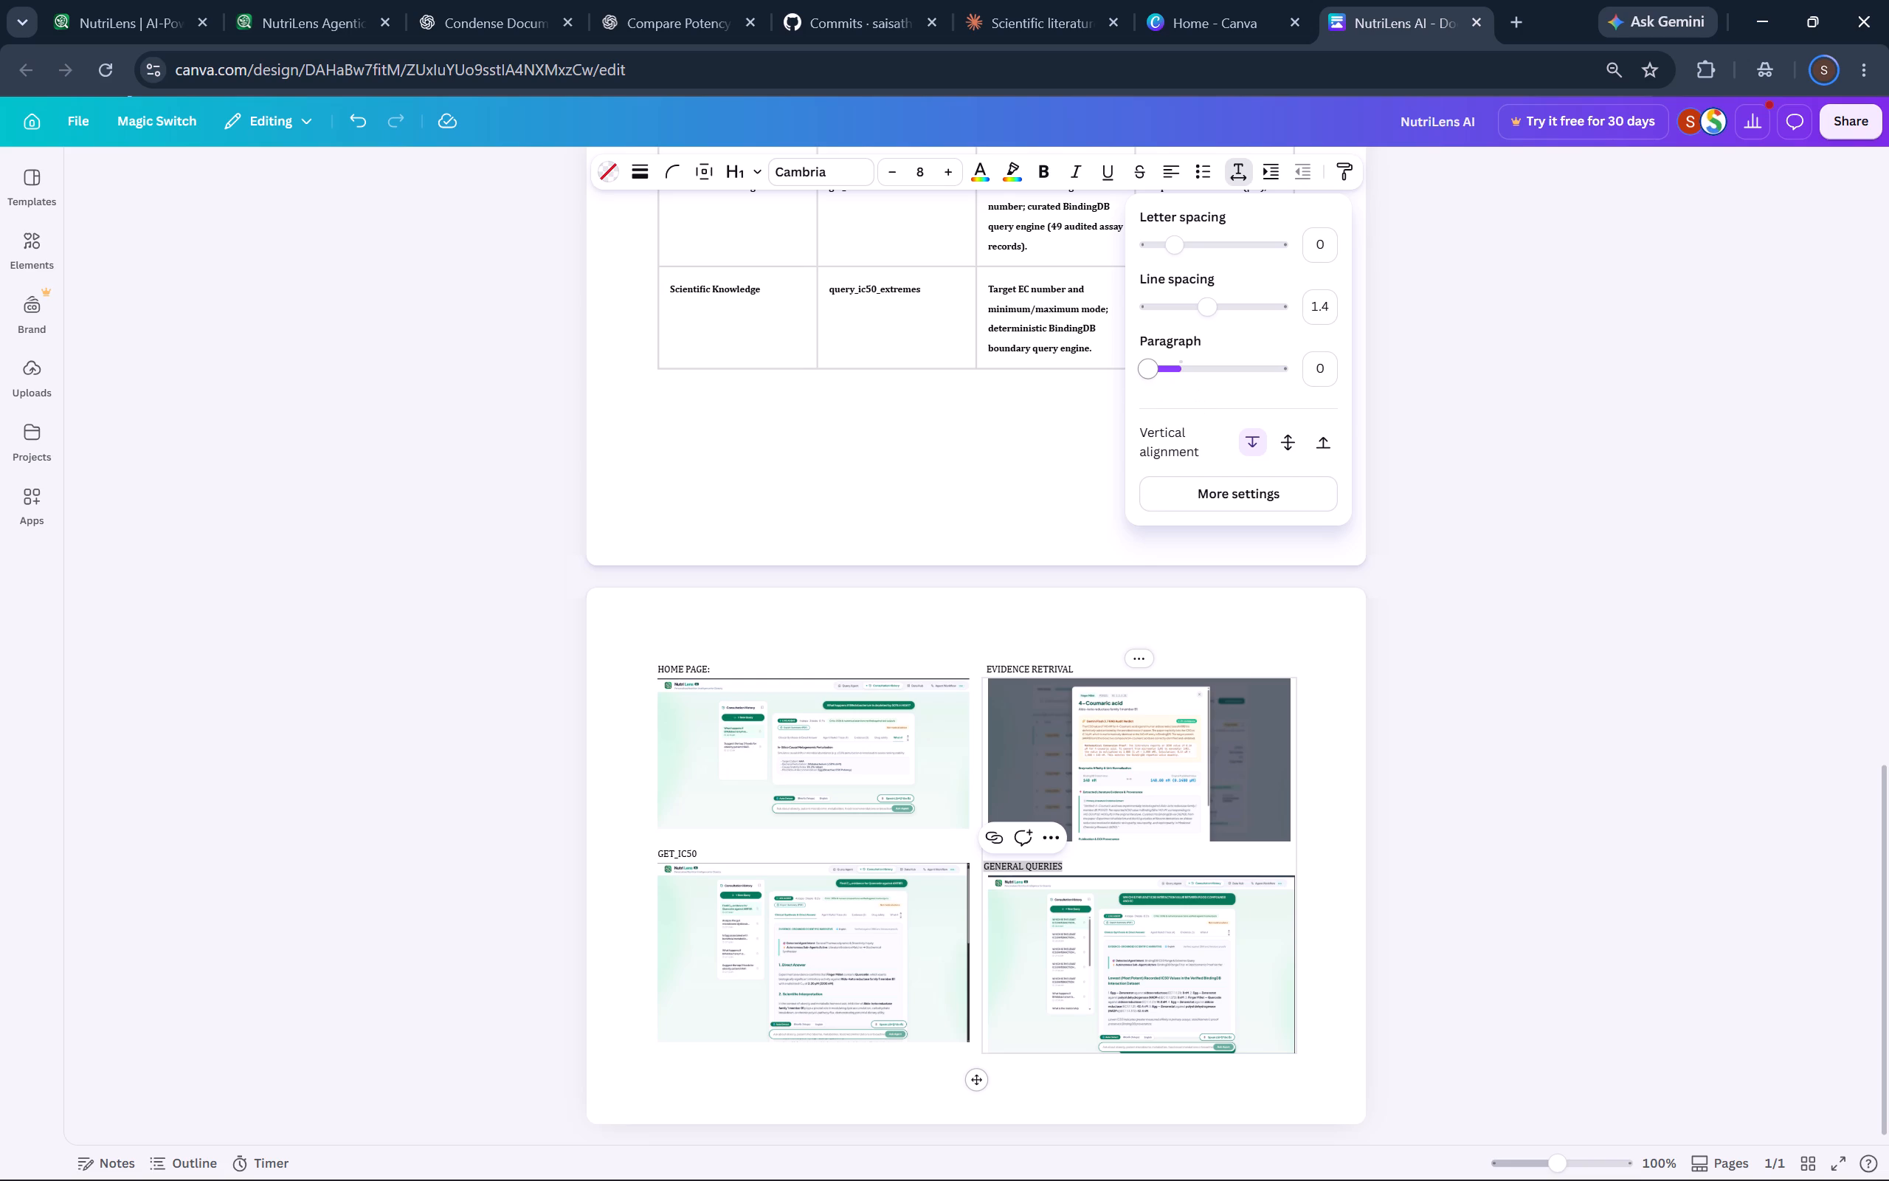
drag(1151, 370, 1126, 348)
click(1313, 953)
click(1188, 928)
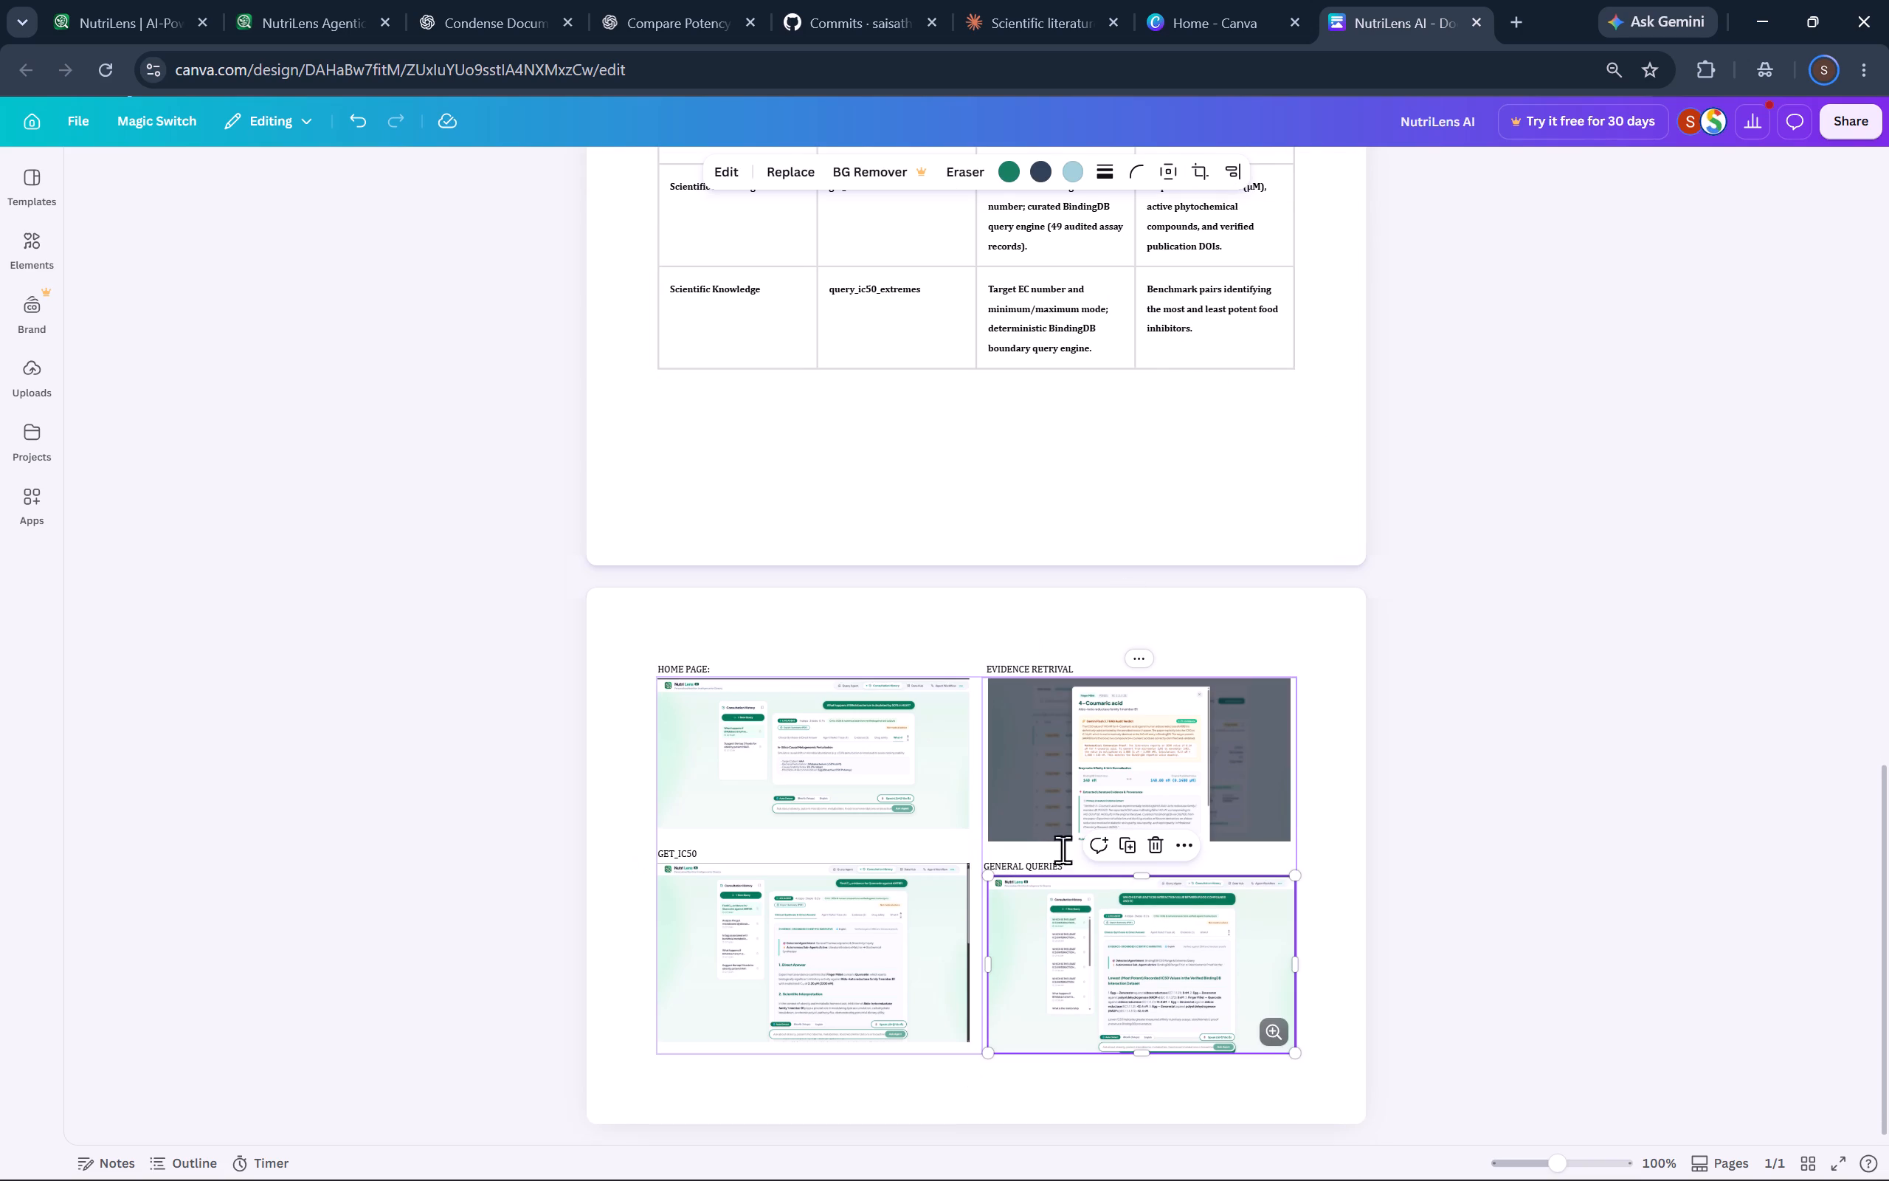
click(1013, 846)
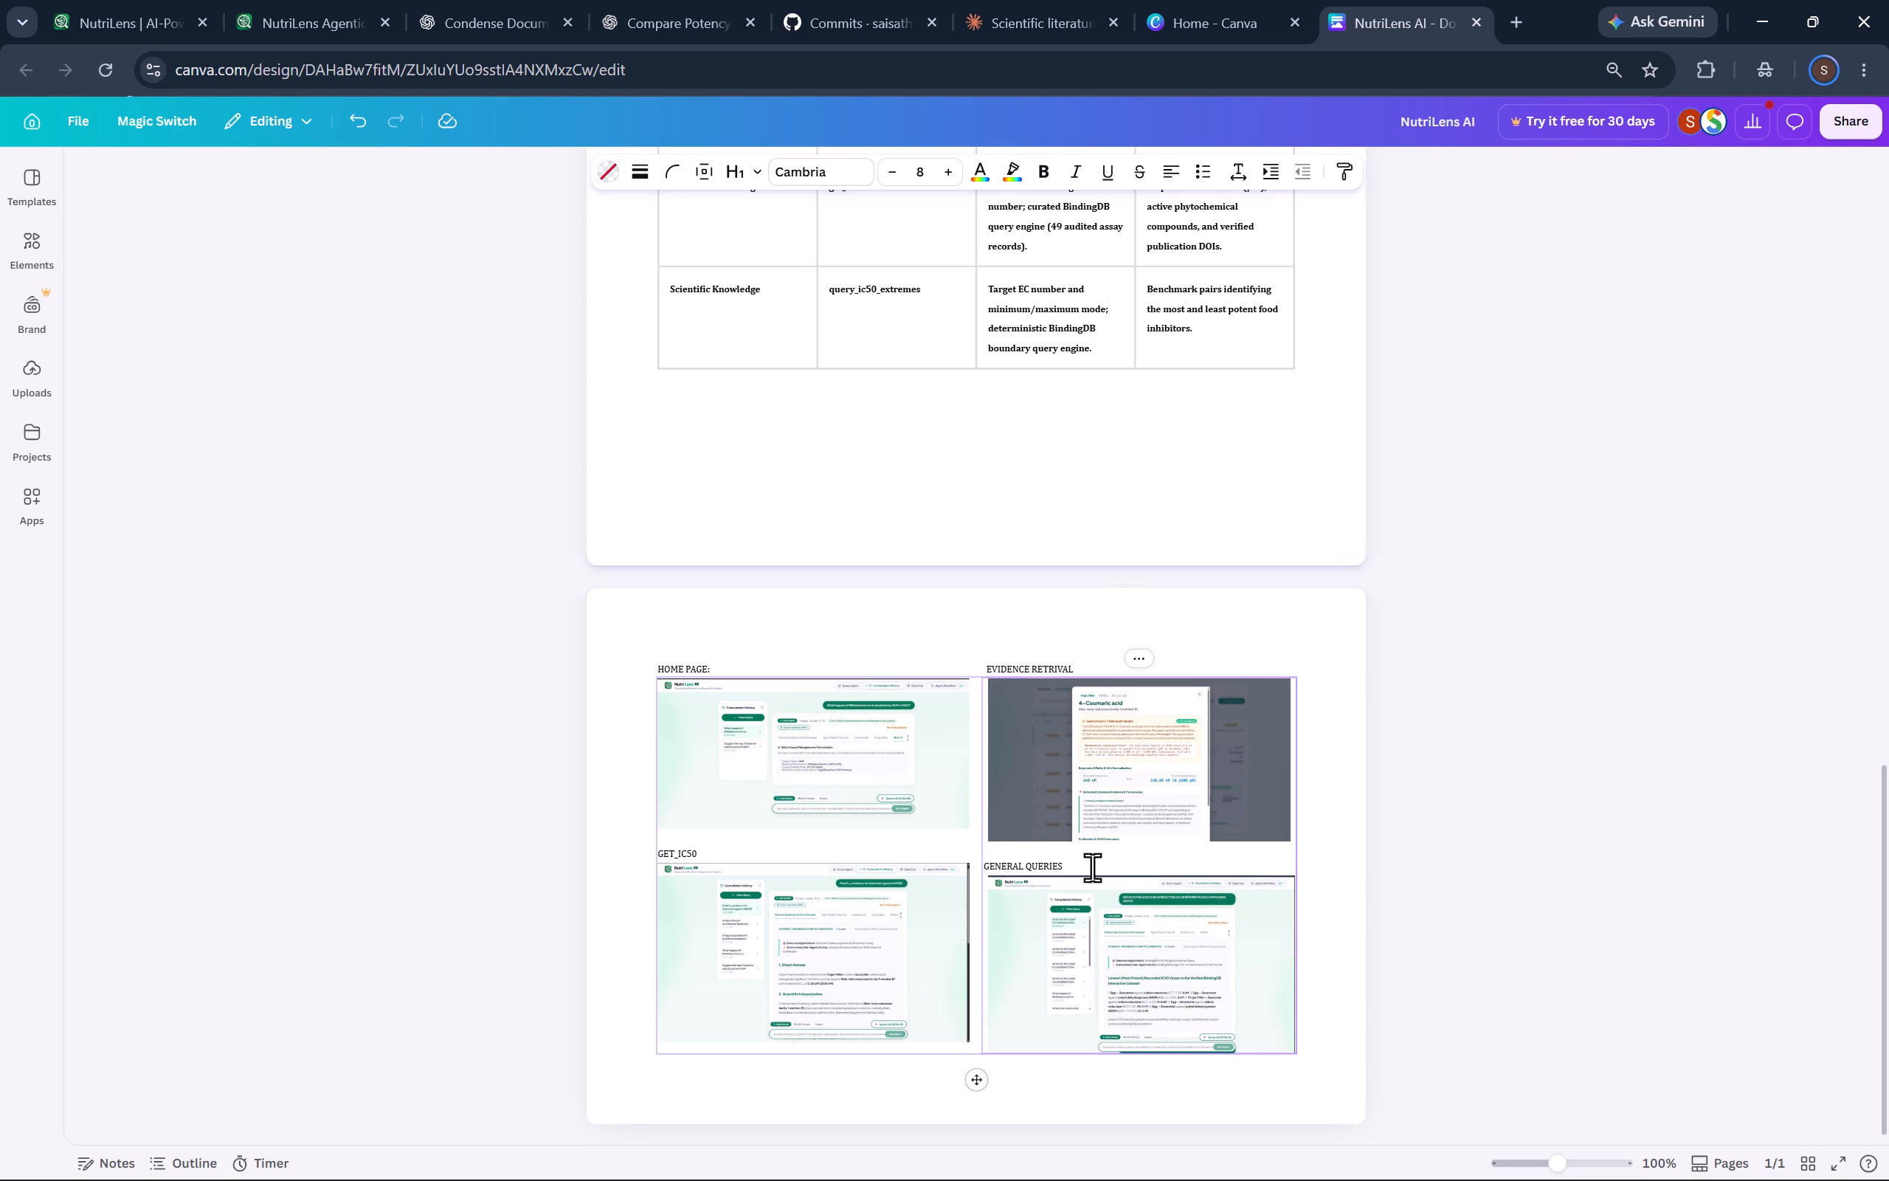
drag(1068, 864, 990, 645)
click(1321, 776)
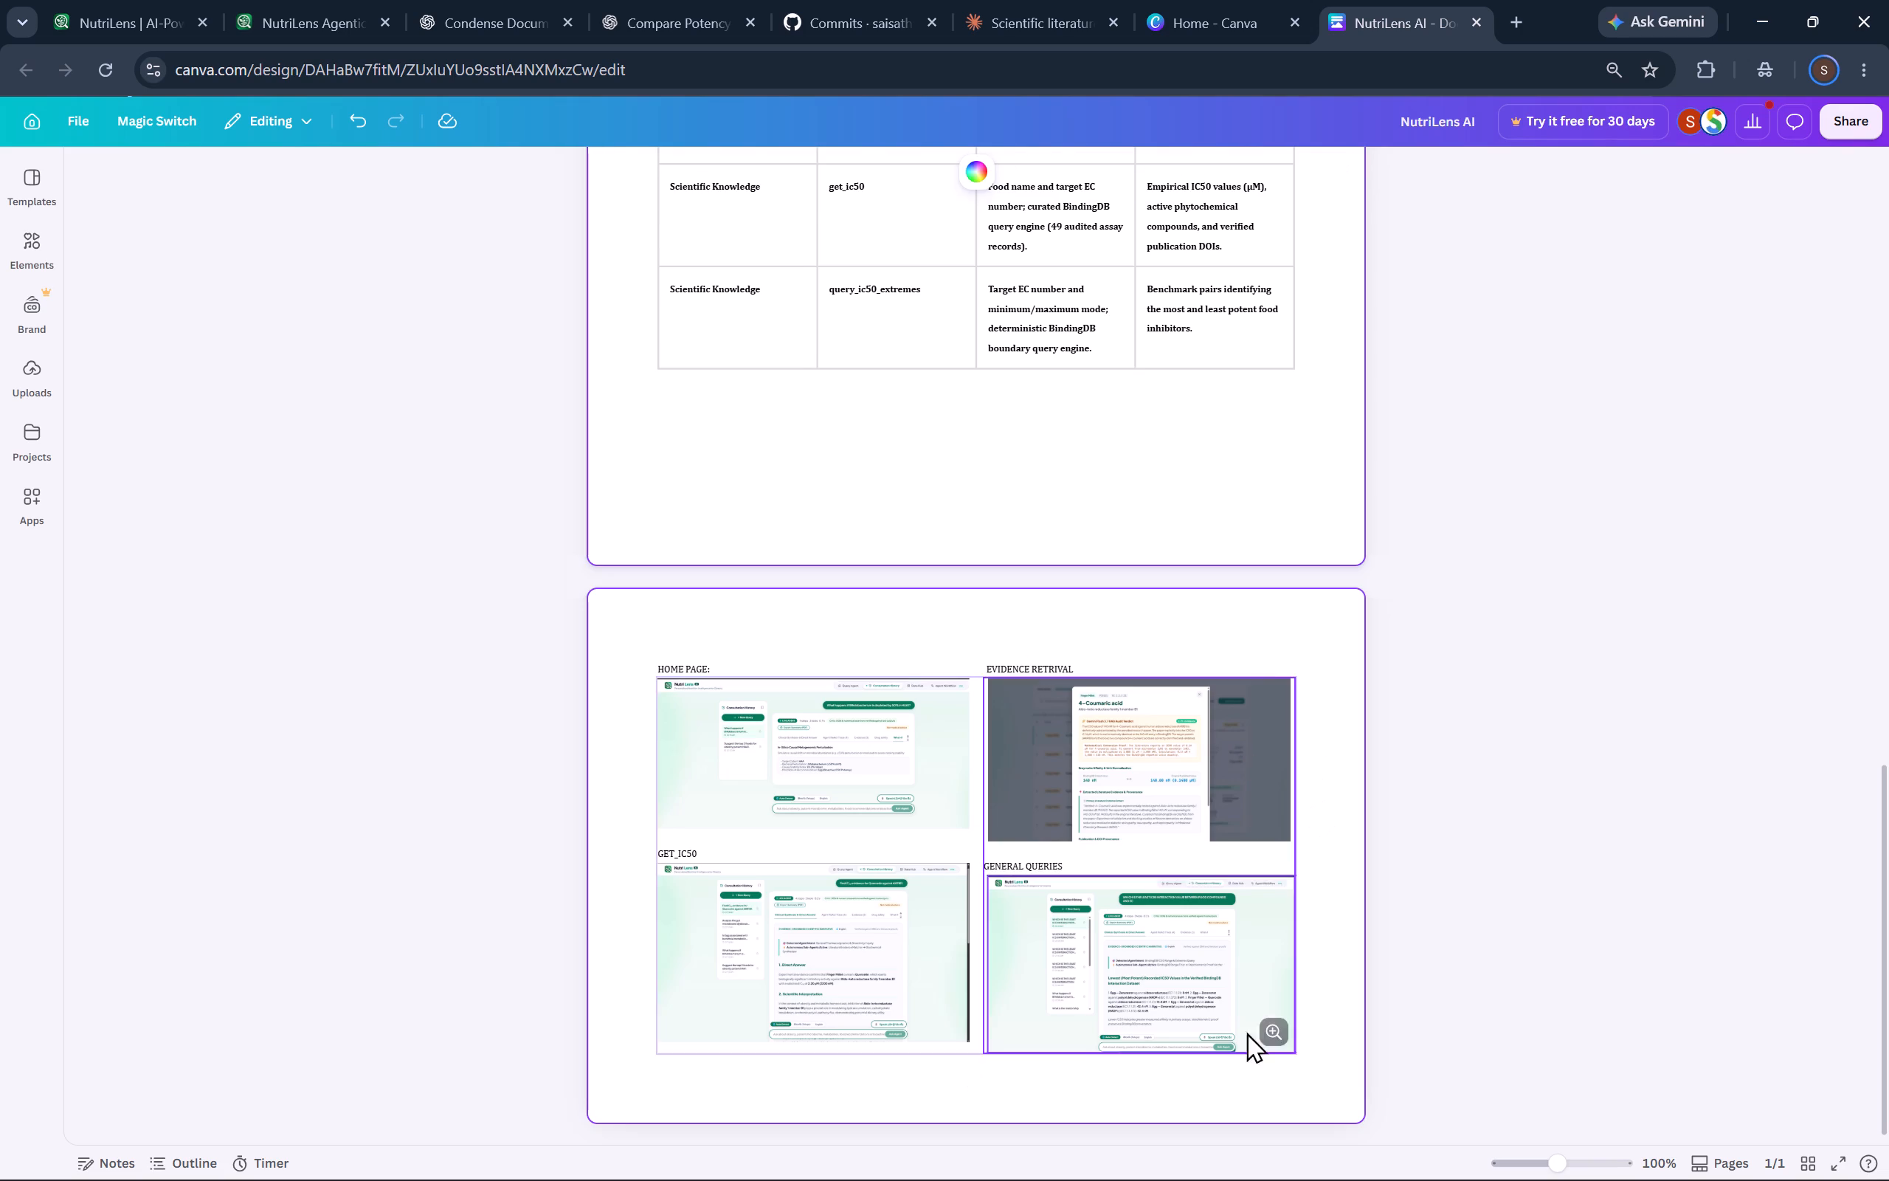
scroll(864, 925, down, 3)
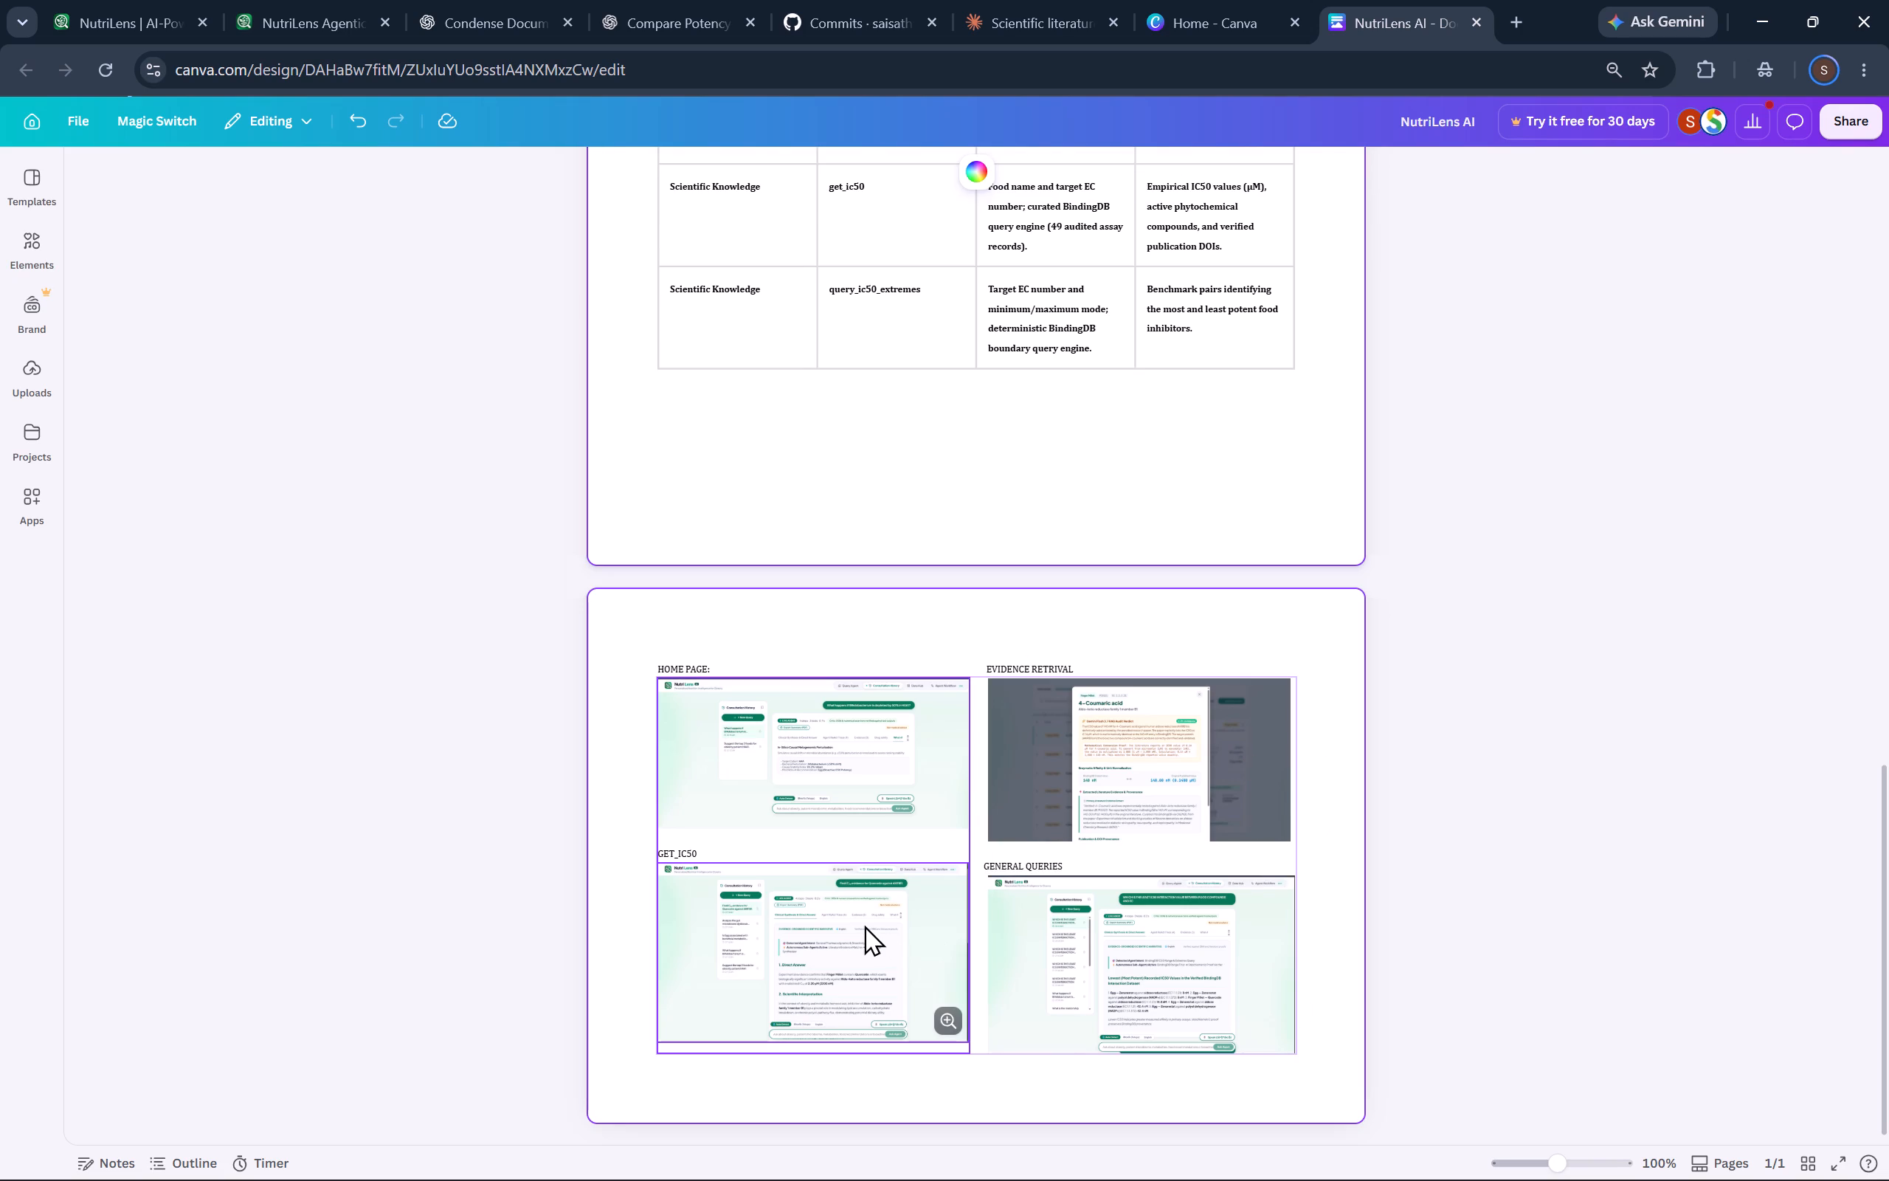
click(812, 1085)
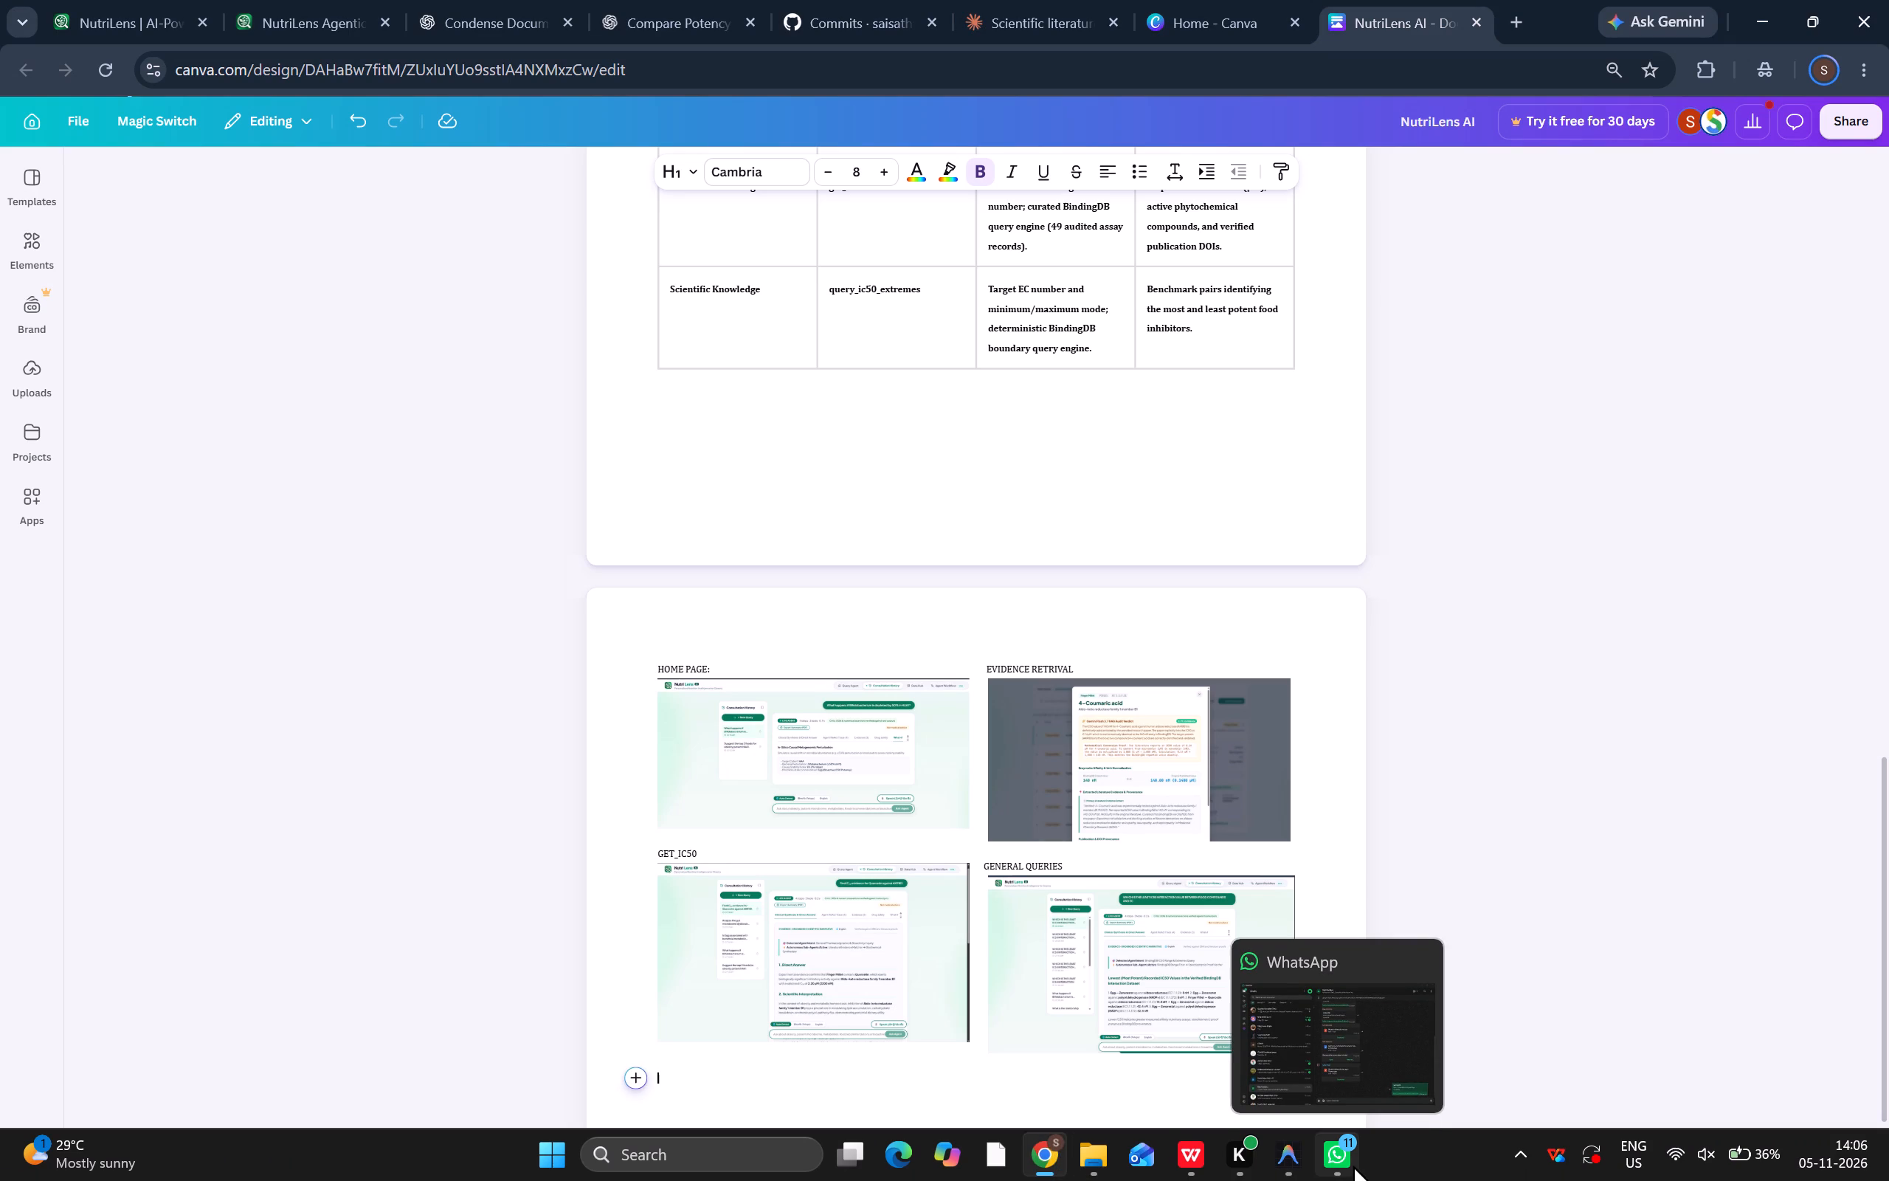
scroll(1222, 619, up, 3)
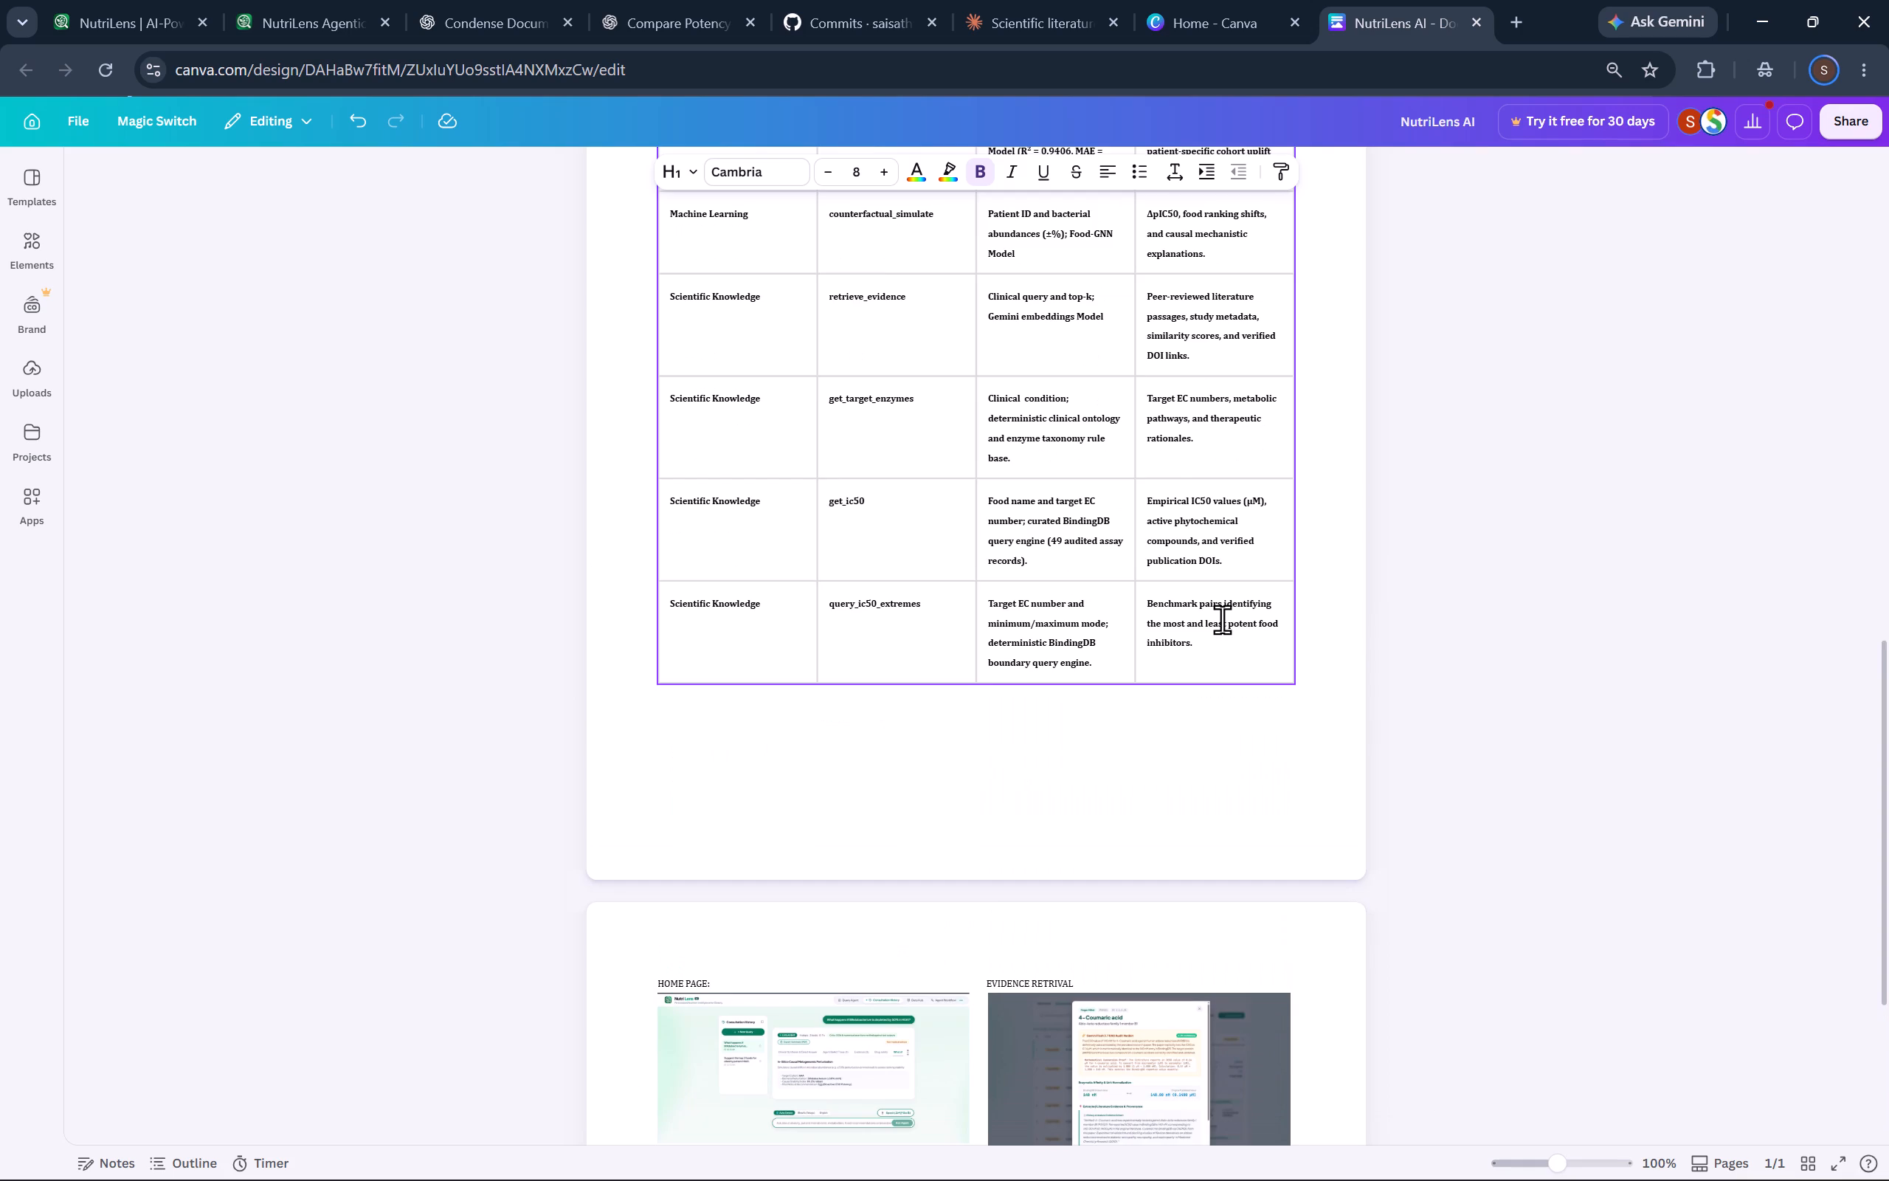
scroll(1222, 619, up, 2)
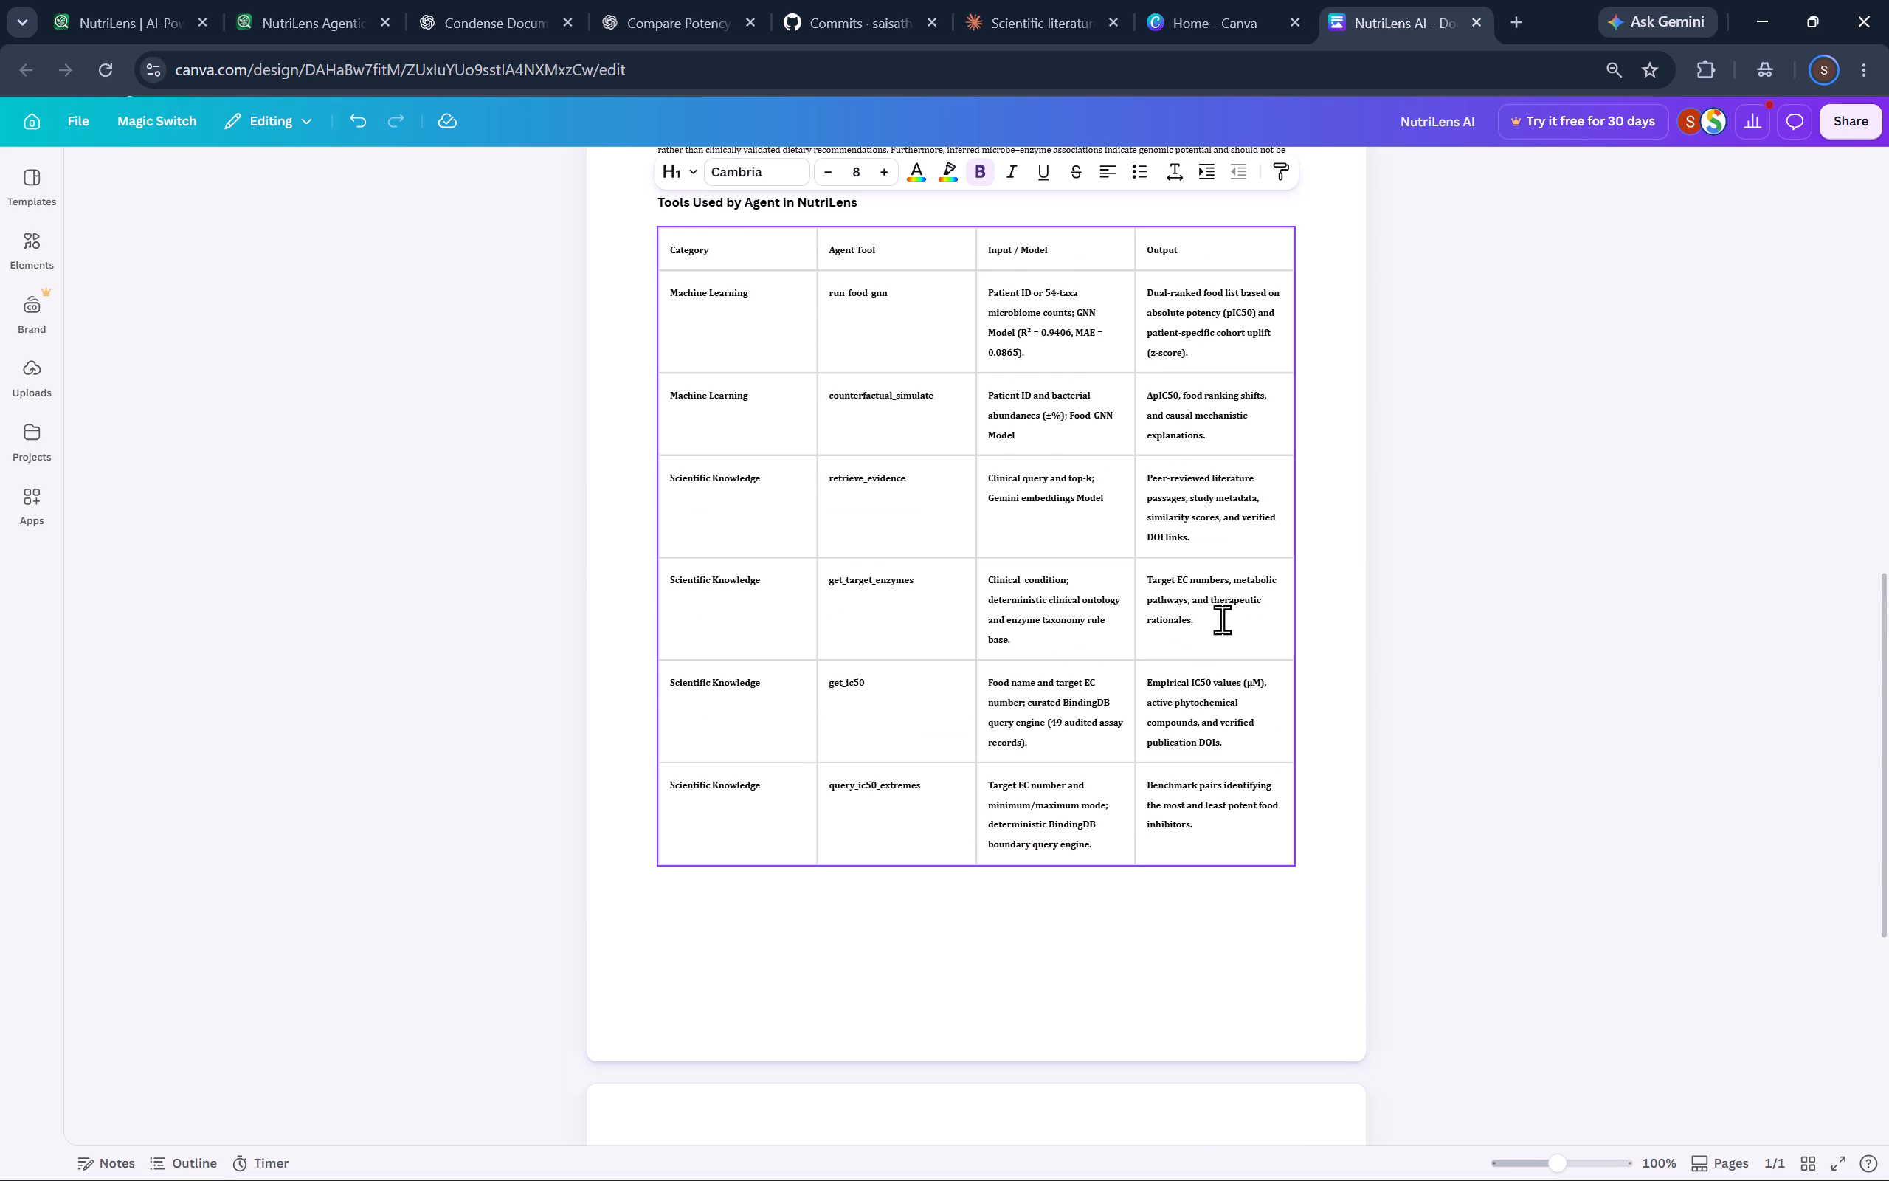
click(1199, 617)
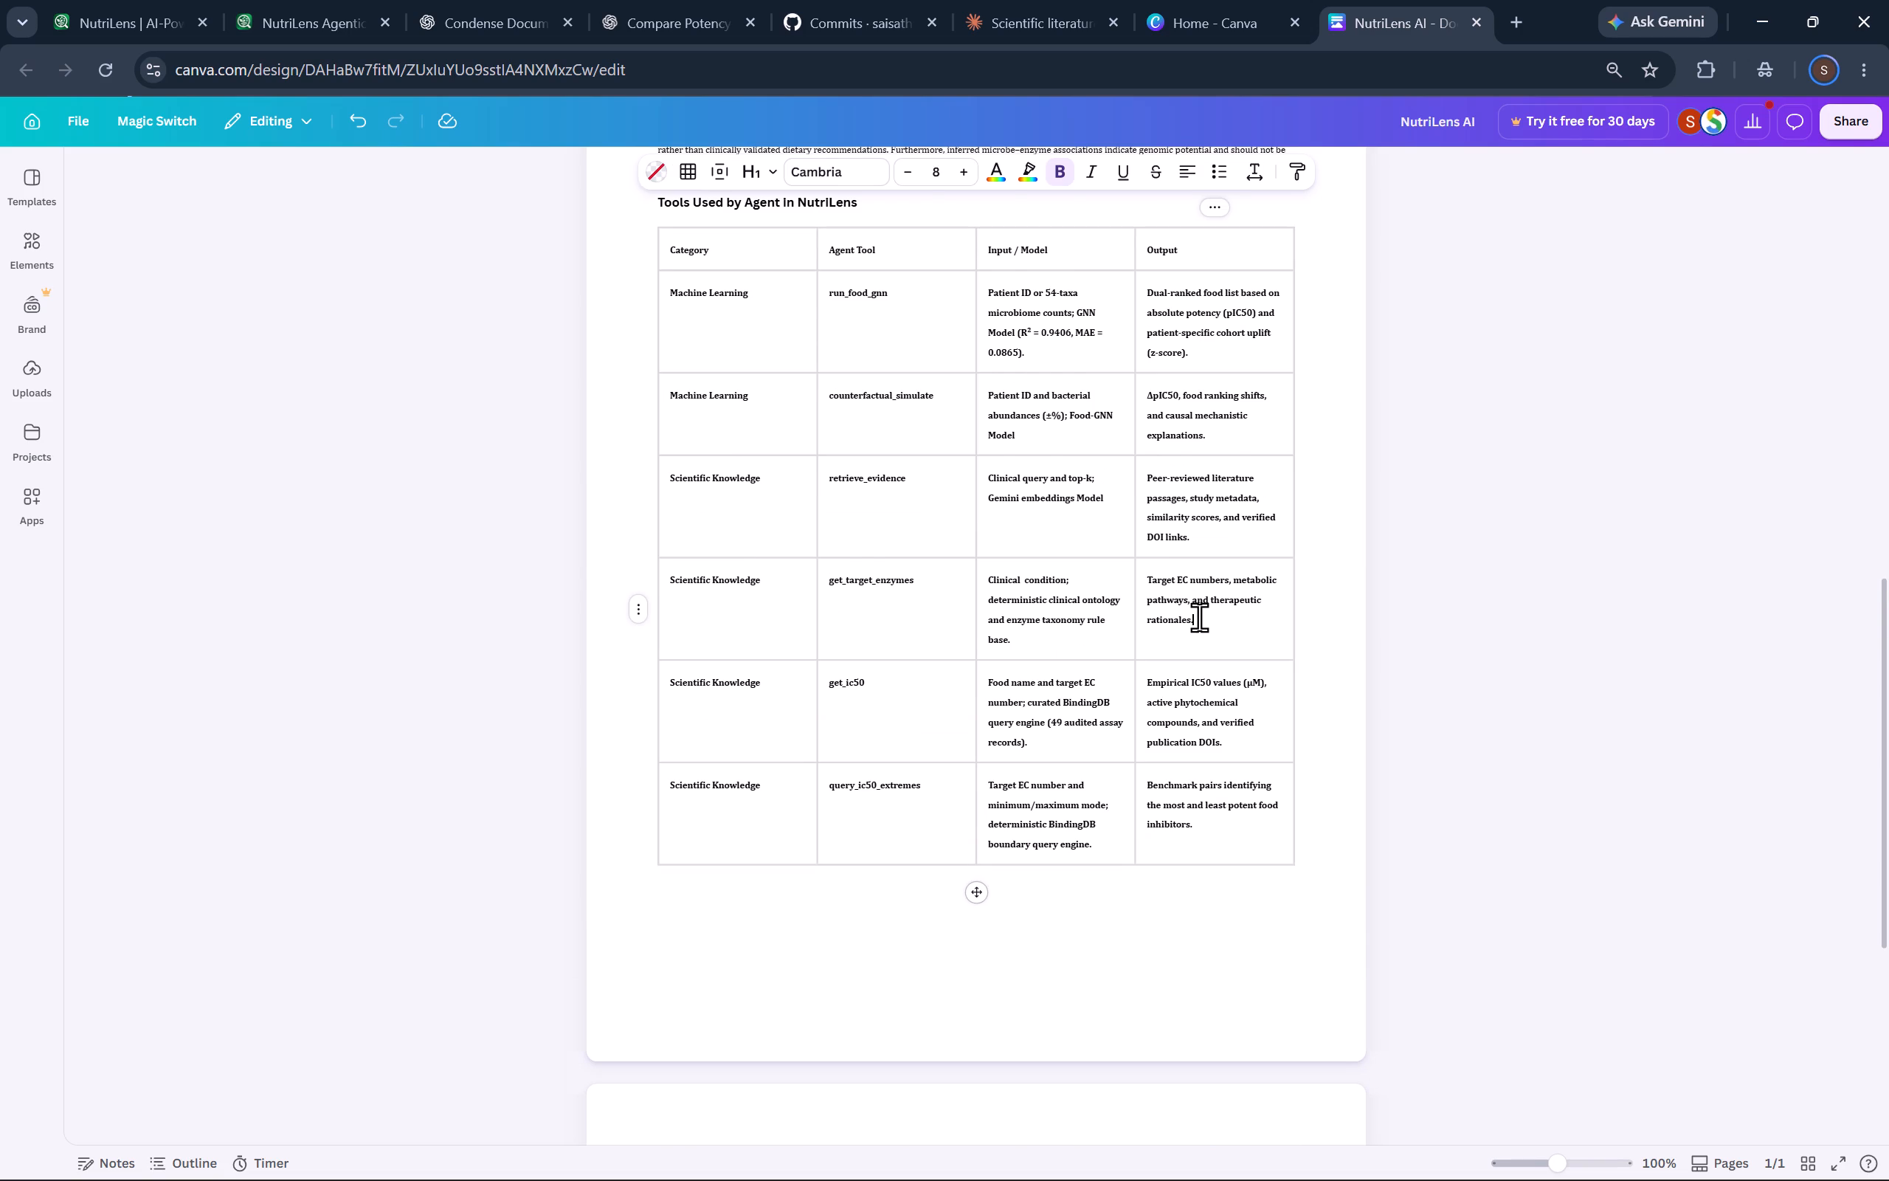
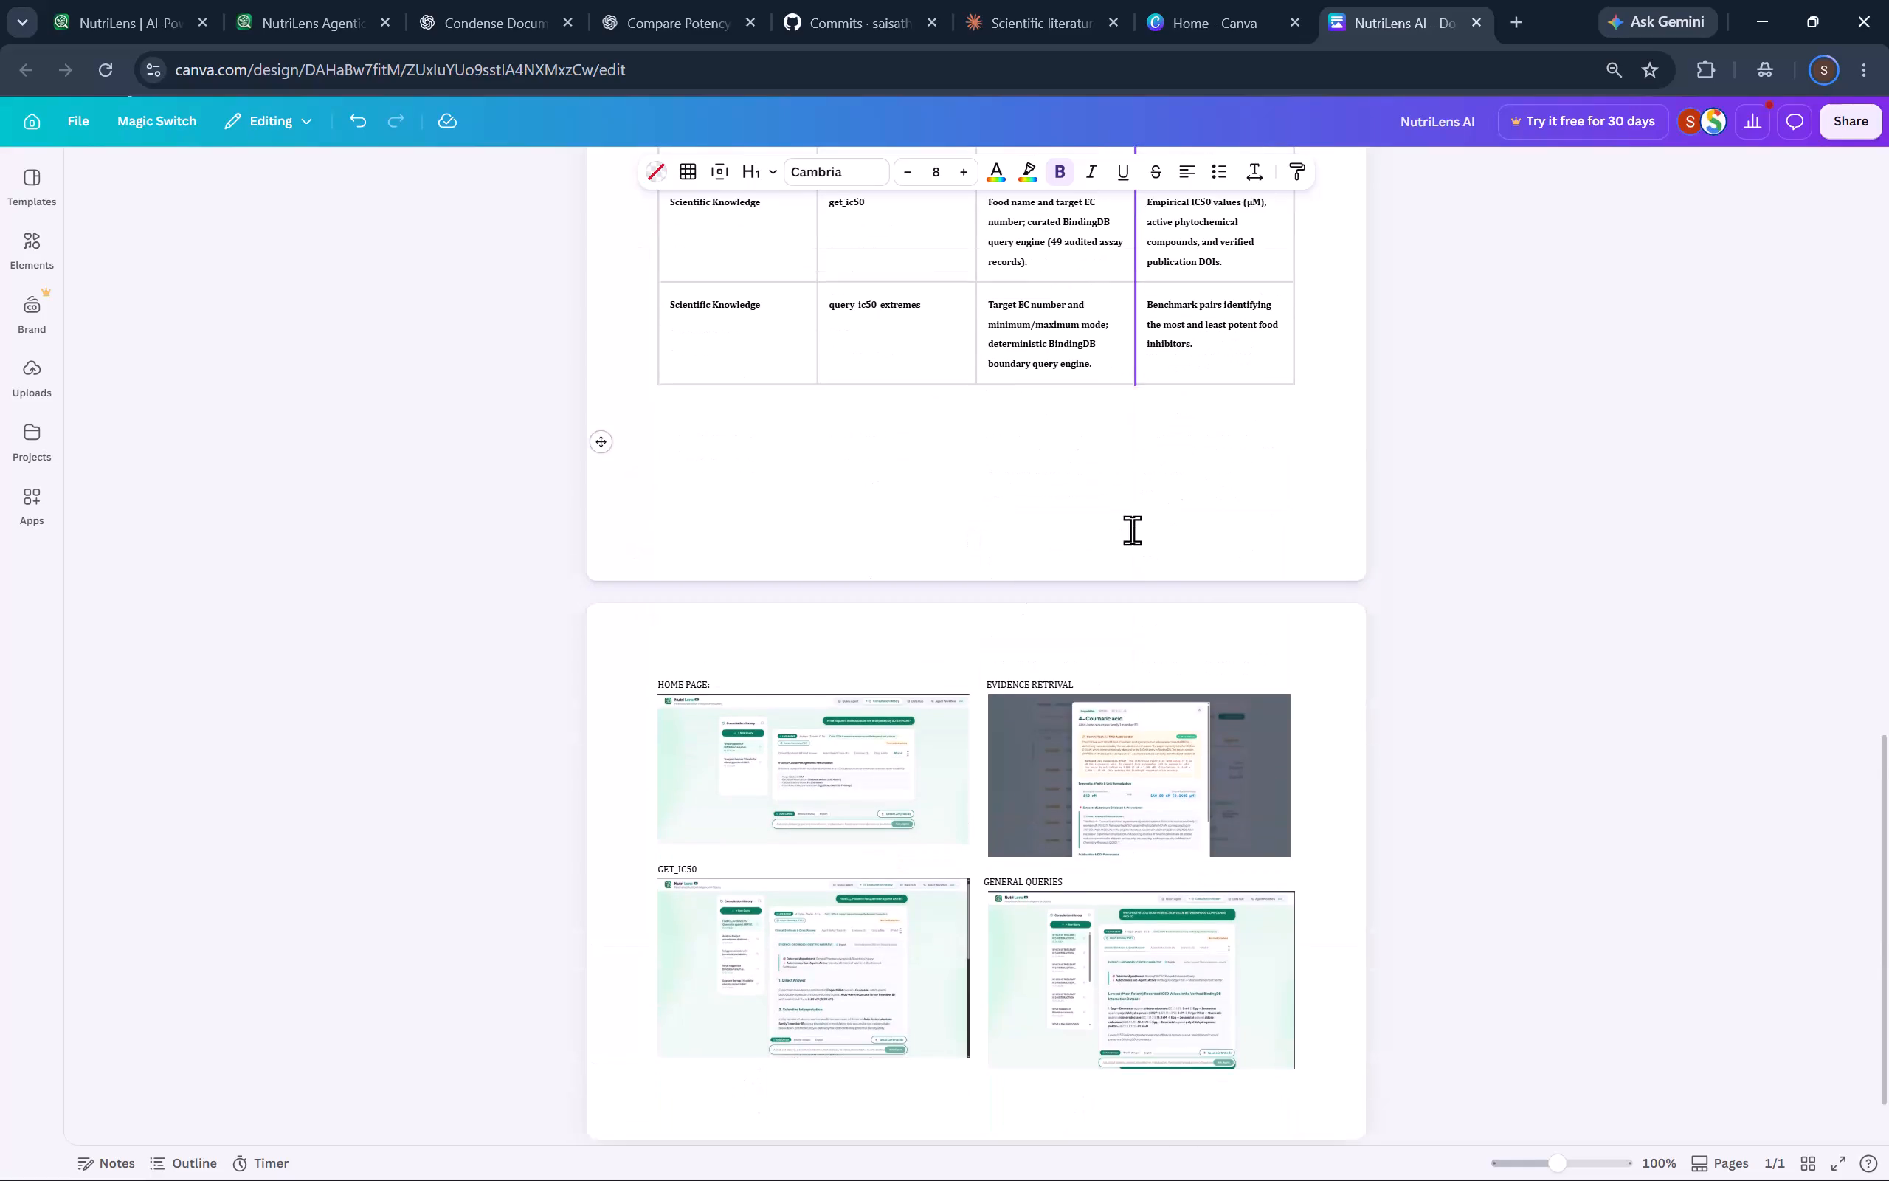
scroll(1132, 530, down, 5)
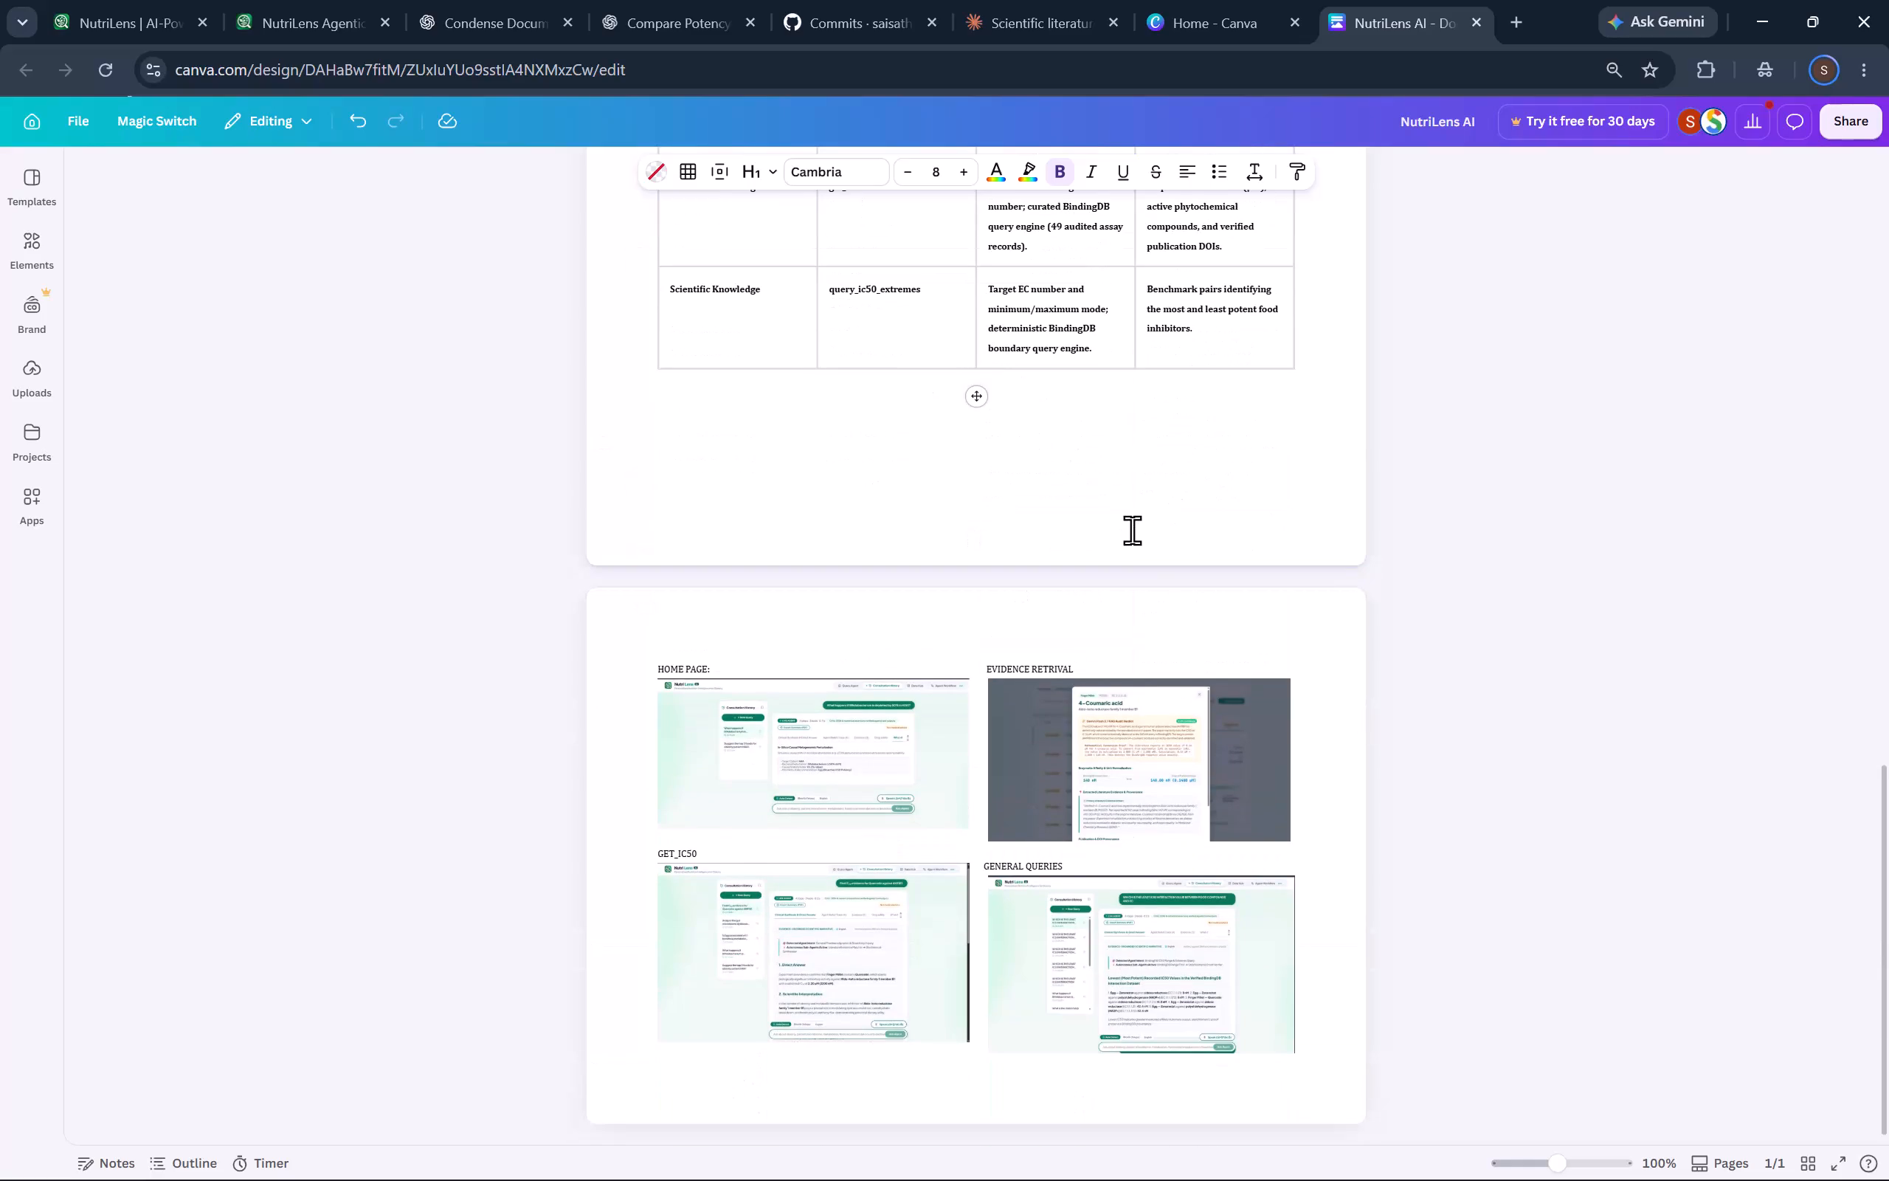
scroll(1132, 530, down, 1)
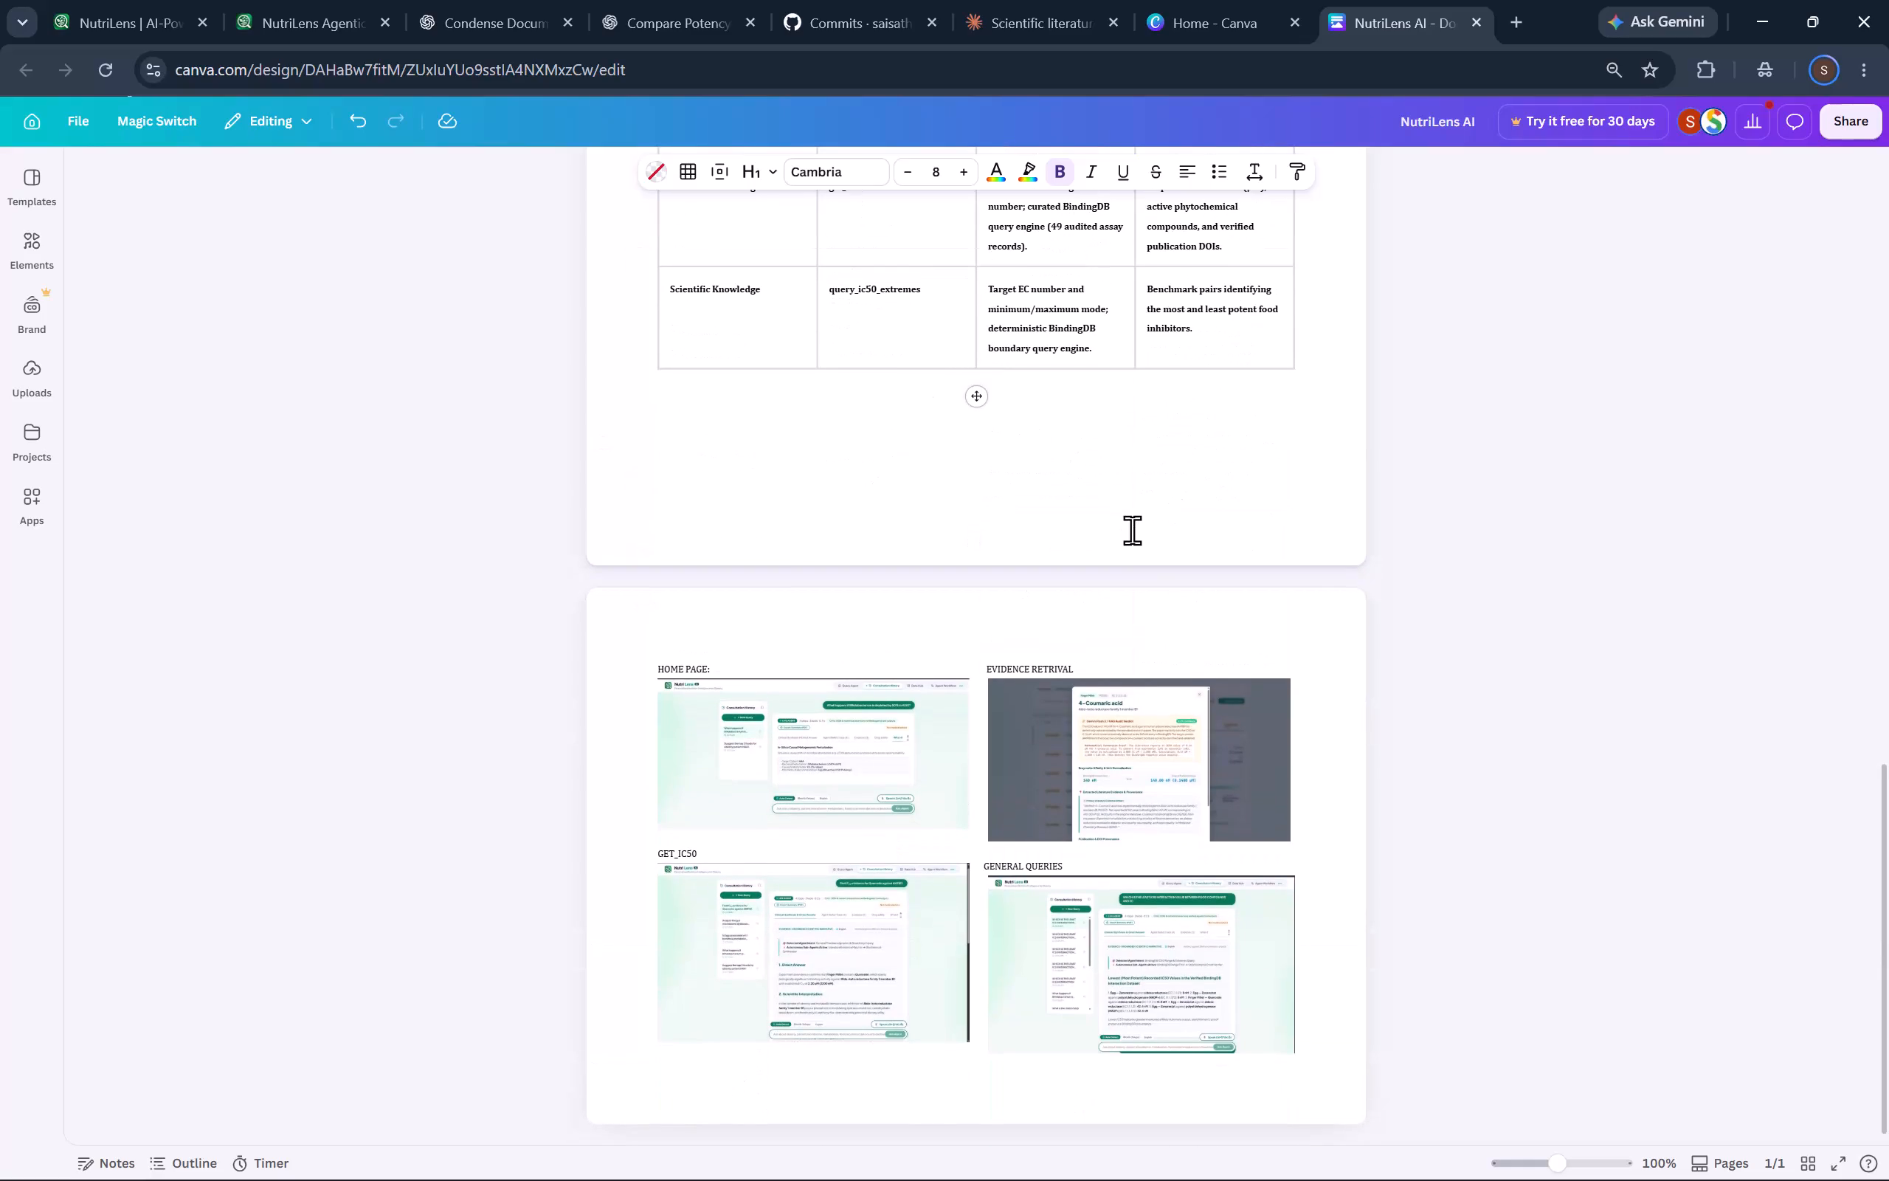